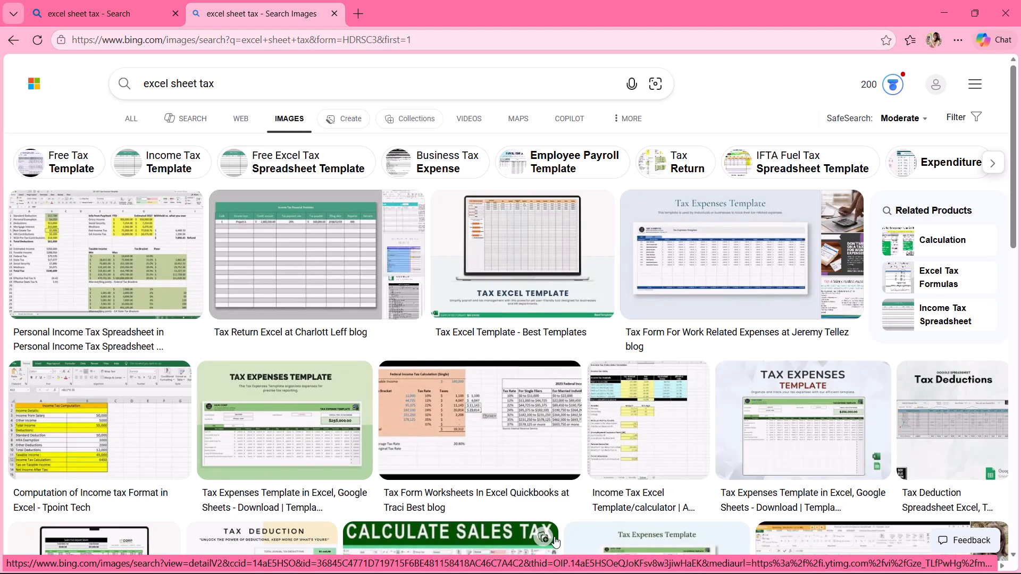
Look through the image results for "excel sheet tax" for examples of tax spreadsheet layouts.
{"action": "scroll", "coordinate": [311, 354], "scroll_direction": "down", "scroll_amount": 4}
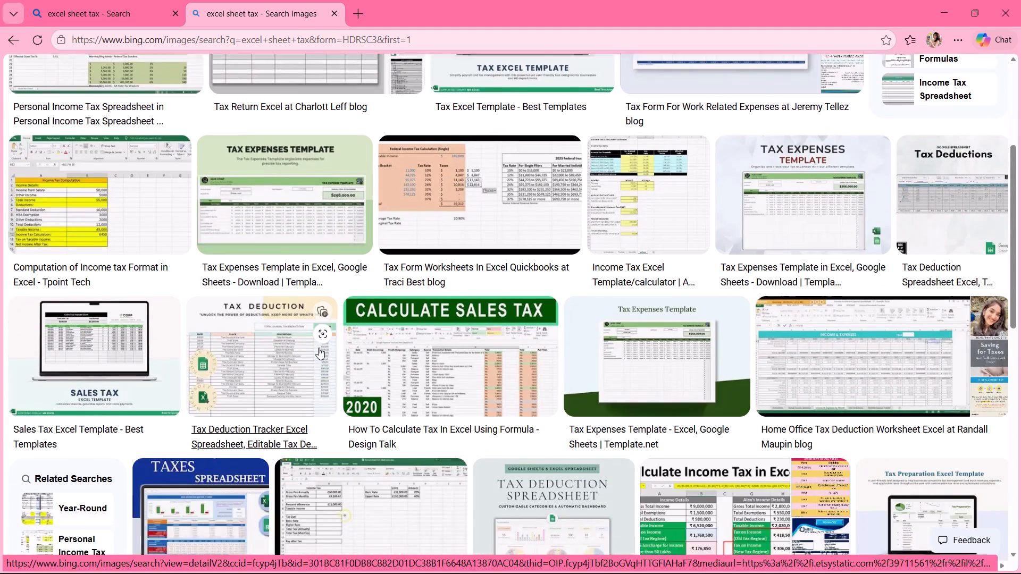
{"action": "scroll", "coordinate": [319, 348], "scroll_direction": "down", "scroll_amount": 2}
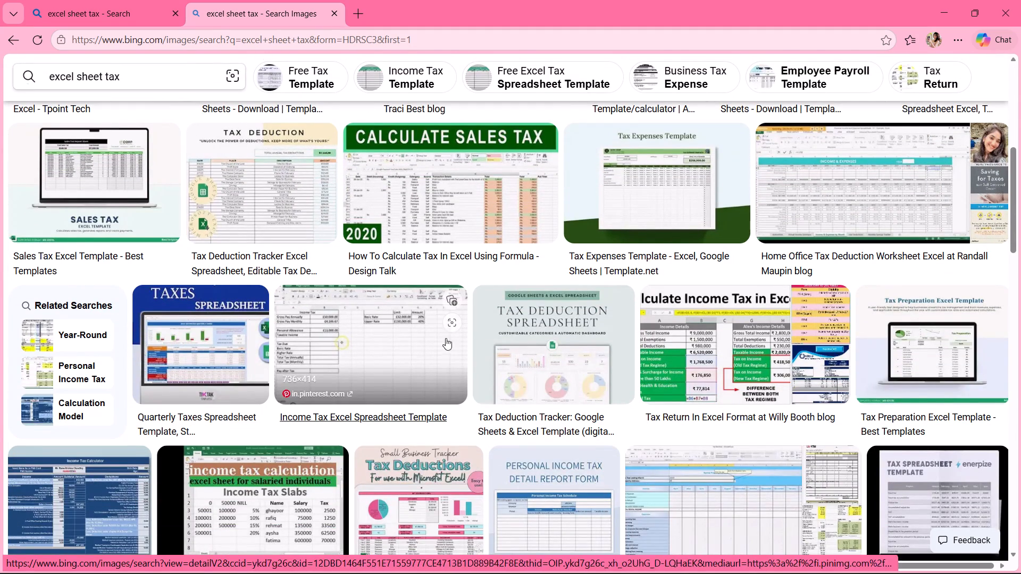
{"action": "scroll", "coordinate": [539, 396], "scroll_direction": "down", "scroll_amount": 2}
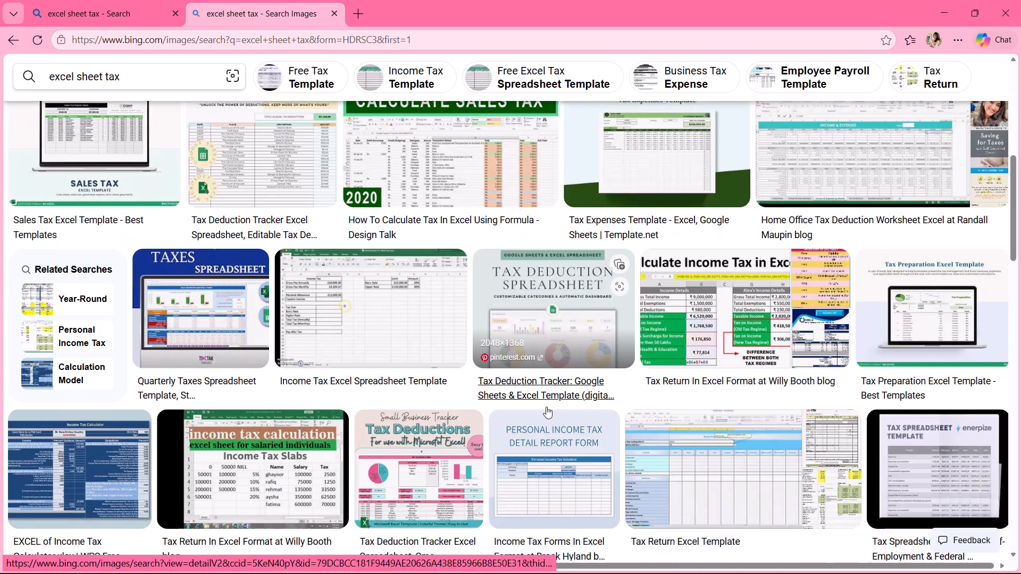
{"action": "scroll", "coordinate": [546, 407], "scroll_direction": "down", "scroll_amount": 2}
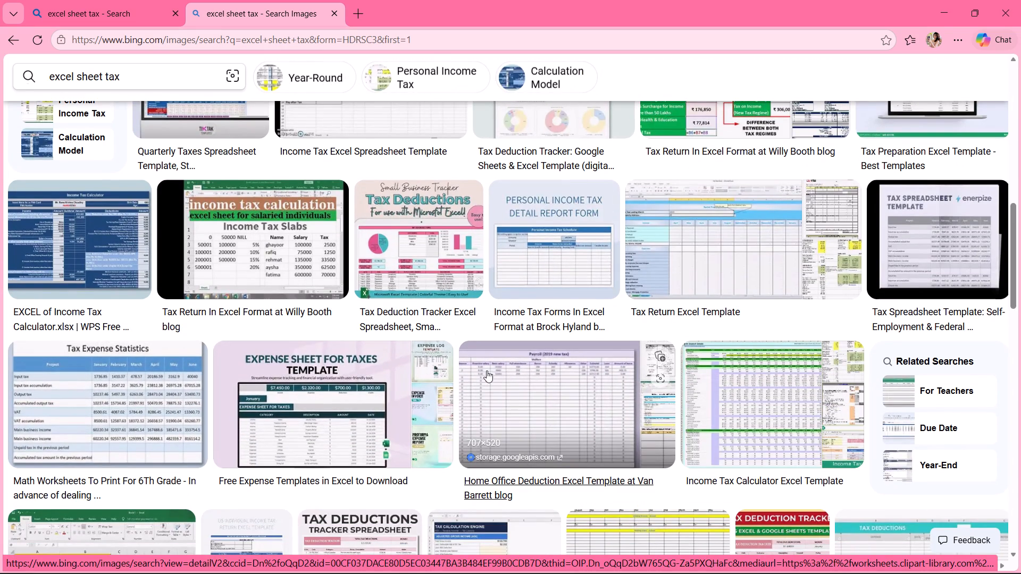
{"action": "scroll", "coordinate": [477, 384], "scroll_direction": "down", "scroll_amount": 5}
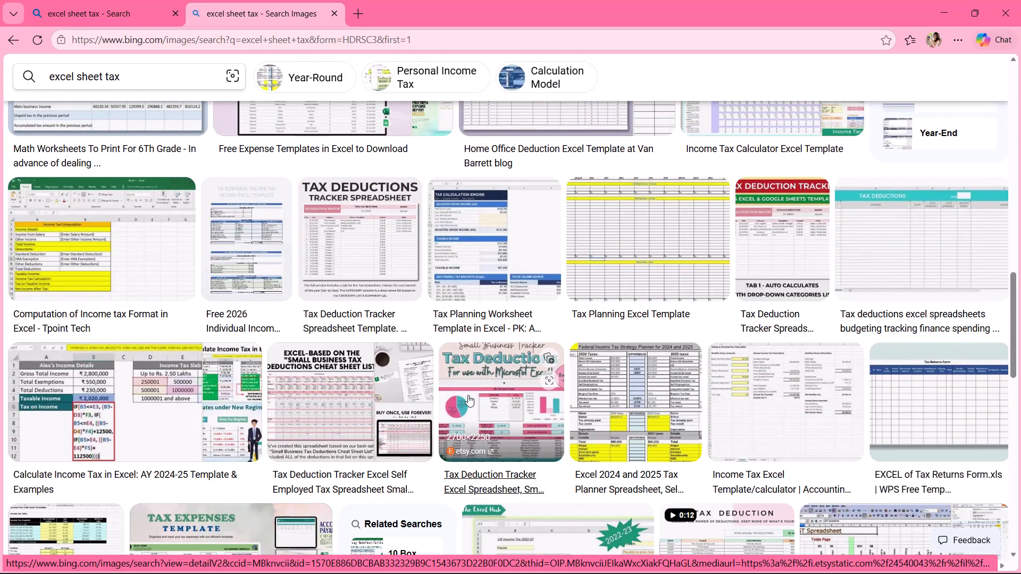
{"action": "scroll", "coordinate": [468, 395], "scroll_direction": "down", "scroll_amount": 5}
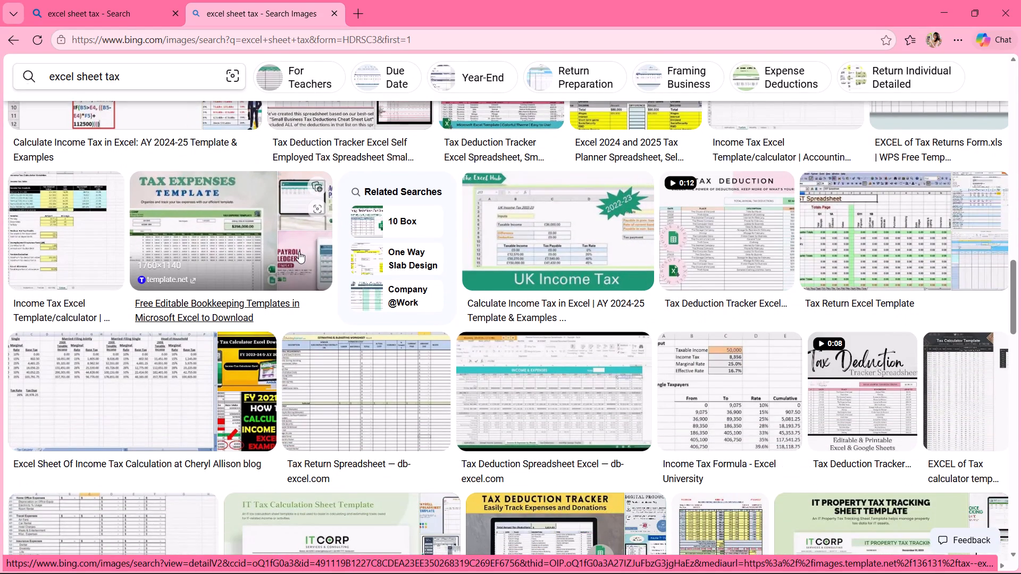
{"action": "scroll", "coordinate": [302, 263], "scroll_direction": "down", "scroll_amount": 3}
{"action": "scroll", "coordinate": [303, 264], "scroll_direction": "up", "scroll_amount": 5}
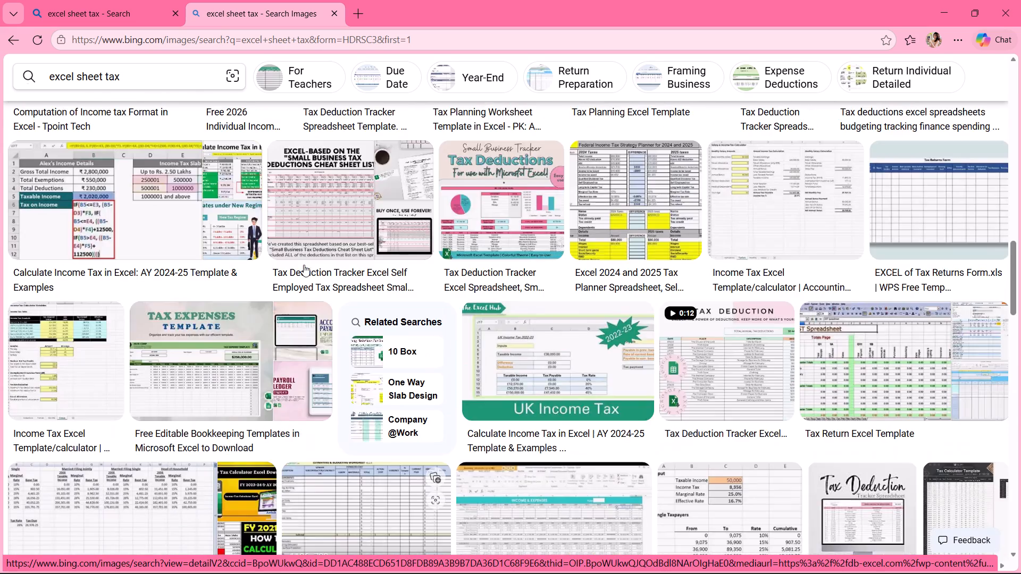
{"action": "scroll", "coordinate": [304, 265], "scroll_direction": "up", "scroll_amount": 19}
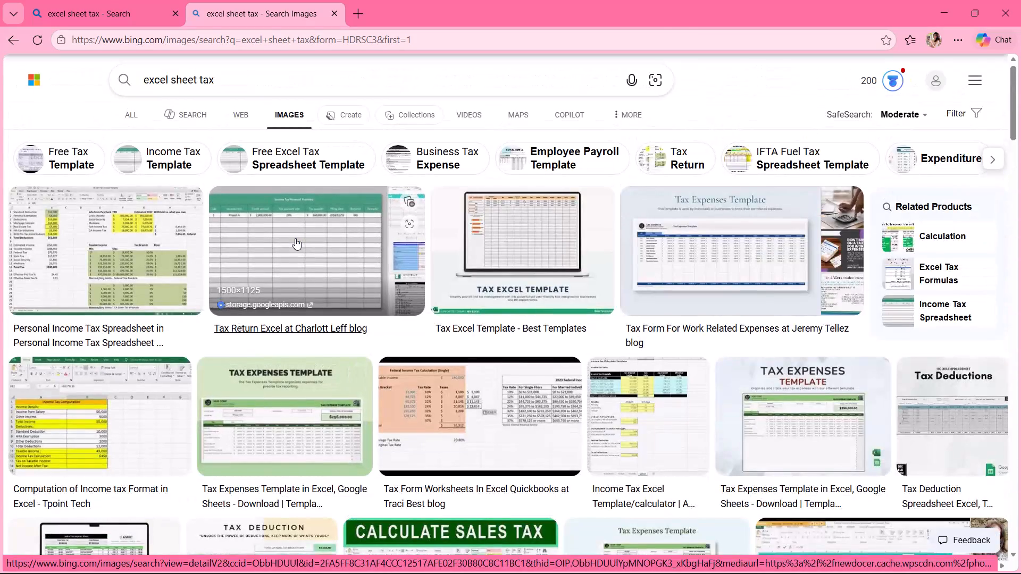
{"action": "scroll", "coordinate": [295, 238], "scroll_direction": "up", "scroll_amount": 6}
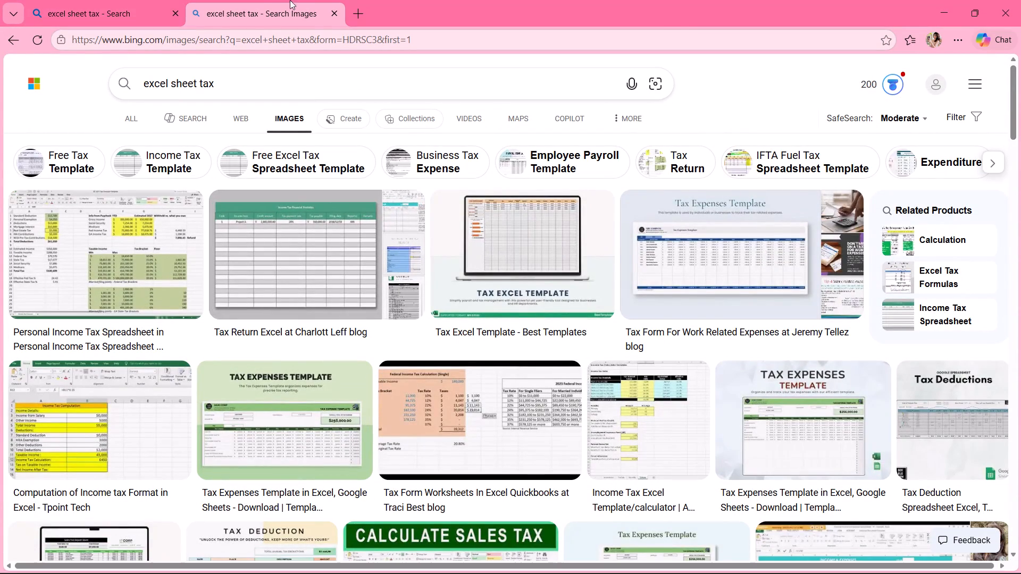
Close the image results and the remaining "excel sheet tax" search page, leaving no browser pages open.
{"action": "left_click", "coordinate": [338, 16]}
{"action": "left_click", "coordinate": [183, 9]}
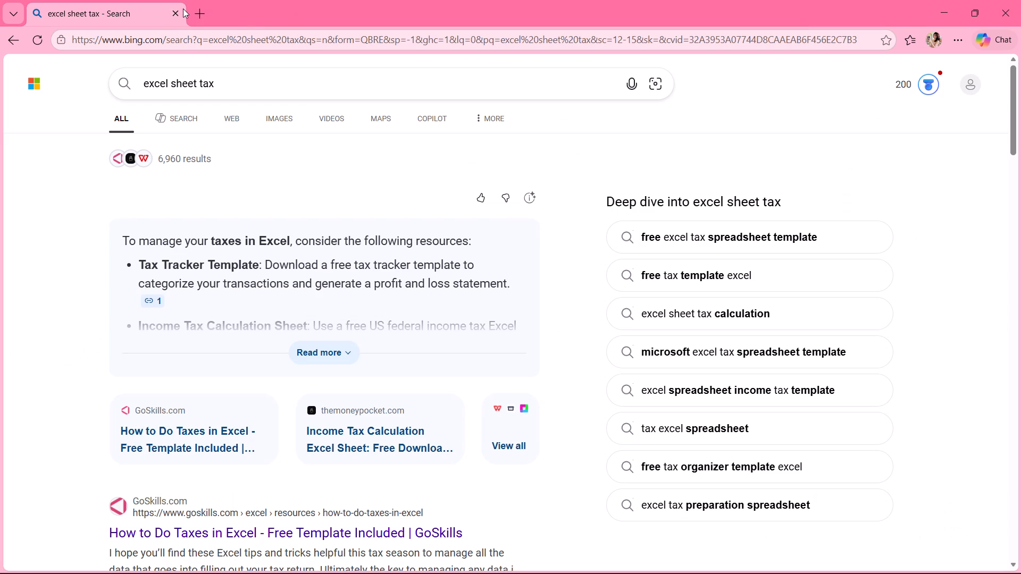
{"action": "left_click", "coordinate": [180, 10]}
{"action": "scroll", "coordinate": [516, 573], "scroll_direction": "up", "scroll_amount": 1}
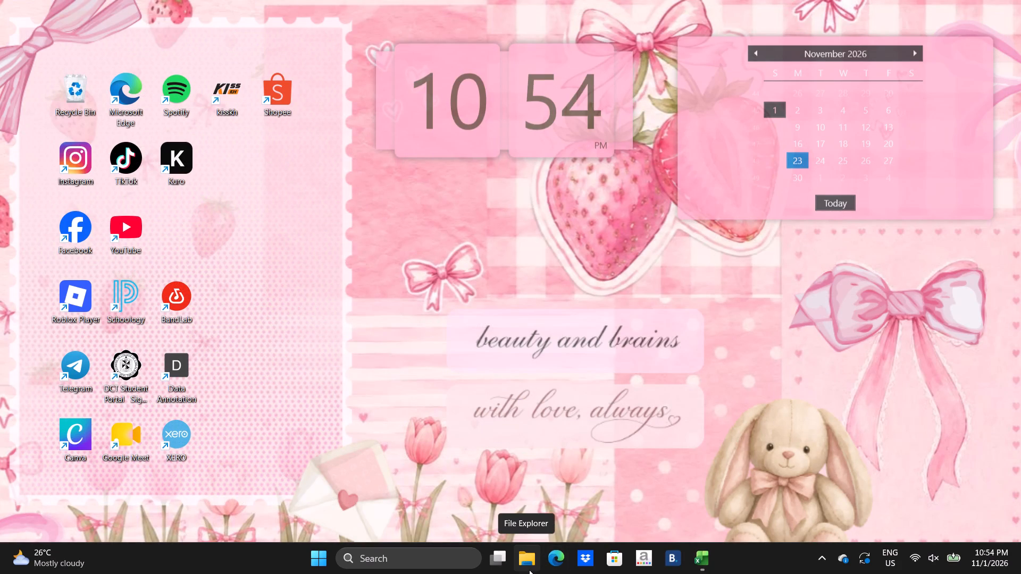
Open the Downloads folder in File Explorer.
{"action": "left_click", "coordinate": [532, 568]}
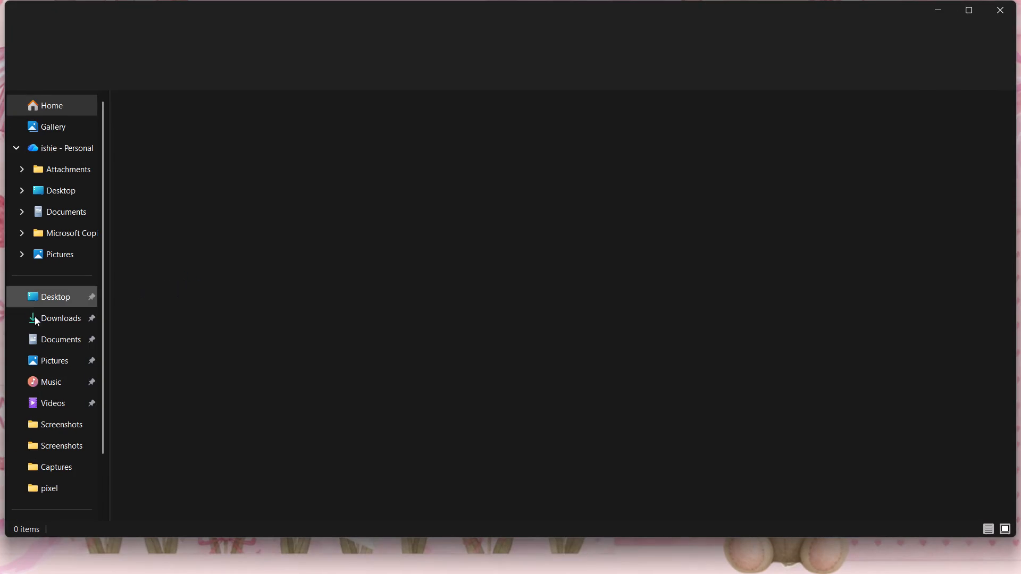
{"action": "left_click", "coordinate": [54, 319]}
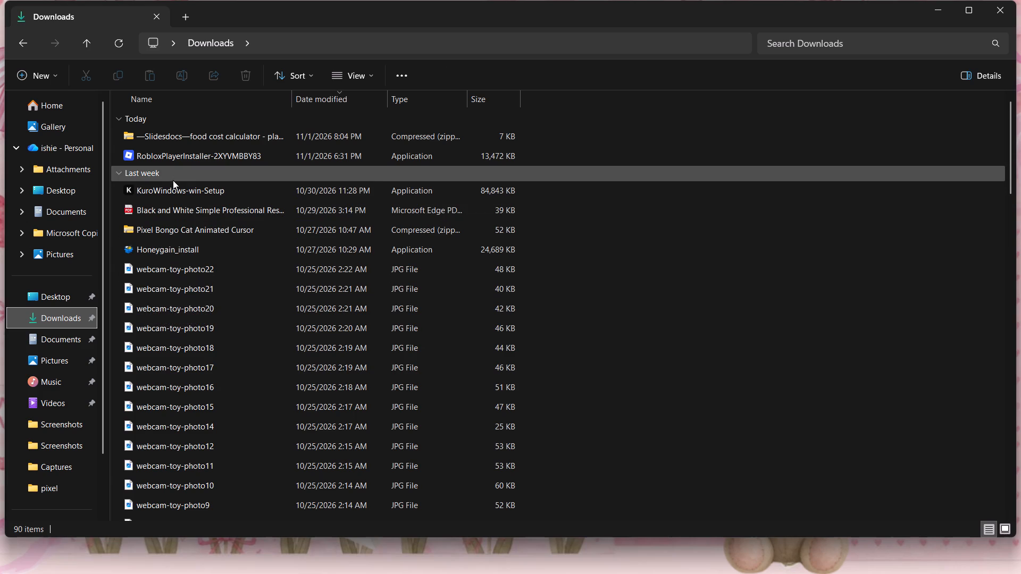
Find the MIDTERM EXAM_IA3 (54) PDF among last month's downloads and open it.
{"action": "scroll", "coordinate": [180, 205], "scroll_direction": "down", "scroll_amount": 8}
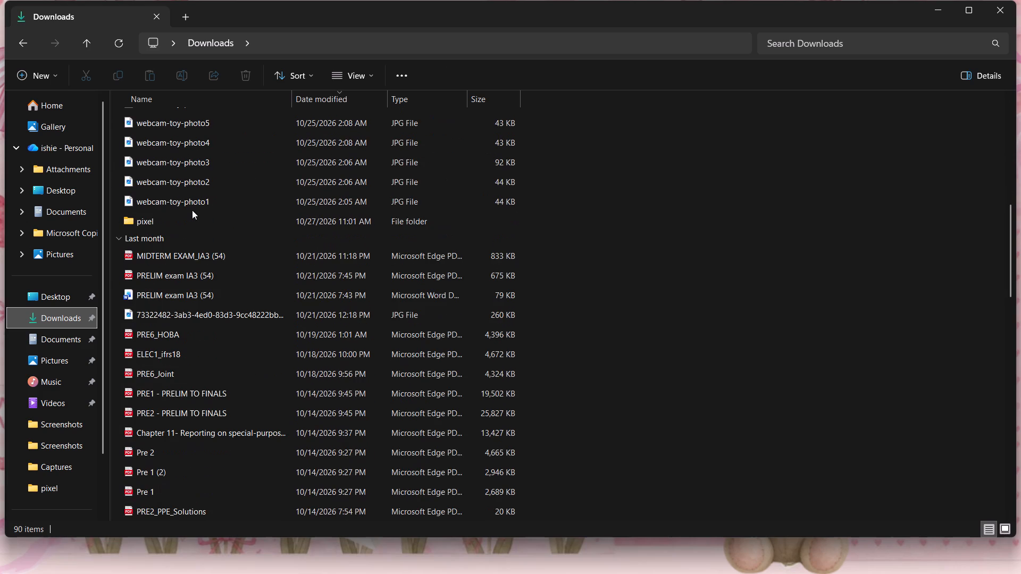
{"action": "scroll", "coordinate": [189, 246], "scroll_direction": "down", "scroll_amount": 1}
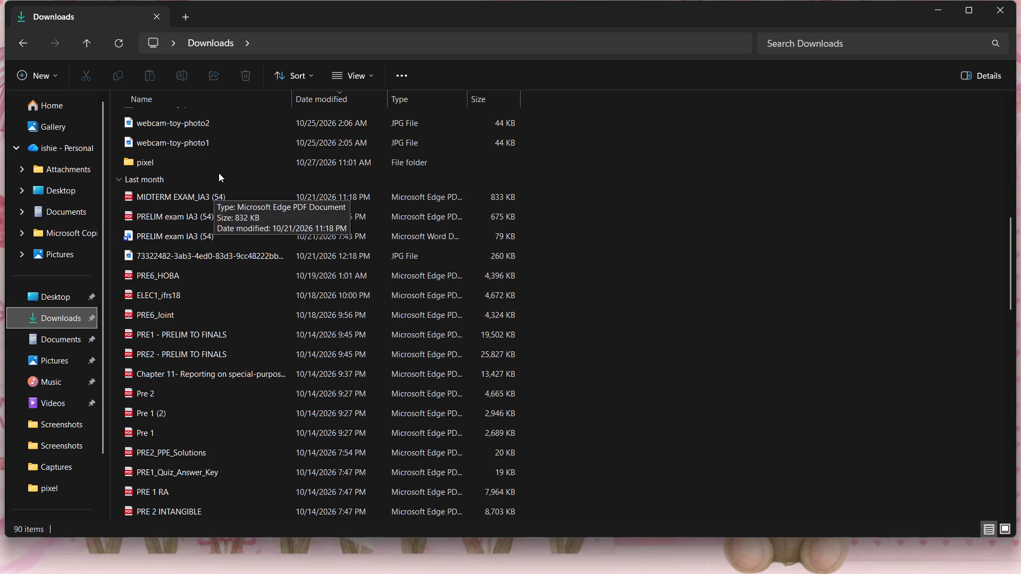
{"action": "left_click", "coordinate": [244, 201]}
{"action": "left_click", "coordinate": [246, 201]}
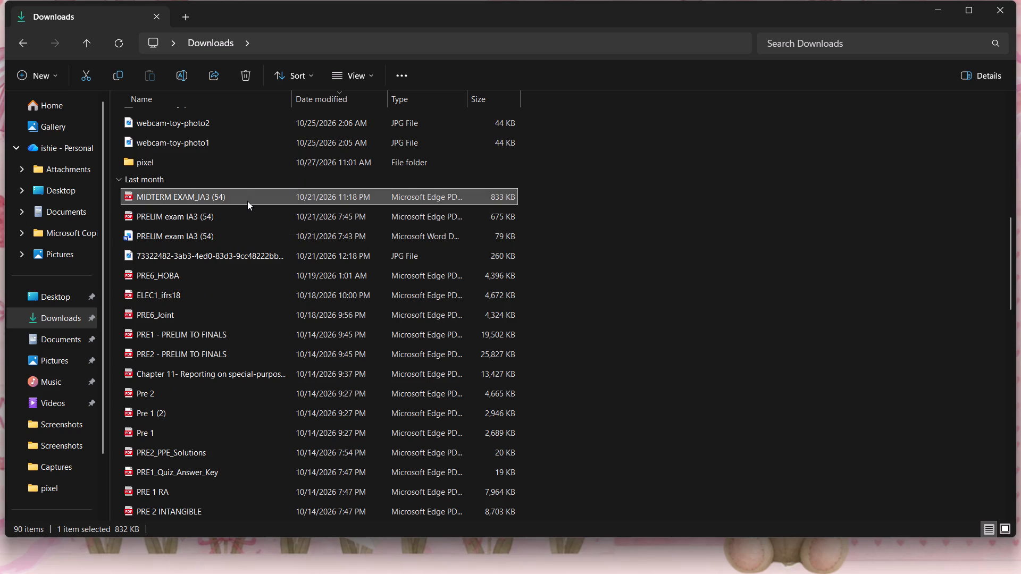
{"action": "left_click", "coordinate": [244, 195]}
{"action": "left_click", "coordinate": [260, 196]}
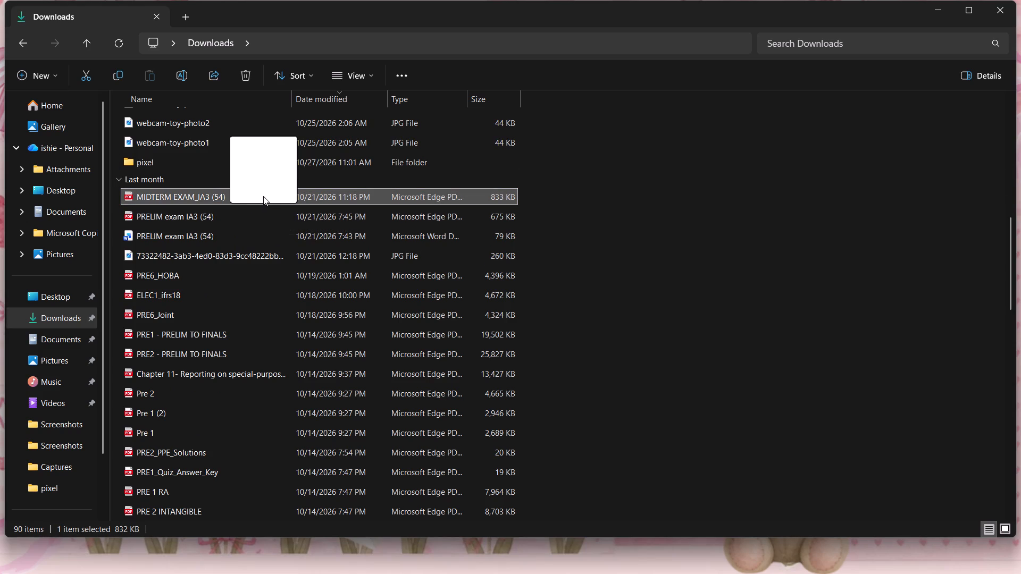
{"action": "double_click", "coordinate": [263, 196]}
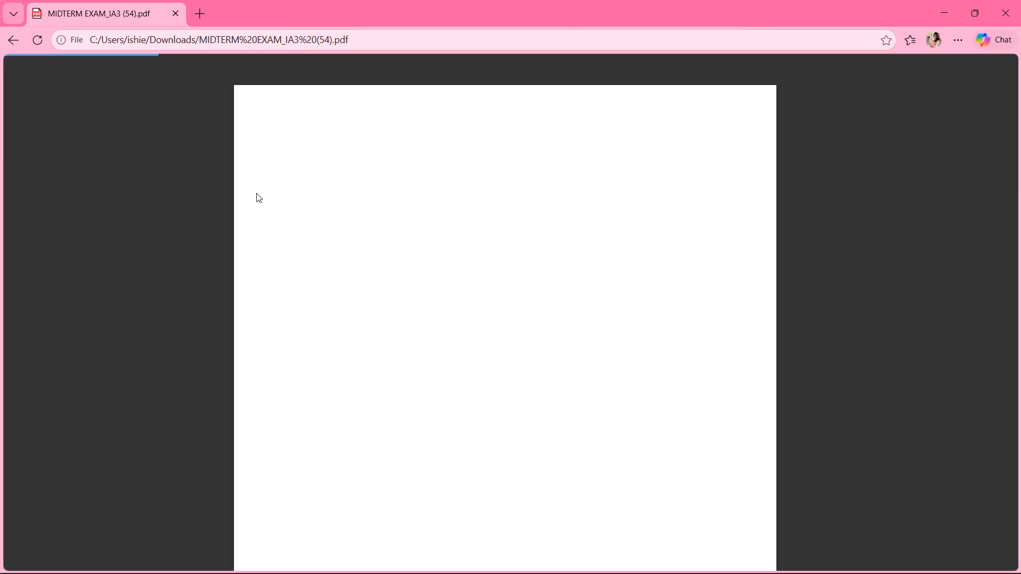
Skim the midterm exam's accounting problems backwards from its final pages to page 8, and close the document.
{"action": "scroll", "coordinate": [405, 300], "scroll_direction": "down", "scroll_amount": 1}
{"action": "scroll", "coordinate": [407, 289], "scroll_direction": "up", "scroll_amount": 3}
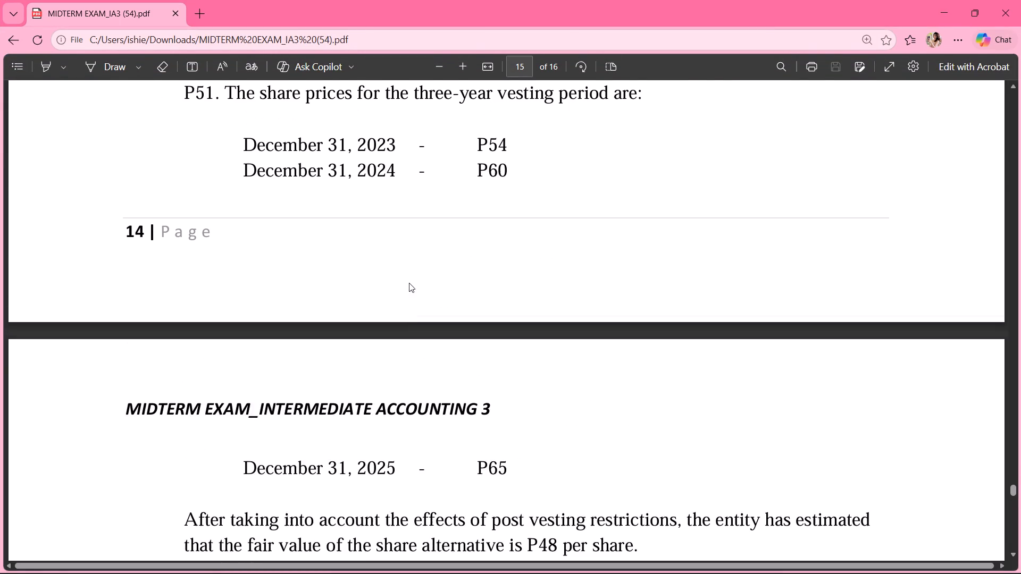
{"action": "scroll", "coordinate": [409, 282], "scroll_direction": "up", "scroll_amount": 9}
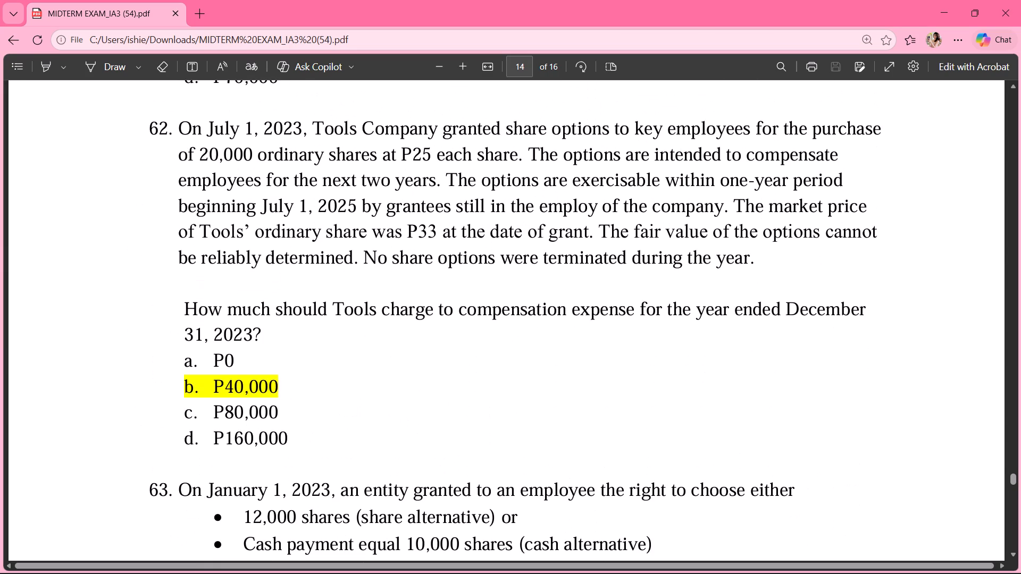
{"action": "scroll", "coordinate": [349, 271], "scroll_direction": "right", "scroll_amount": 1}
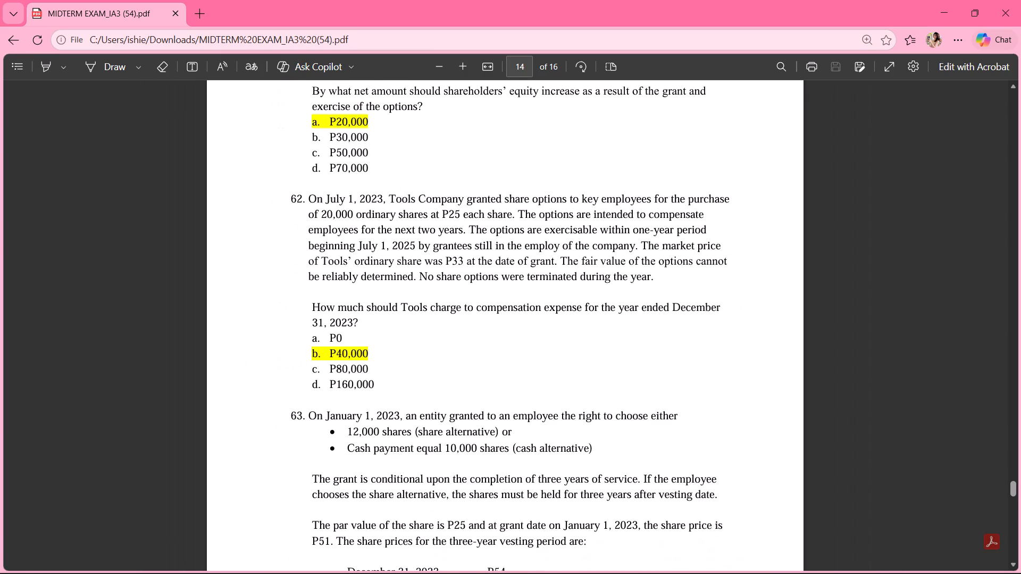
{"action": "scroll", "coordinate": [674, 419], "scroll_direction": "up", "scroll_amount": 15}
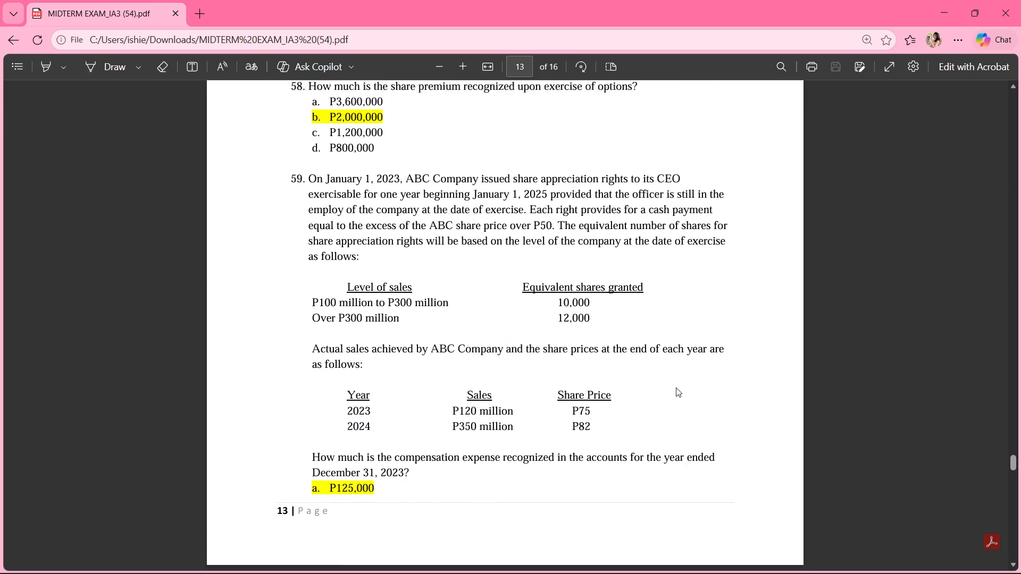
{"action": "scroll", "coordinate": [676, 387], "scroll_direction": "up", "scroll_amount": 8}
{"action": "scroll", "coordinate": [679, 381], "scroll_direction": "down", "scroll_amount": 1}
{"action": "scroll", "coordinate": [679, 381], "scroll_direction": "up", "scroll_amount": 16}
{"action": "scroll", "coordinate": [679, 381], "scroll_direction": "up", "scroll_amount": 8}
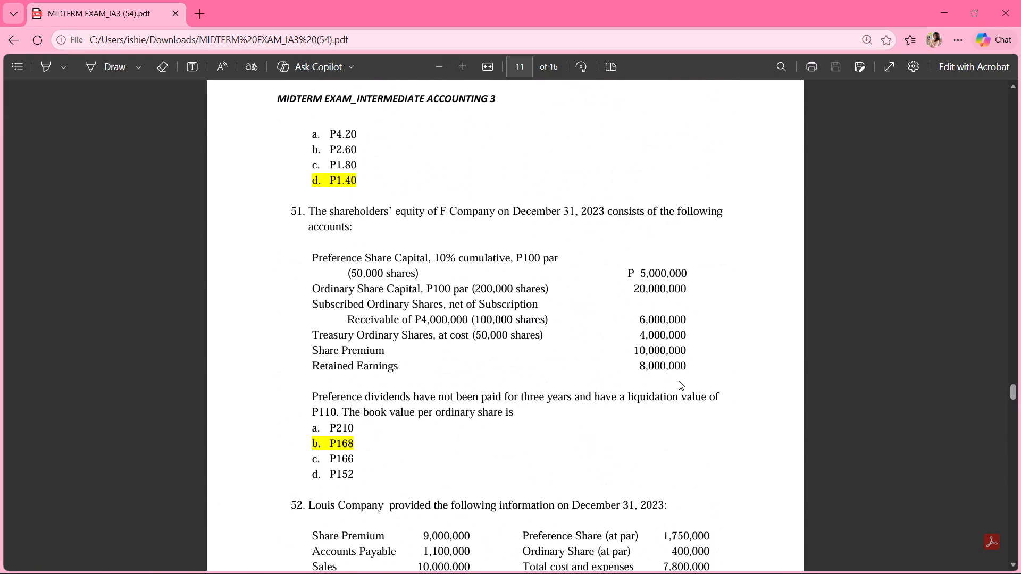
{"action": "scroll", "coordinate": [679, 377], "scroll_direction": "up", "scroll_amount": 14}
{"action": "scroll", "coordinate": [679, 357], "scroll_direction": "up", "scroll_amount": 18}
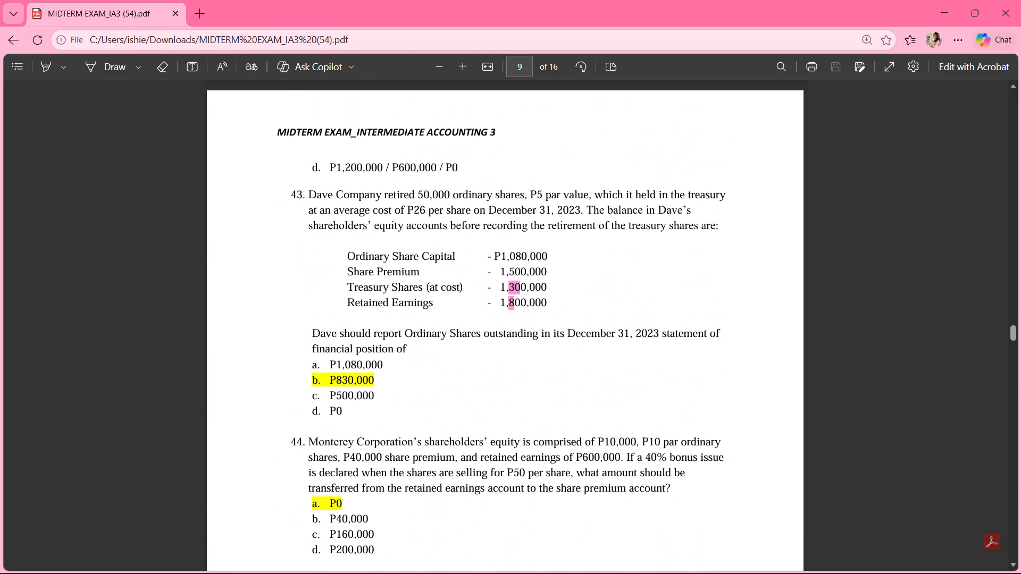
{"action": "scroll", "coordinate": [679, 357], "scroll_direction": "up", "scroll_amount": 11}
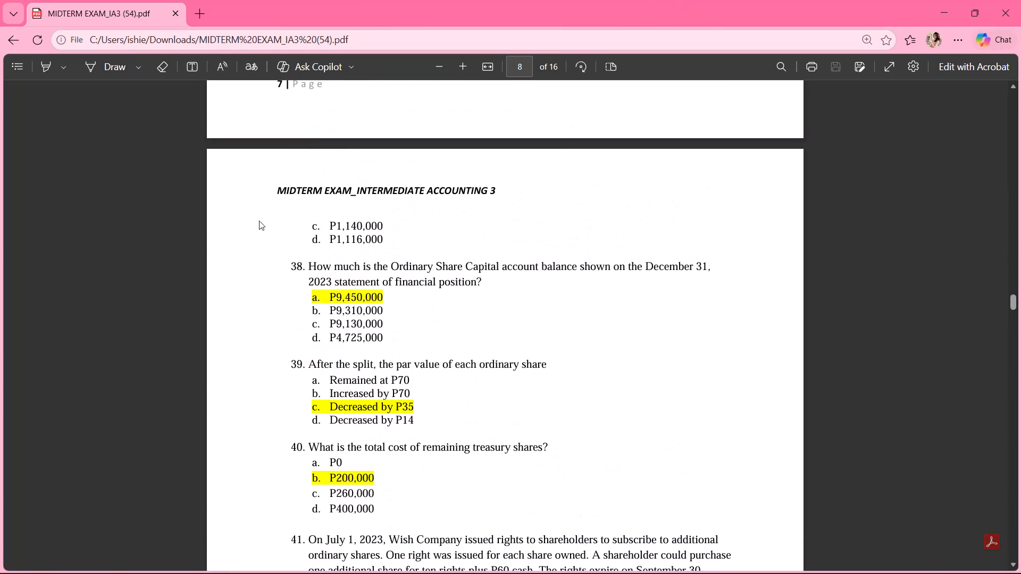
{"action": "left_click", "coordinate": [173, 11]}
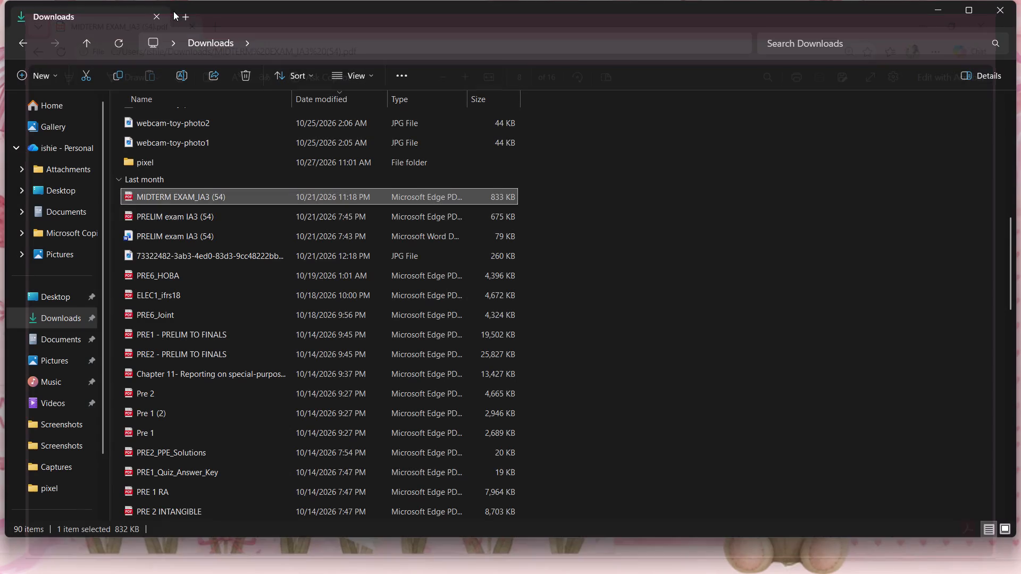
Open the PRELIM exam IA3 (54) PDF from the Downloads folder.
{"action": "double_click", "coordinate": [171, 213]}
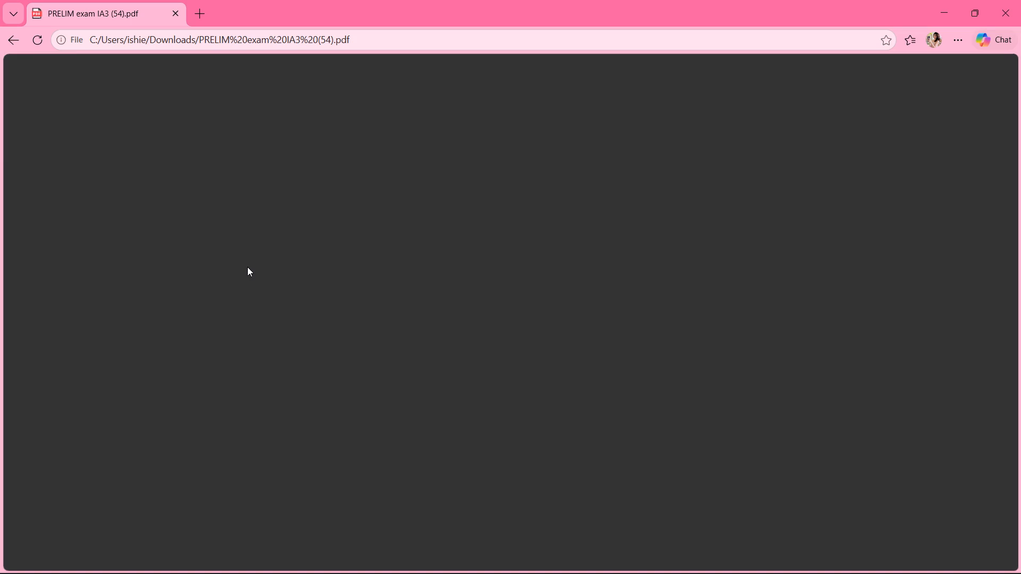
Skim the prelim exam's questions backwards from page 12 to the title page, and close the document.
{"action": "scroll", "coordinate": [239, 273], "scroll_direction": "down", "scroll_amount": 3}
{"action": "scroll", "coordinate": [240, 268], "scroll_direction": "up", "scroll_amount": 3}
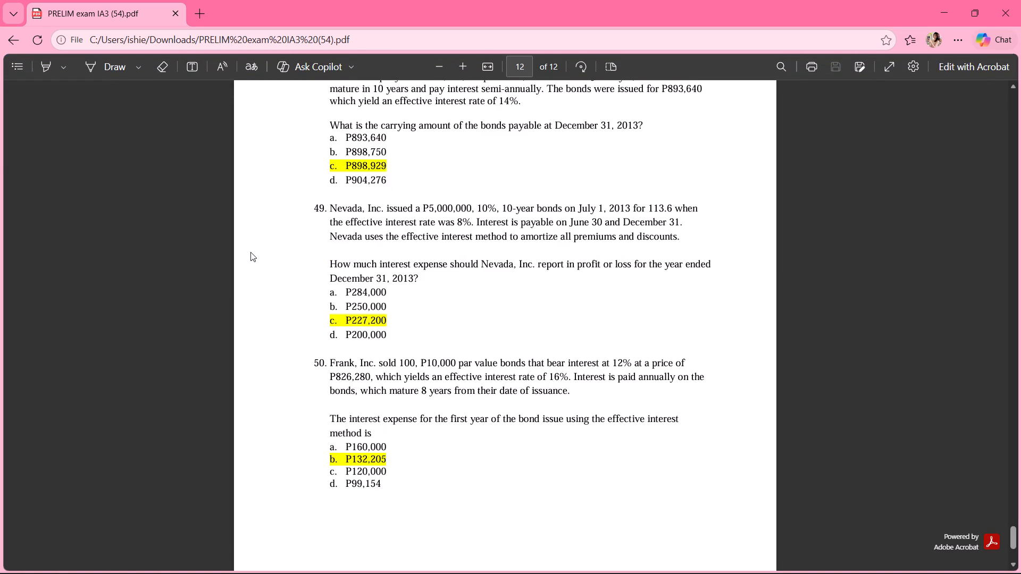
{"action": "scroll", "coordinate": [250, 252], "scroll_direction": "up", "scroll_amount": 1}
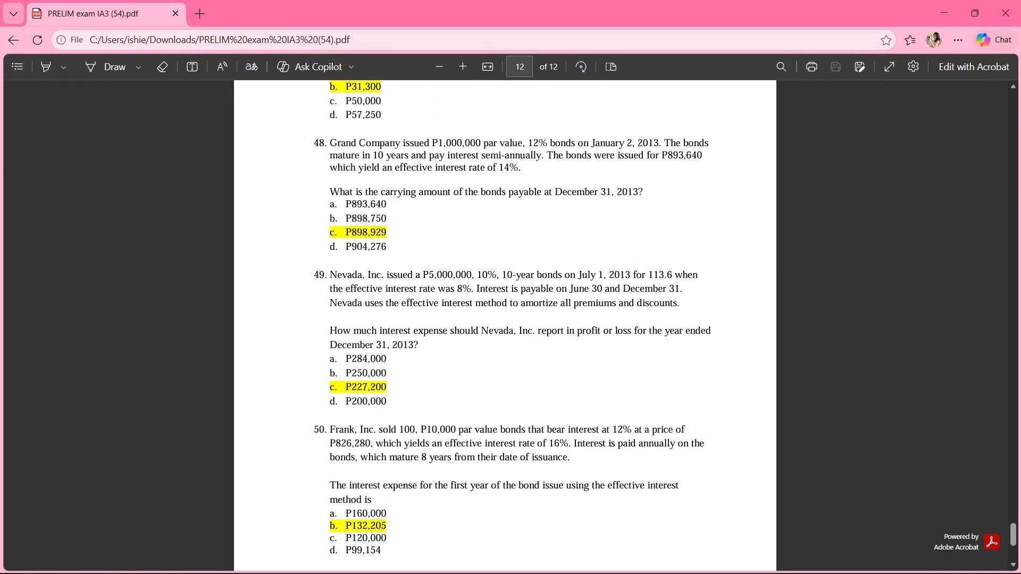
{"action": "scroll", "coordinate": [366, 307], "scroll_direction": "up", "scroll_amount": 12}
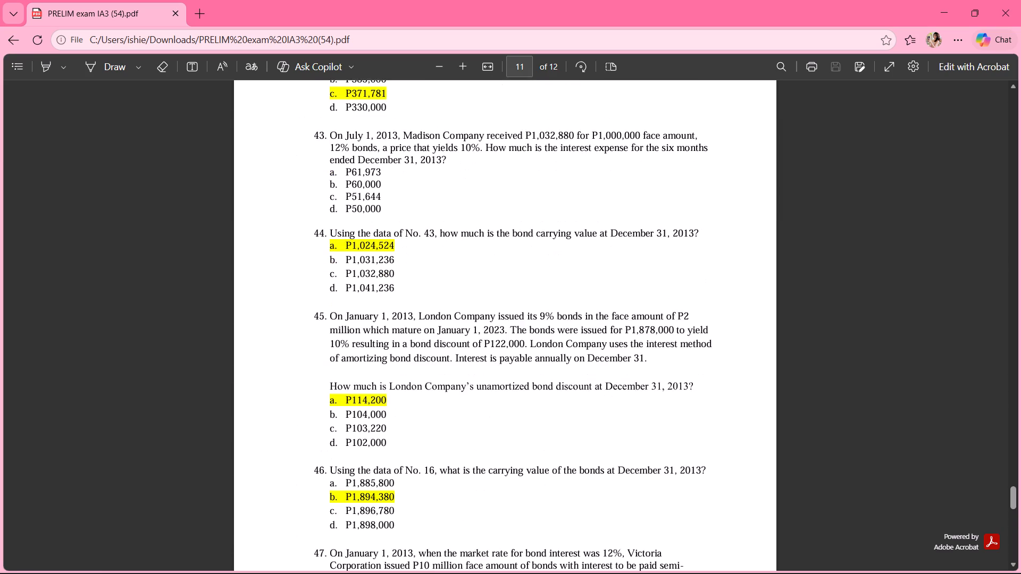
{"action": "scroll", "coordinate": [385, 288], "scroll_direction": "up", "scroll_amount": 20}
{"action": "scroll", "coordinate": [386, 274], "scroll_direction": "up", "scroll_amount": 6}
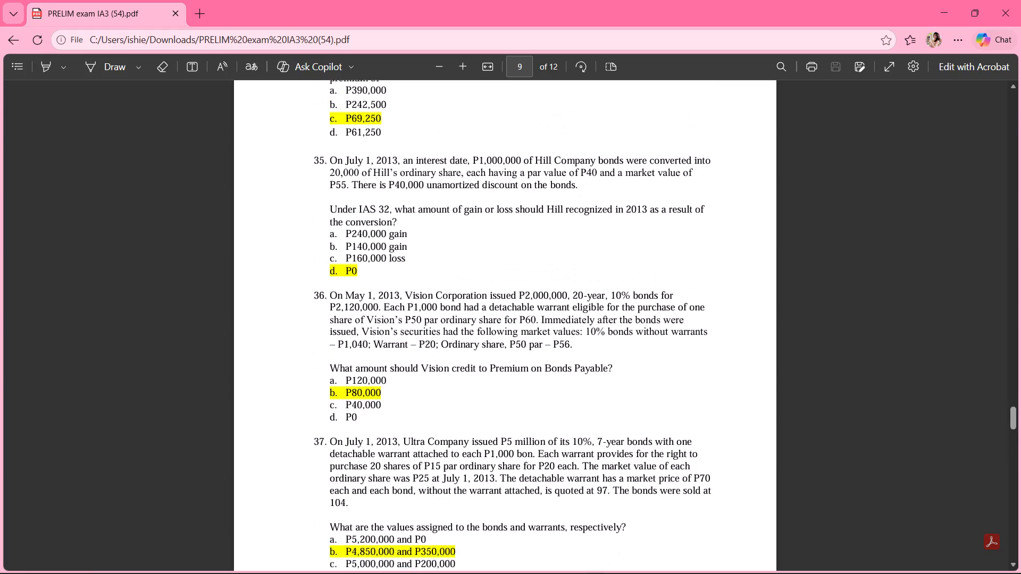
{"action": "scroll", "coordinate": [382, 264], "scroll_direction": "up", "scroll_amount": 20}
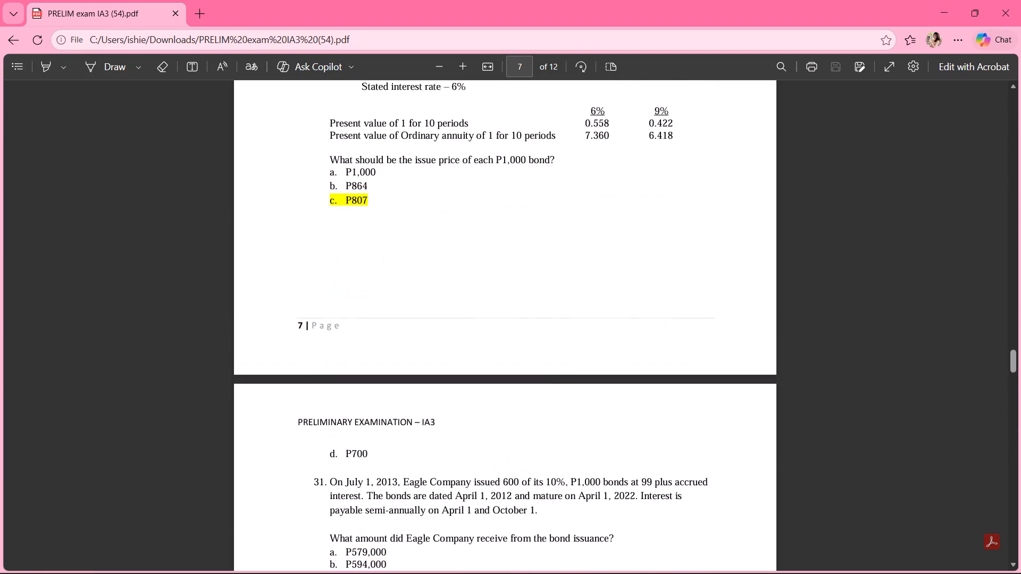
{"action": "scroll", "coordinate": [383, 261], "scroll_direction": "up", "scroll_amount": 17}
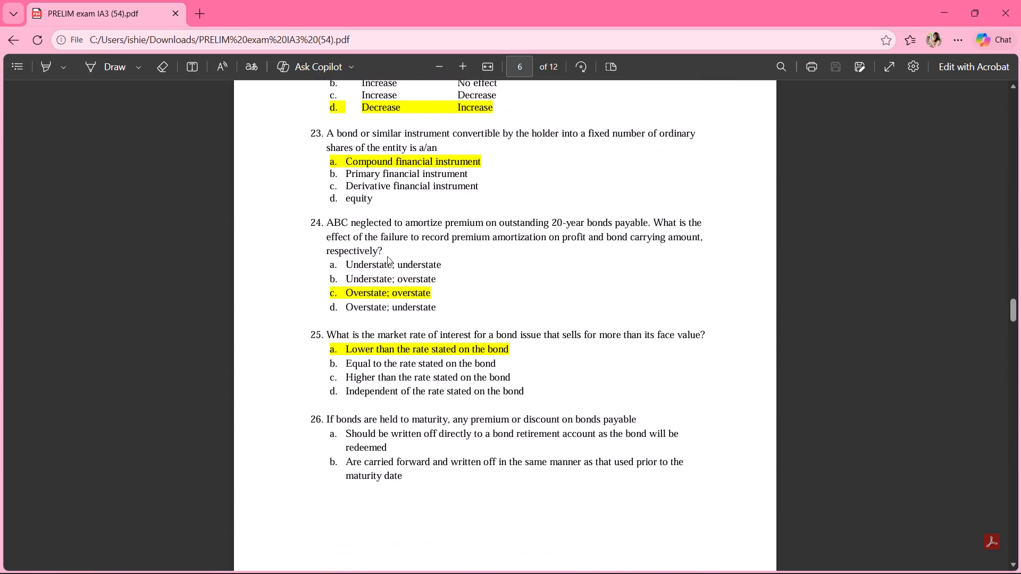
{"action": "scroll", "coordinate": [387, 256], "scroll_direction": "up", "scroll_amount": 5}
{"action": "scroll", "coordinate": [524, 368], "scroll_direction": "up", "scroll_amount": 19}
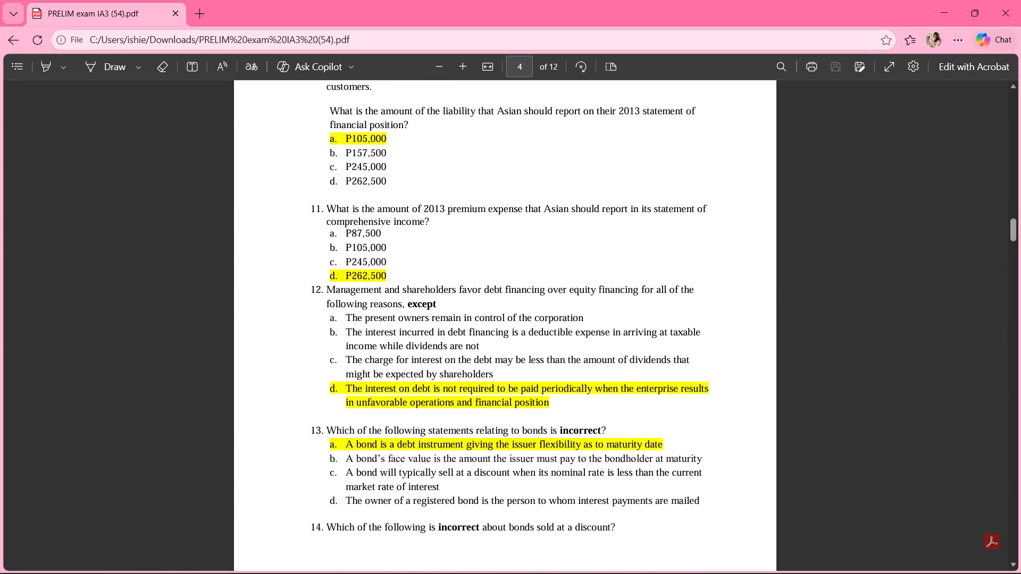
{"action": "scroll", "coordinate": [565, 379], "scroll_direction": "up", "scroll_amount": 18}
{"action": "scroll", "coordinate": [565, 384], "scroll_direction": "up", "scroll_amount": 5}
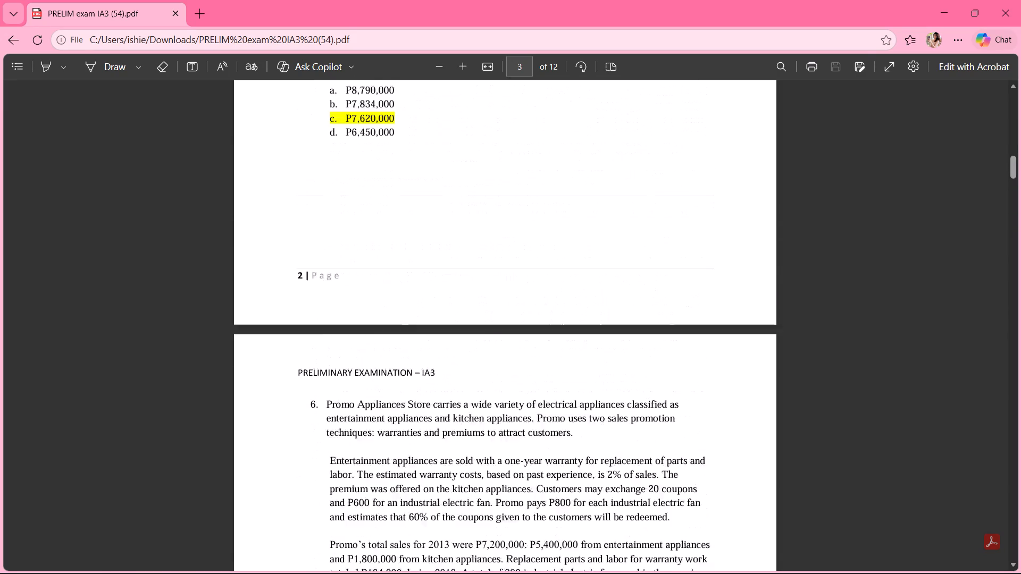
{"action": "scroll", "coordinate": [565, 384], "scroll_direction": "up", "scroll_amount": 14}
{"action": "scroll", "coordinate": [565, 384], "scroll_direction": "up", "scroll_amount": 7}
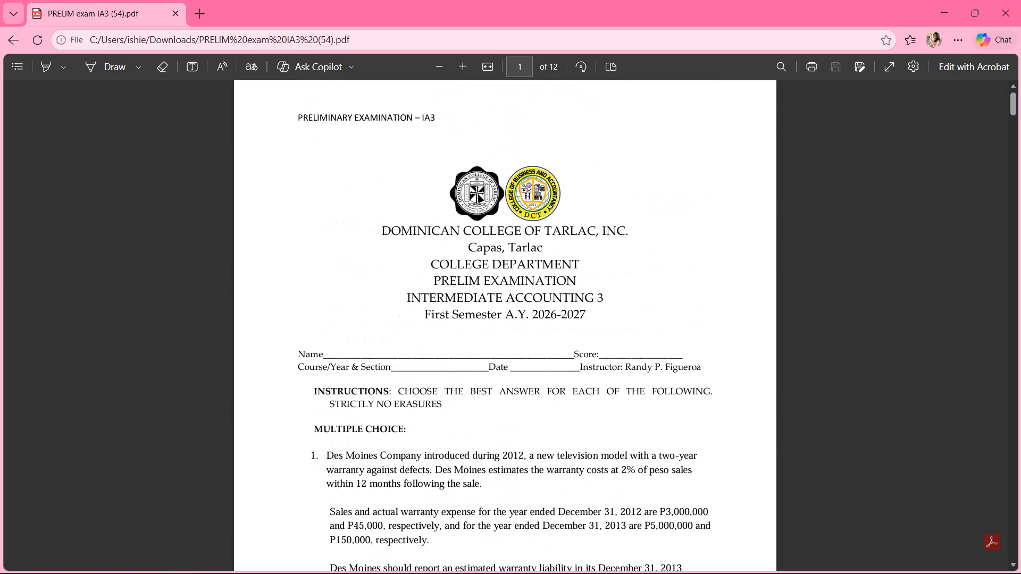
{"action": "scroll", "coordinate": [566, 384], "scroll_direction": "up", "scroll_amount": 6}
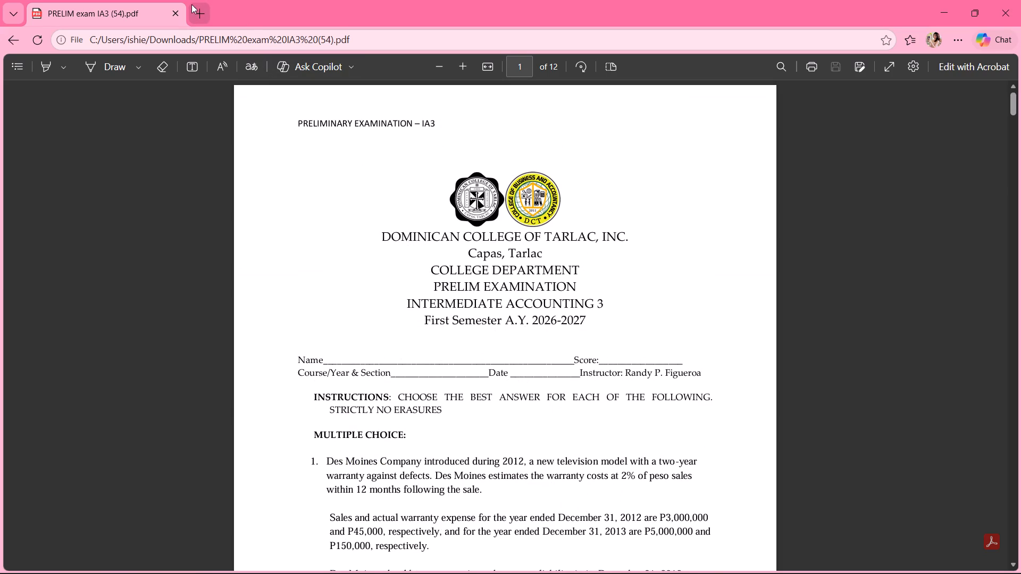
{"action": "left_click", "coordinate": [175, 11]}
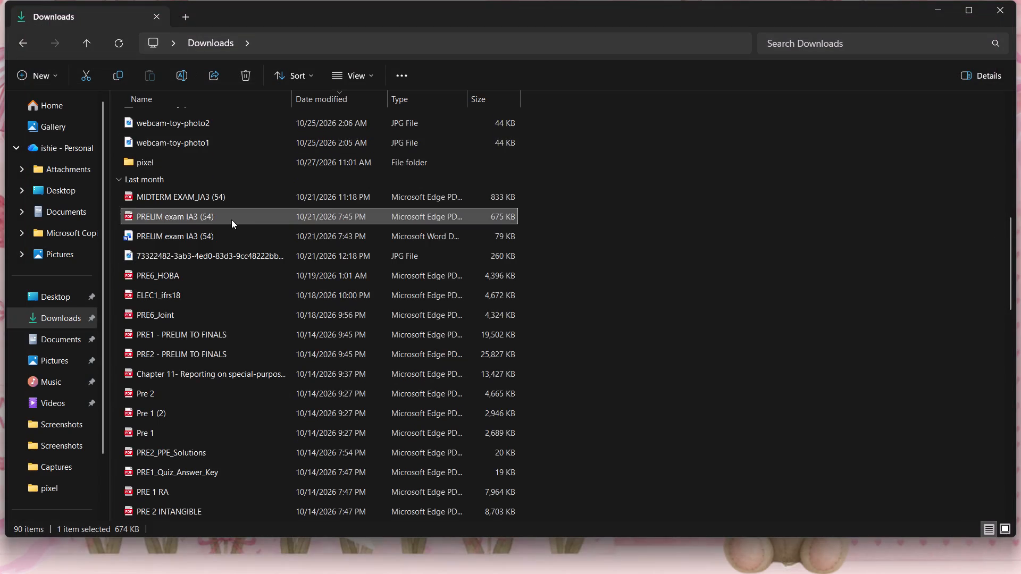
Find the PRE 2 INTANGIBLE PDF among the older downloads and open it.
{"action": "scroll", "coordinate": [231, 220], "scroll_direction": "up", "scroll_amount": 1}
{"action": "scroll", "coordinate": [231, 222], "scroll_direction": "down", "scroll_amount": 2}
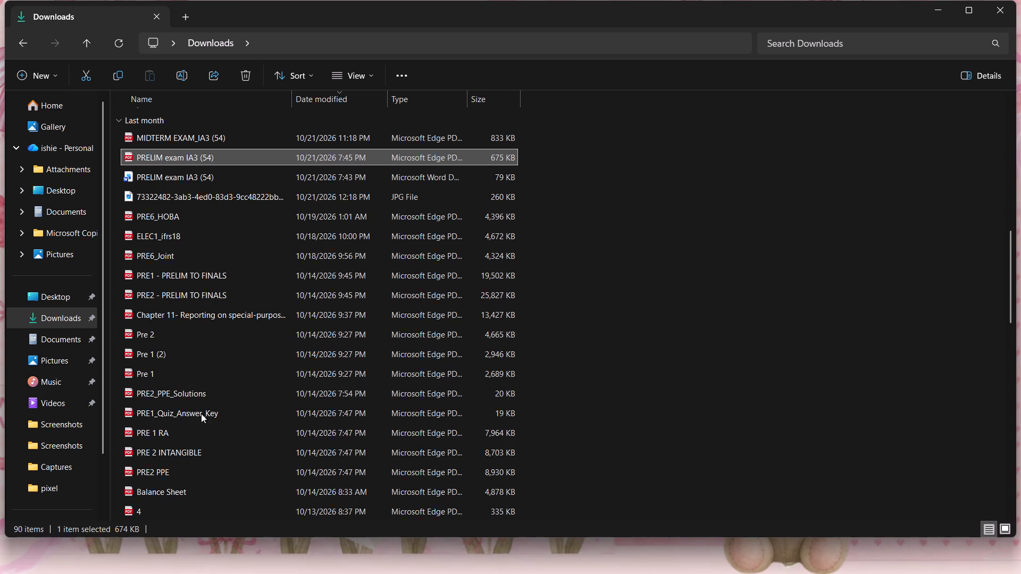
{"action": "scroll", "coordinate": [197, 404], "scroll_direction": "down", "scroll_amount": 1}
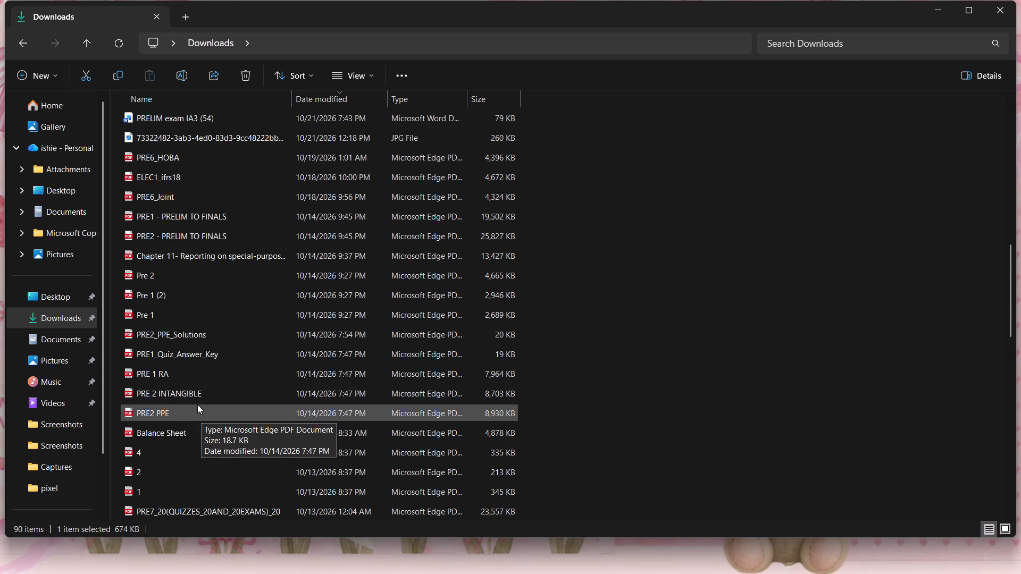
{"action": "double_click", "coordinate": [202, 395]}
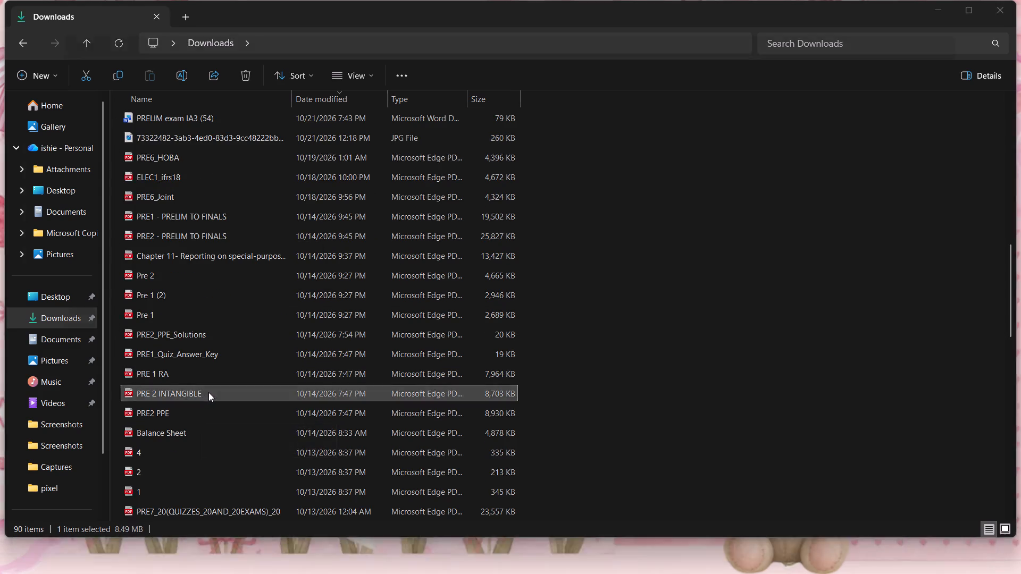
Look over the trademark cost problems on page 1 of the intangible assets quiz.
{"action": "scroll", "coordinate": [224, 387], "scroll_direction": "down", "scroll_amount": 2}
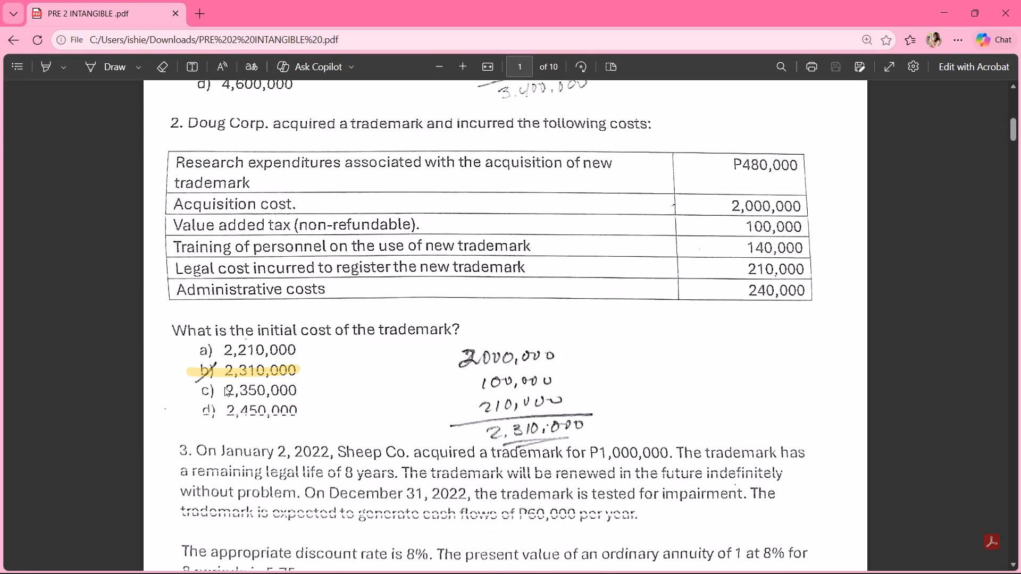
{"action": "scroll", "coordinate": [221, 398], "scroll_direction": "down", "scroll_amount": 1}
{"action": "scroll", "coordinate": [221, 398], "scroll_direction": "up", "scroll_amount": 4}
{"action": "scroll", "coordinate": [250, 346], "scroll_direction": "up", "scroll_amount": 4}
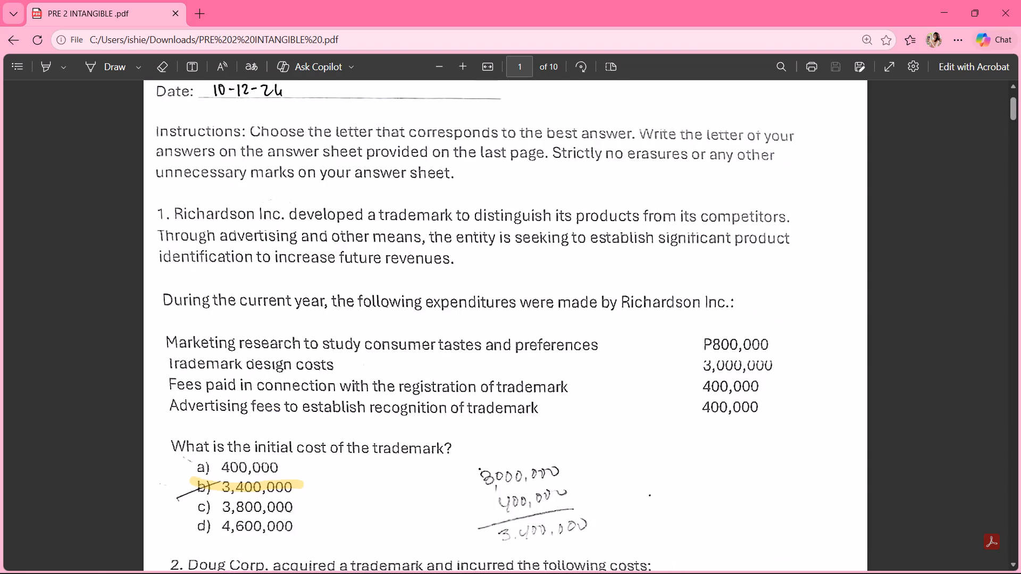
{"action": "scroll", "coordinate": [250, 346], "scroll_direction": "up", "scroll_amount": 5}
{"action": "scroll", "coordinate": [251, 345], "scroll_direction": "down", "scroll_amount": 2}
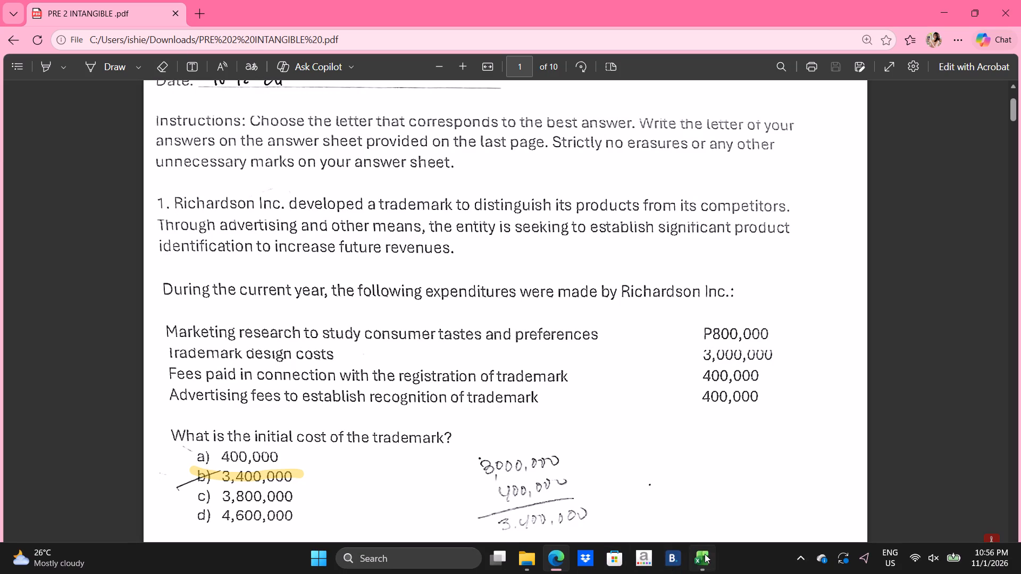
Switch to Excel and create a new blank workbook.
{"action": "left_click", "coordinate": [704, 554]}
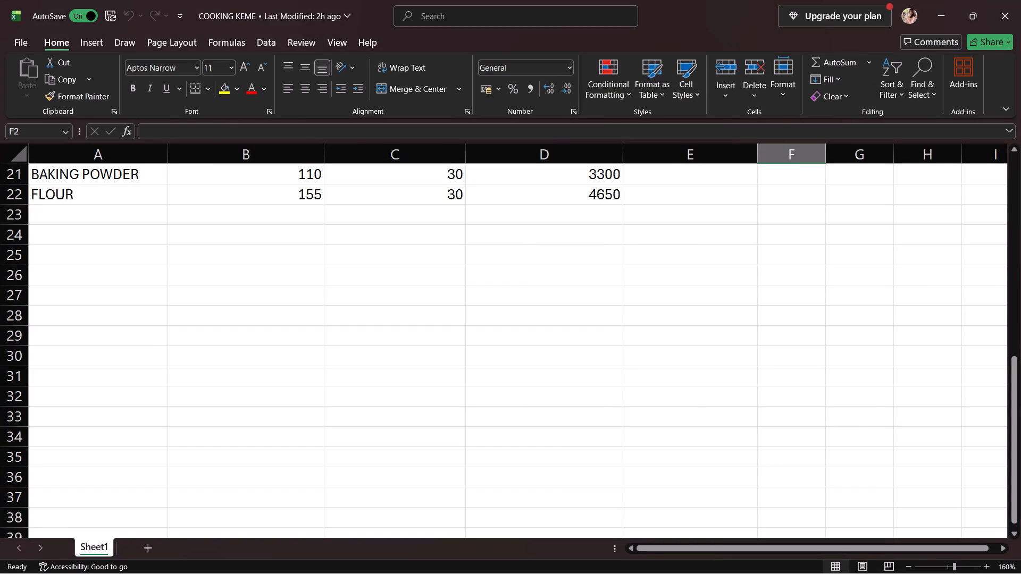
{"action": "left_click_drag", "start_coordinate": [56, 47], "coordinate": [39, 32]}
{"action": "left_click", "coordinate": [58, 36]}
{"action": "left_click", "coordinate": [30, 31]}
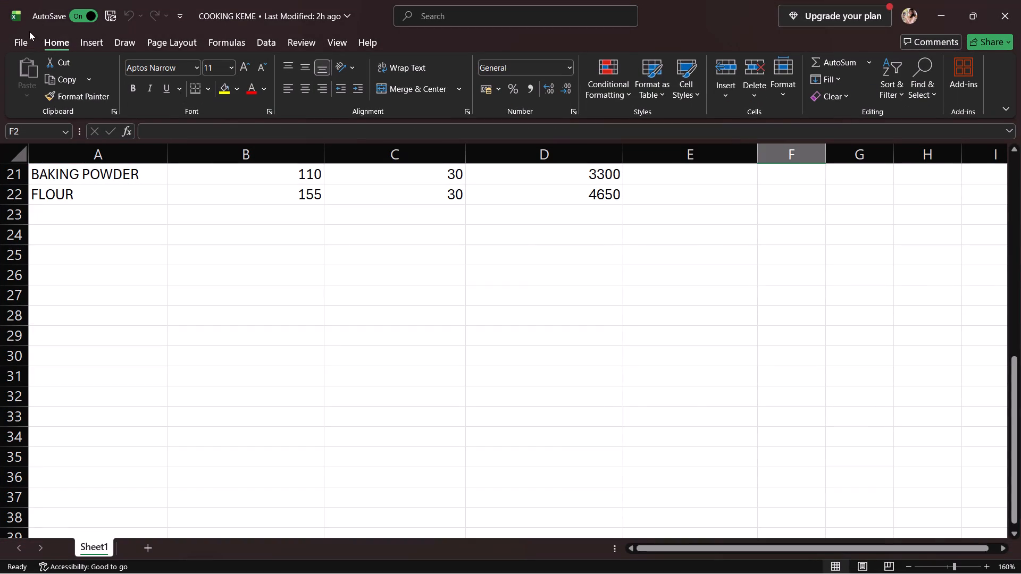
{"action": "left_click", "coordinate": [23, 39]}
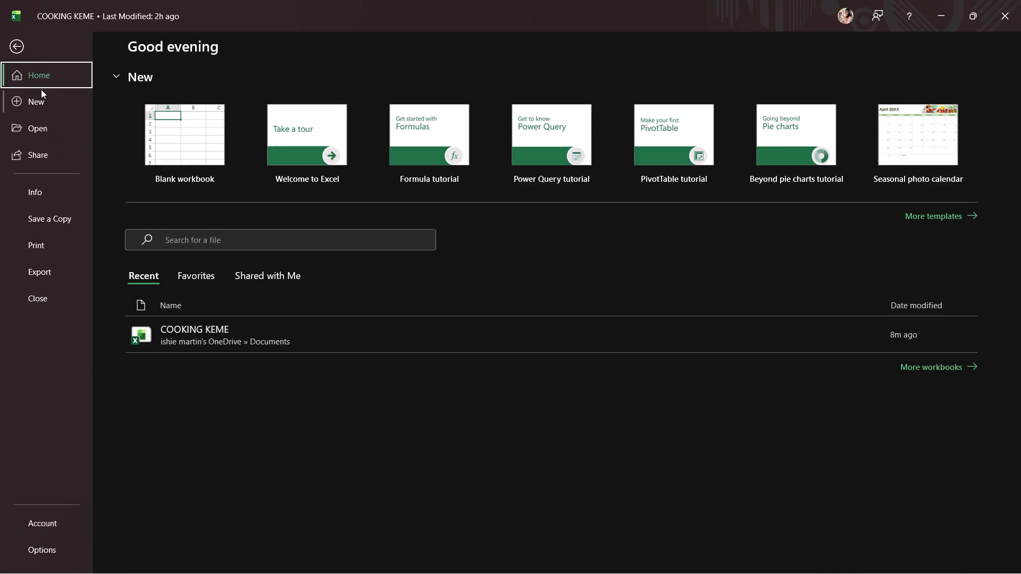
{"action": "left_click", "coordinate": [41, 102]}
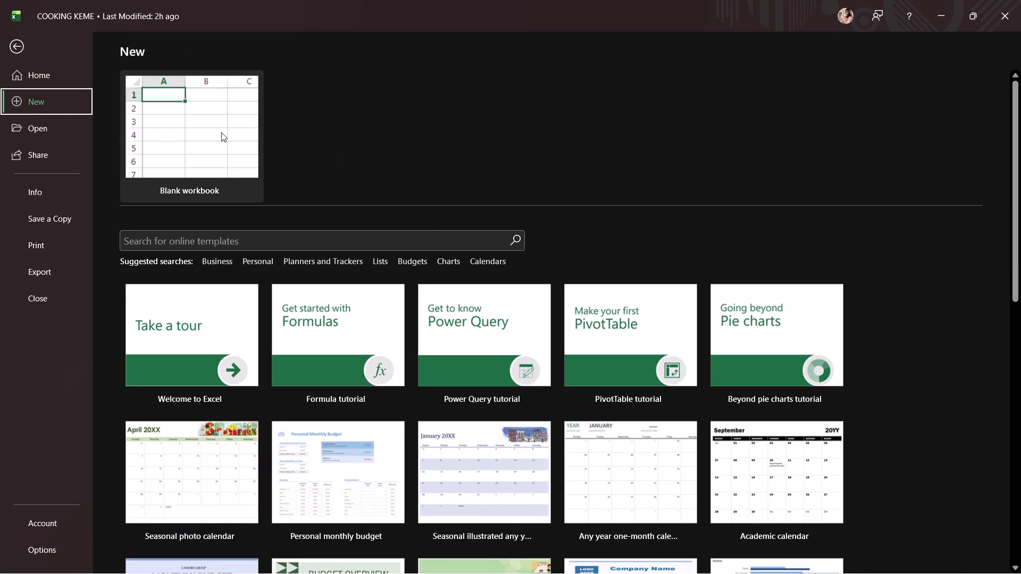
{"action": "left_click", "coordinate": [215, 137]}
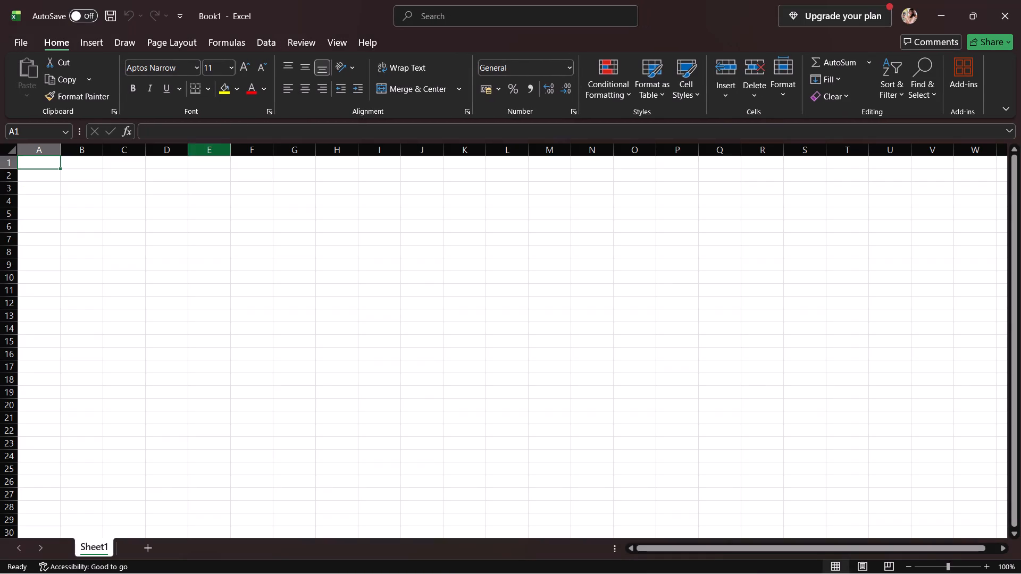
Increase the height of row 1 to about four times the default row height.
{"action": "left_click", "coordinate": [7, 162]}
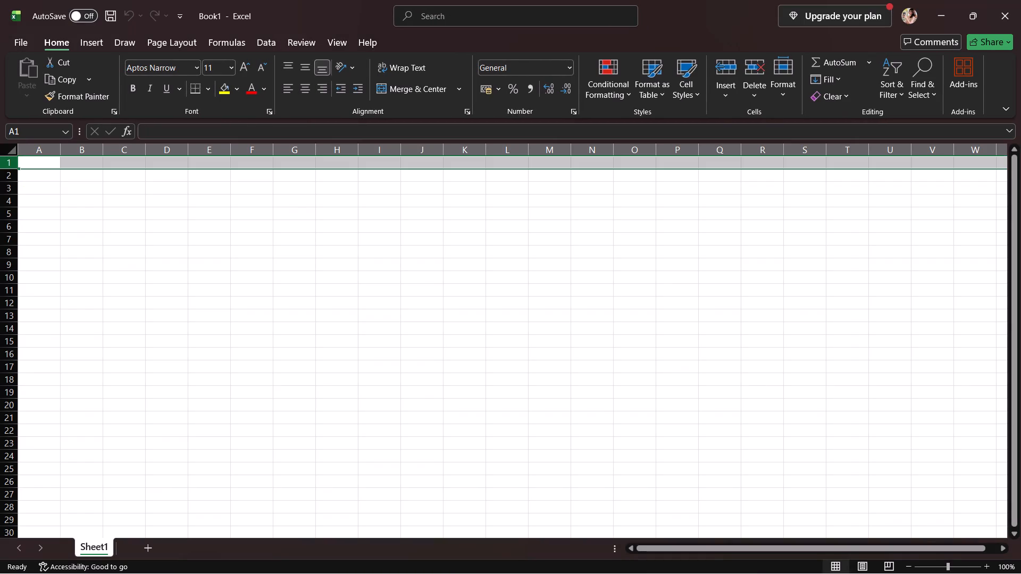
{"action": "left_click_drag", "start_coordinate": [12, 165], "coordinate": [22, 179]}
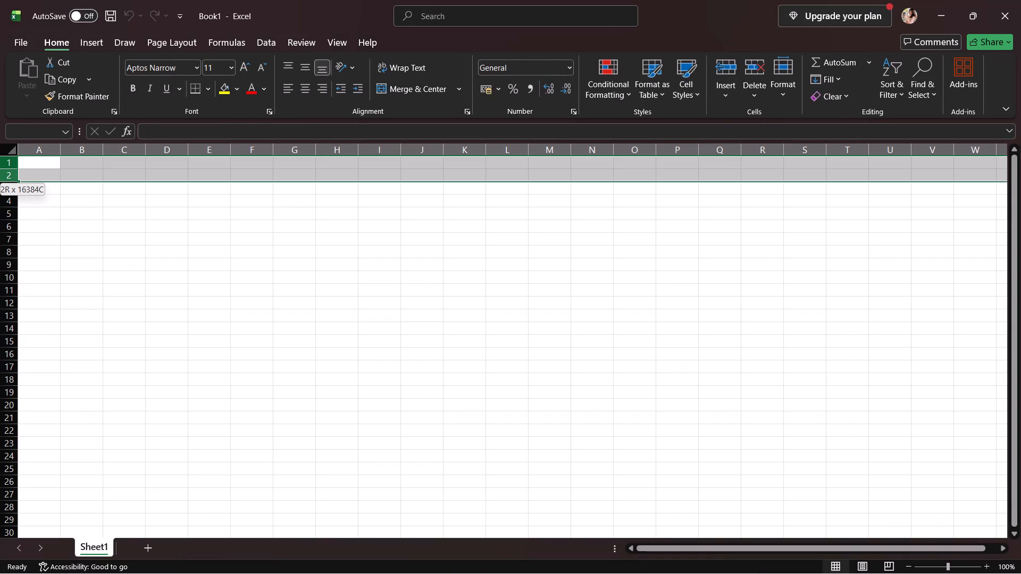
{"action": "left_click_drag", "start_coordinate": [22, 179], "coordinate": [23, 184]}
{"action": "left_click", "coordinate": [32, 172]}
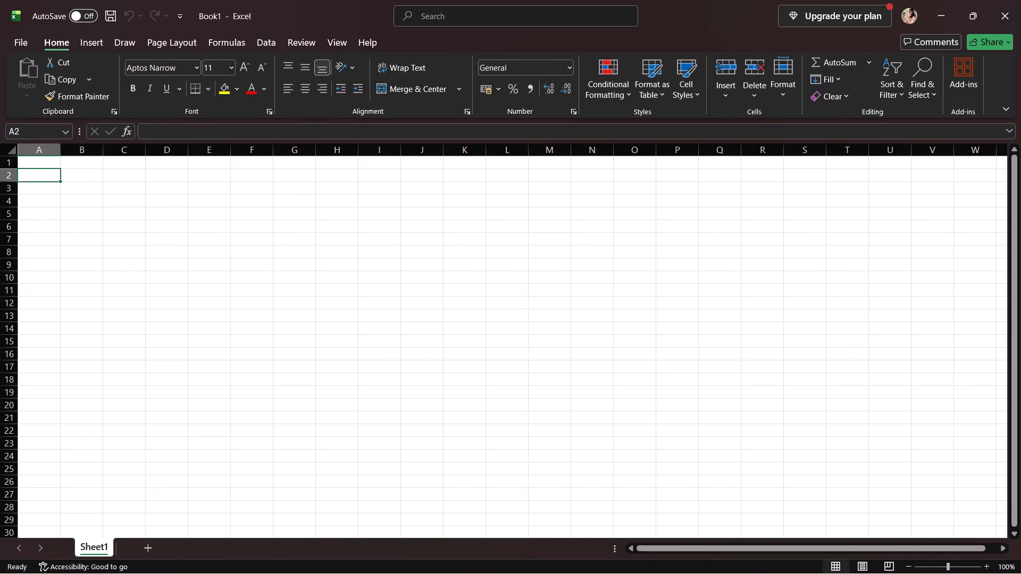
{"action": "left_click", "coordinate": [9, 164]}
{"action": "left_click_drag", "start_coordinate": [18, 165], "coordinate": [21, 175]}
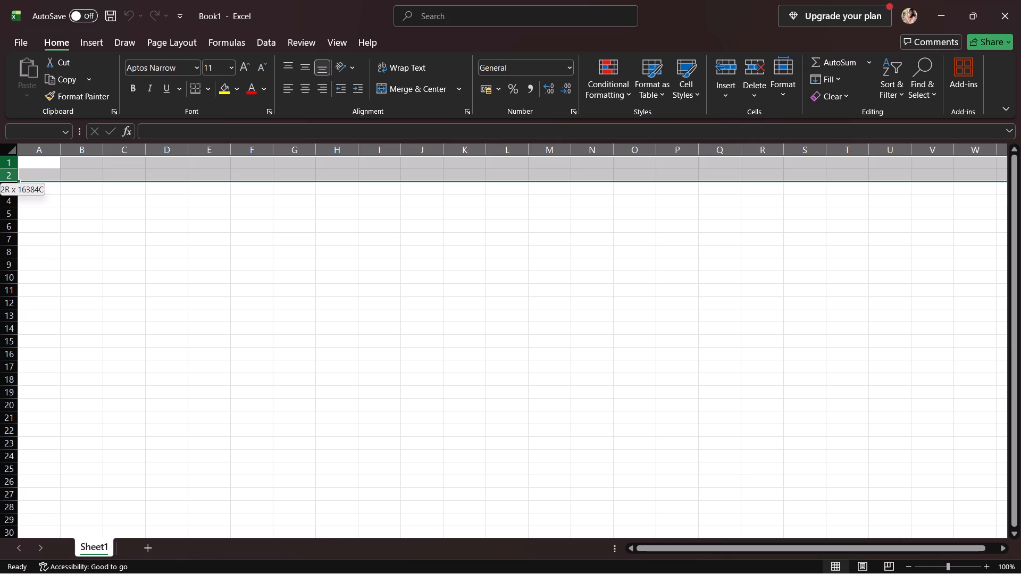
{"action": "left_click_drag", "start_coordinate": [21, 175], "coordinate": [21, 180]}
{"action": "left_click", "coordinate": [18, 172]}
{"action": "left_click_drag", "start_coordinate": [19, 172], "coordinate": [18, 186]}
{"action": "left_click", "coordinate": [13, 159]}
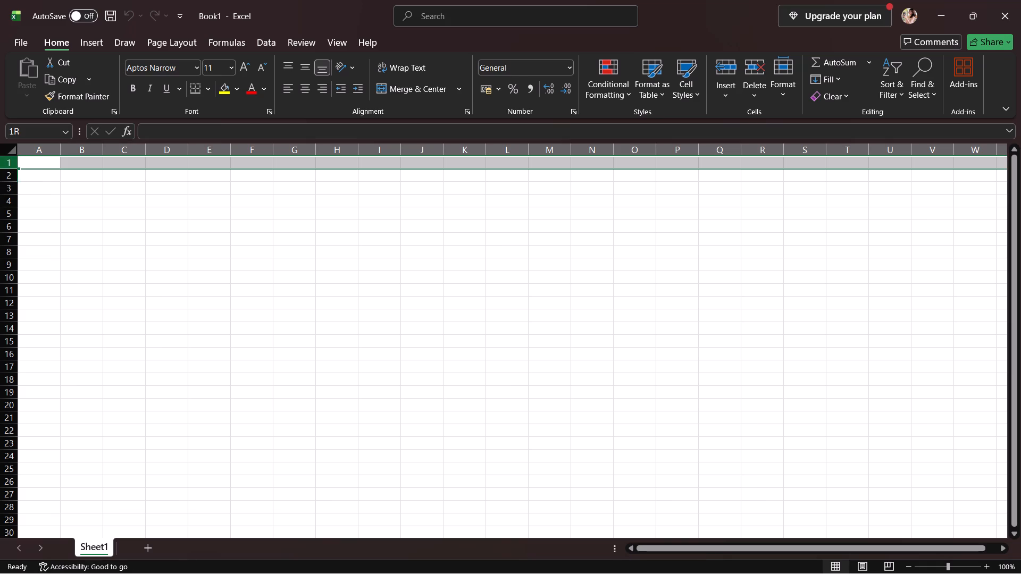
{"action": "left_click_drag", "start_coordinate": [15, 167], "coordinate": [13, 193]}
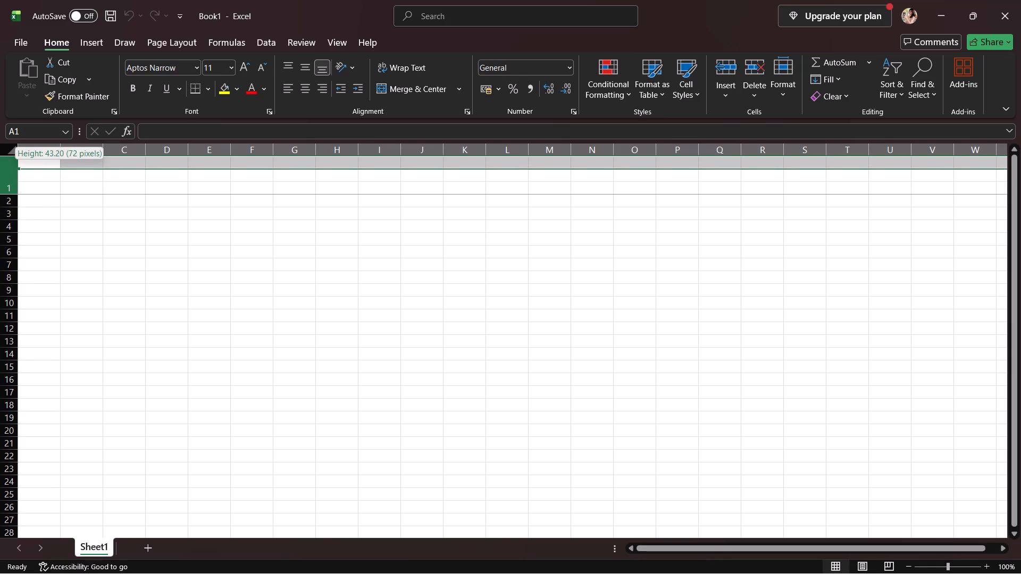
{"action": "left_click_drag", "start_coordinate": [13, 193], "coordinate": [13, 204]}
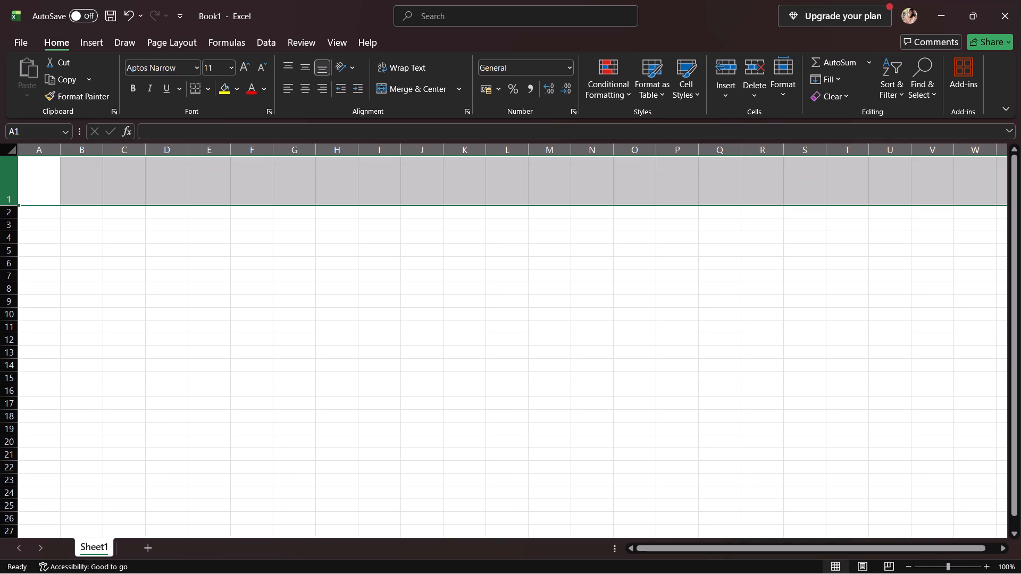
Widen column A to about three times the default column width.
{"action": "left_click", "coordinate": [56, 175]}
{"action": "left_click_drag", "start_coordinate": [59, 176], "coordinate": [61, 178]}
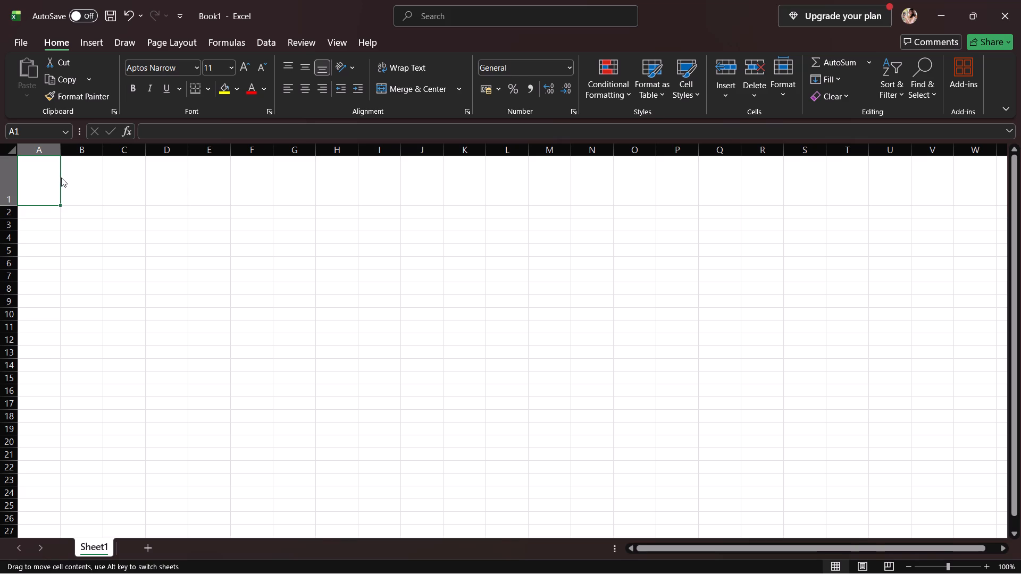
{"action": "left_click_drag", "start_coordinate": [61, 178], "coordinate": [65, 178]}
{"action": "left_click", "coordinate": [14, 174]}
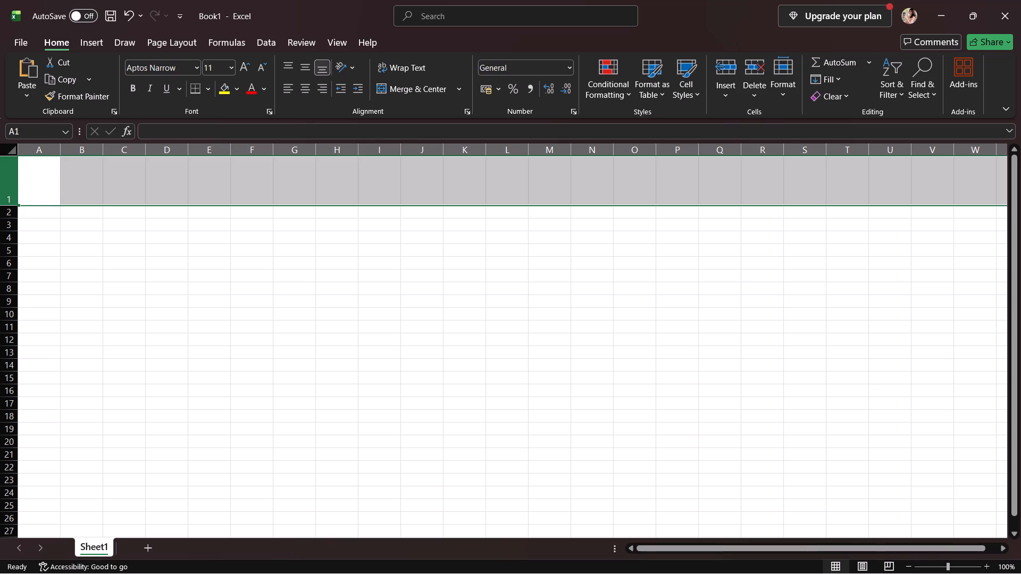
{"action": "left_click", "coordinate": [55, 165]}
{"action": "left_click", "coordinate": [53, 156]}
{"action": "left_click", "coordinate": [56, 153]}
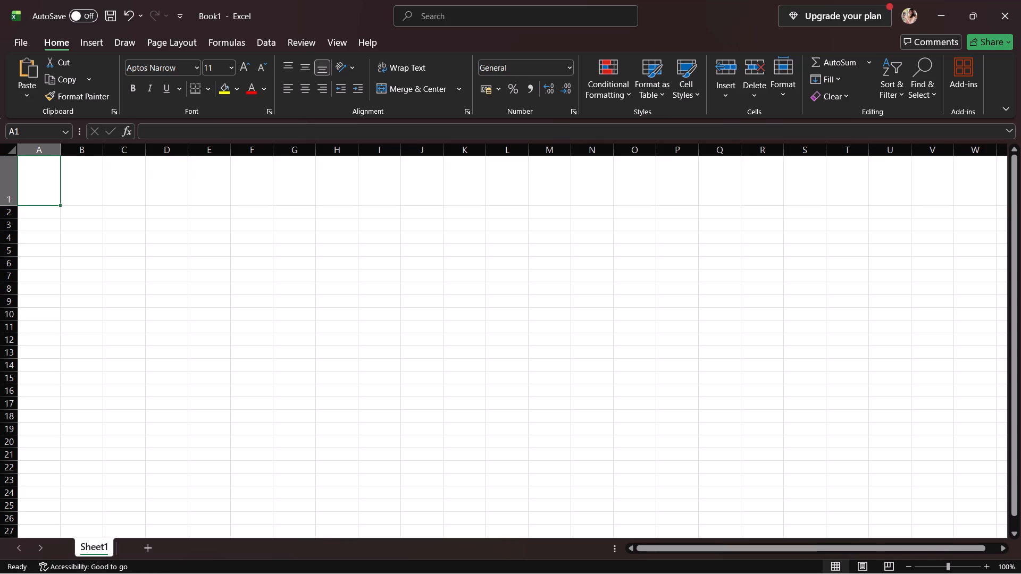
{"action": "left_click_drag", "start_coordinate": [58, 153], "coordinate": [111, 164]}
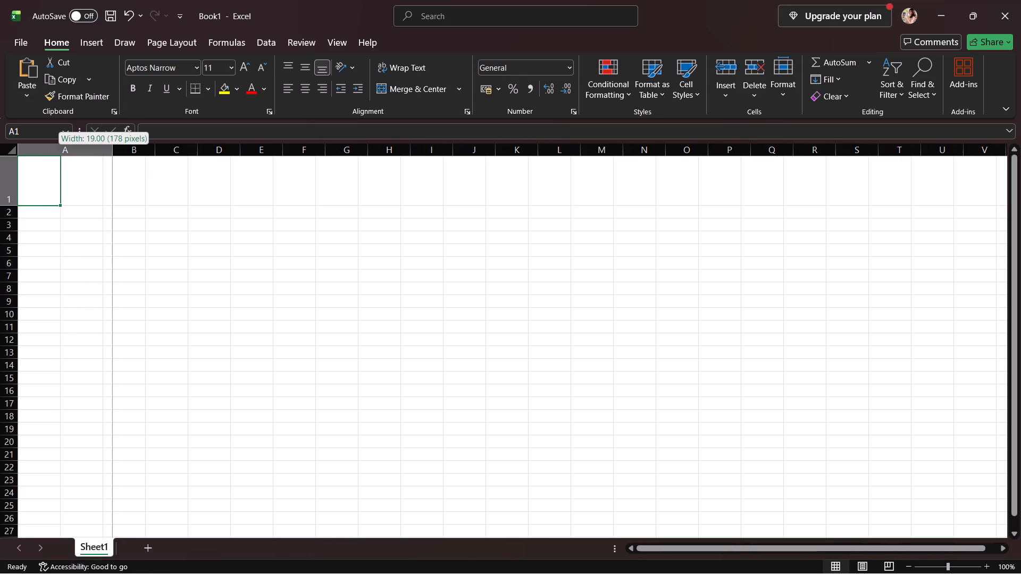
{"action": "left_click_drag", "start_coordinate": [111, 164], "coordinate": [145, 163]}
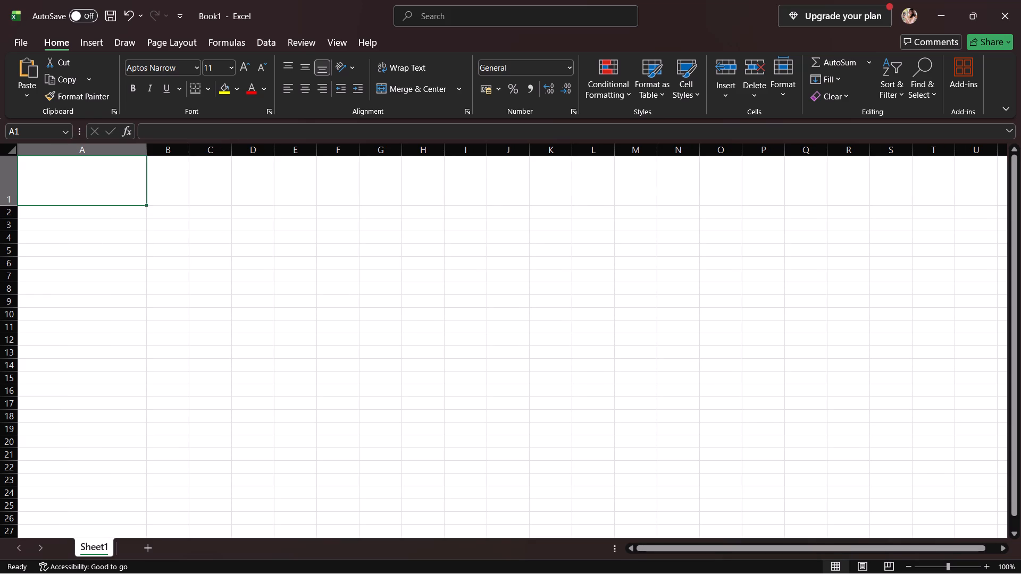
Narrow column A to about two and a half times the default column width.
{"action": "left_click", "coordinate": [148, 154]}
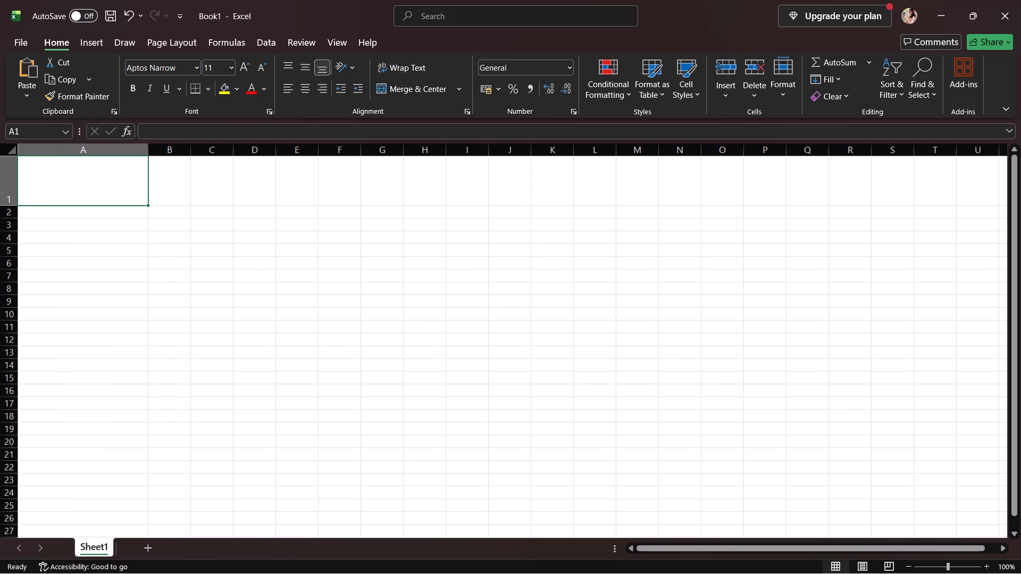
{"action": "left_click_drag", "start_coordinate": [148, 159], "coordinate": [134, 160]}
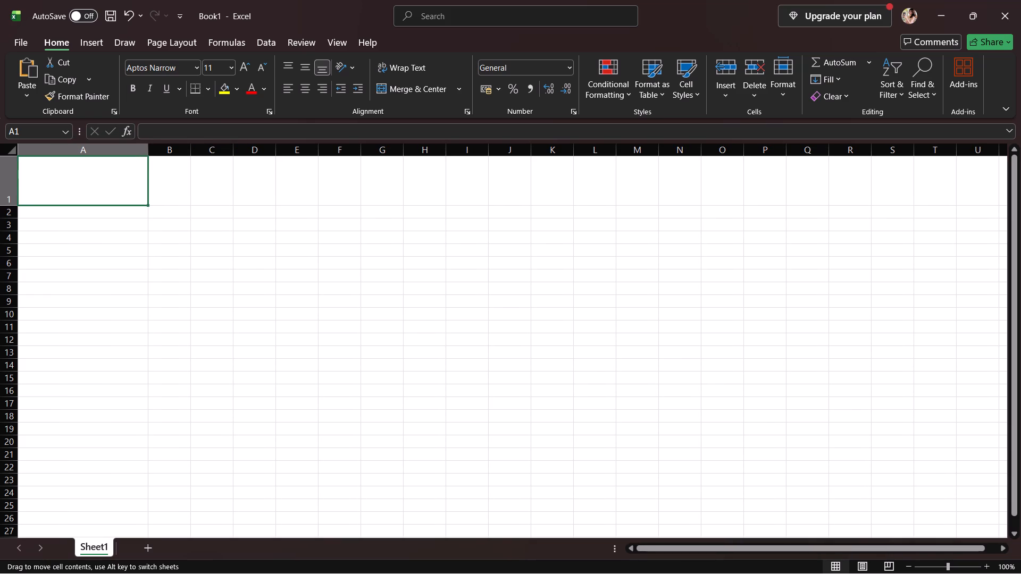
{"action": "left_click_drag", "start_coordinate": [148, 154], "coordinate": [128, 156]}
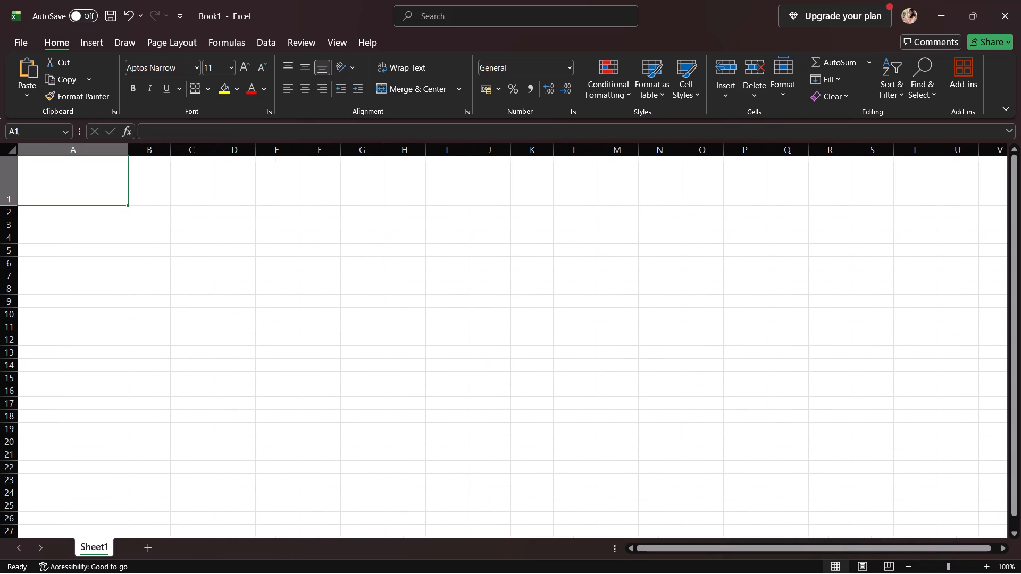
Widen columns B and C to about twice the default column width each, with B at about 16.8.
{"action": "left_click", "coordinate": [163, 155]}
{"action": "left_click_drag", "start_coordinate": [171, 154], "coordinate": [212, 153]}
{"action": "left_click", "coordinate": [212, 153]}
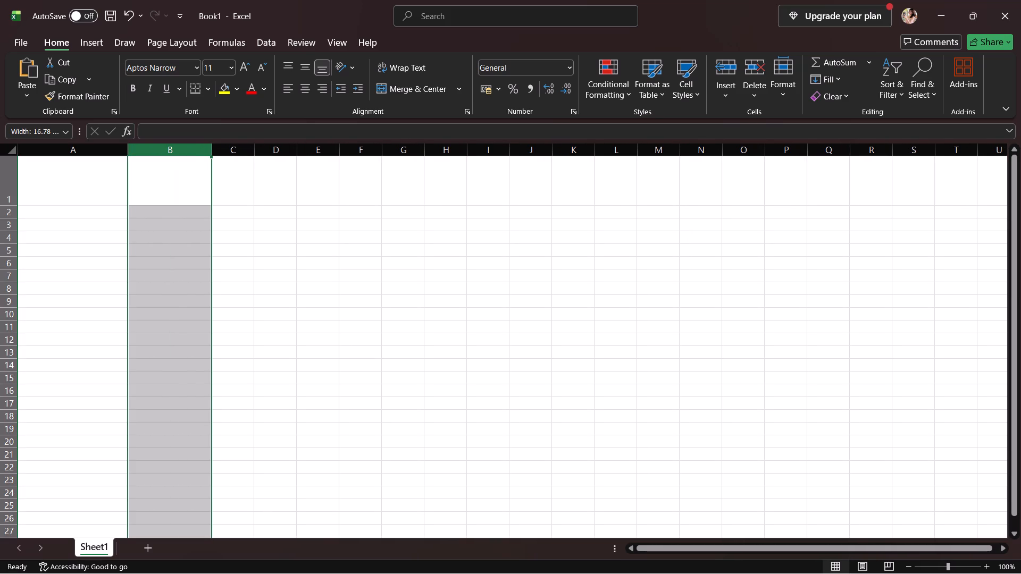
{"action": "left_click", "coordinate": [234, 158]}
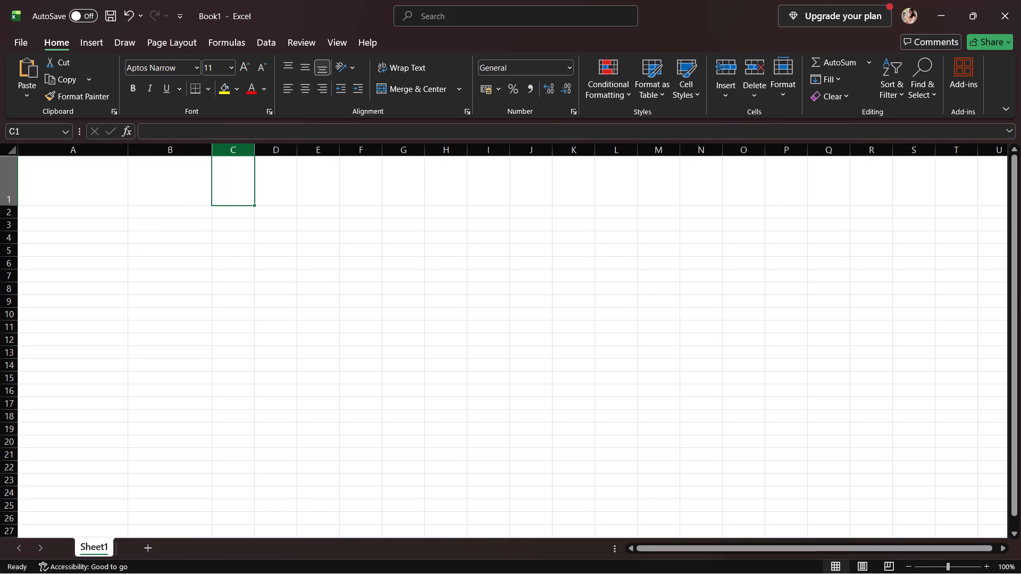
{"action": "left_click_drag", "start_coordinate": [255, 153], "coordinate": [299, 149]}
{"action": "left_click", "coordinate": [211, 175]}
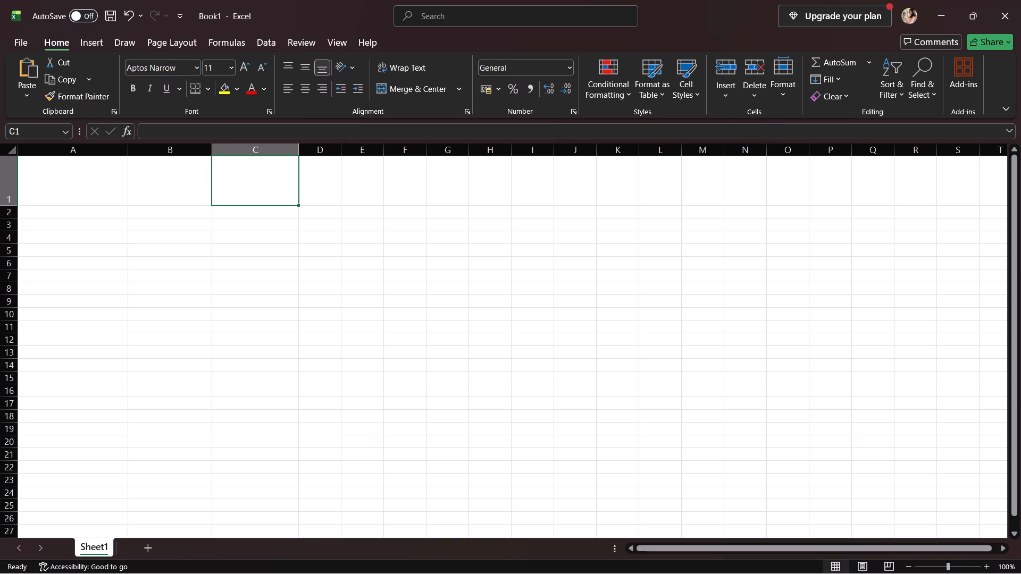
Enter the heading PROBLEMS in capital letters in cell A1.
{"action": "left_click", "coordinate": [40, 188]}
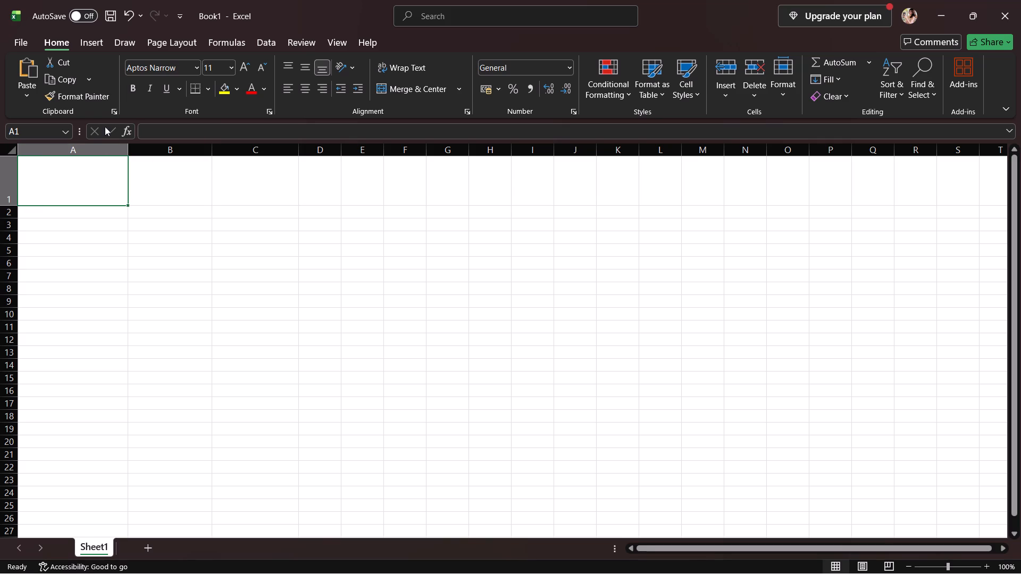
{"action": "left_click", "coordinate": [71, 180]}
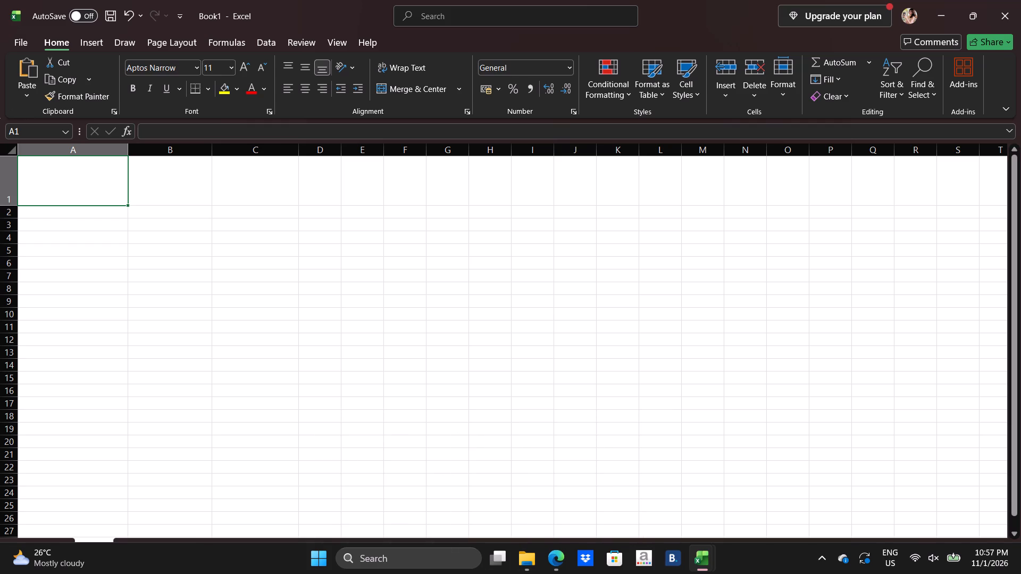
{"action": "left_click", "coordinate": [96, 190]}
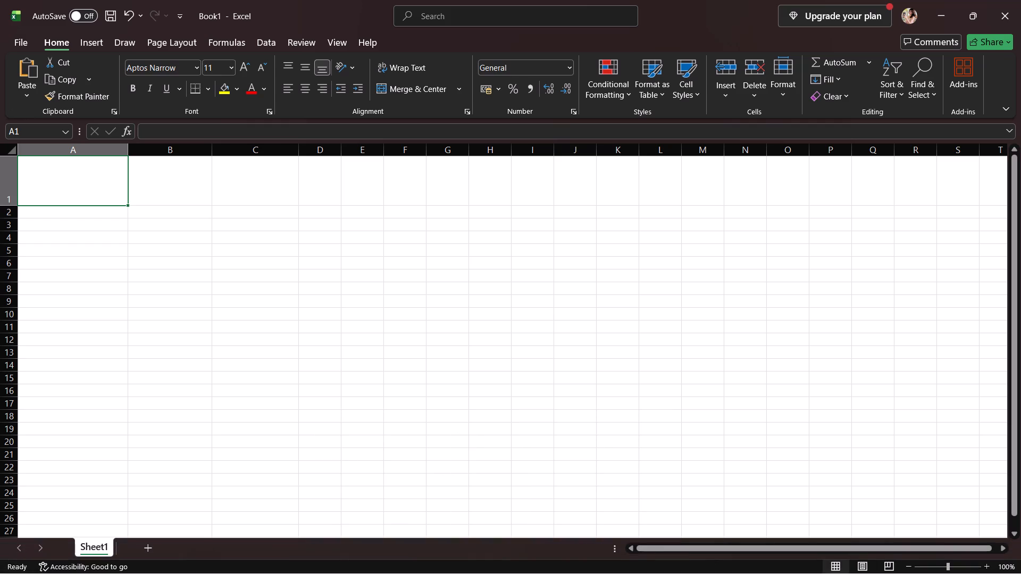
{"action": "left_click", "coordinate": [76, 184]}
{"action": "type", "text": "prob"}
{"action": "type", "text": "lem"}
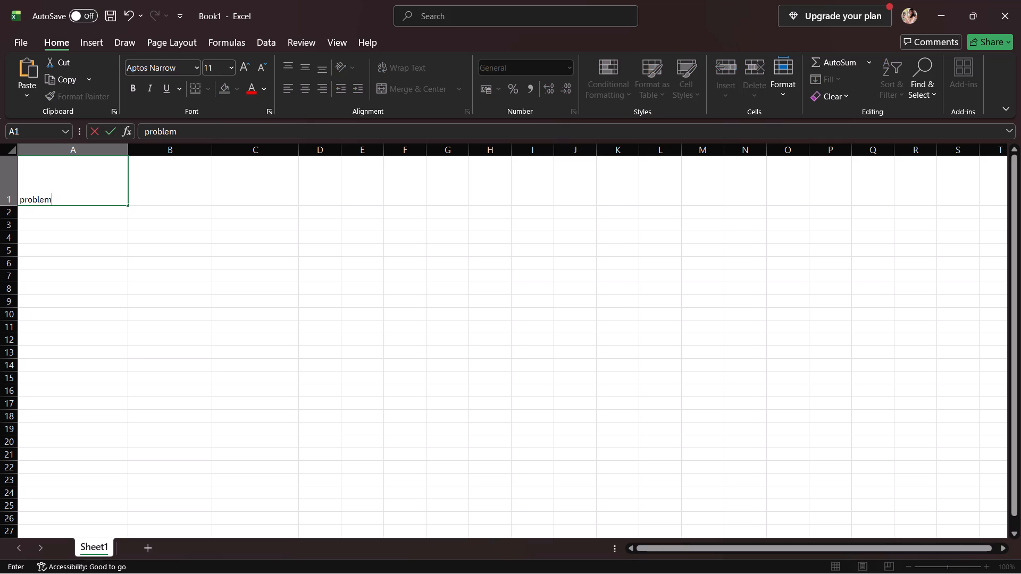
{"action": "key", "text": "BackSpace"}
{"action": "key", "text": "BackSpace"}
{"action": "key", "text": "BackSpace"}
{"action": "key", "text": "BackSpace"}
{"action": "key", "text": "BackSpace"}
{"action": "key", "text": "BackSpace"}
{"action": "key", "text": "BackSpace"}
{"action": "key", "text": "BackSpace"}
{"action": "key", "text": "BackSpace"}
{"action": "key", "text": "BackSpace"}
{"action": "key", "text": "BackSpace"}
{"action": "key", "text": "BackSpace"}
{"action": "key", "text": "BackSpace"}
{"action": "key", "text": "BackSpace"}
{"action": "key", "text": "BackSpace"}
{"action": "type", "text": "POR"}
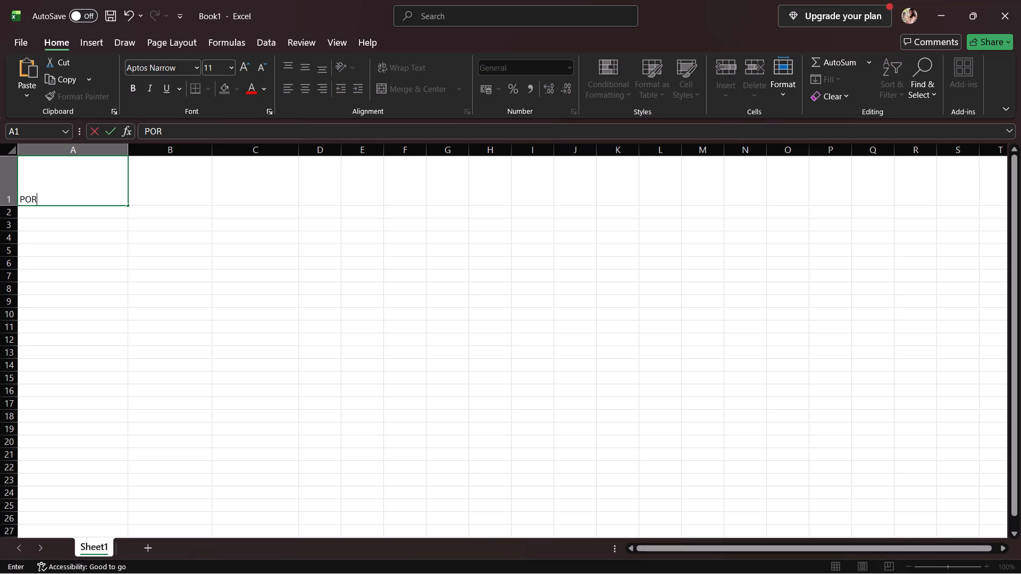
{"action": "key", "text": "BackSpace"}
{"action": "key", "text": "BackSpace"}
{"action": "type", "text": "ROBLEMS"}
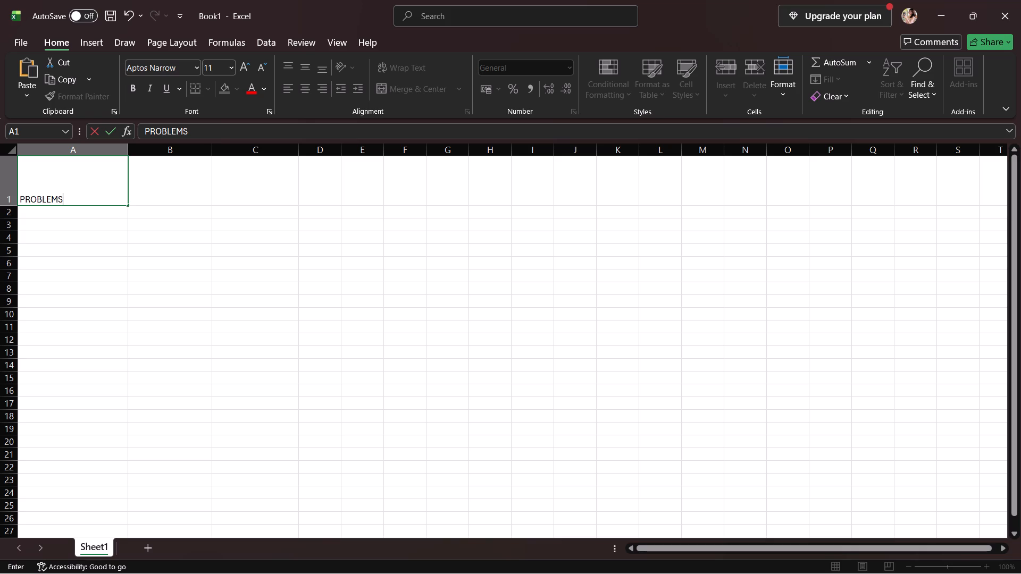
{"action": "left_click", "coordinate": [161, 189]}
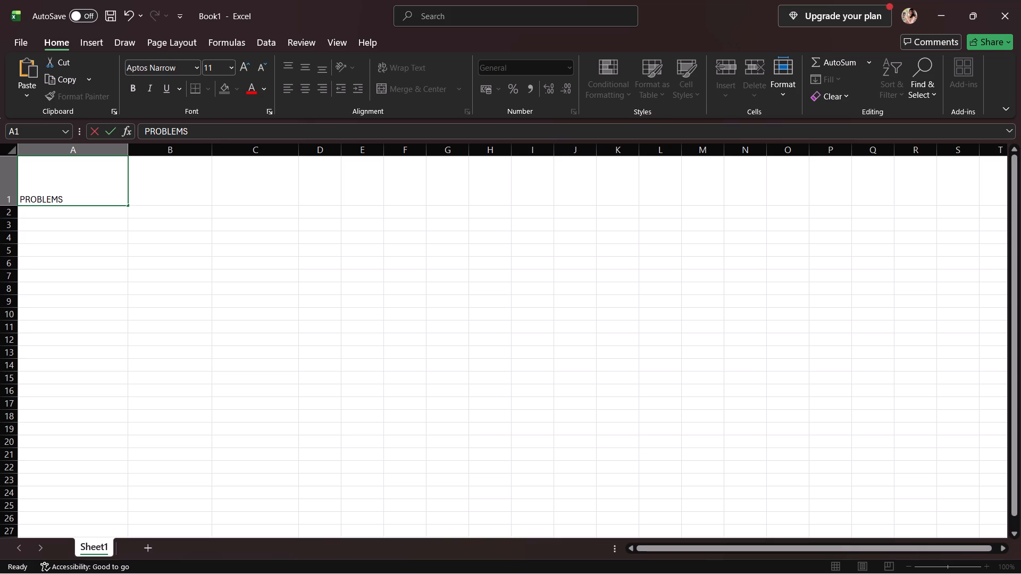
Reduce the height of row 1 to about three times the default row height.
{"action": "left_click", "coordinate": [120, 215]}
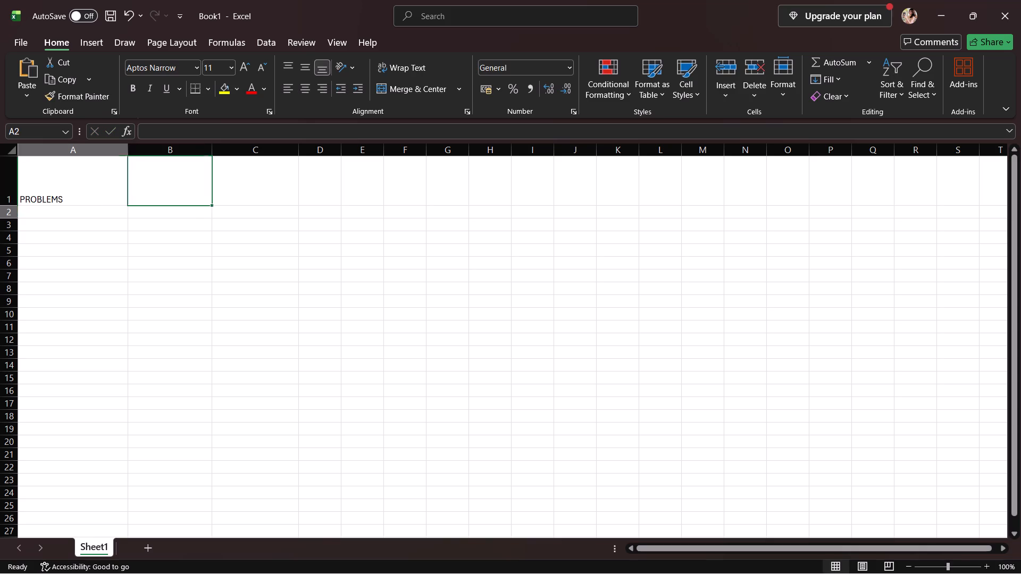
{"action": "left_click", "coordinate": [107, 188]}
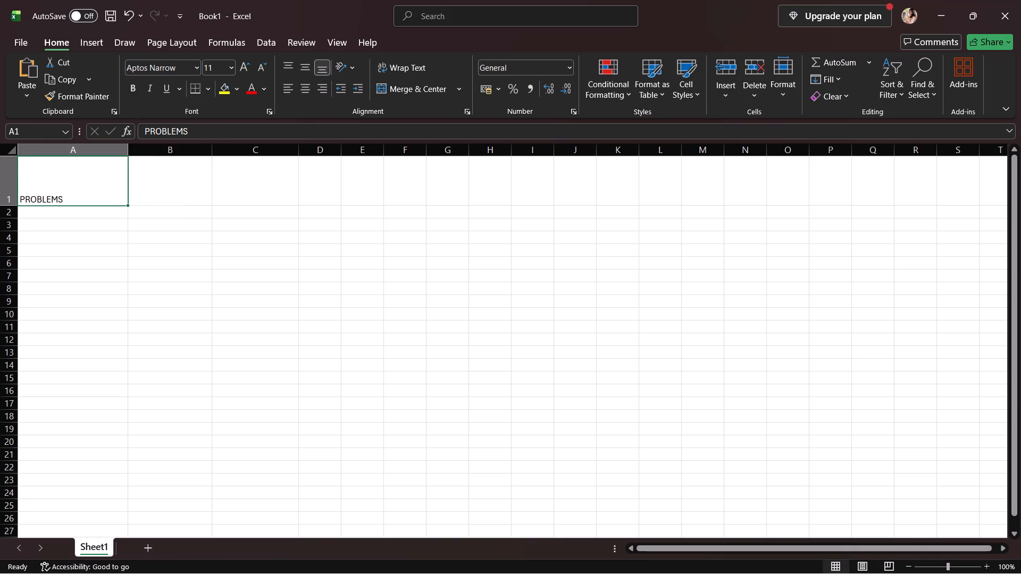
{"action": "left_click_drag", "start_coordinate": [120, 202], "coordinate": [126, 189]}
{"action": "left_click_drag", "start_coordinate": [124, 208], "coordinate": [130, 184]}
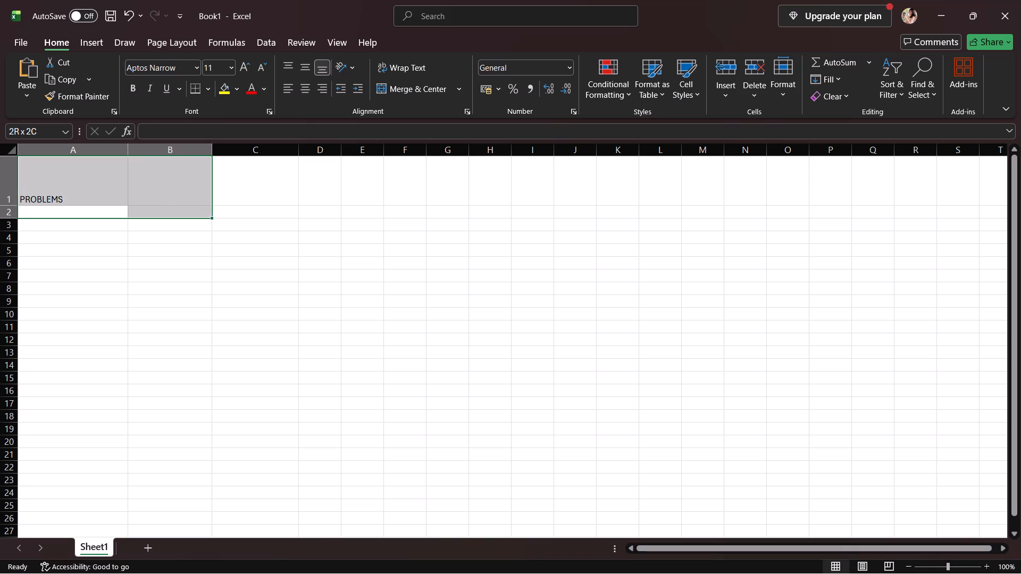
{"action": "left_click_drag", "start_coordinate": [130, 184], "coordinate": [131, 181]}
{"action": "left_click_drag", "start_coordinate": [88, 216], "coordinate": [91, 210]}
{"action": "left_click", "coordinate": [7, 184]}
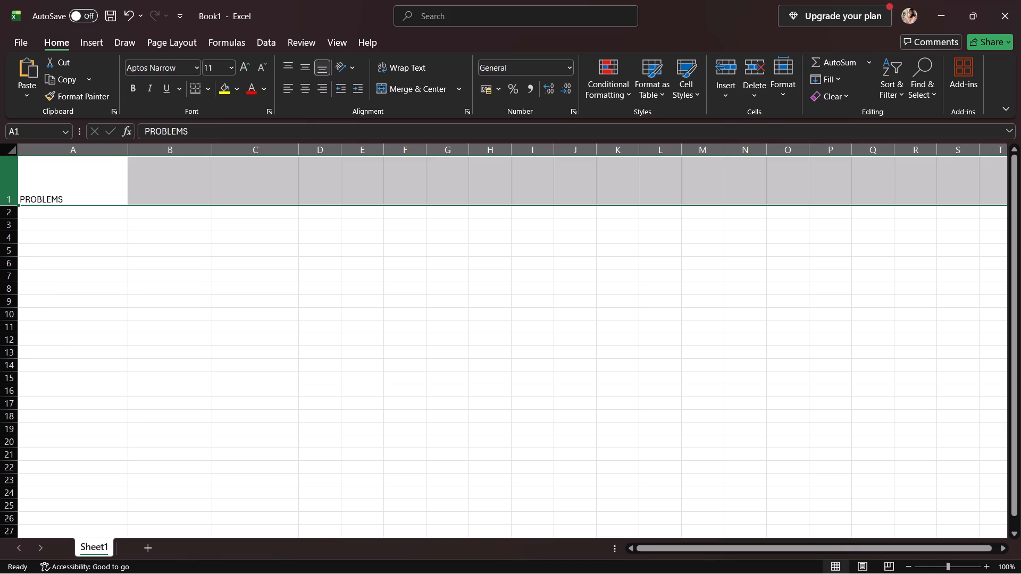
{"action": "left_click_drag", "start_coordinate": [9, 204], "coordinate": [18, 192]}
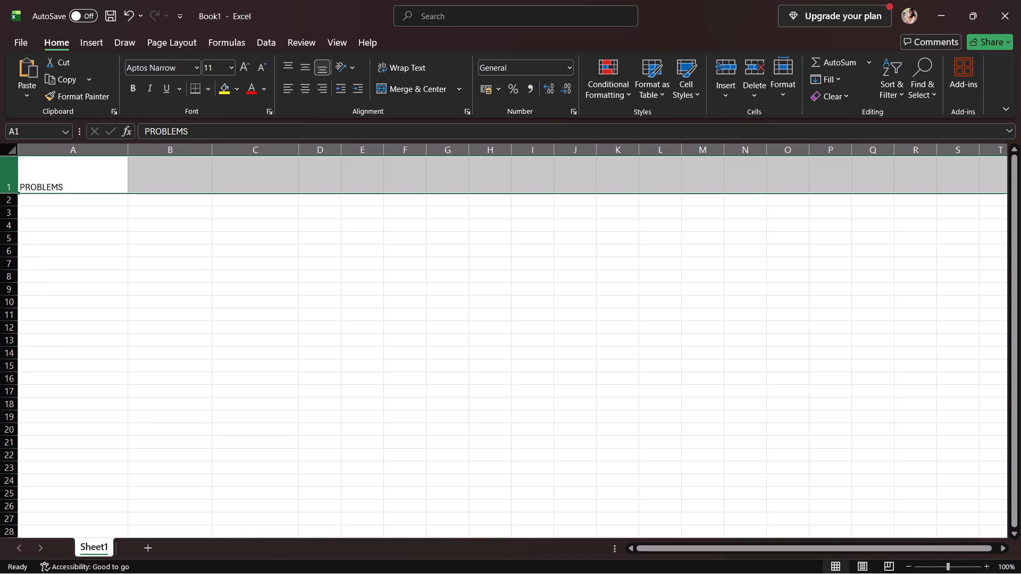
{"action": "left_click_drag", "start_coordinate": [91, 194], "coordinate": [95, 189]}
Centre the PROBLEMS heading in cell A1 both vertically and horizontally.
{"action": "left_click", "coordinate": [88, 188]}
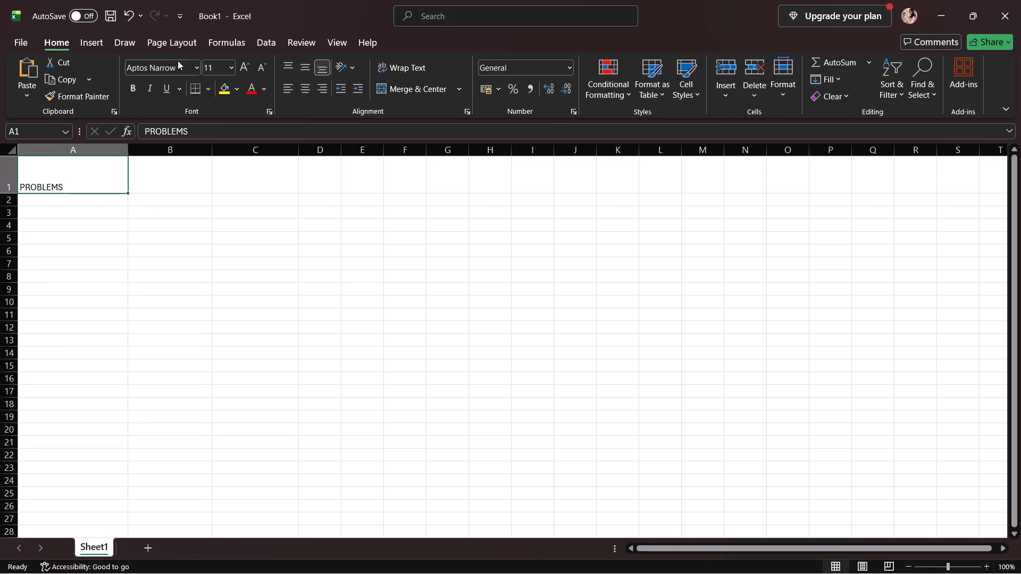
{"action": "left_click", "coordinate": [299, 74]}
{"action": "left_click", "coordinate": [299, 94]}
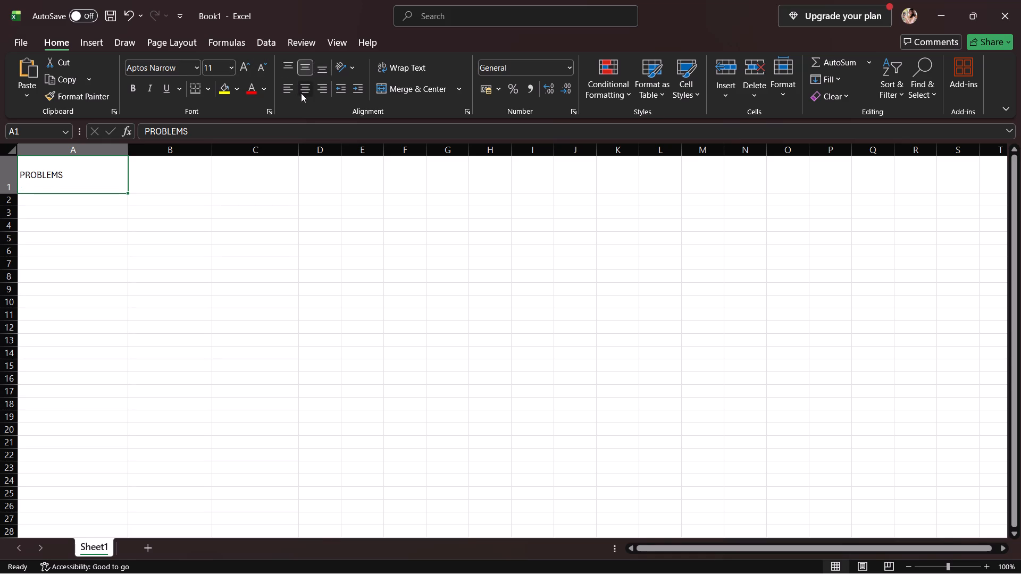
Choose a light pink custom fill colour from the standard colour palette for the PROBLEMS heading cell.
{"action": "left_click", "coordinate": [234, 91]}
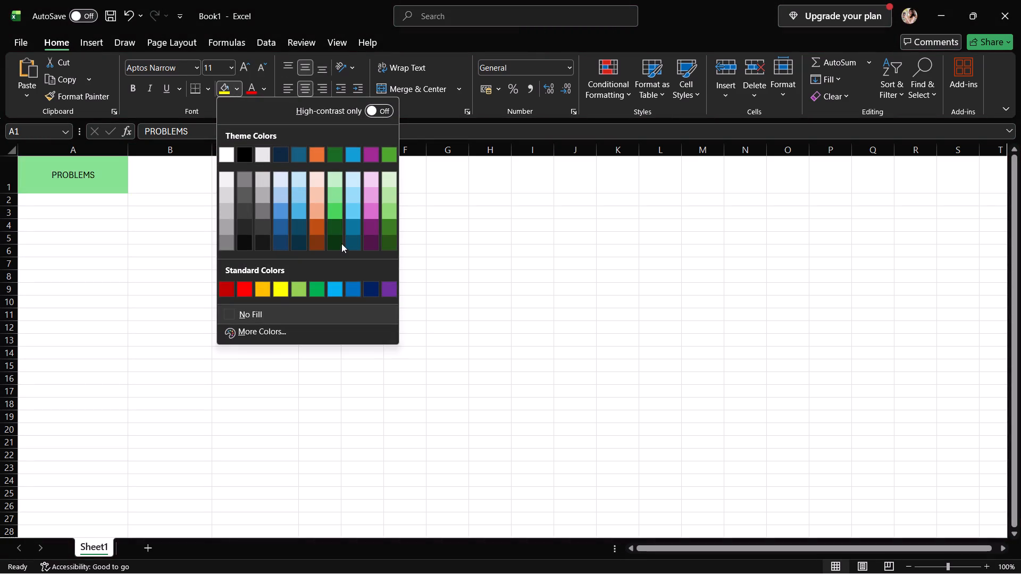
{"action": "left_click", "coordinate": [246, 333]}
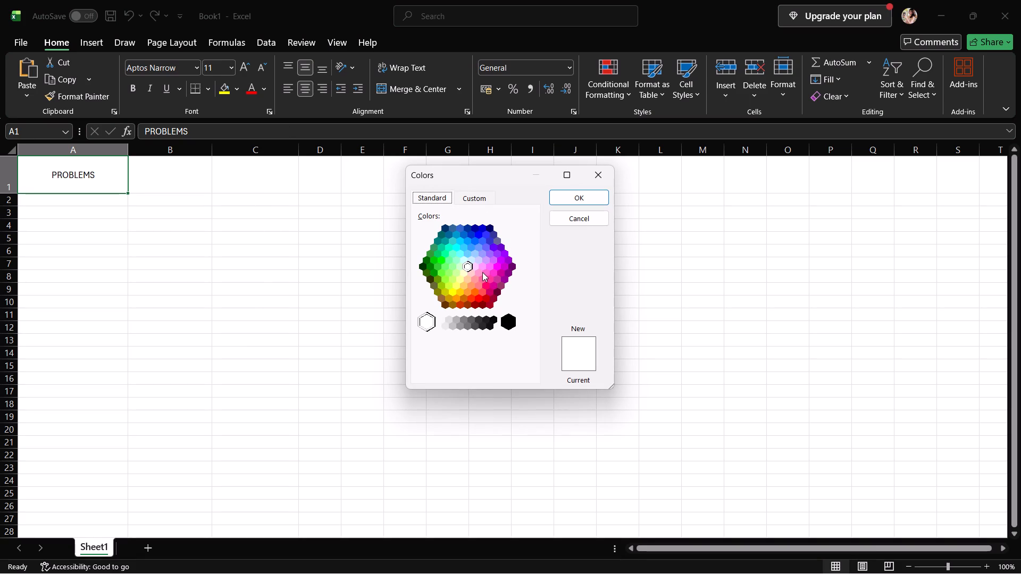
{"action": "left_click", "coordinate": [481, 266]}
{"action": "left_click", "coordinate": [478, 268]}
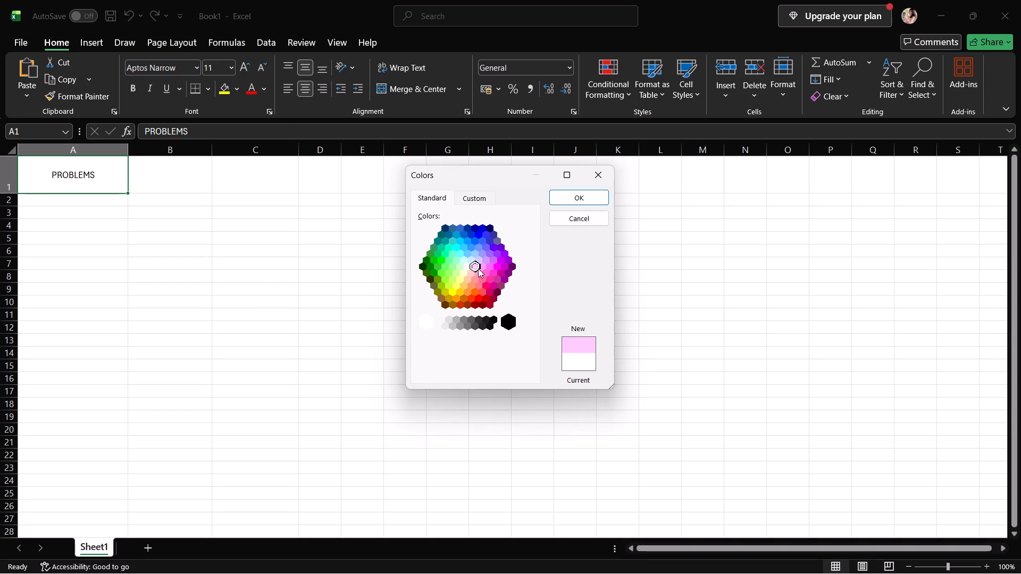
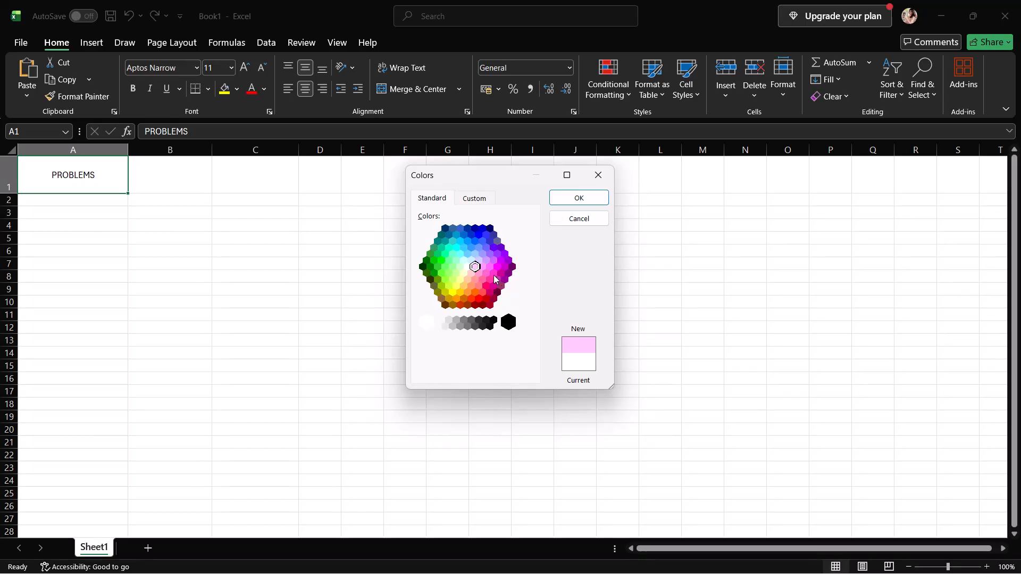
Fill the PROBLEMS heading cell with a medium pink from the standard colour palette.
{"action": "left_click", "coordinate": [491, 267]}
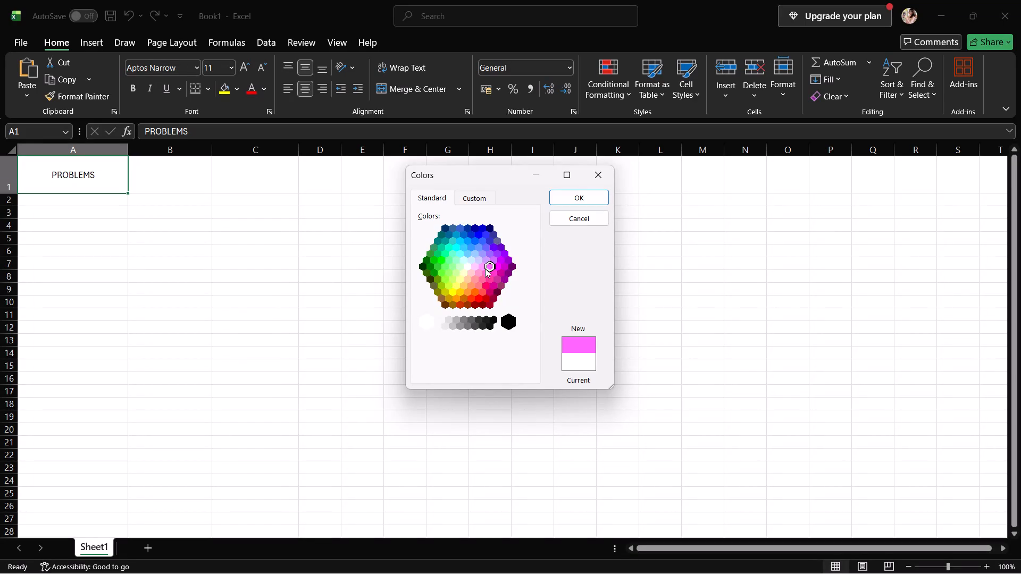
{"action": "left_click", "coordinate": [482, 272]}
{"action": "left_click", "coordinate": [483, 276]}
{"action": "left_click", "coordinate": [484, 271]}
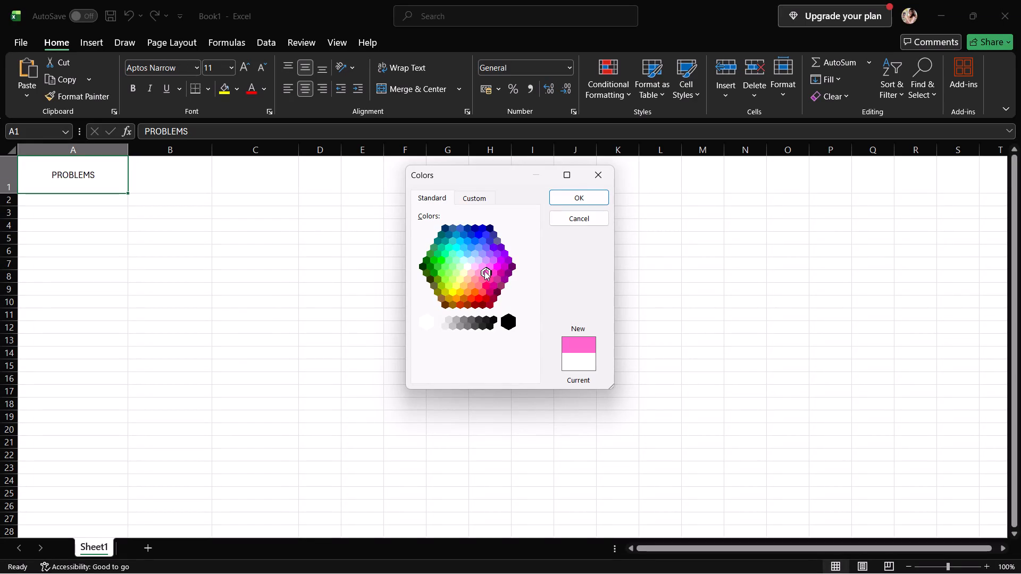
{"action": "left_click", "coordinate": [475, 272]}
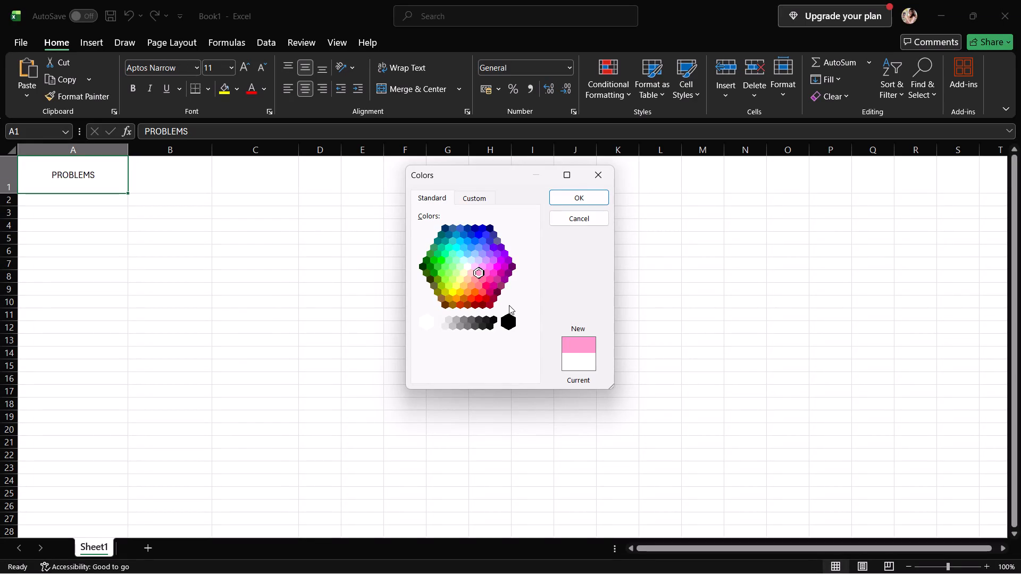
{"action": "left_click", "coordinate": [570, 204]}
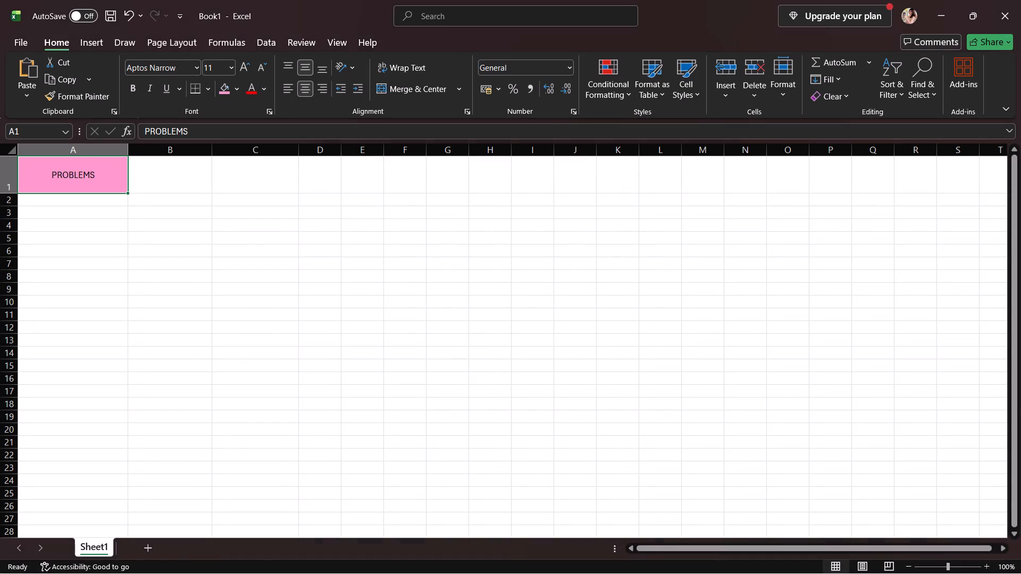
{"action": "left_click", "coordinate": [209, 188]}
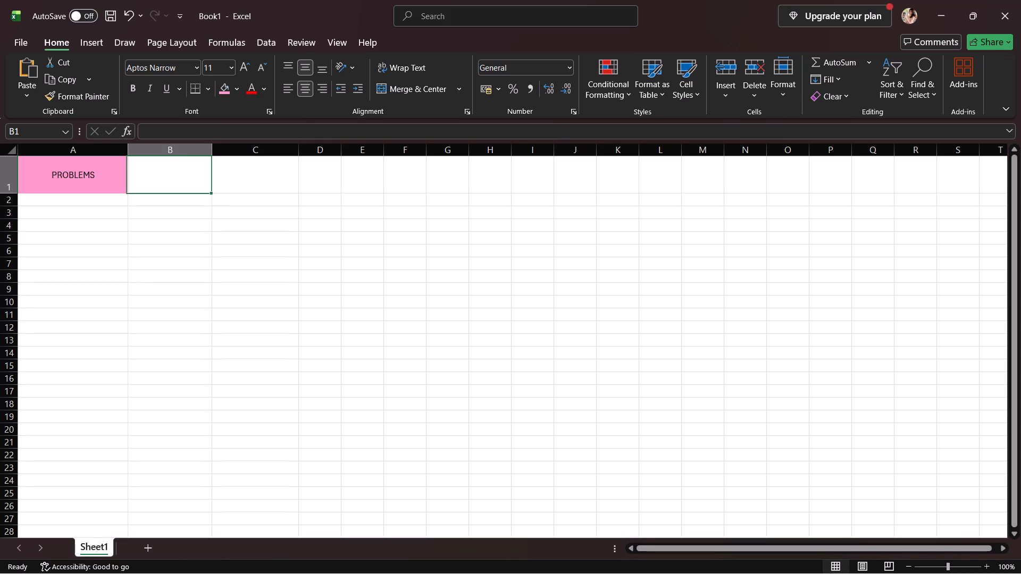
Enter the label TRADEMARK COST in capital letters in cell A2, below the PROBLEMS heading.
{"action": "left_click", "coordinate": [106, 207]}
{"action": "left_click", "coordinate": [106, 207]}
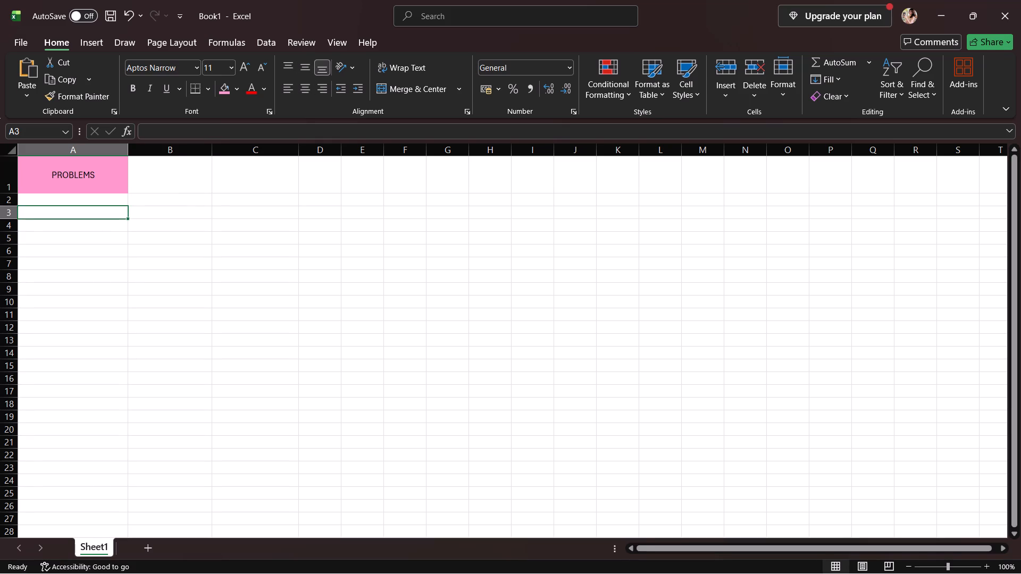
{"action": "left_click", "coordinate": [116, 197]}
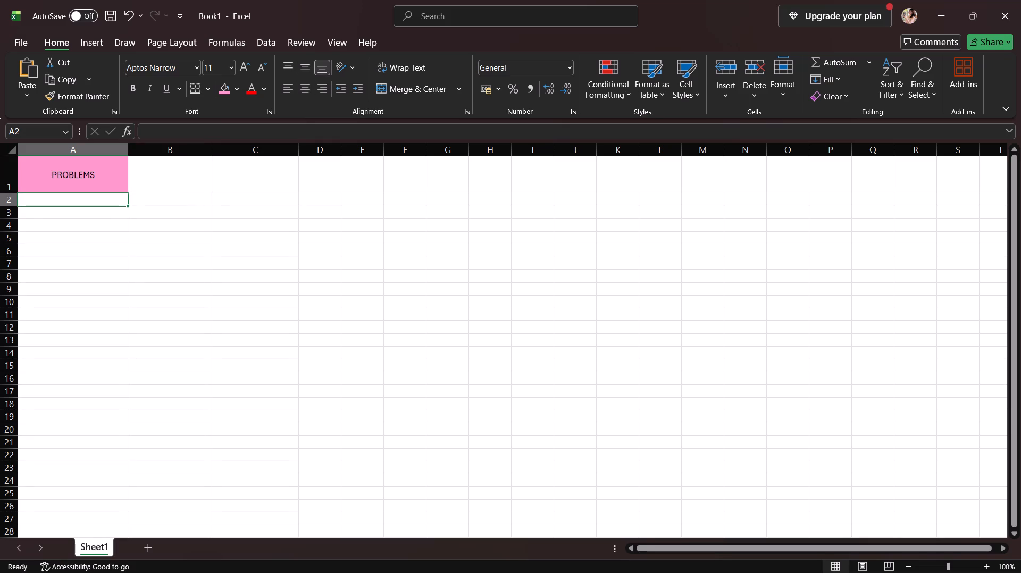
{"action": "type", "text": "TRA"}
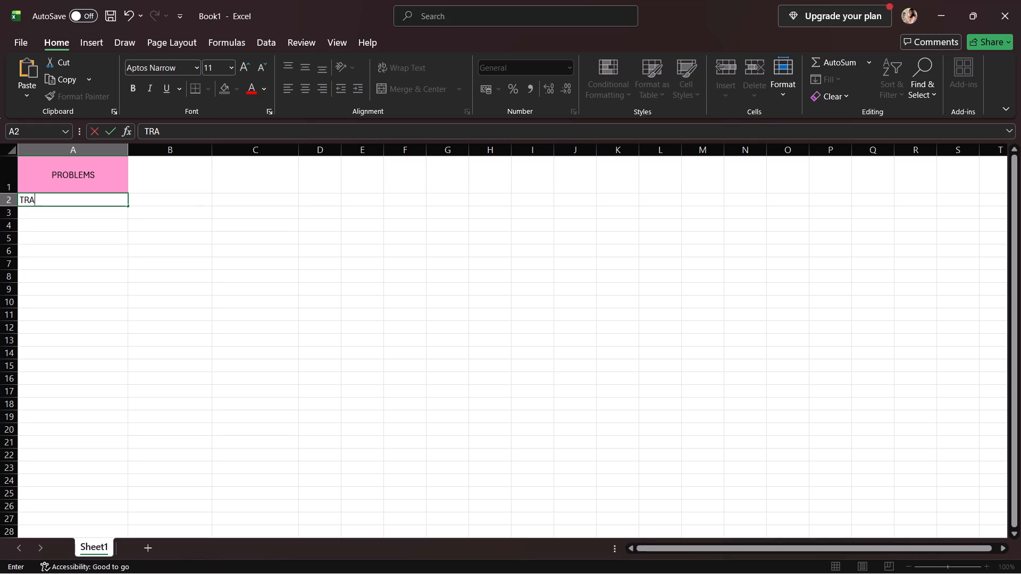
{"action": "type", "text": "DE"}
{"action": "key", "text": "n"}
{"action": "key", "text": "BackSpace"}
{"action": "key", "text": "BackSpace"}
{"action": "key", "text": "BackSpace"}
{"action": "key", "text": "BackSpace"}
{"action": "key", "text": "BackSpace"}
{"action": "key", "text": "BackSpace"}
{"action": "type", "text": "TRADEN"}
{"action": "key", "text": "BackSpace"}
{"action": "type", "text": "MARK COST"}
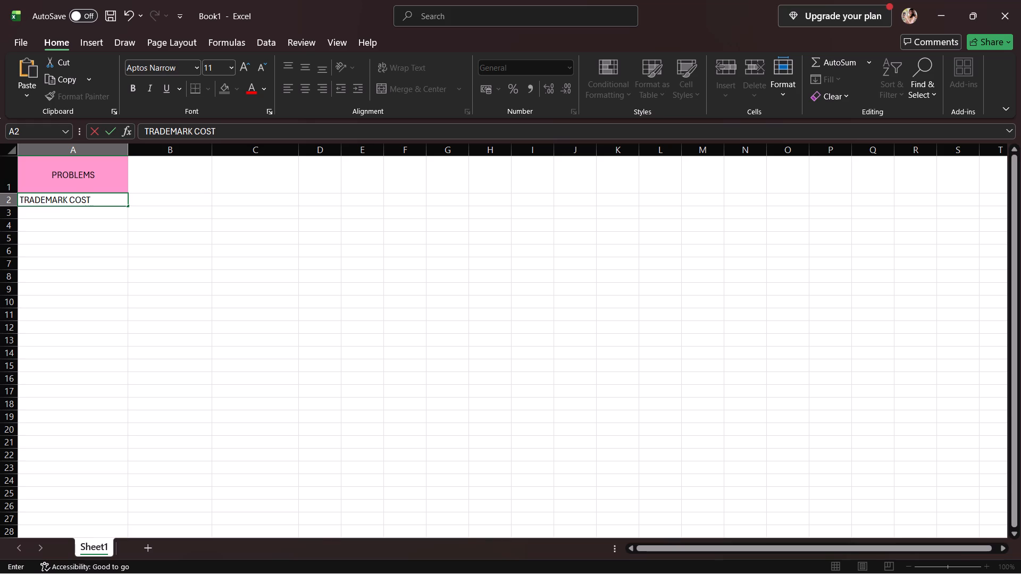
{"action": "left_click", "coordinate": [155, 208]}
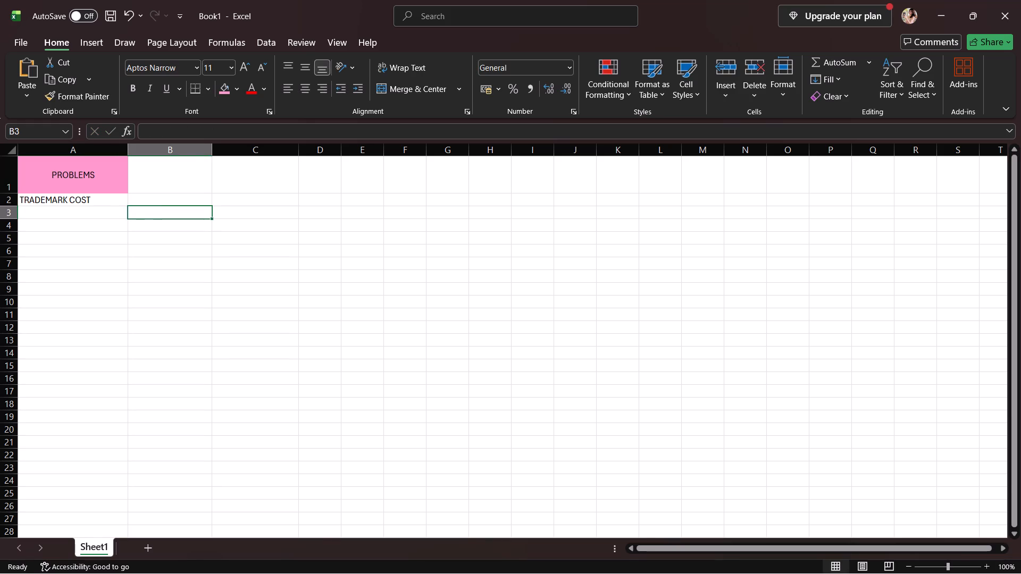
Switch to the PRE 2 INTANGIBLE PDF in Edge and read the trademark expenditures in problem 1.
{"action": "left_click", "coordinate": [159, 206]}
{"action": "left_click", "coordinate": [163, 195]}
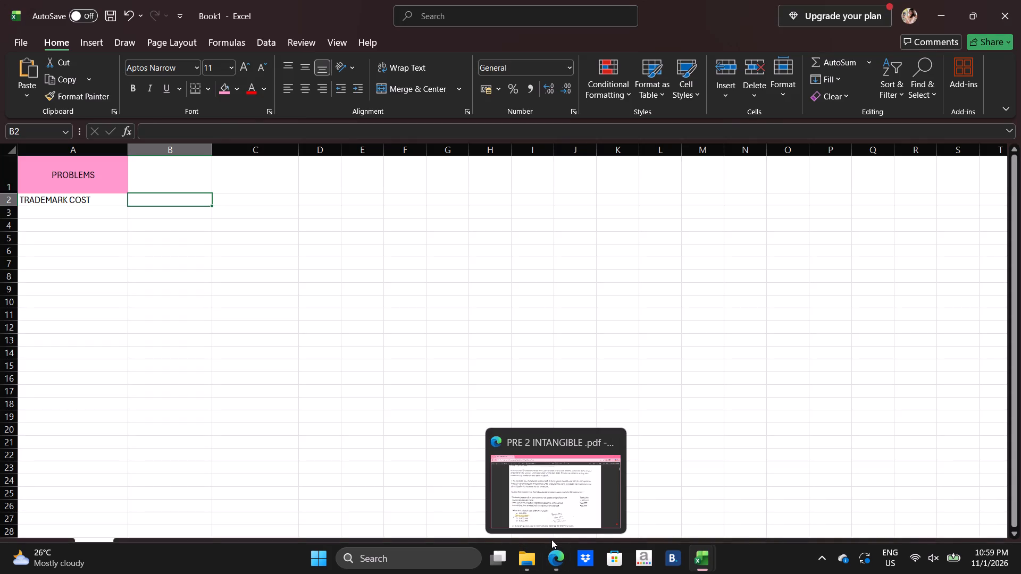
{"action": "left_click", "coordinate": [553, 509]}
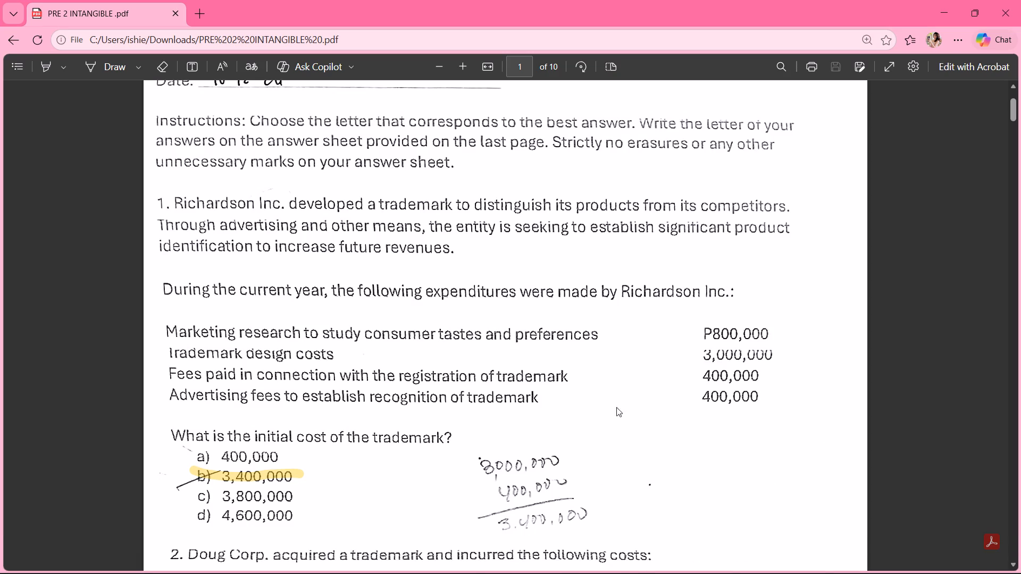
Close the COOKING KEME workbook and switch back to the Book1 workbook in Excel.
{"action": "left_click", "coordinate": [704, 561]}
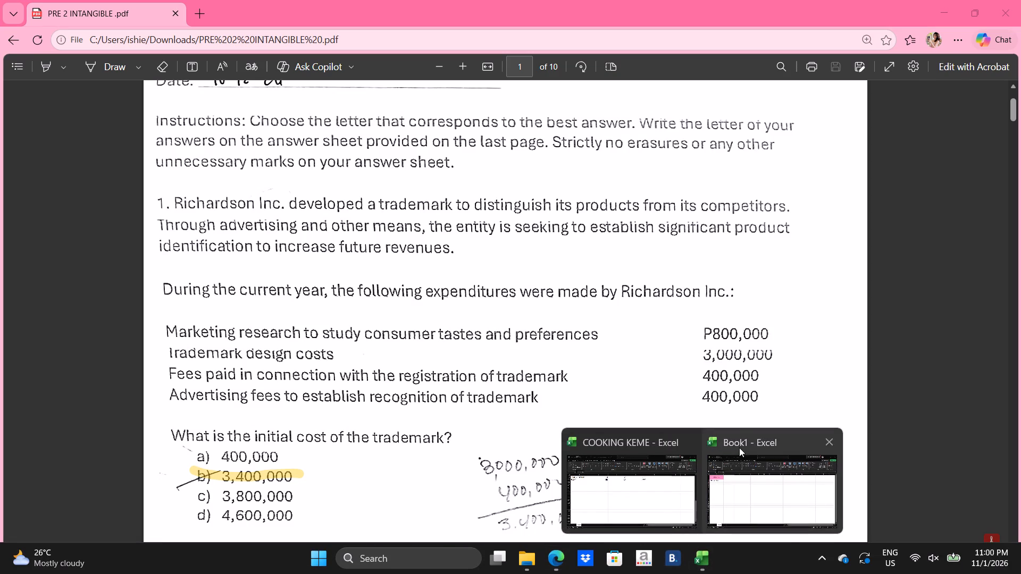
{"action": "left_click", "coordinate": [691, 444]}
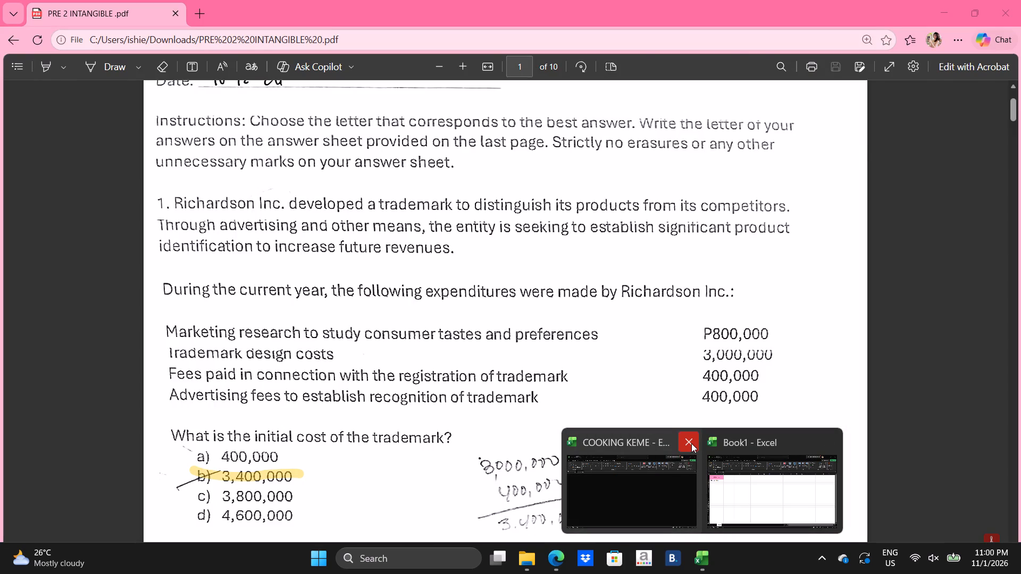
{"action": "left_click", "coordinate": [726, 493]}
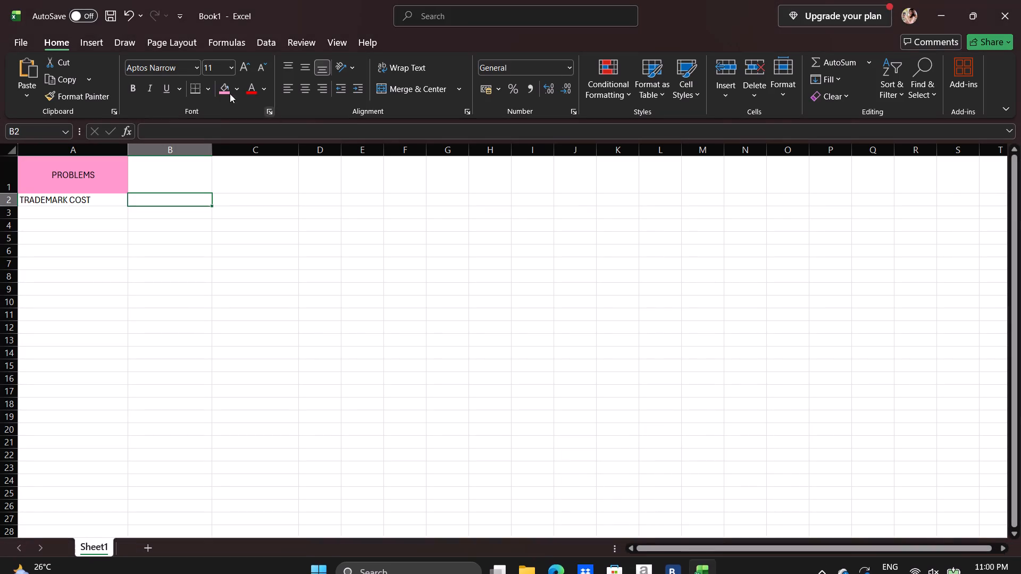
Enter the trademark amounts 3,000,000 in cell B2 and 400,000 in cell C2.
{"action": "left_click", "coordinate": [177, 200]}
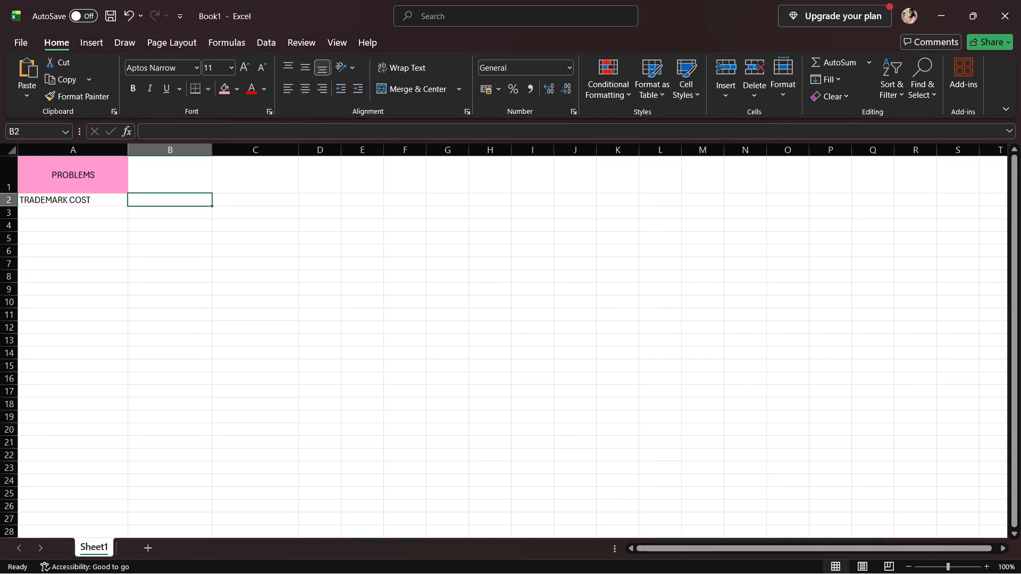
{"action": "type", "text": "3,000,0000"}
{"action": "key", "text": "BackSpace"}
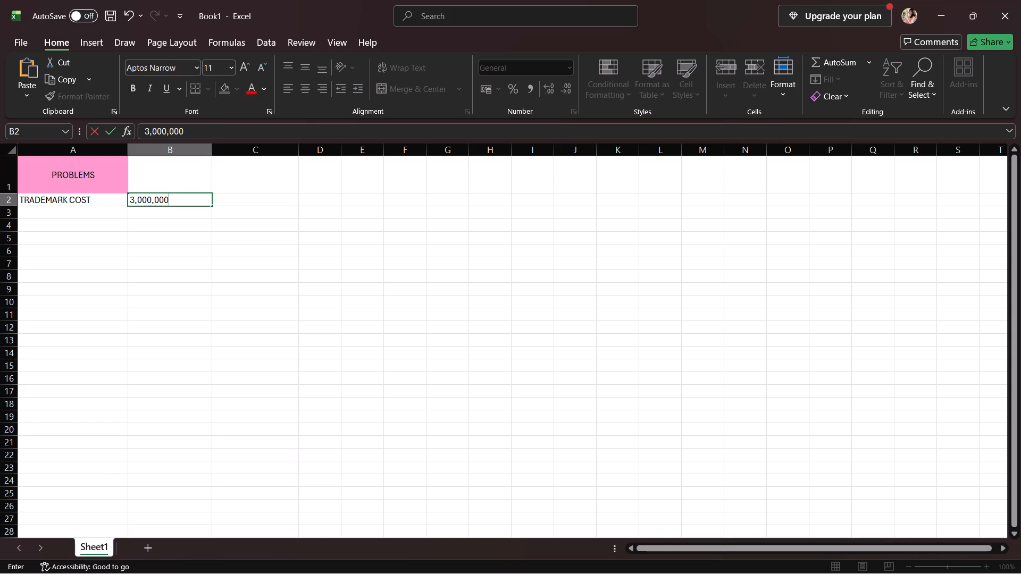
{"action": "left_click", "coordinate": [254, 195]}
{"action": "type", "text": "400"}
{"action": "type", "text": ",000"}
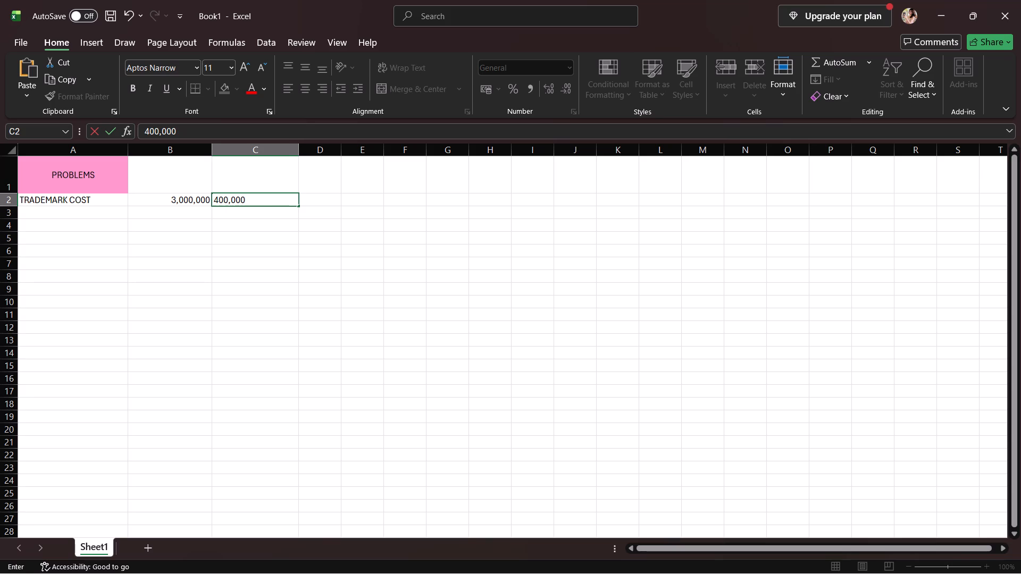
{"action": "left_click", "coordinate": [329, 206]}
Widen column D until it is slightly narrower than column B.
{"action": "left_click", "coordinate": [323, 200]}
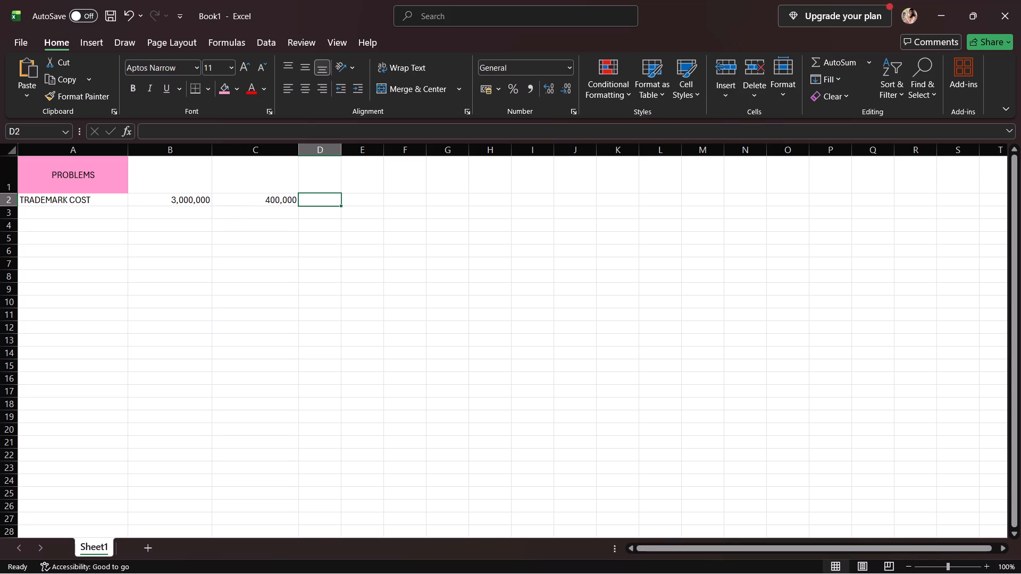
{"action": "left_click", "coordinate": [339, 152]}
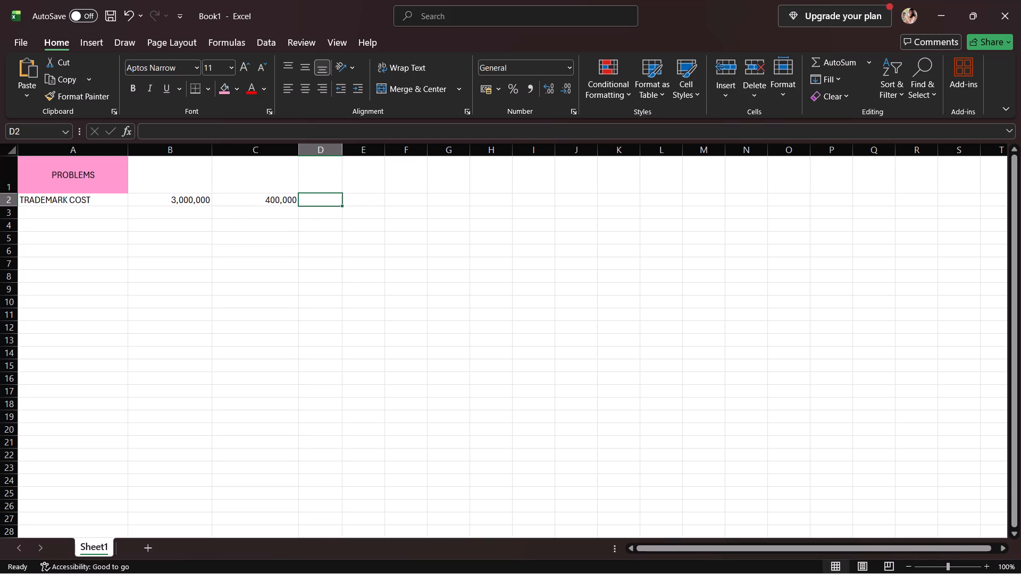
{"action": "left_click_drag", "start_coordinate": [346, 151], "coordinate": [363, 148]}
{"action": "left_click", "coordinate": [366, 149]}
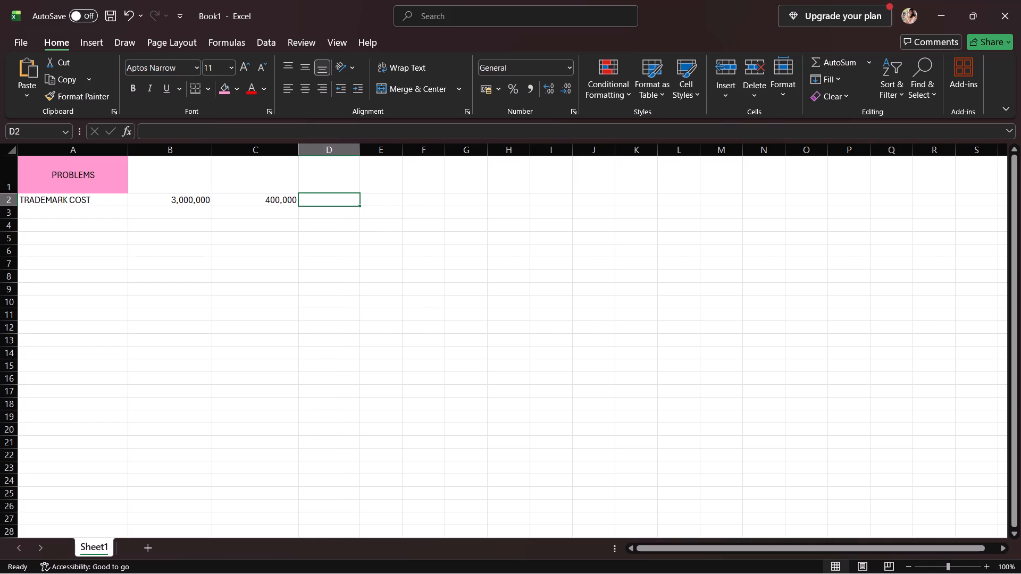
{"action": "left_click_drag", "start_coordinate": [362, 153], "coordinate": [374, 150]}
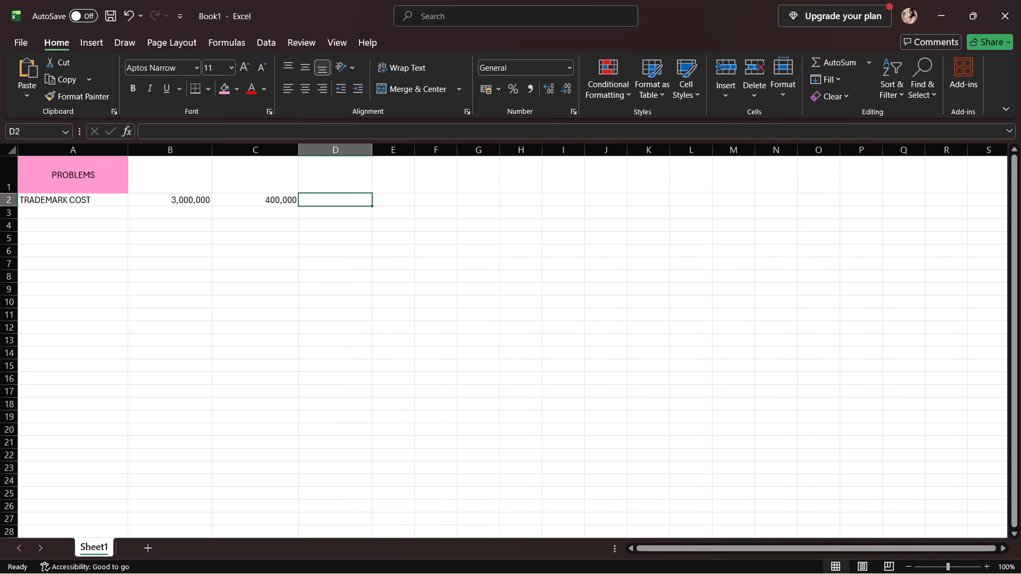
Enter the heading COST in capital letters in cell B1.
{"action": "left_click", "coordinate": [219, 172]}
{"action": "left_click", "coordinate": [199, 178]}
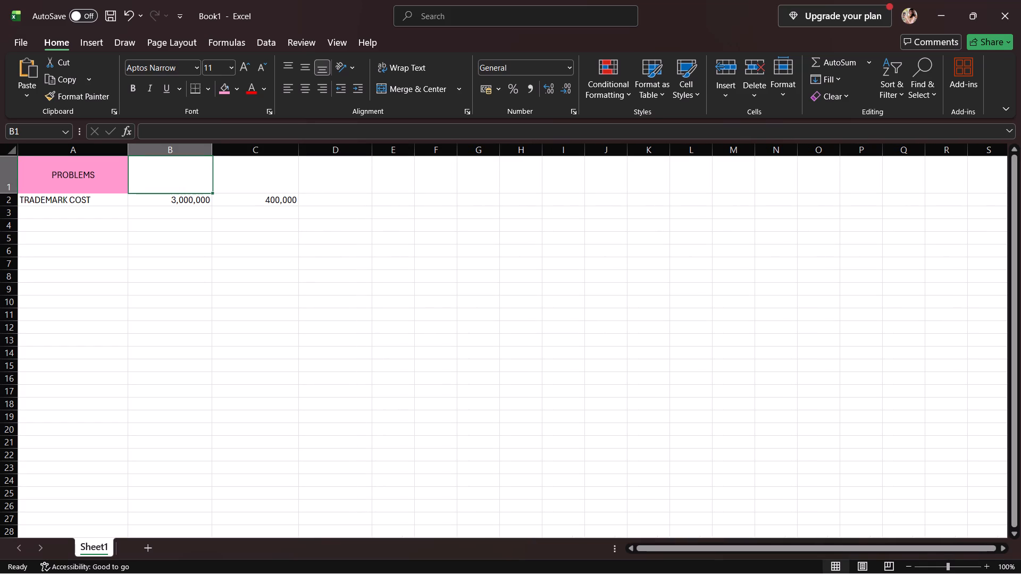
{"action": "type", "text": "COSR"}
{"action": "key", "text": "BackSpace"}
{"action": "key", "text": "t"}
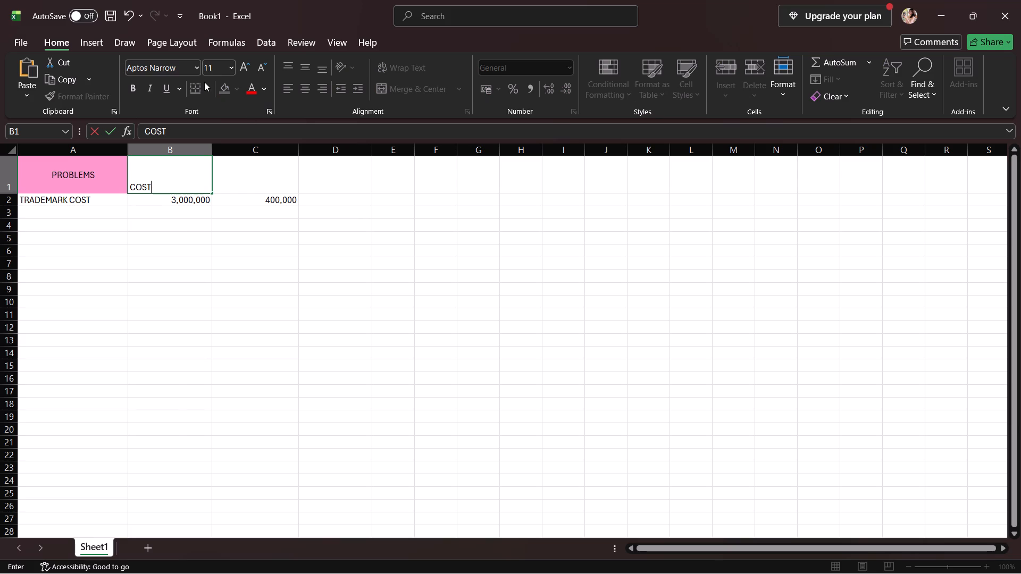
Centre the COST heading in cell B1 both vertically and horizontally.
{"action": "left_click", "coordinate": [301, 67]}
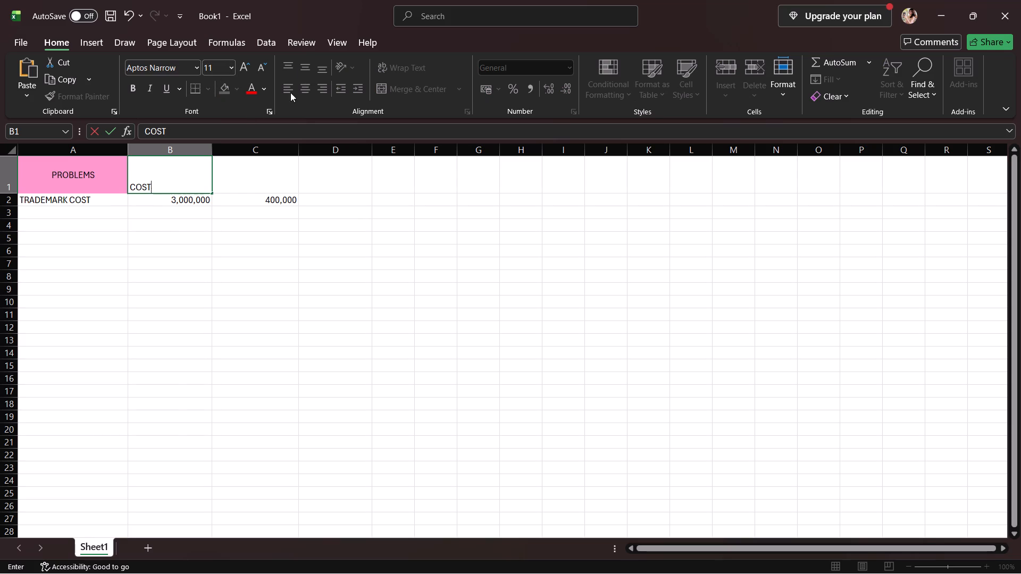
{"action": "left_click", "coordinate": [302, 91]}
{"action": "left_click", "coordinate": [306, 88]}
{"action": "left_click", "coordinate": [167, 174]}
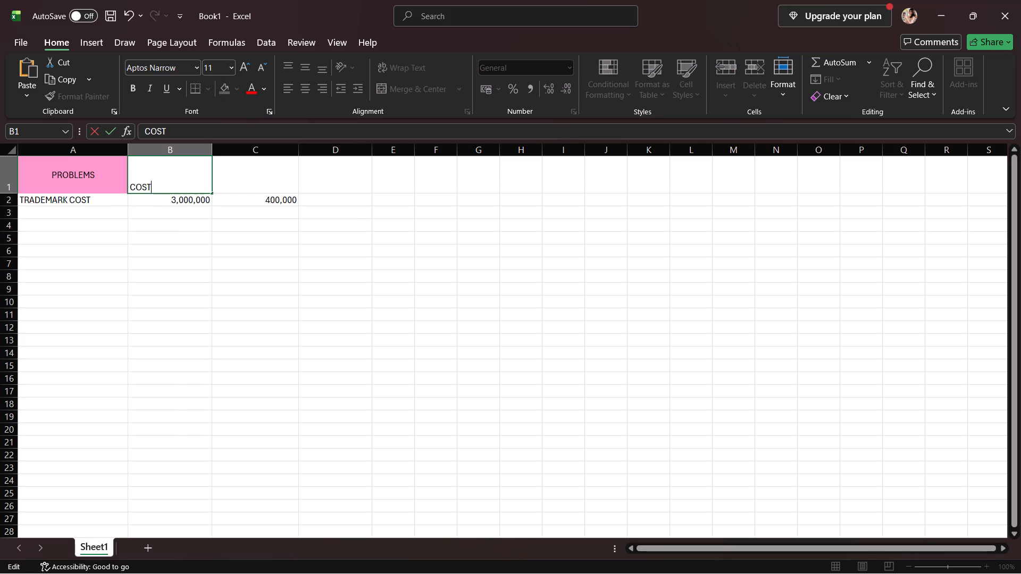
{"action": "left_click_drag", "start_coordinate": [247, 166], "coordinate": [253, 163]}
{"action": "left_click", "coordinate": [203, 189]}
{"action": "left_click", "coordinate": [311, 81]}
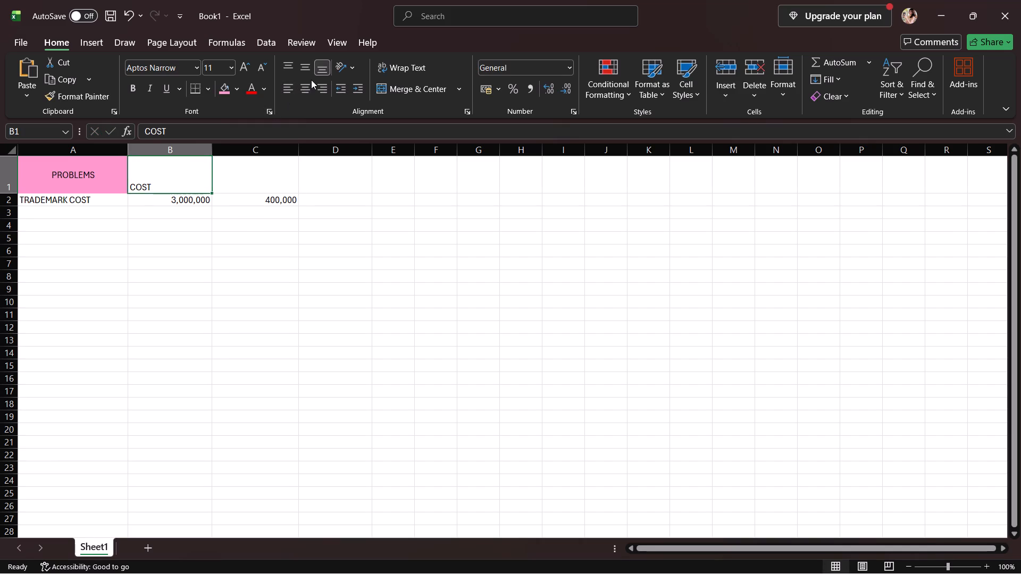
{"action": "left_click", "coordinate": [306, 85]}
{"action": "left_click", "coordinate": [307, 64]}
Enter the heading ADDITIONAL COST in capital letters in cell C1.
{"action": "left_click", "coordinate": [254, 173]}
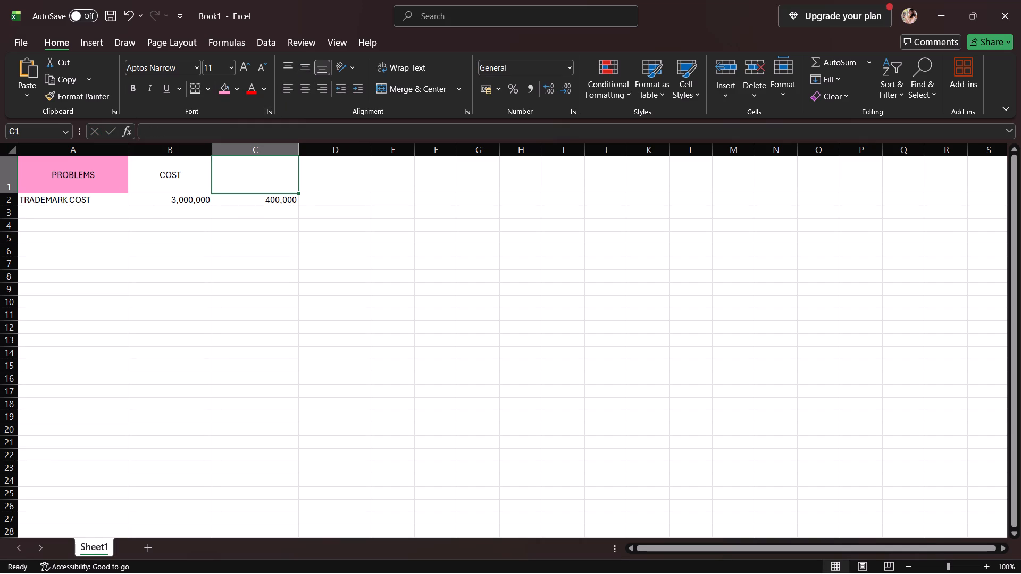
{"action": "left_click", "coordinate": [231, 166]}
{"action": "type", "text": "ADD"}
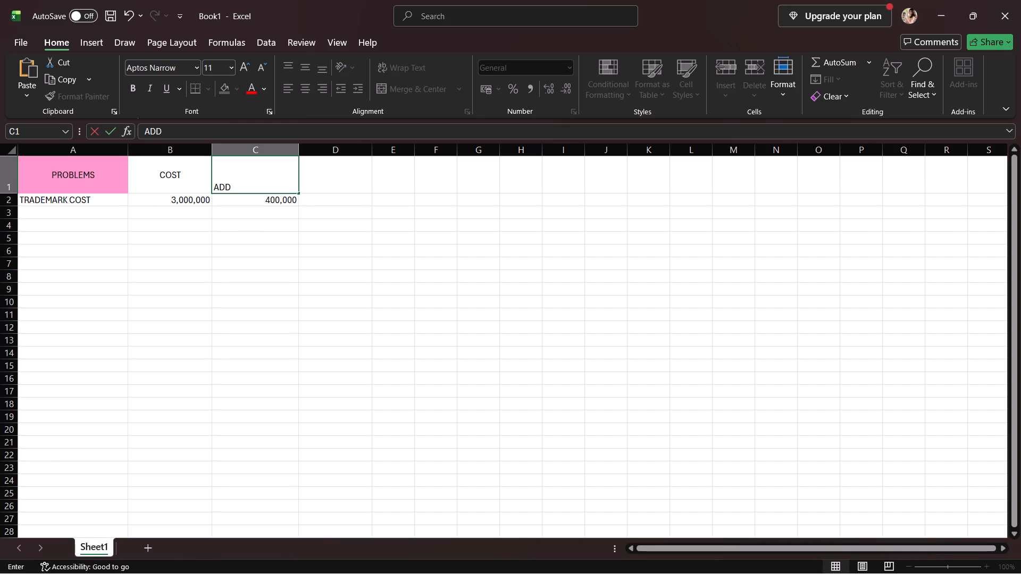
{"action": "type", "text": "ITIONAL COST"}
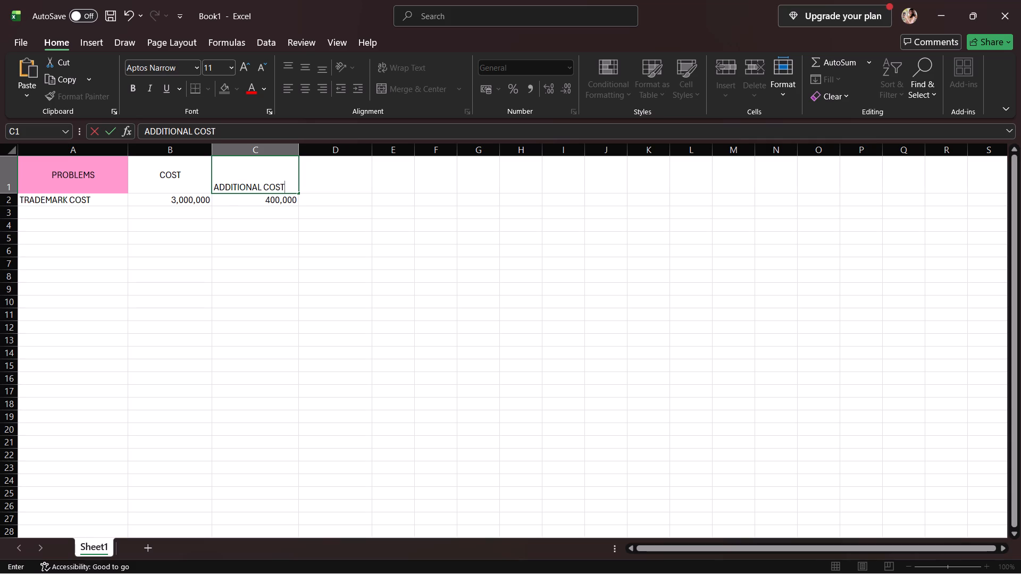
{"action": "left_click", "coordinate": [275, 178]}
Centre the ADDITIONAL COST heading in cell C1 both horizontally and vertically.
{"action": "left_click", "coordinate": [303, 87]}
{"action": "left_click", "coordinate": [308, 63]}
{"action": "left_click", "coordinate": [328, 197]}
{"action": "left_click", "coordinate": [283, 170]}
{"action": "left_click", "coordinate": [305, 89]}
{"action": "left_click_drag", "start_coordinate": [306, 62], "coordinate": [314, 61]}
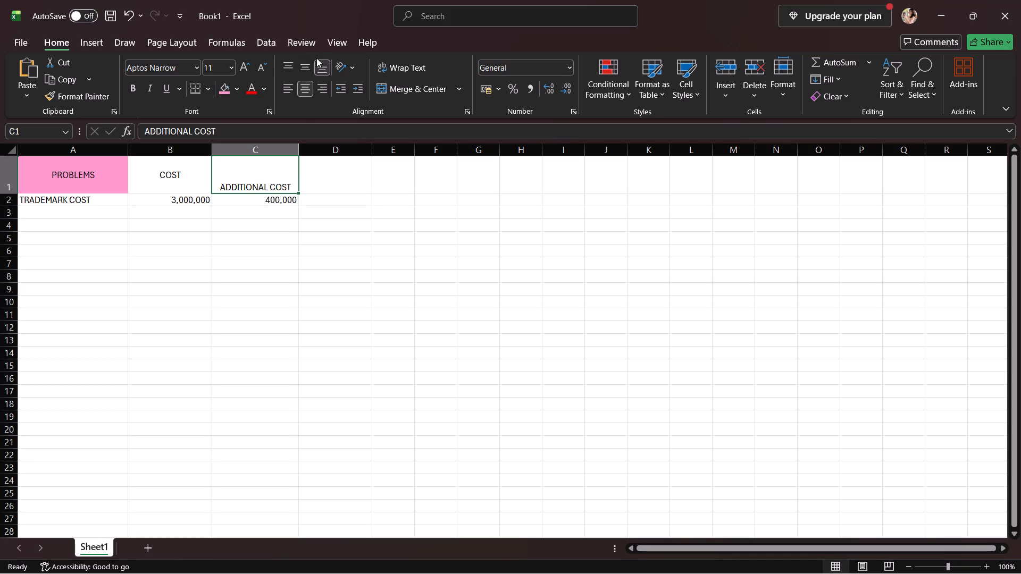
{"action": "left_click", "coordinate": [304, 64]}
Fill the COST heading cell B1 with a medium pink, darker than the PROBLEMS cell, from the standard colour palette.
{"action": "left_click", "coordinate": [177, 173]}
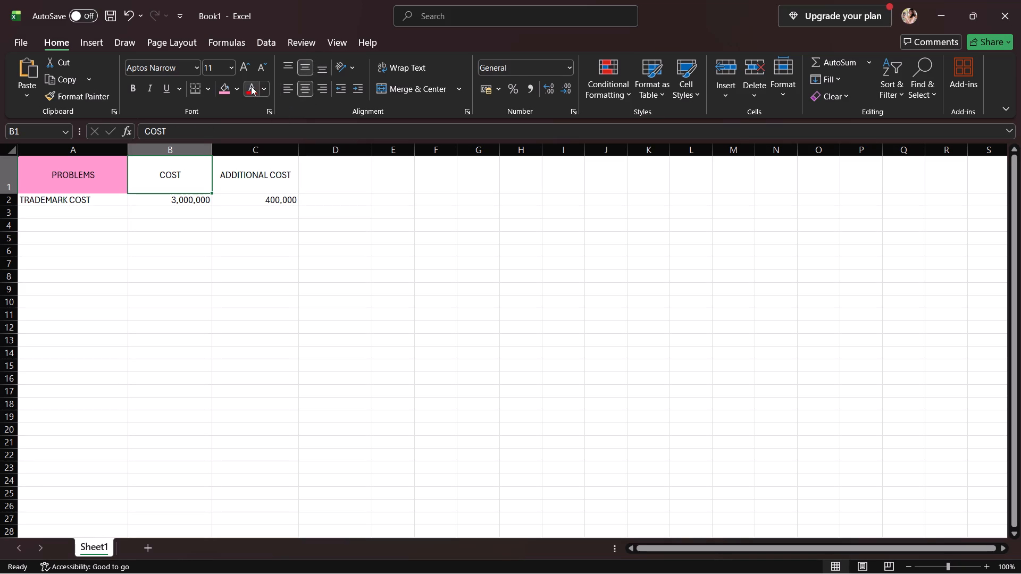
{"action": "left_click", "coordinate": [236, 90]}
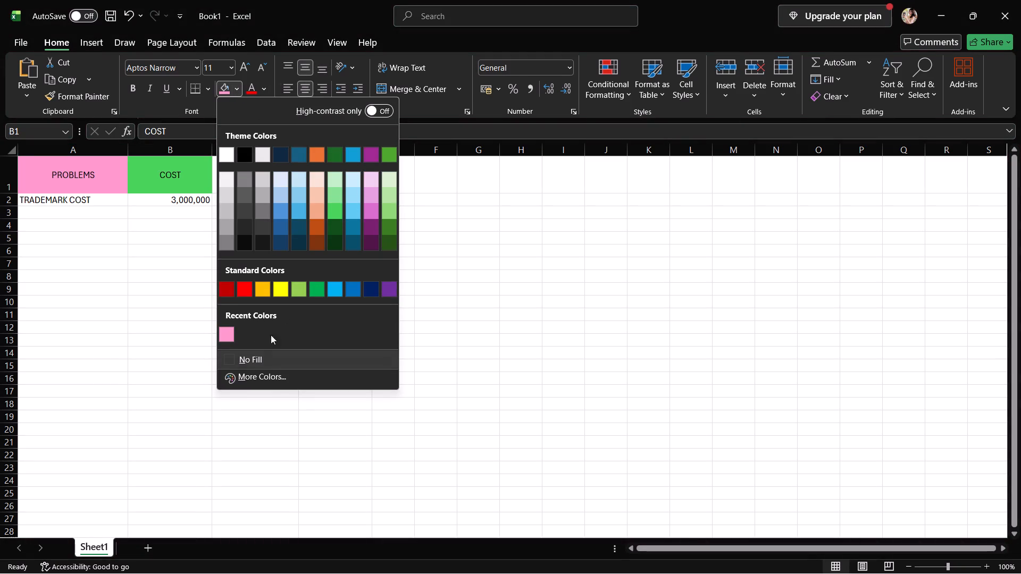
{"action": "left_click", "coordinate": [233, 374]}
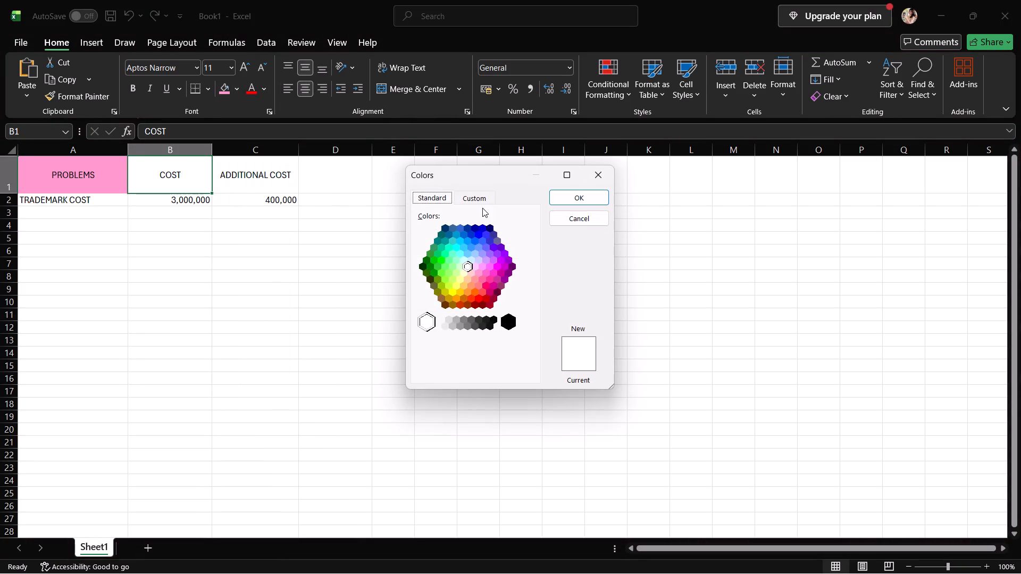
{"action": "left_click", "coordinate": [486, 272]}
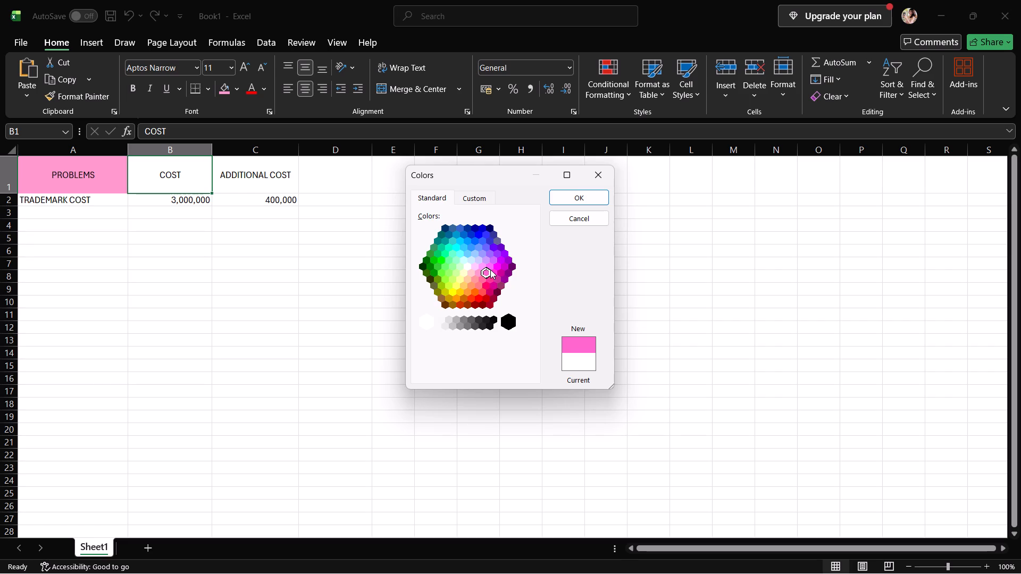
{"action": "left_click", "coordinate": [481, 277]}
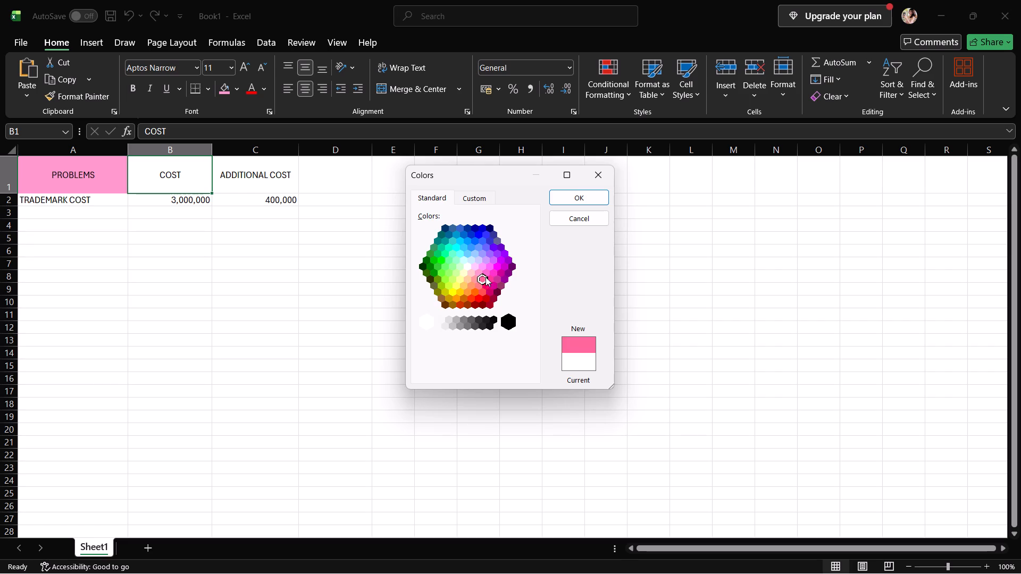
{"action": "left_click", "coordinate": [489, 275]}
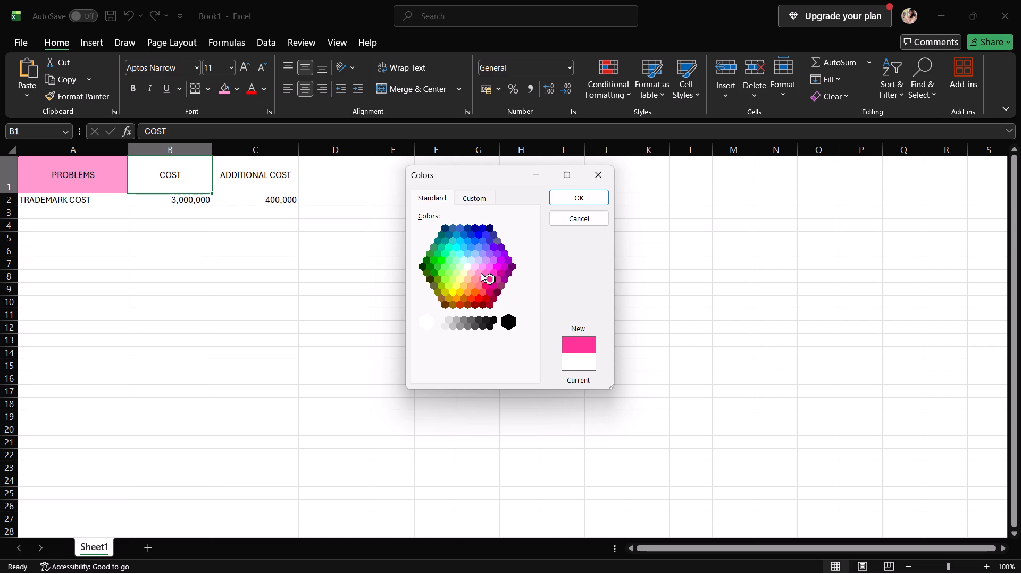
{"action": "left_click", "coordinate": [483, 276]}
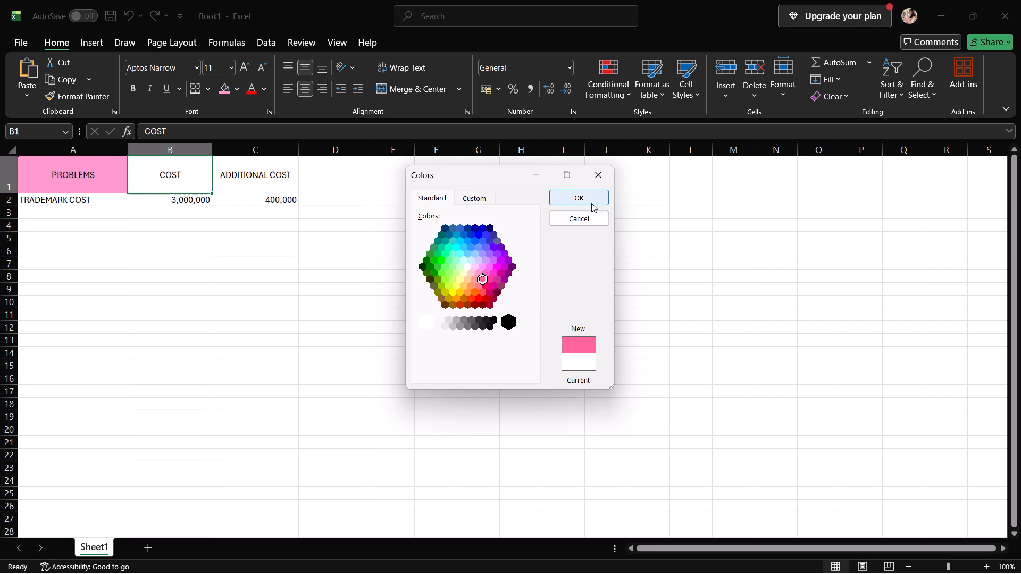
{"action": "left_click", "coordinate": [591, 200]}
Fill the ADDITIONAL COST heading cell C1 with a deep hot pink, one shade darker than the COST cell.
{"action": "left_click", "coordinate": [279, 182]}
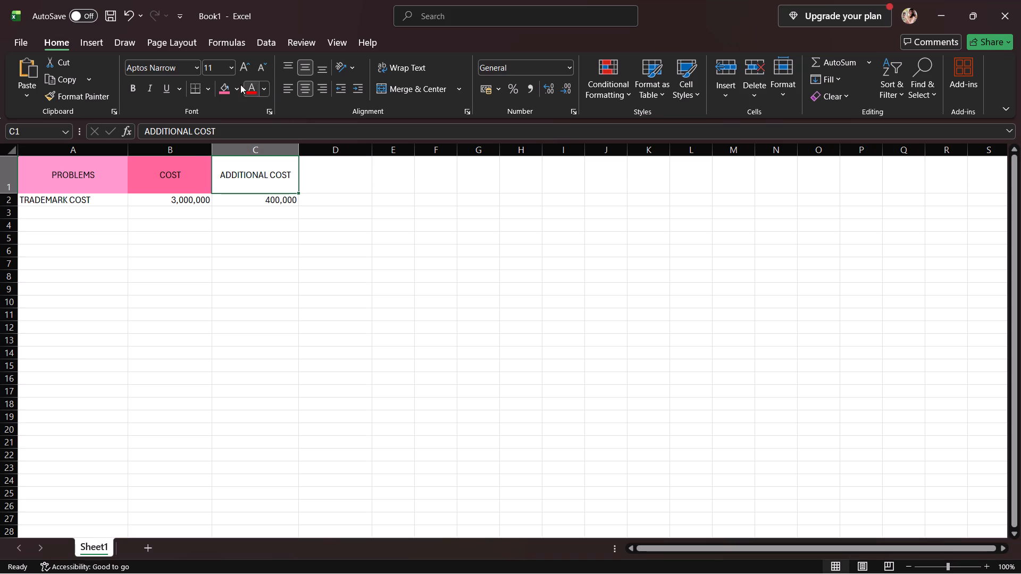
{"action": "left_click", "coordinate": [228, 89]}
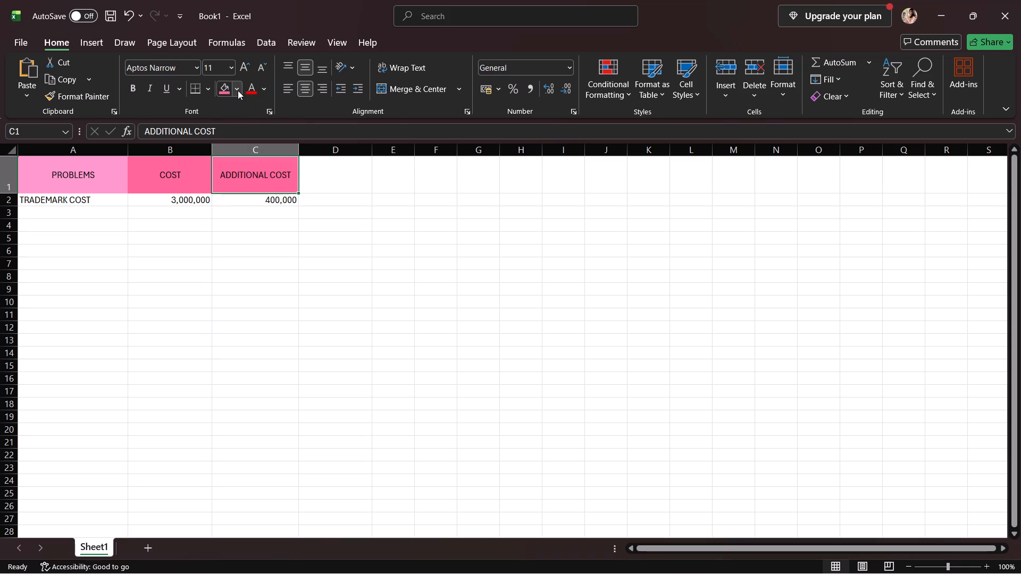
{"action": "left_click", "coordinate": [238, 90]}
{"action": "left_click", "coordinate": [267, 380]}
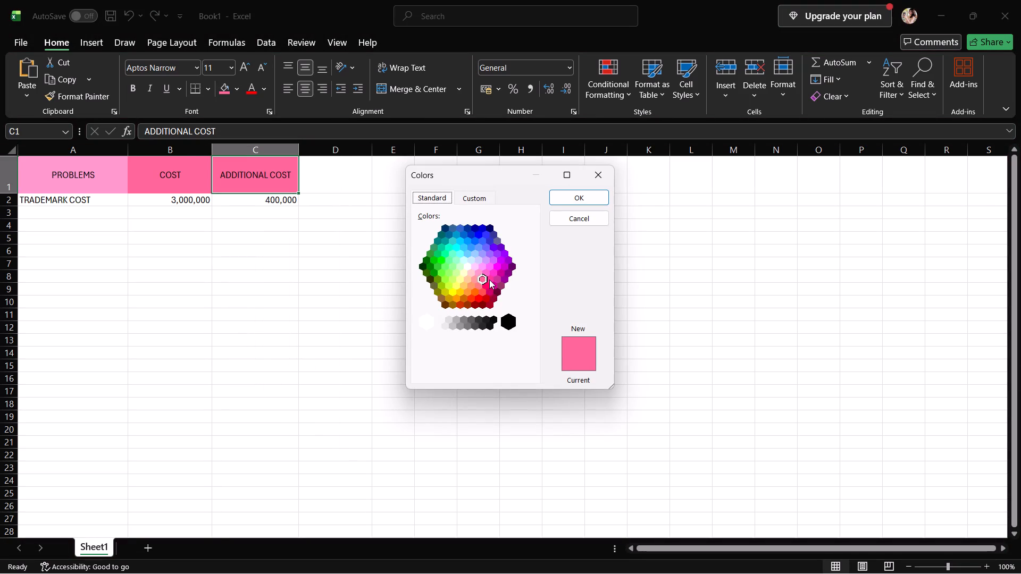
{"action": "left_click", "coordinate": [489, 280]}
{"action": "left_click", "coordinate": [573, 196]}
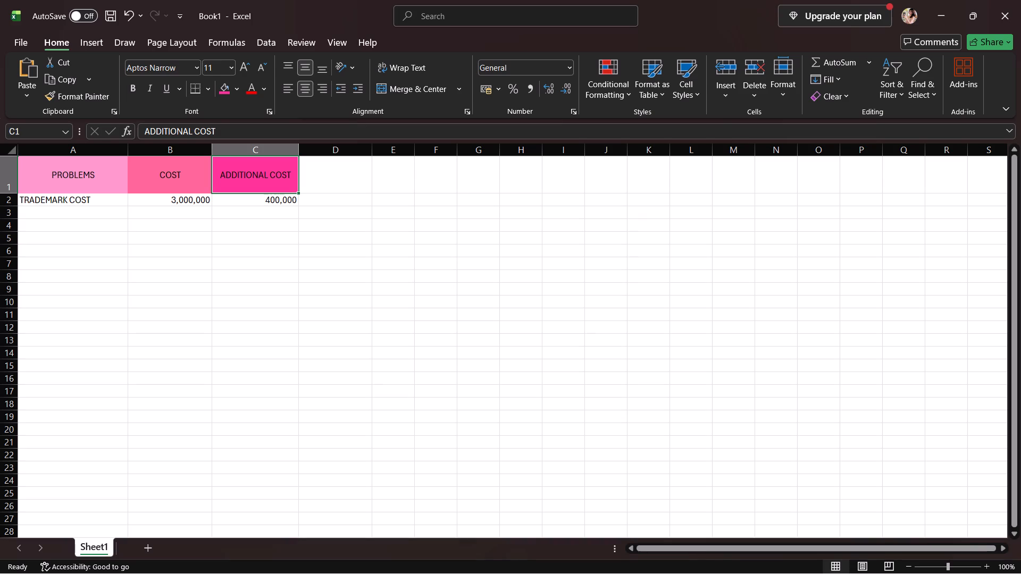
Make the PROBLEMS, COST and ADDITIONAL COST headings in cells A1, B1 and C1 bold.
{"action": "left_click", "coordinate": [333, 176]}
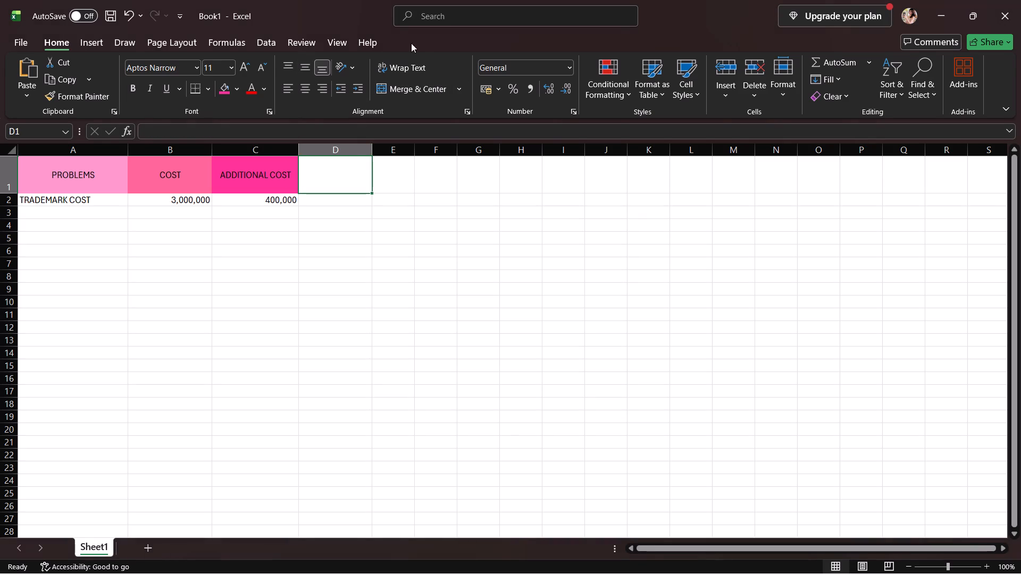
{"action": "left_click", "coordinate": [53, 173]}
{"action": "left_click", "coordinate": [58, 178]}
{"action": "left_click", "coordinate": [139, 87]}
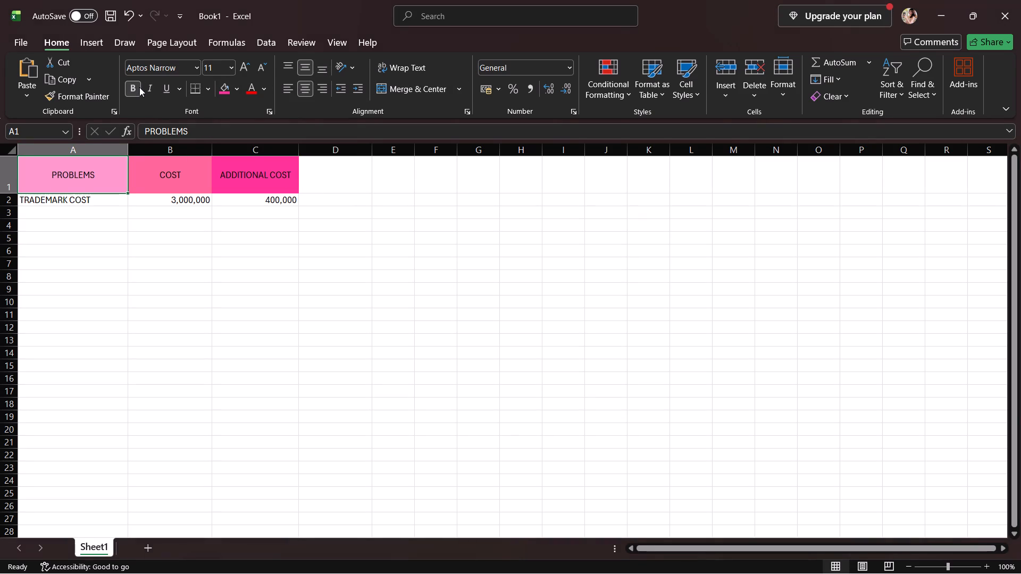
{"action": "left_click", "coordinate": [163, 173]}
{"action": "left_click", "coordinate": [133, 87]}
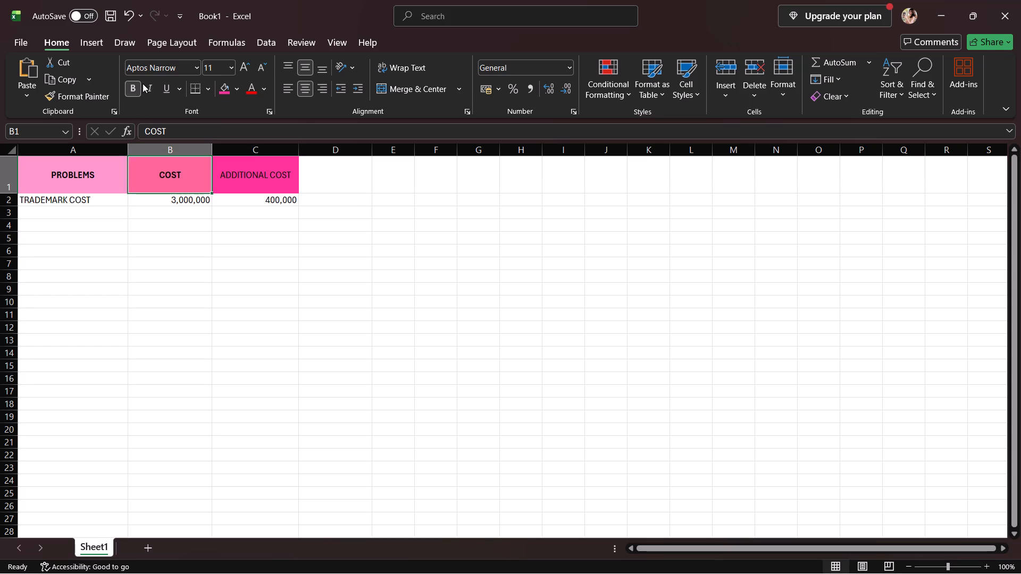
{"action": "left_click", "coordinate": [234, 179]}
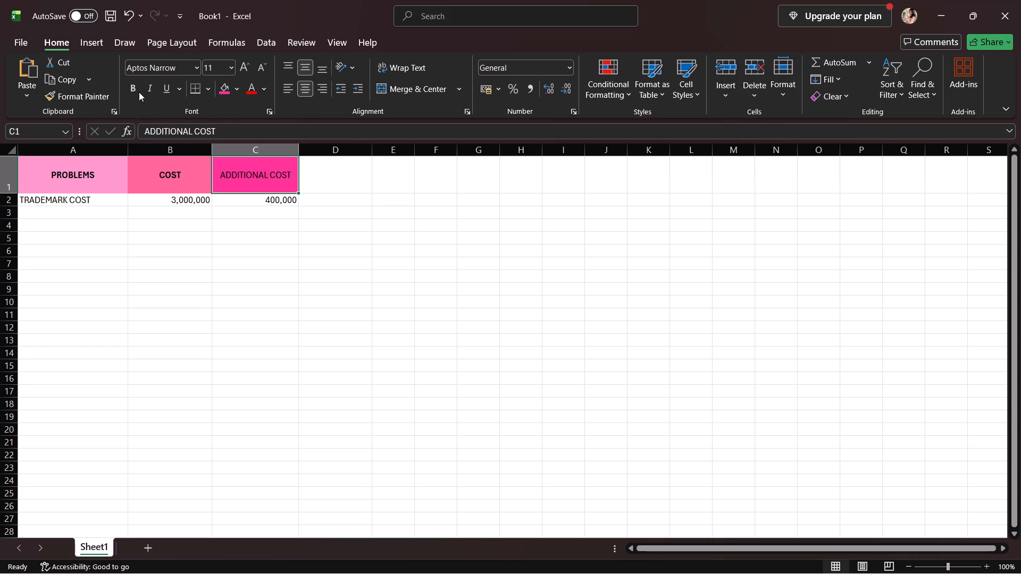
{"action": "left_click", "coordinate": [139, 92]}
Apply a single underline to the PROBLEMS, COST and ADDITIONAL COST headings in cells A1 to C1.
{"action": "left_click", "coordinate": [65, 174]}
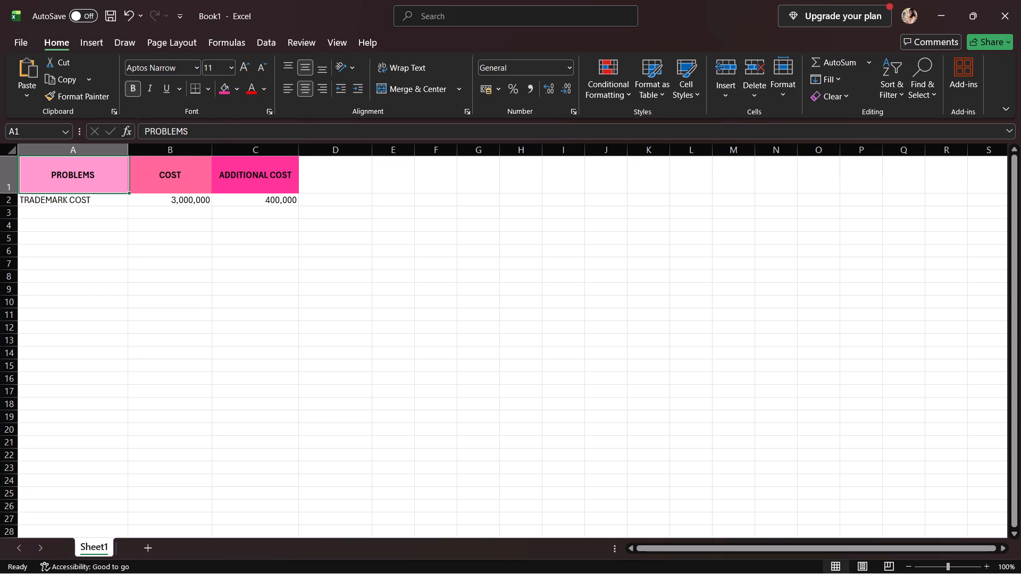
{"action": "left_click", "coordinate": [165, 88]}
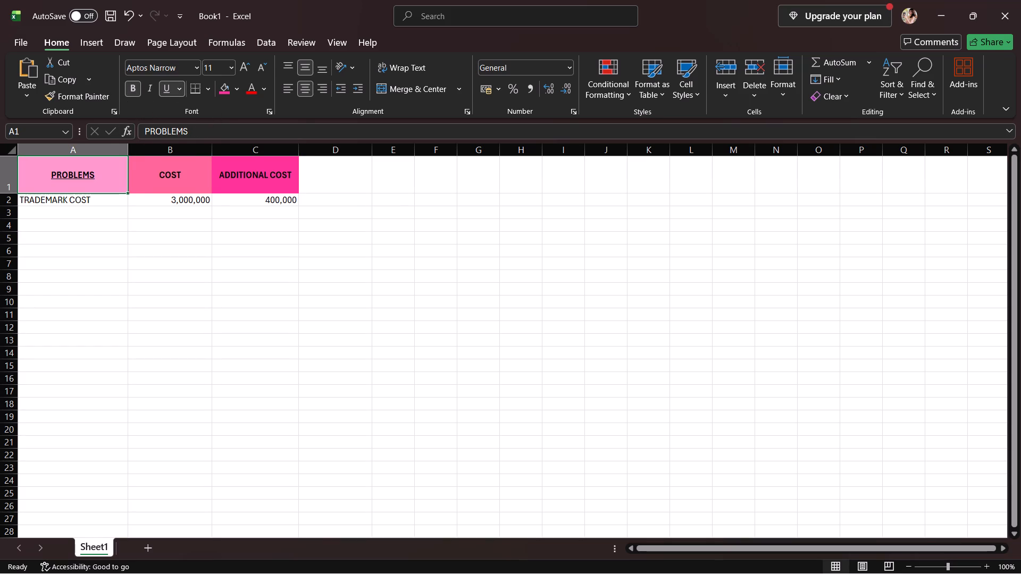
{"action": "left_click", "coordinate": [154, 180]}
{"action": "left_click", "coordinate": [167, 91]}
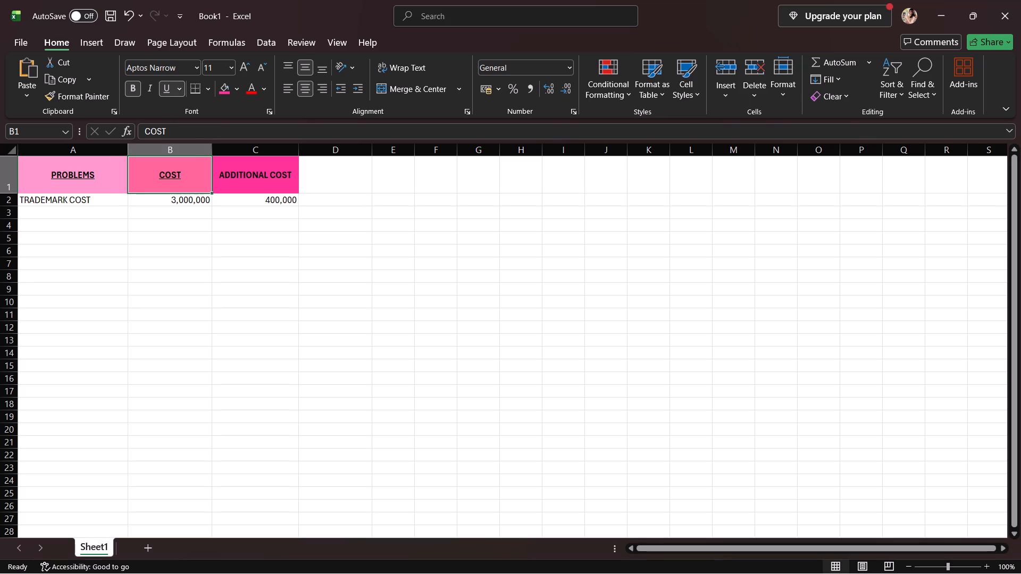
{"action": "left_click", "coordinate": [253, 175]}
{"action": "left_click", "coordinate": [168, 89]}
{"action": "left_click", "coordinate": [181, 90]}
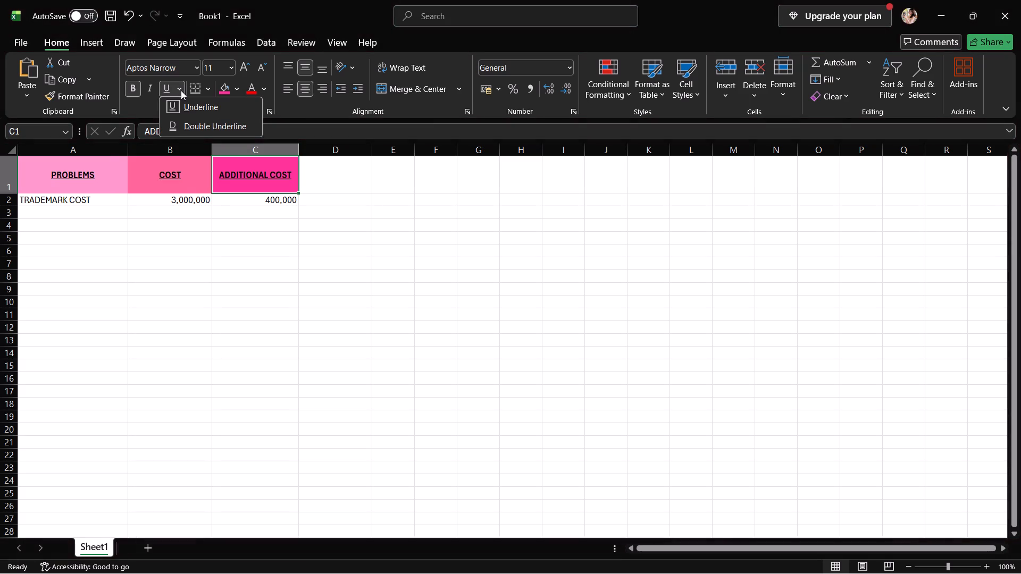
{"action": "left_click", "coordinate": [181, 90]}
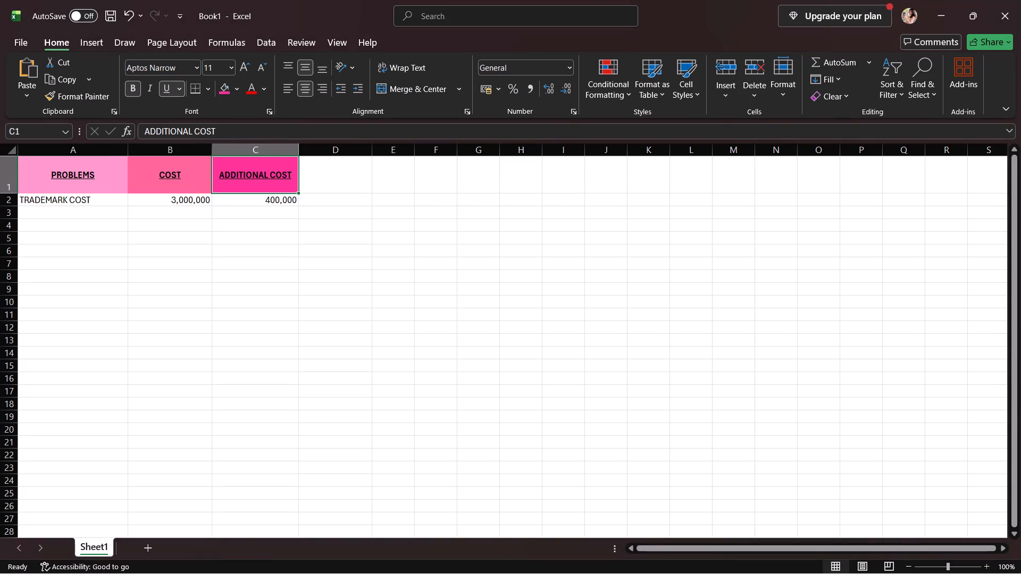
Enter the heading TOTAL AMOUNT in capital letters in cell D1.
{"action": "left_click", "coordinate": [71, 202]}
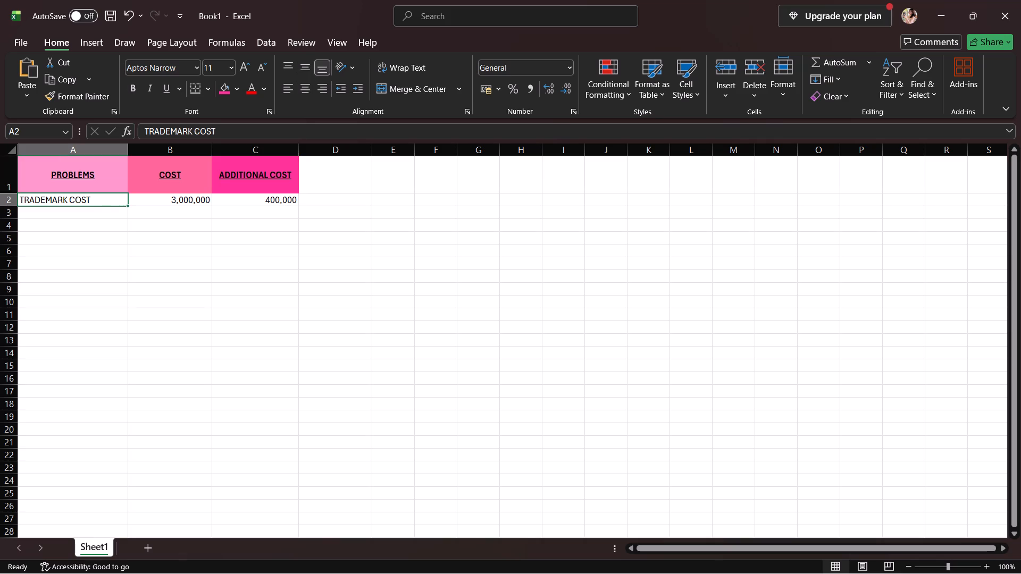
{"action": "left_click", "coordinate": [80, 221]}
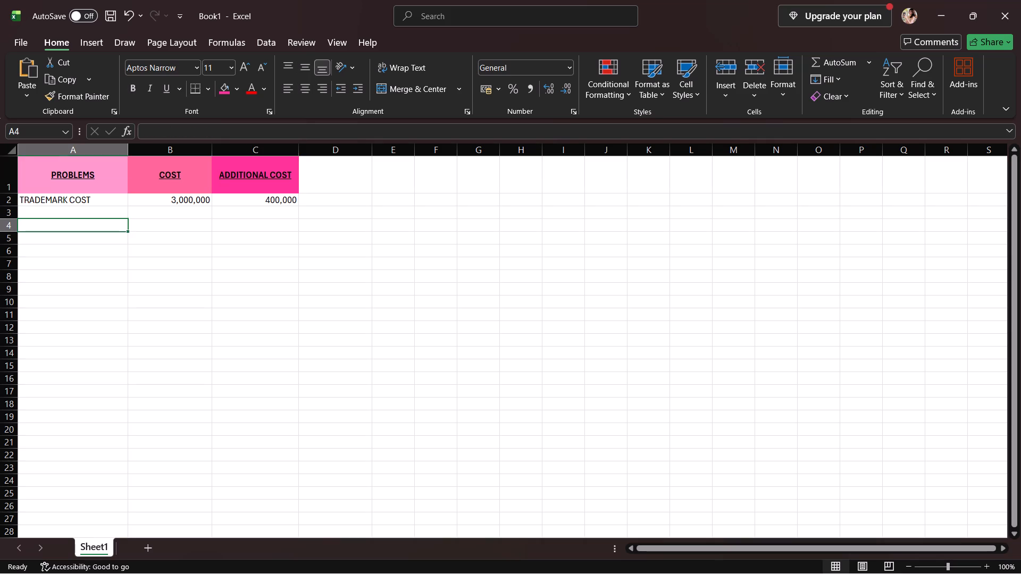
{"action": "left_click", "coordinate": [321, 184]}
{"action": "type", "text": "TO"}
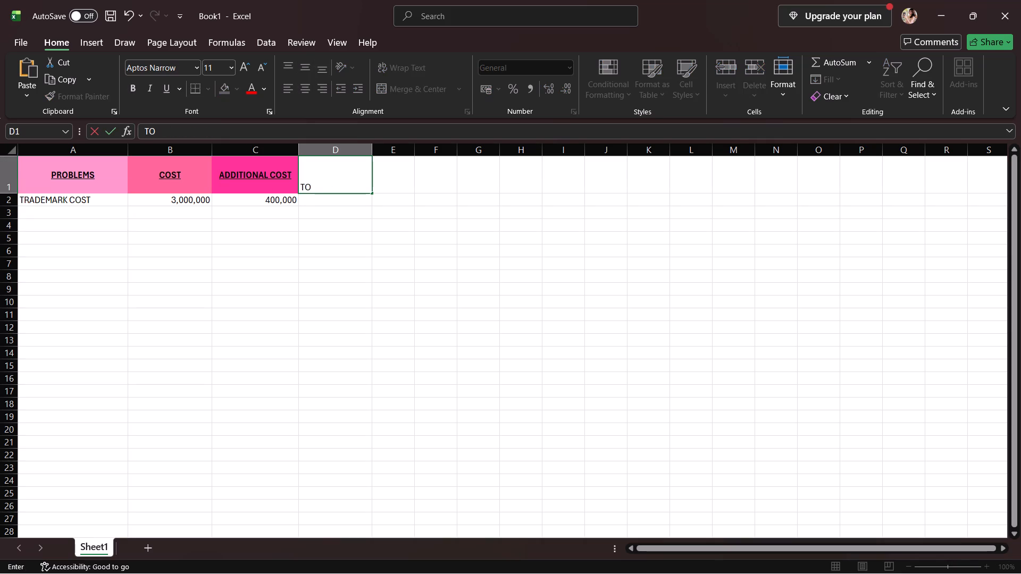
{"action": "type", "text": "TAL"}
{"action": "key", "text": "space"}
{"action": "type", "text": "AMOUNT"}
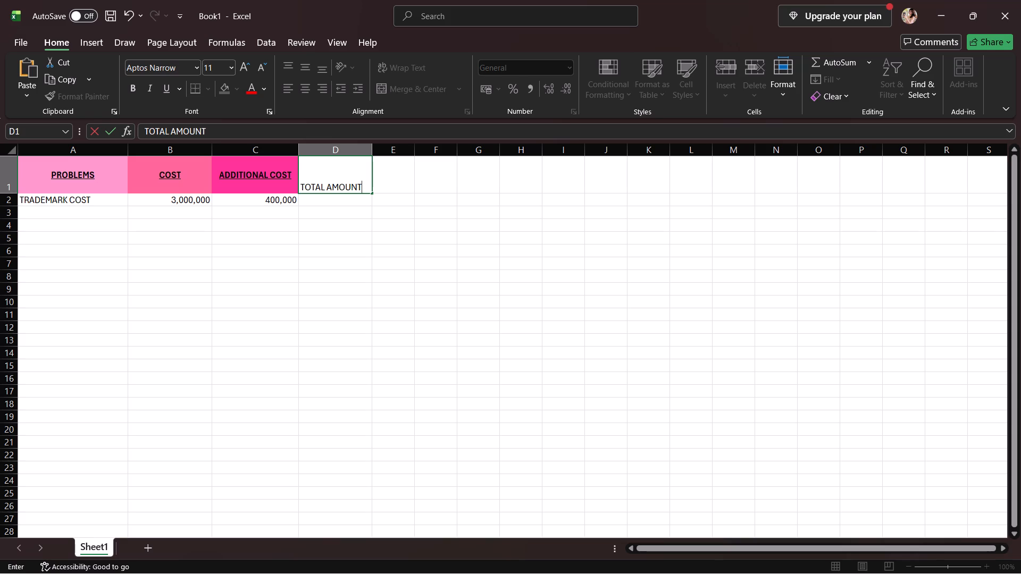
{"action": "left_click", "coordinate": [416, 179]}
Centre the TOTAL AMOUNT heading in cell D1 both horizontally and vertically.
{"action": "left_click", "coordinate": [358, 170]}
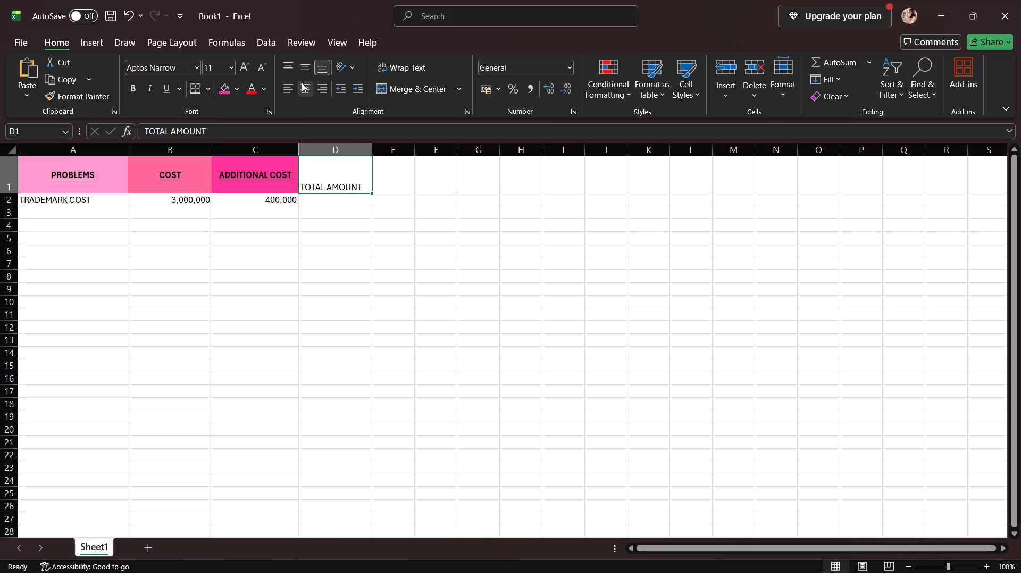
{"action": "left_click", "coordinate": [302, 82]}
{"action": "left_click", "coordinate": [307, 66]}
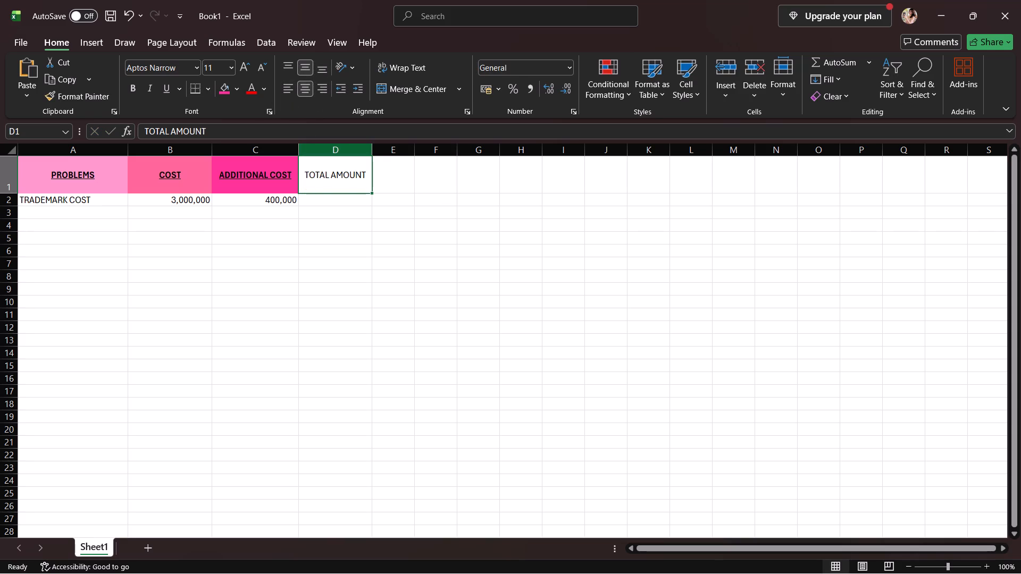
Widen column D slightly to give the TOTAL AMOUNT heading more room, keeping the heading in cell D1.
{"action": "left_click_drag", "start_coordinate": [371, 174], "coordinate": [379, 171]}
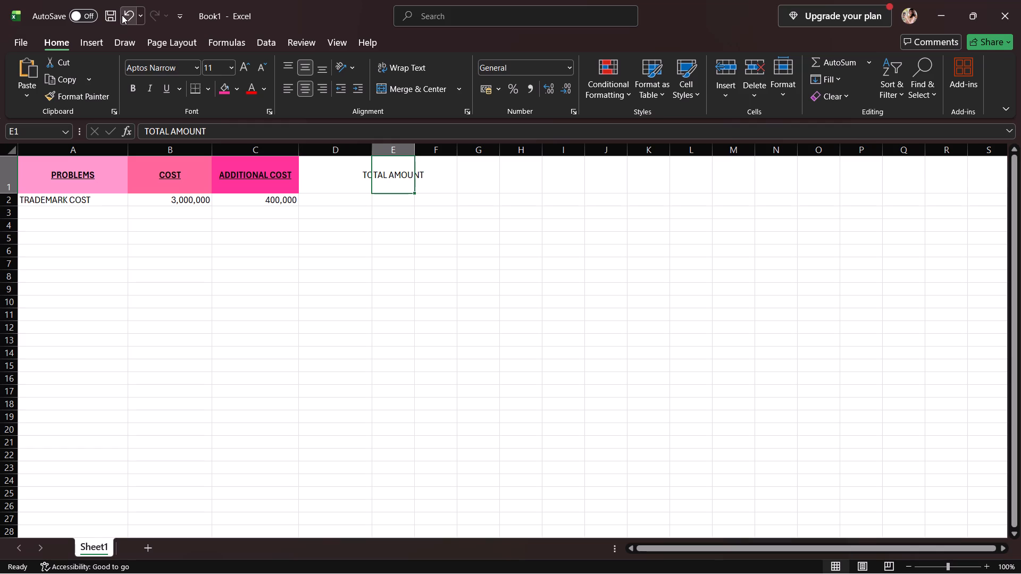
{"action": "left_click", "coordinate": [122, 15]}
{"action": "left_click", "coordinate": [356, 156]}
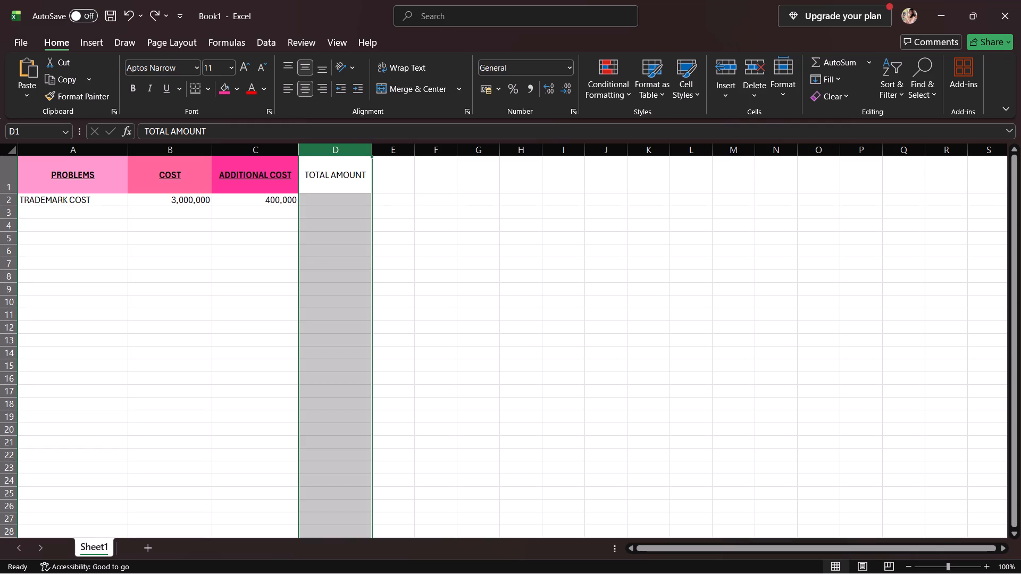
{"action": "left_click_drag", "start_coordinate": [372, 158], "coordinate": [382, 159]}
{"action": "left_click_drag", "start_coordinate": [372, 156], "coordinate": [386, 161]}
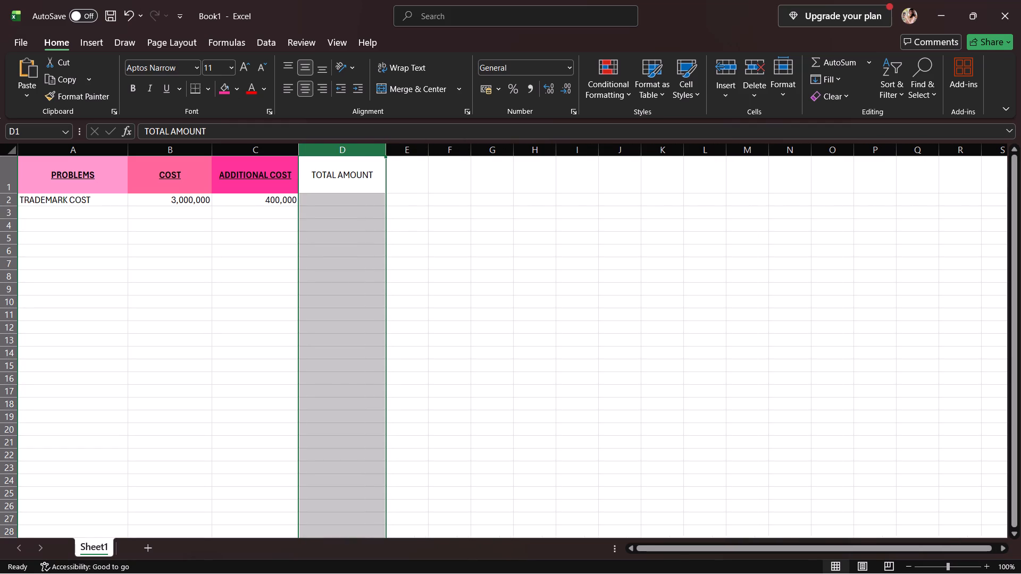
Make the TOTAL AMOUNT heading in cell D1 bold and underlined.
{"action": "left_click", "coordinate": [334, 178]}
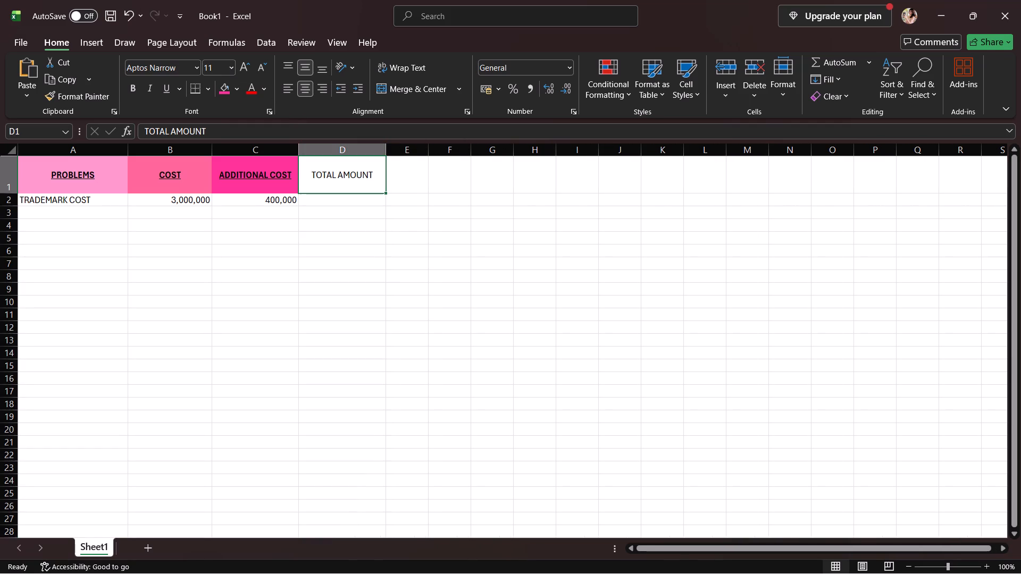
{"action": "left_click", "coordinate": [135, 86]}
{"action": "left_click", "coordinate": [170, 91]}
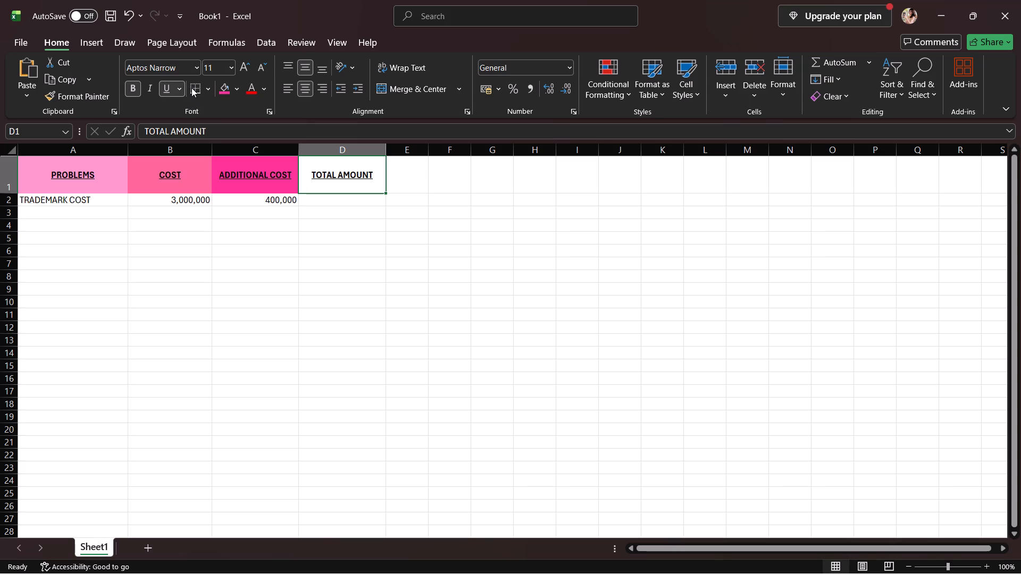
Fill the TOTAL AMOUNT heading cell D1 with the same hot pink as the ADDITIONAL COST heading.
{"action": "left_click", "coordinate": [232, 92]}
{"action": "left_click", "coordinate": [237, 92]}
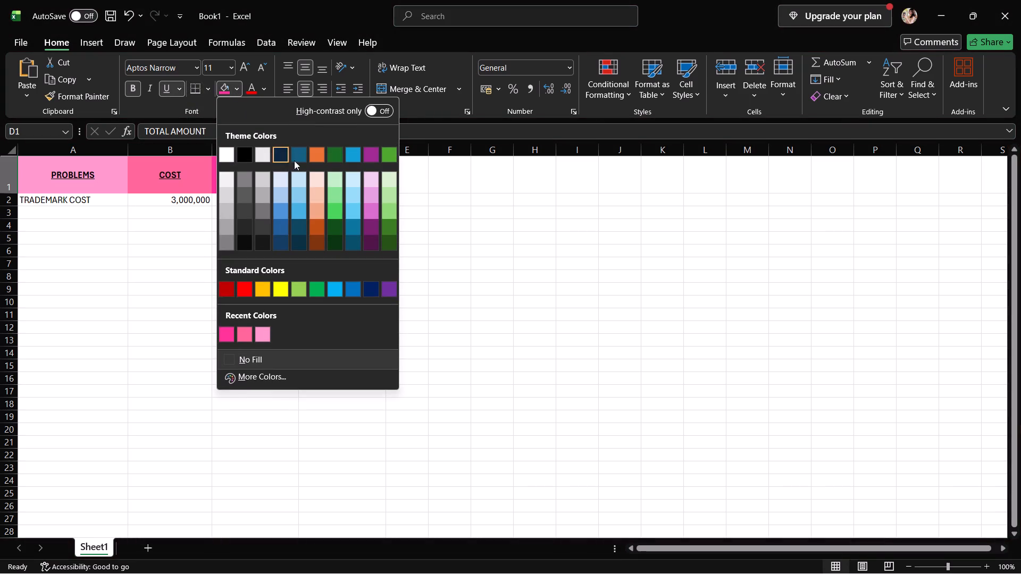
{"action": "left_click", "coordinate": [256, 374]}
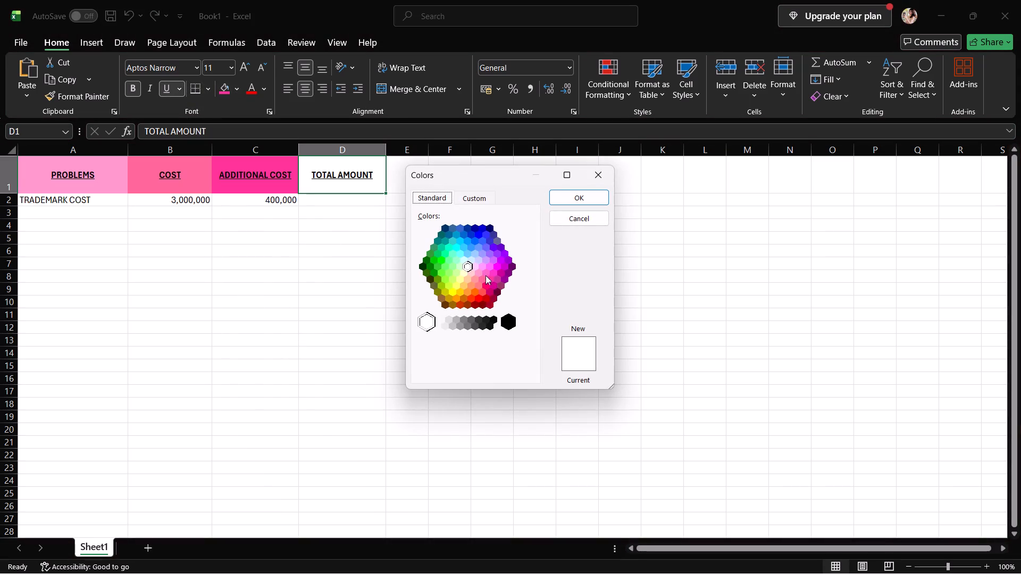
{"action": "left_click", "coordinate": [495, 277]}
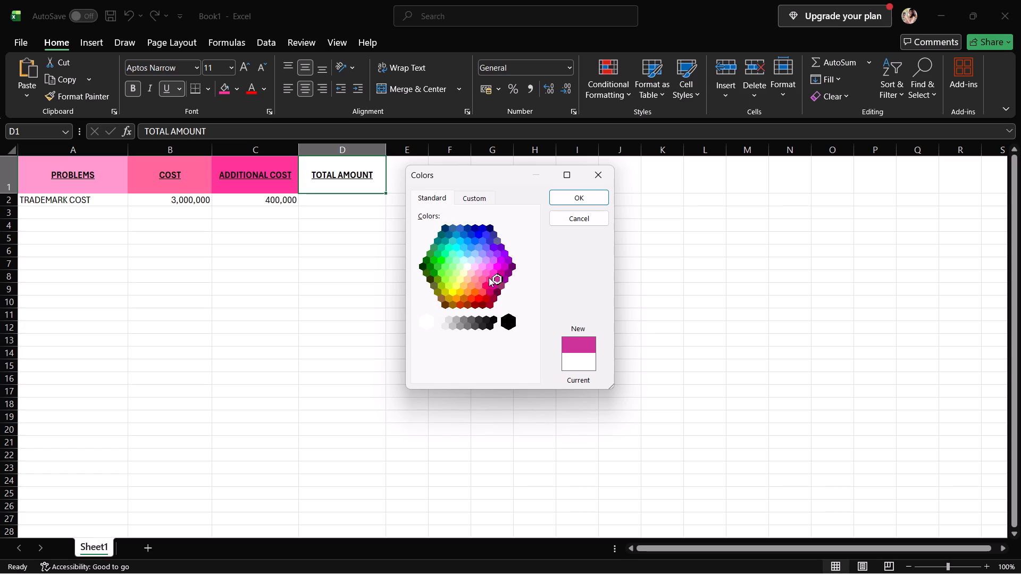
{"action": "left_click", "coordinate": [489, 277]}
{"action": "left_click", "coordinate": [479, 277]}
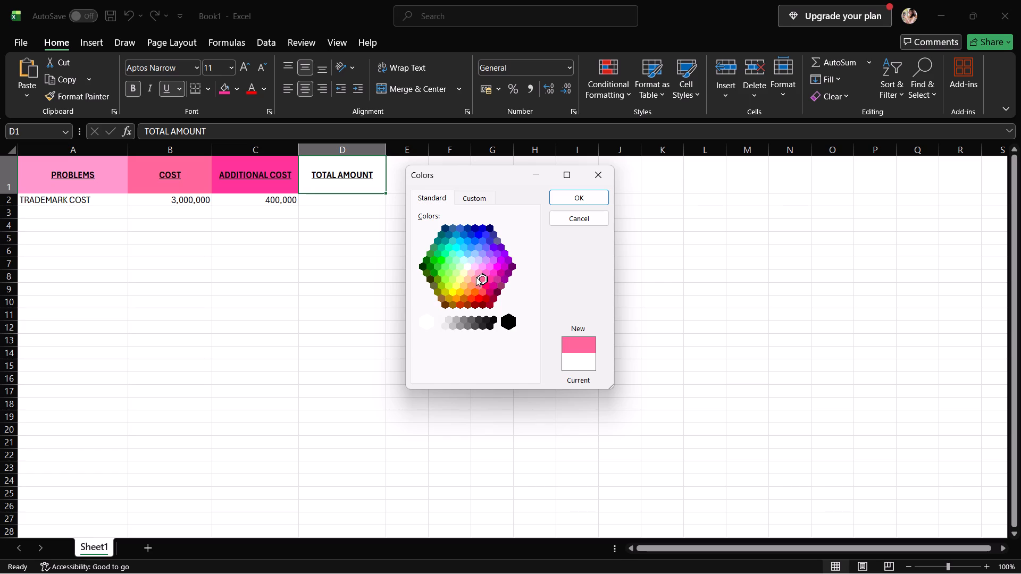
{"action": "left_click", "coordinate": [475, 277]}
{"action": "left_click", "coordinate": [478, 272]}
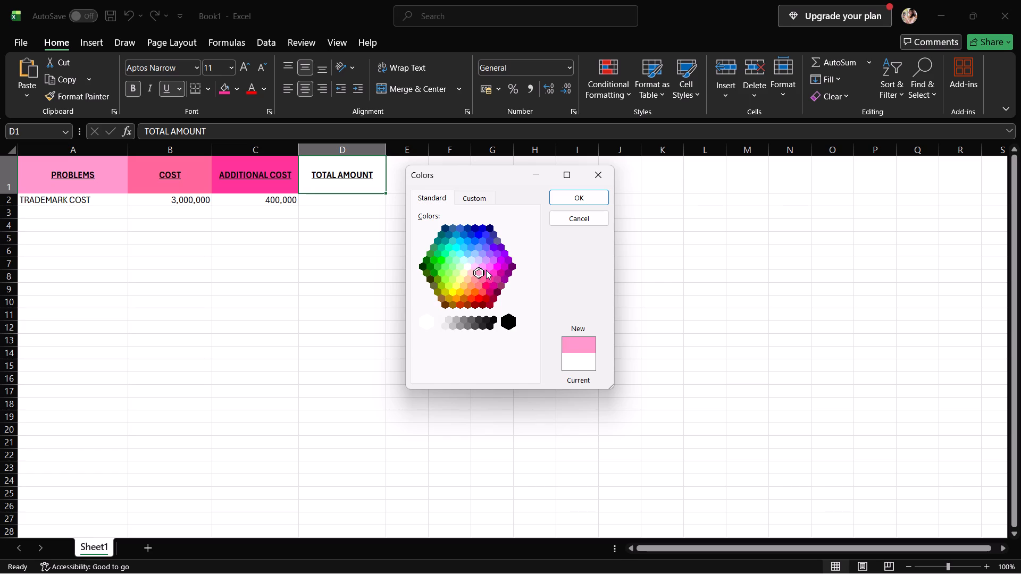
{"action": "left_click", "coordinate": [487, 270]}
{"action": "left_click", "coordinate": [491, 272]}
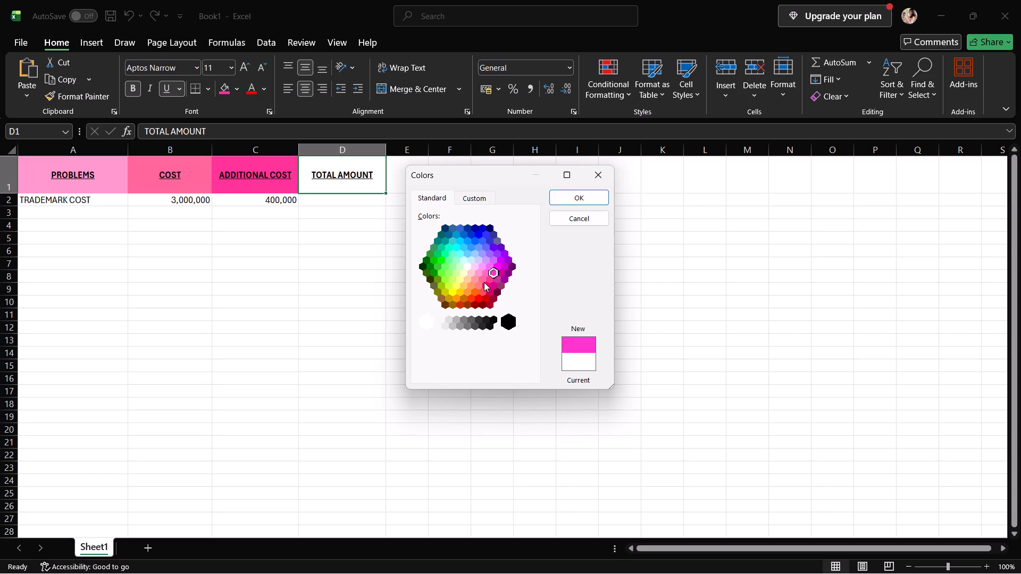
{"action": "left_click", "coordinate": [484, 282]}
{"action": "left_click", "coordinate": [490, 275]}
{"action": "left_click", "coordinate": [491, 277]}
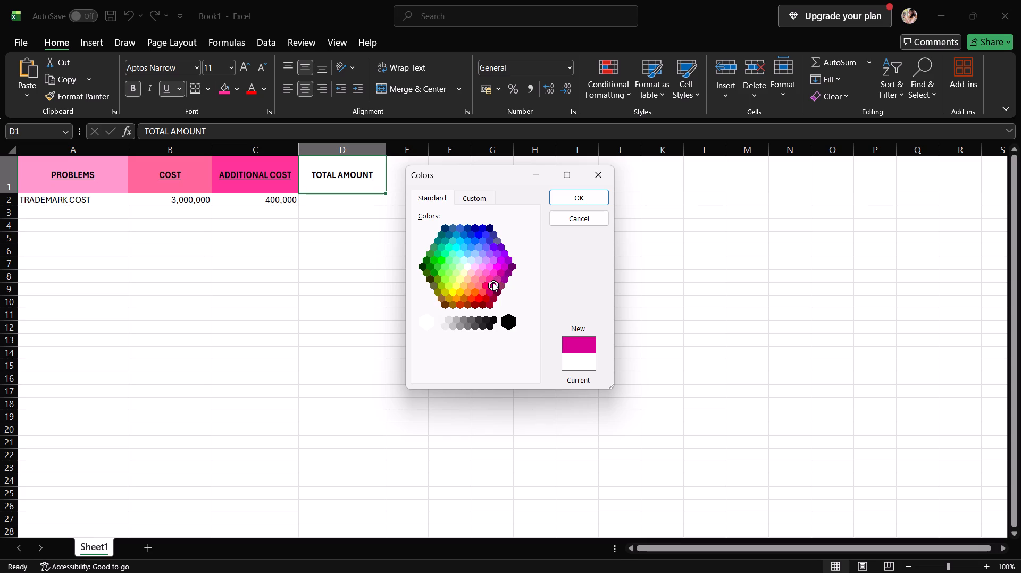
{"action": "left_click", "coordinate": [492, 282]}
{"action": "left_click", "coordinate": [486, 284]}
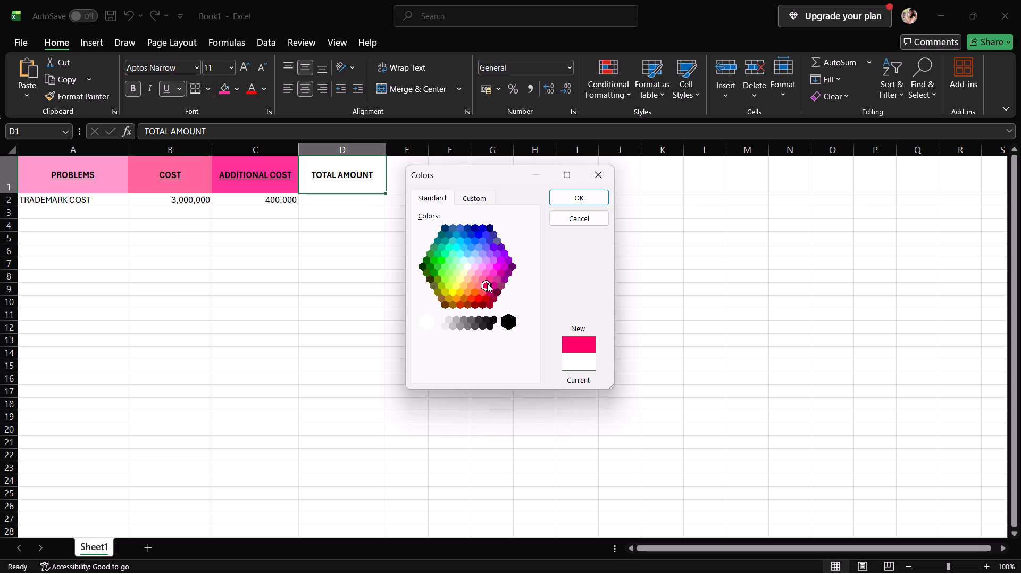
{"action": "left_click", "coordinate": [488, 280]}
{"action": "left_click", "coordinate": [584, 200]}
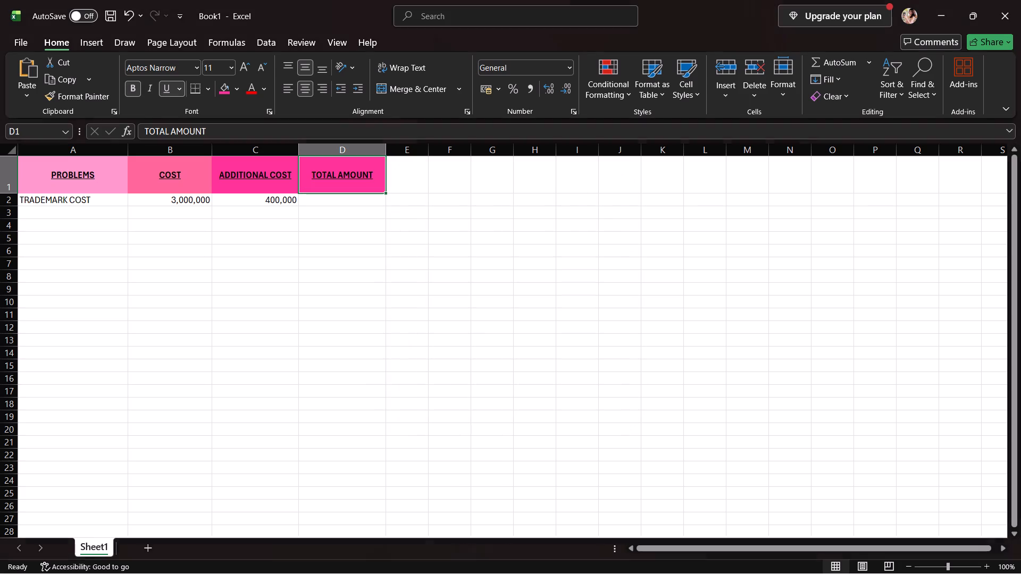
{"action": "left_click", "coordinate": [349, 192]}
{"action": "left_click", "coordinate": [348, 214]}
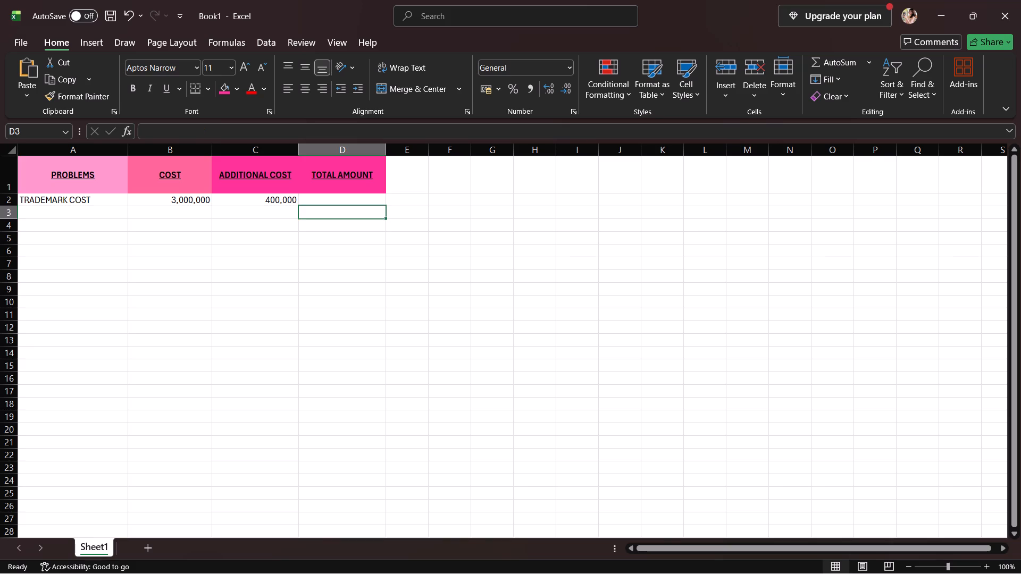
Change the fill of the TOTAL AMOUNT heading cell D1 to the same light pink as the PROBLEMS heading.
{"action": "left_click", "coordinate": [364, 183]}
{"action": "left_click", "coordinate": [238, 89]}
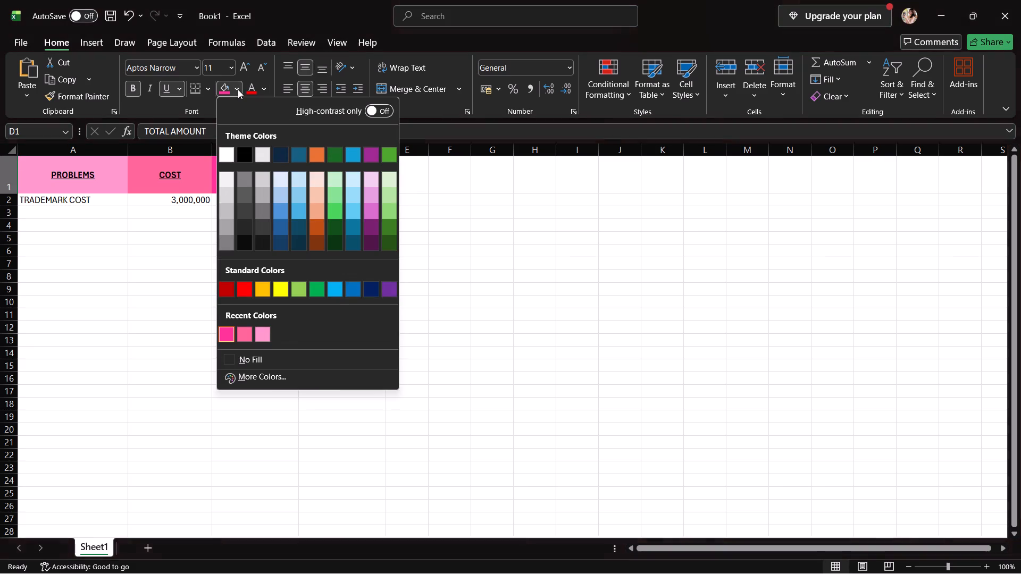
{"action": "left_click", "coordinate": [258, 381]}
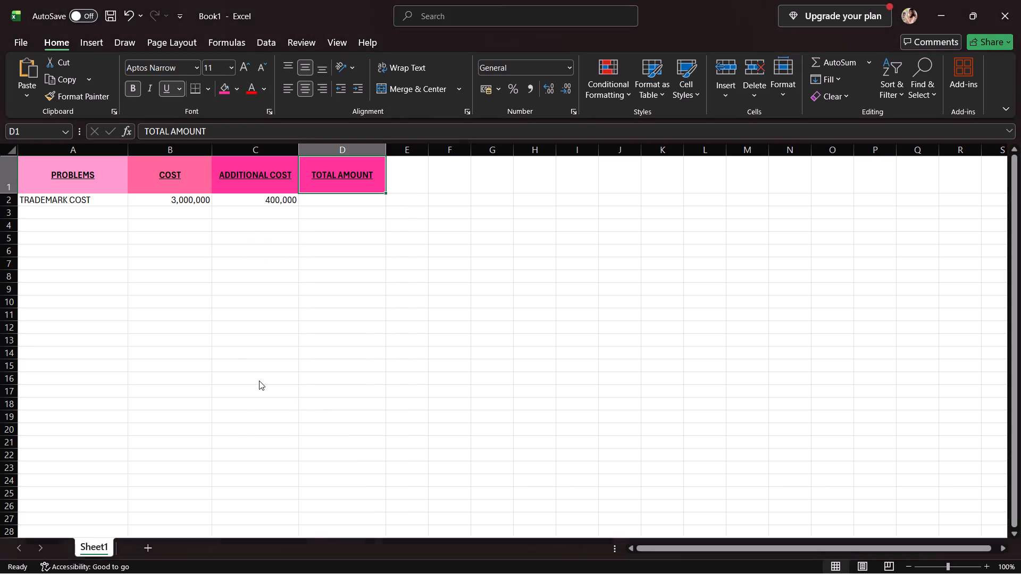
{"action": "left_click", "coordinate": [473, 279]}
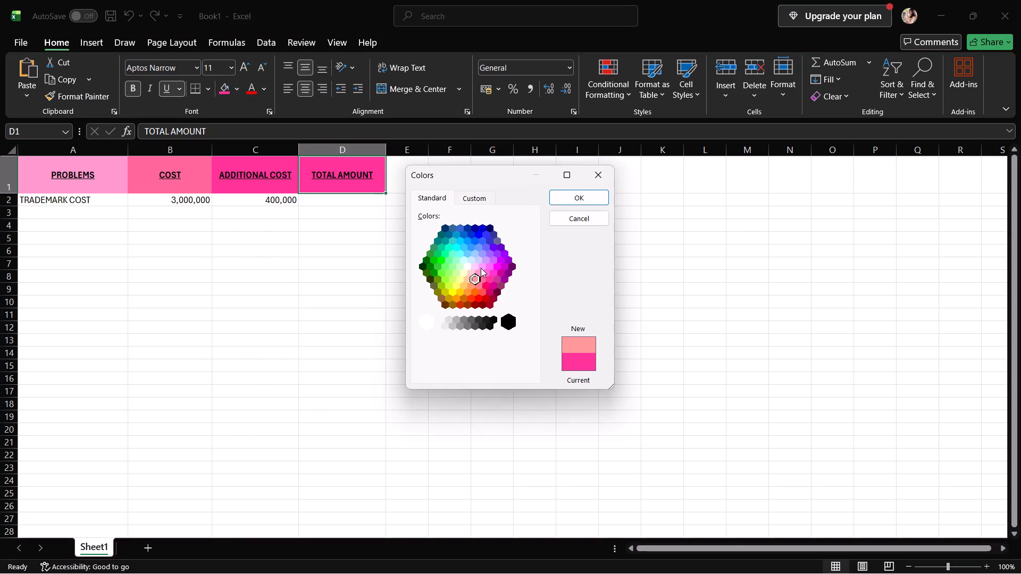
{"action": "left_click", "coordinate": [481, 268]}
{"action": "left_click", "coordinate": [480, 274]}
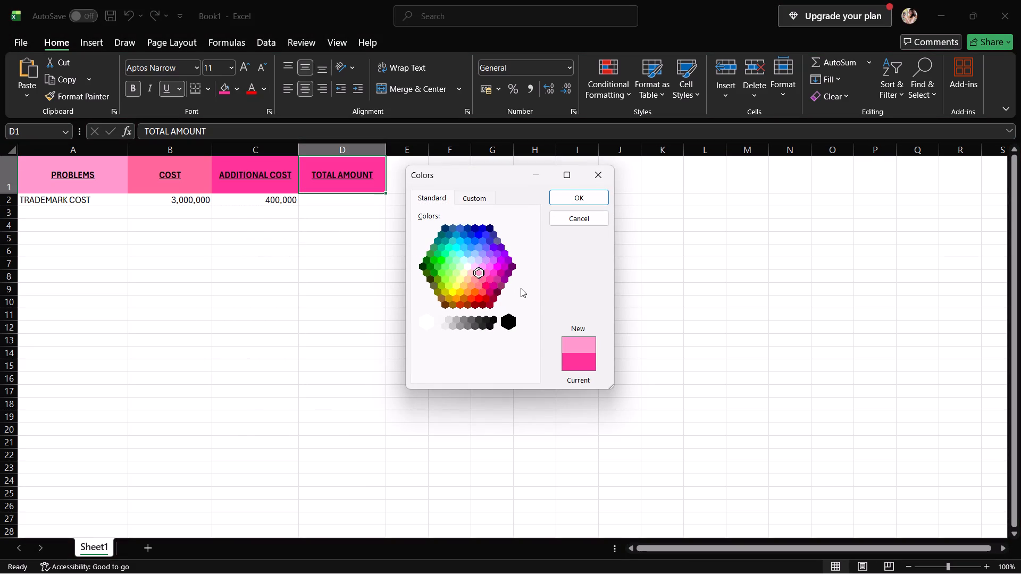
{"action": "left_click", "coordinate": [491, 286]}
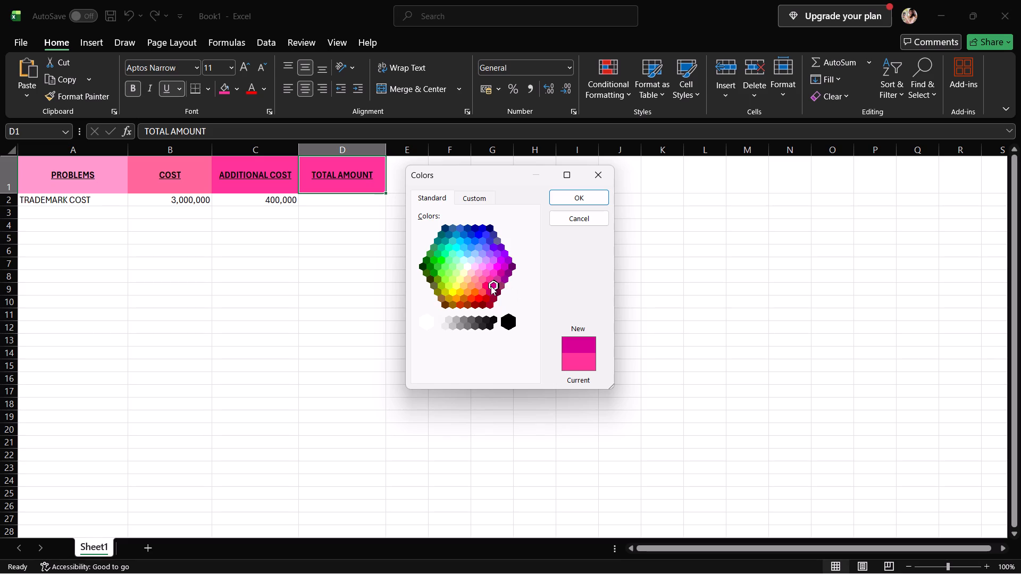
{"action": "left_click", "coordinate": [493, 278]}
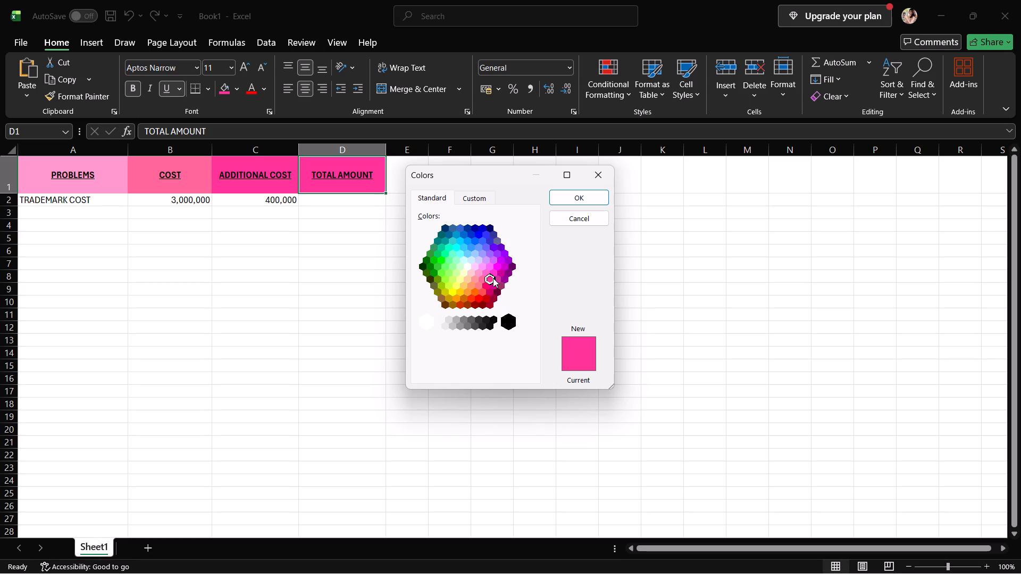
{"action": "left_click", "coordinate": [497, 280]}
{"action": "left_click", "coordinate": [490, 288]}
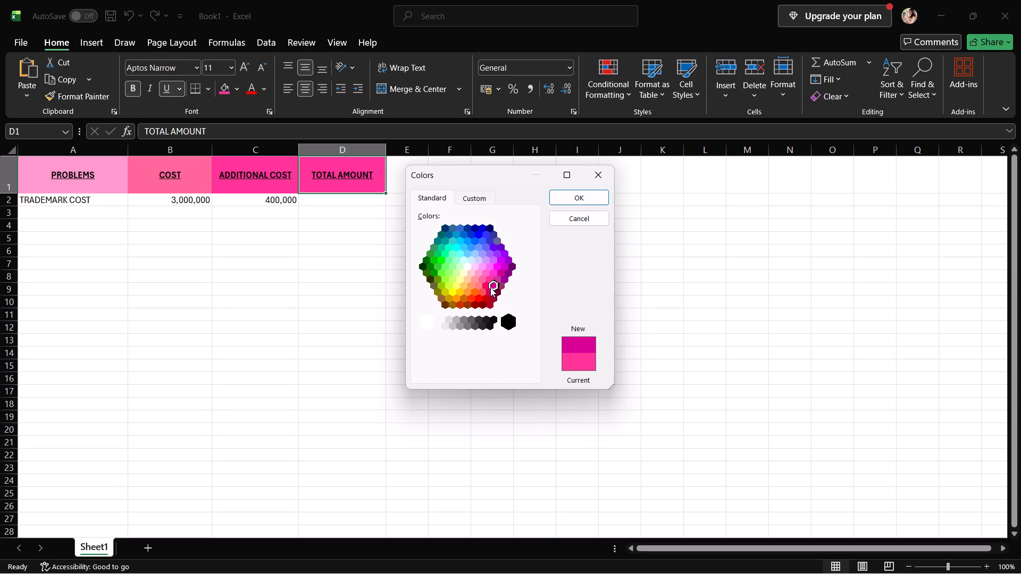
{"action": "left_click", "coordinate": [489, 282]}
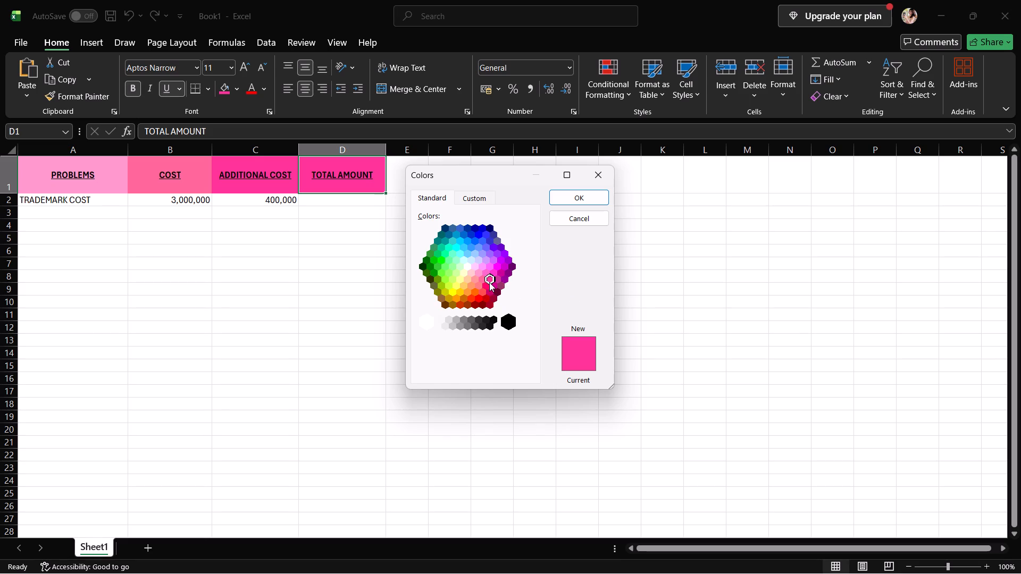
{"action": "left_click", "coordinate": [486, 285]}
{"action": "left_click", "coordinate": [494, 284]}
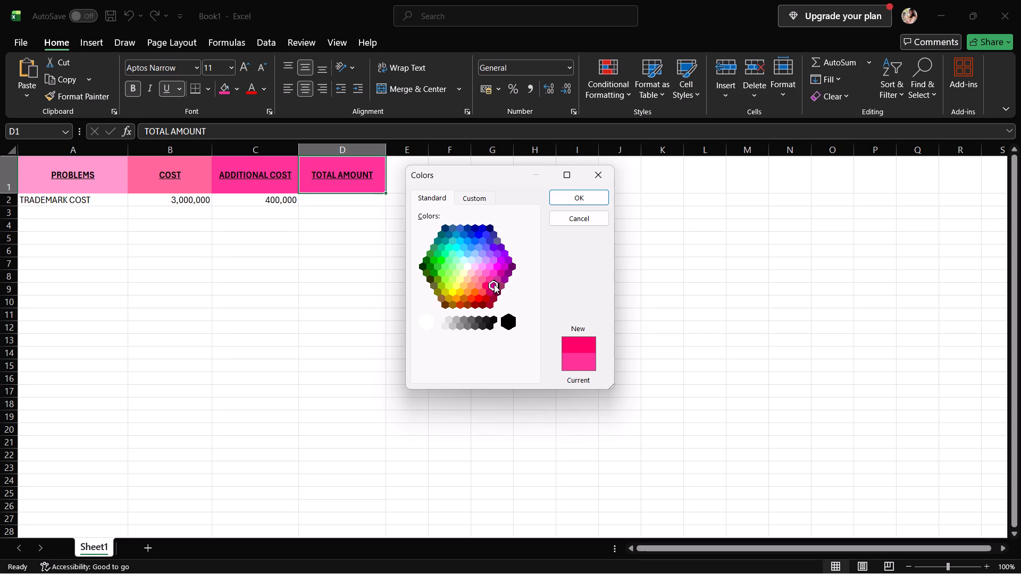
{"action": "left_click", "coordinate": [485, 292]}
{"action": "left_click", "coordinate": [487, 280]}
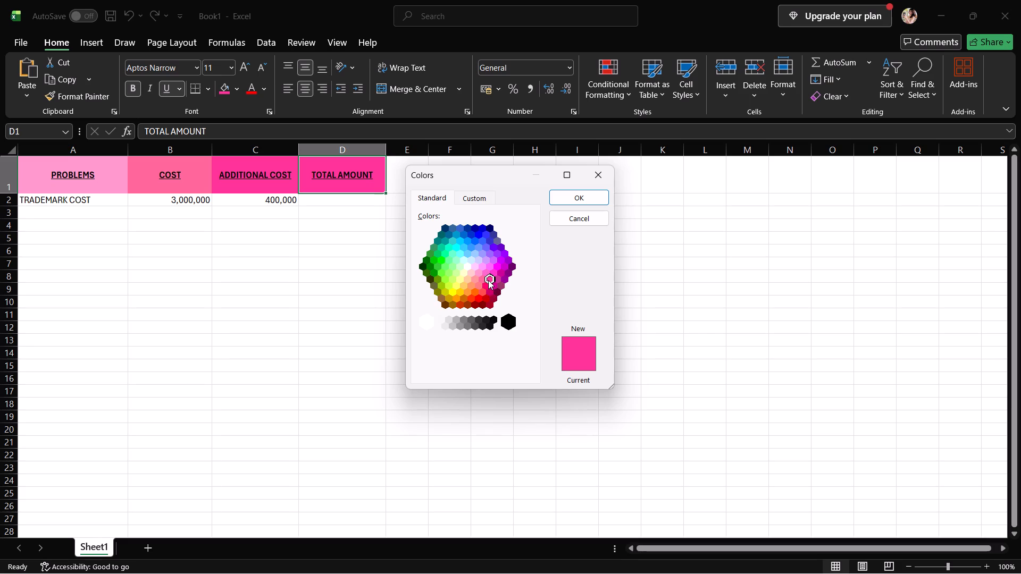
{"action": "left_click", "coordinate": [495, 281]}
{"action": "left_click", "coordinate": [494, 285]}
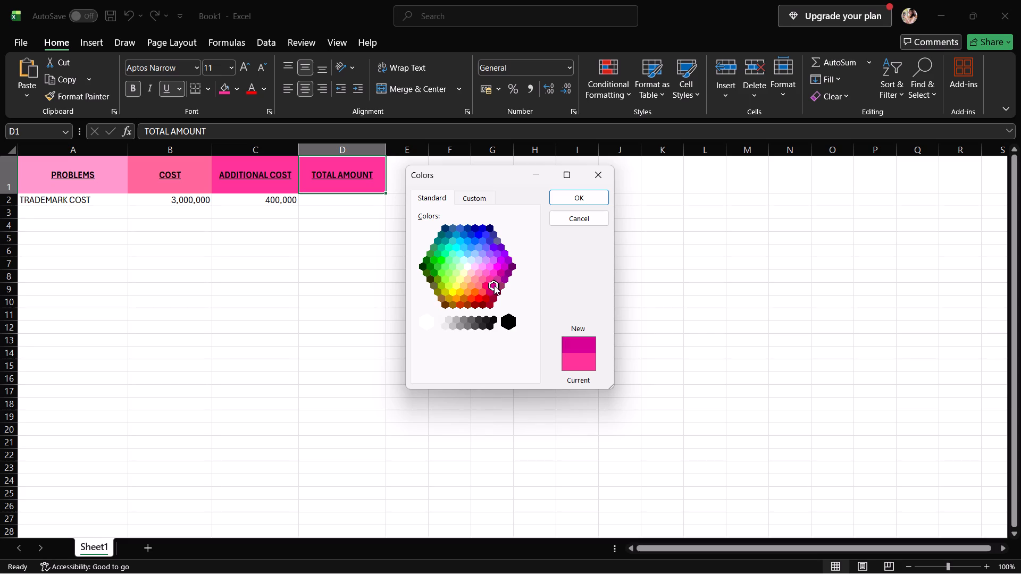
{"action": "left_click", "coordinate": [484, 276]}
{"action": "left_click", "coordinate": [482, 276]}
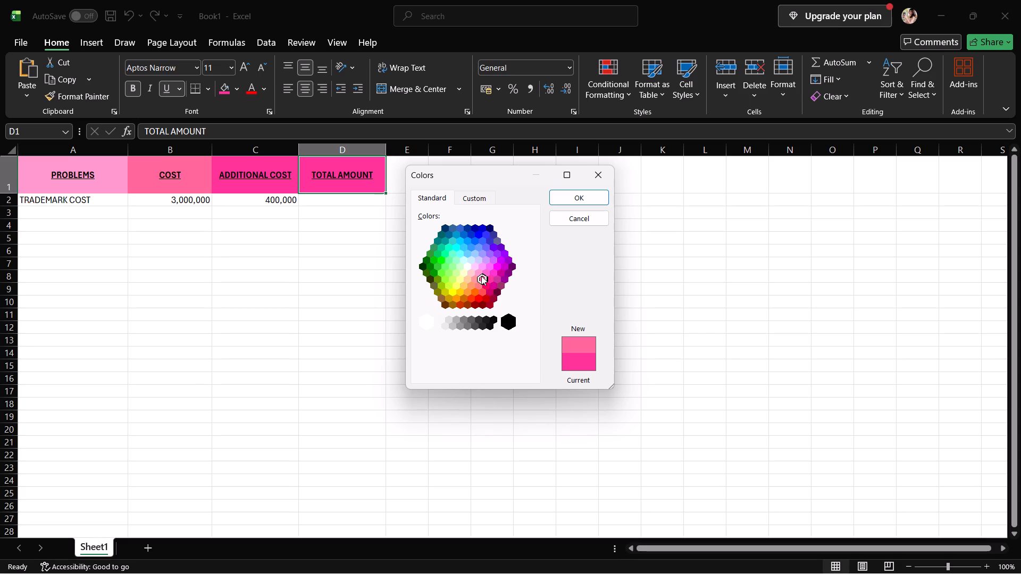
{"action": "left_click", "coordinate": [481, 276]}
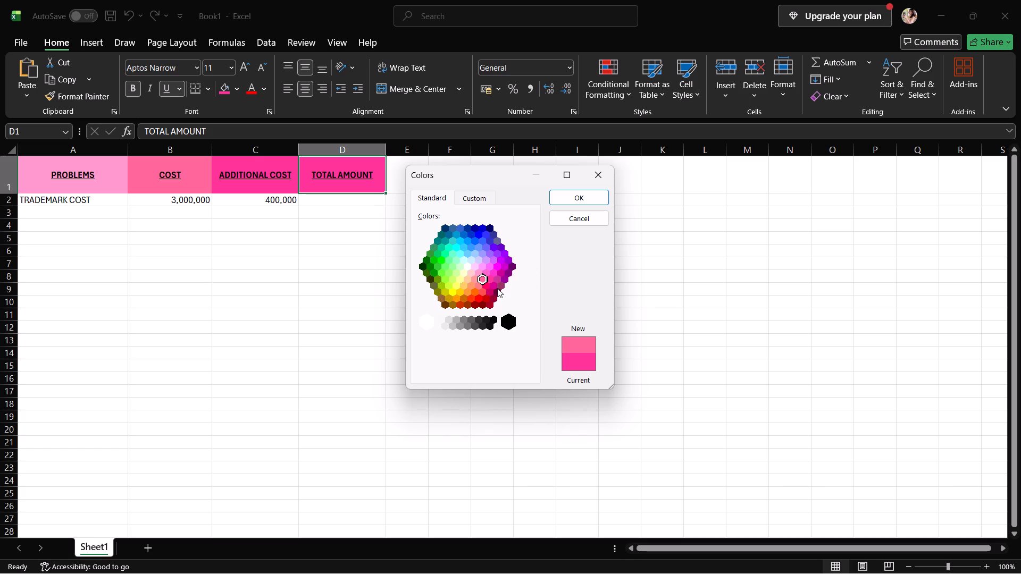
{"action": "left_click", "coordinate": [490, 283]}
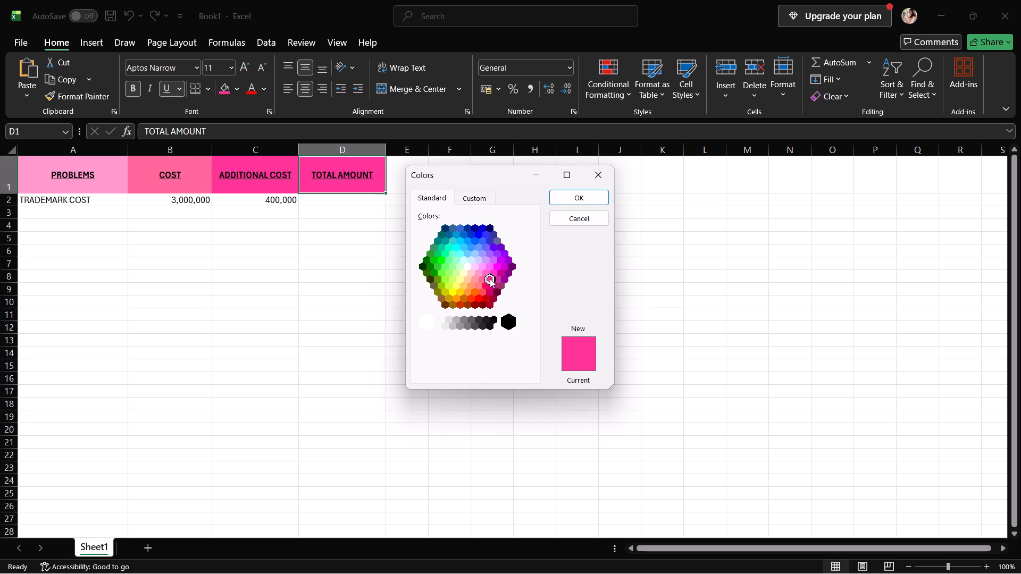
{"action": "left_click", "coordinate": [484, 275]}
{"action": "left_click", "coordinate": [478, 273]}
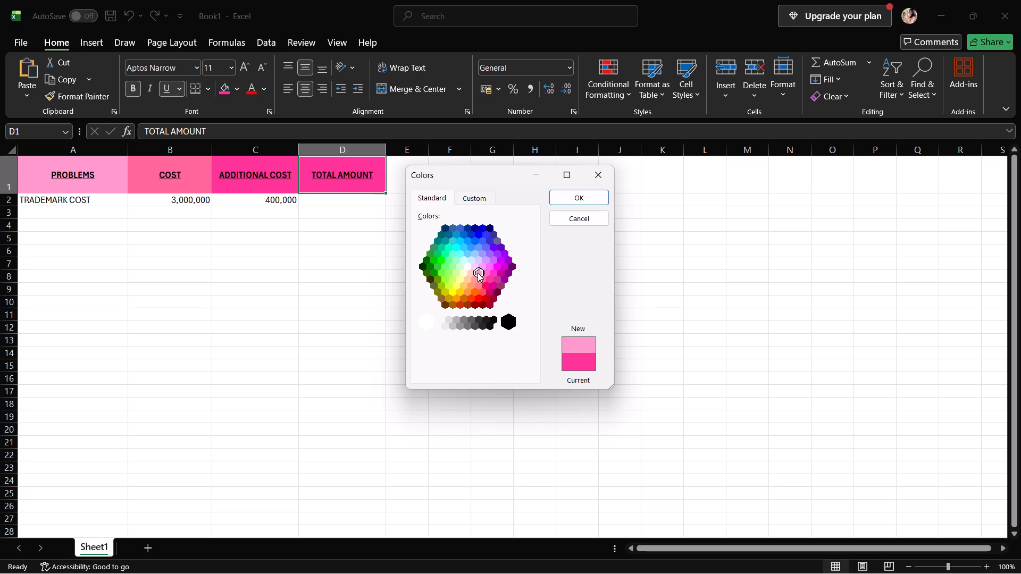
{"action": "left_click", "coordinate": [483, 290]}
{"action": "left_click", "coordinate": [483, 282]}
{"action": "left_click", "coordinate": [480, 279]}
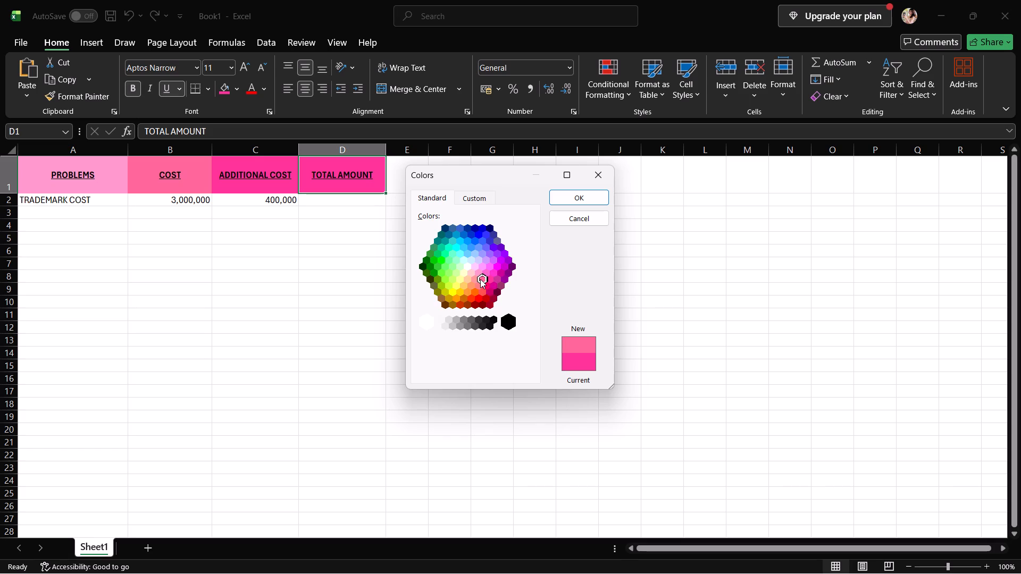
{"action": "left_click", "coordinate": [477, 274]}
{"action": "left_click", "coordinate": [489, 272]}
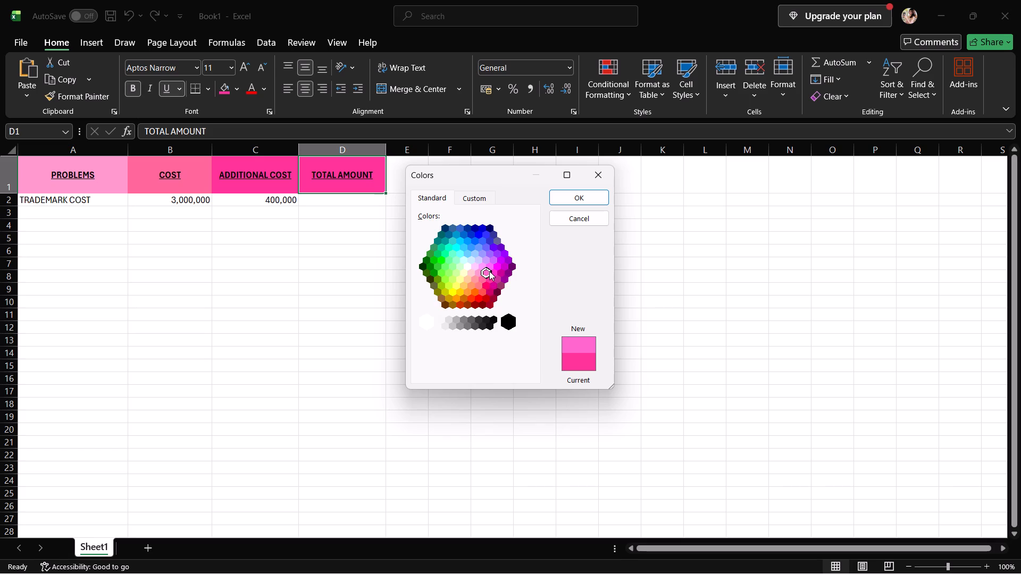
{"action": "left_click", "coordinate": [489, 271]}
{"action": "left_click", "coordinate": [494, 270]}
{"action": "left_click", "coordinate": [489, 266]}
{"action": "left_click", "coordinate": [481, 271]}
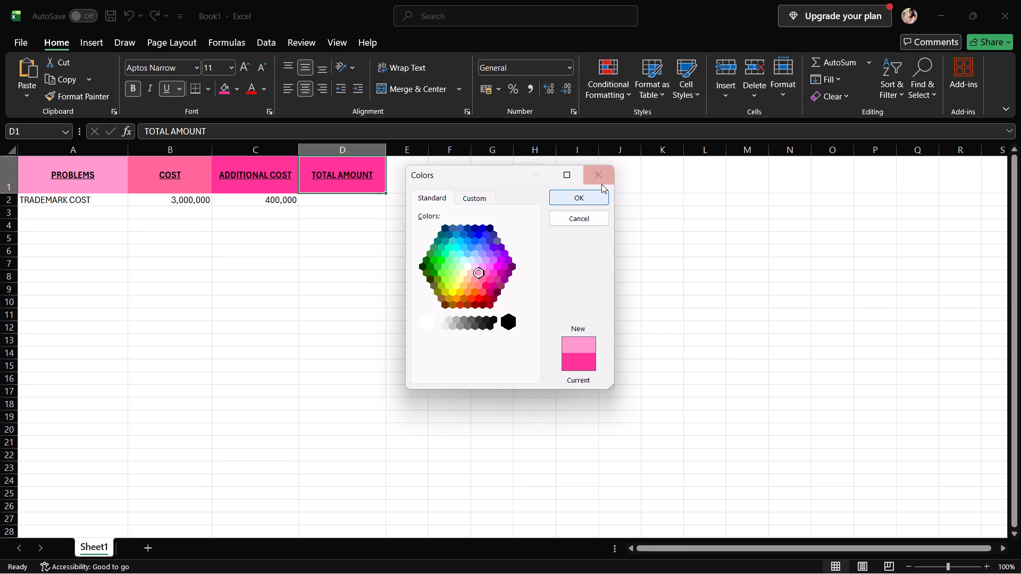
{"action": "left_click", "coordinate": [594, 201]}
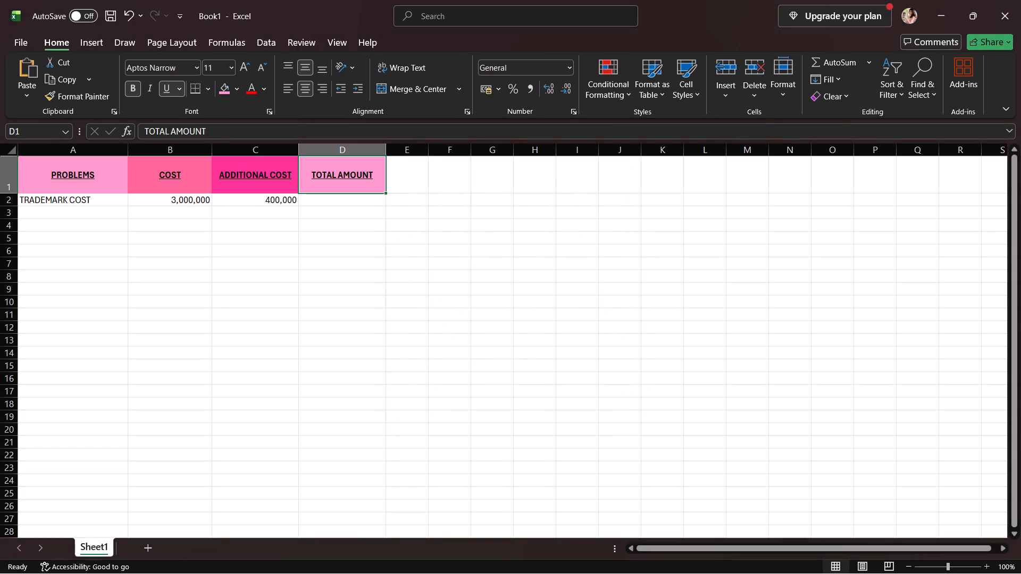
Change the fill of the TOTAL AMOUNT heading cell D1 to a very pale lilac-pink from the standard colour palette.
{"action": "left_click", "coordinate": [327, 181]}
{"action": "left_click", "coordinate": [345, 178]}
{"action": "left_click", "coordinate": [240, 85]}
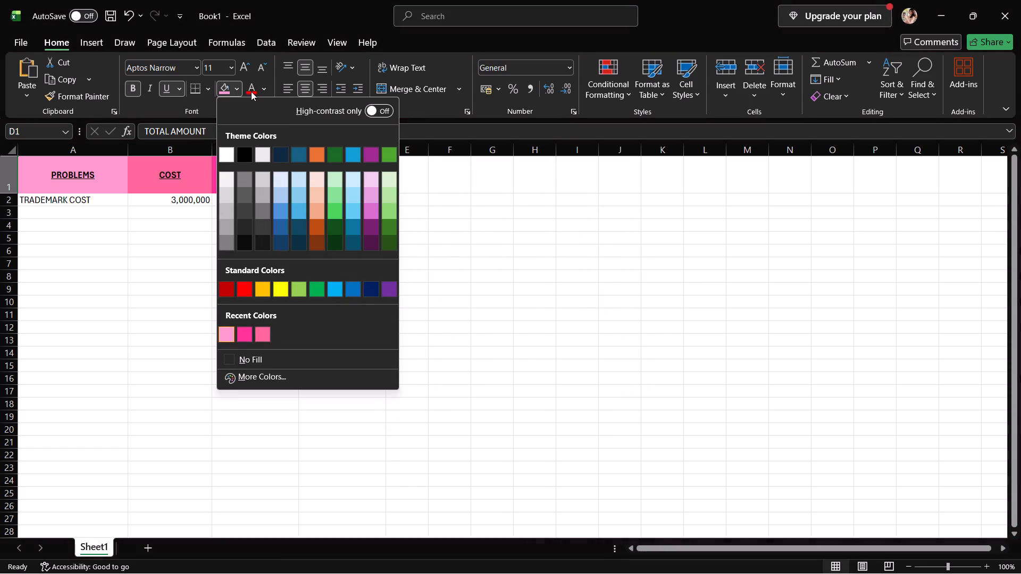
{"action": "left_click", "coordinate": [282, 371]}
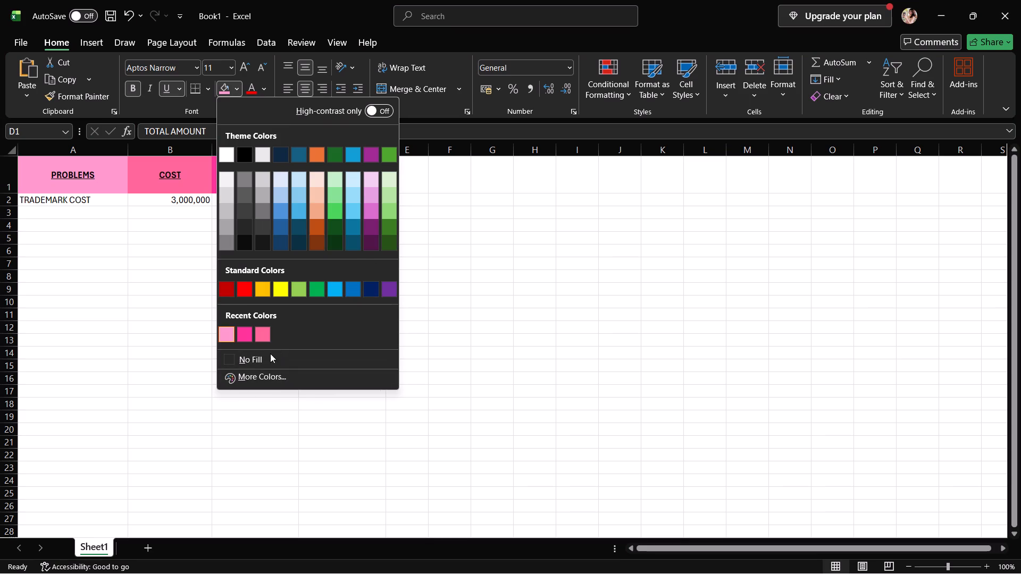
{"action": "left_click_drag", "start_coordinate": [246, 378], "coordinate": [244, 373]}
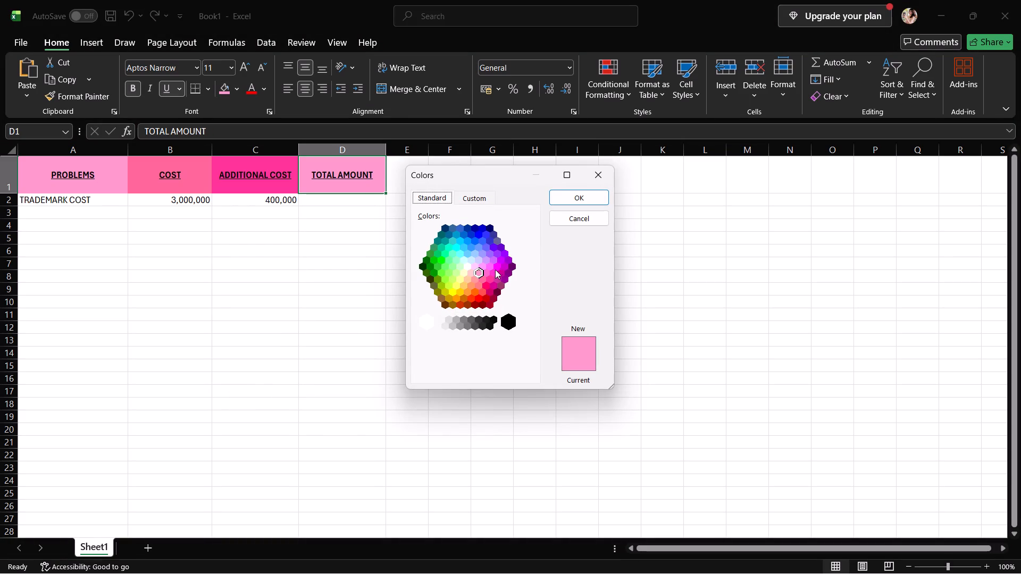
{"action": "left_click", "coordinate": [495, 270]}
{"action": "left_click", "coordinate": [495, 276]}
{"action": "left_click", "coordinate": [486, 281]}
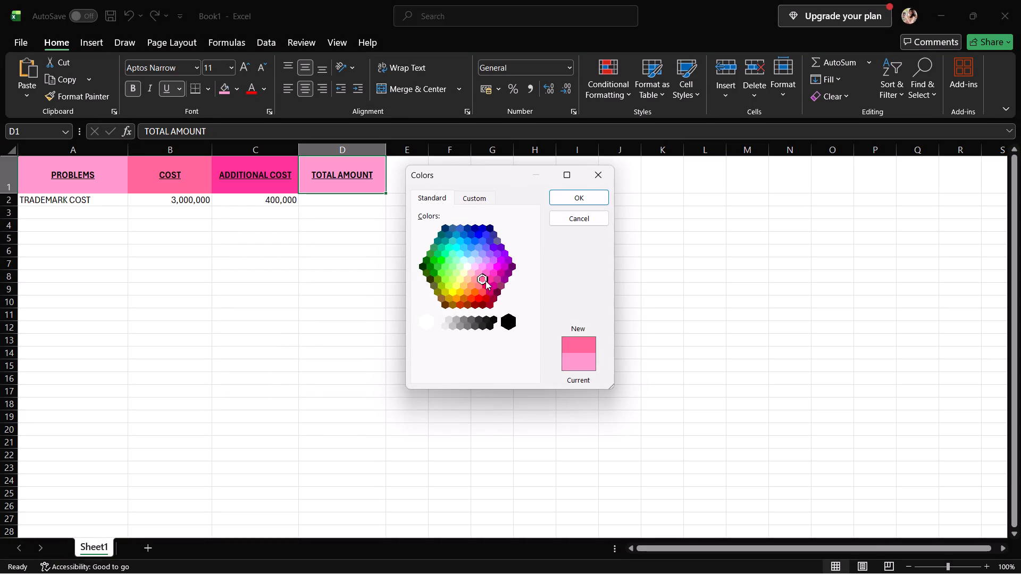
{"action": "left_click", "coordinate": [489, 280]}
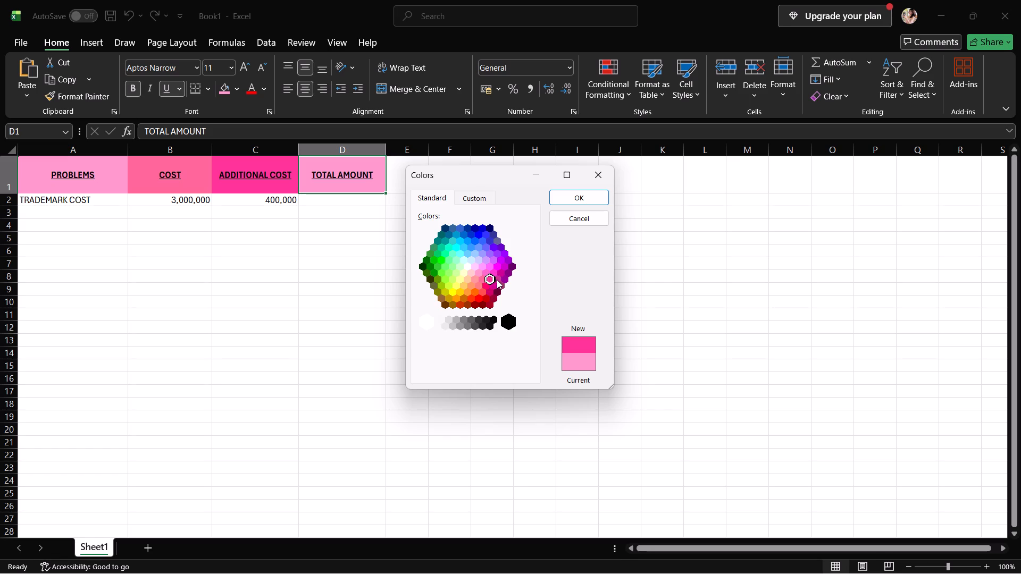
{"action": "left_click", "coordinate": [497, 280]}
{"action": "left_click", "coordinate": [474, 280]}
{"action": "left_click", "coordinate": [484, 275]}
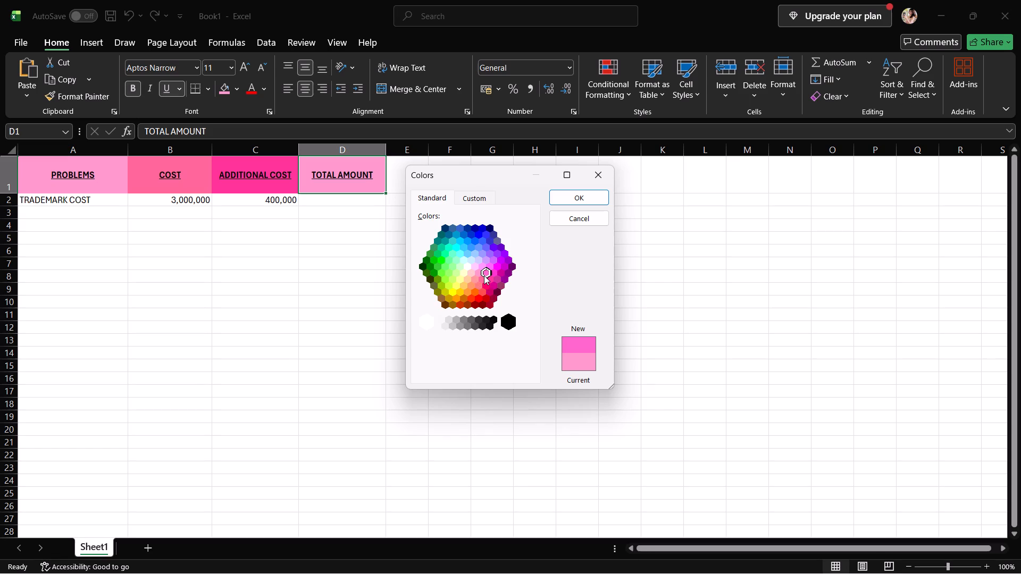
{"action": "left_click", "coordinate": [482, 272]}
{"action": "left_click", "coordinate": [476, 266]}
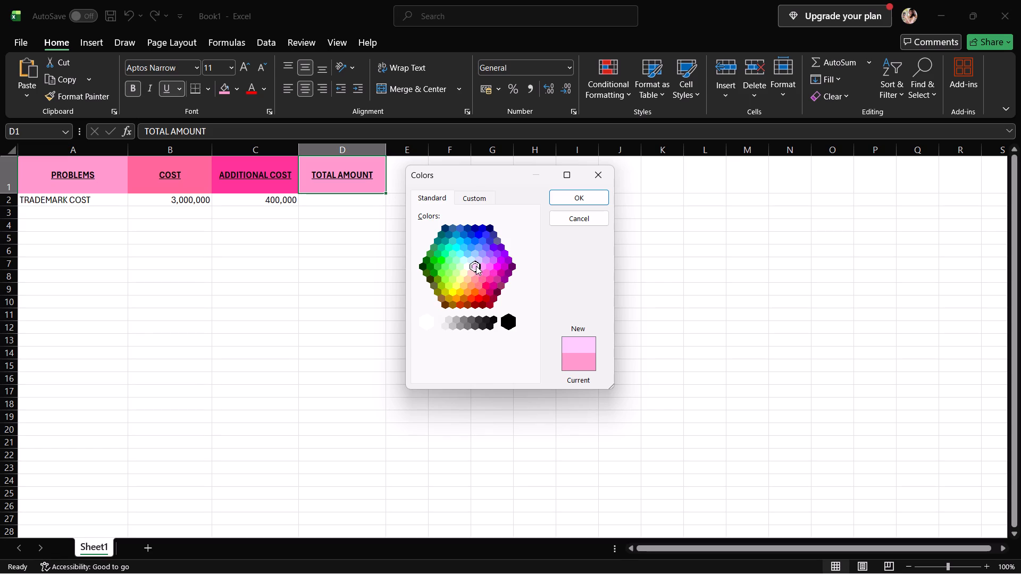
{"action": "left_click", "coordinate": [475, 273]}
{"action": "left_click", "coordinate": [470, 269]}
{"action": "left_click", "coordinate": [468, 269]}
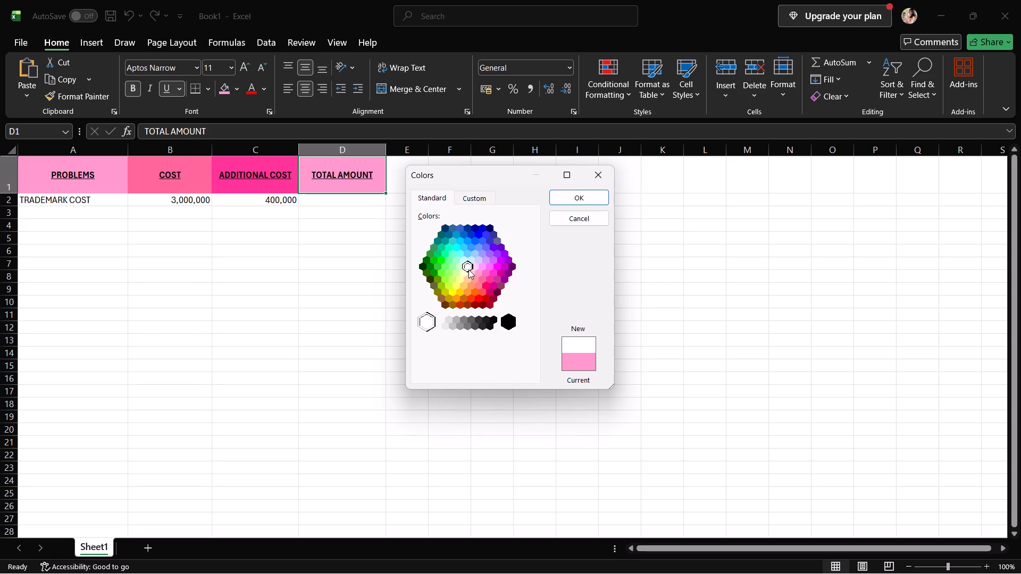
{"action": "left_click", "coordinate": [479, 263]}
{"action": "left_click", "coordinate": [476, 267]}
{"action": "left_click", "coordinate": [481, 266]}
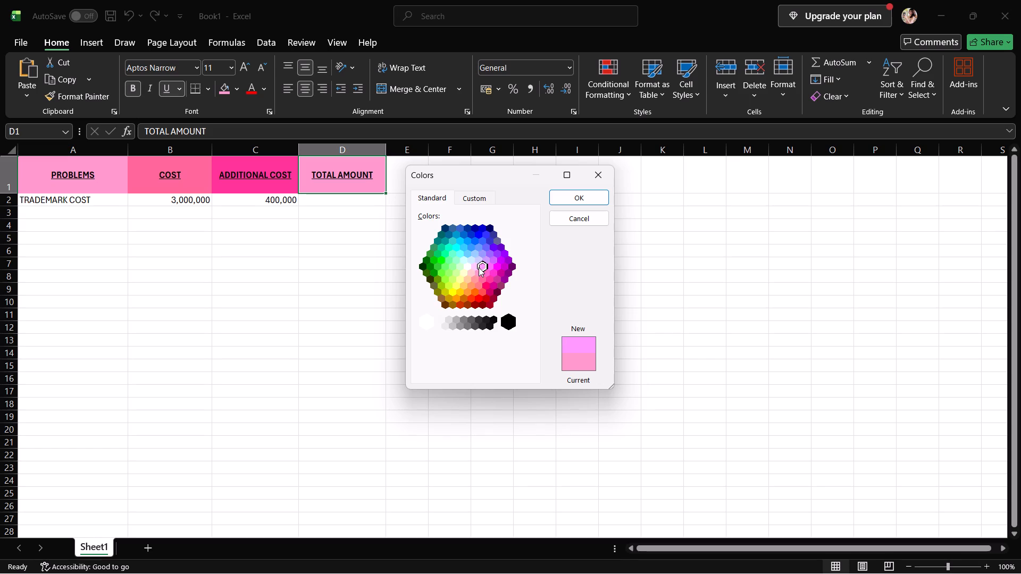
{"action": "left_click", "coordinate": [479, 267]}
{"action": "left_click", "coordinate": [477, 267]}
{"action": "left_click", "coordinate": [478, 267]}
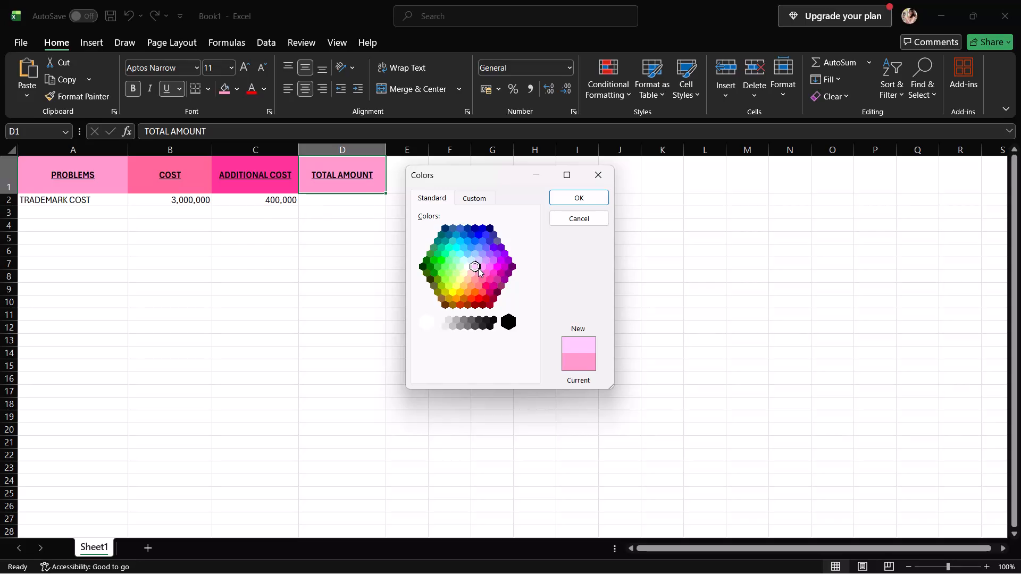
{"action": "left_click", "coordinate": [570, 204]}
{"action": "left_click", "coordinate": [463, 207]}
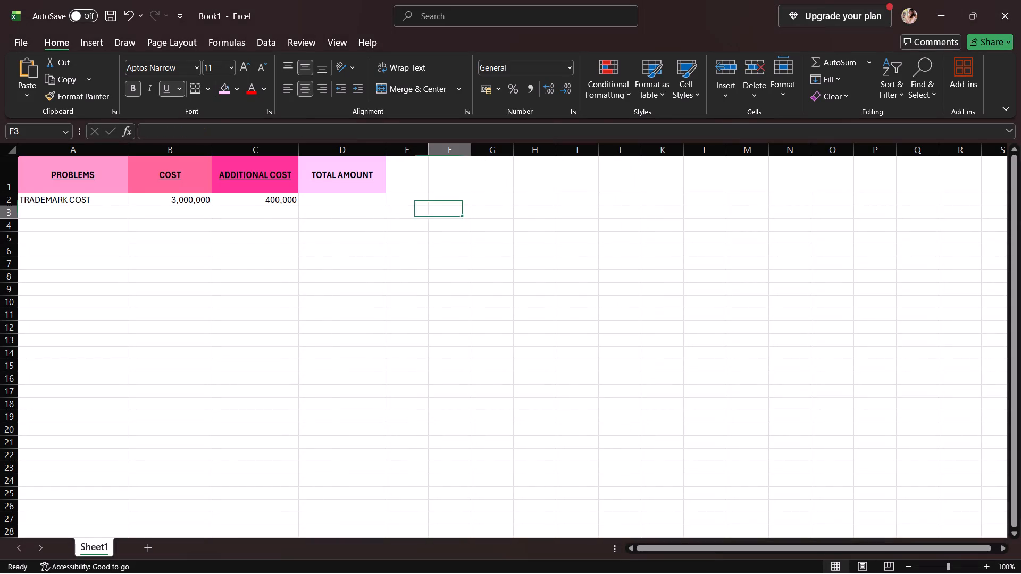
{"action": "left_click", "coordinate": [367, 182]}
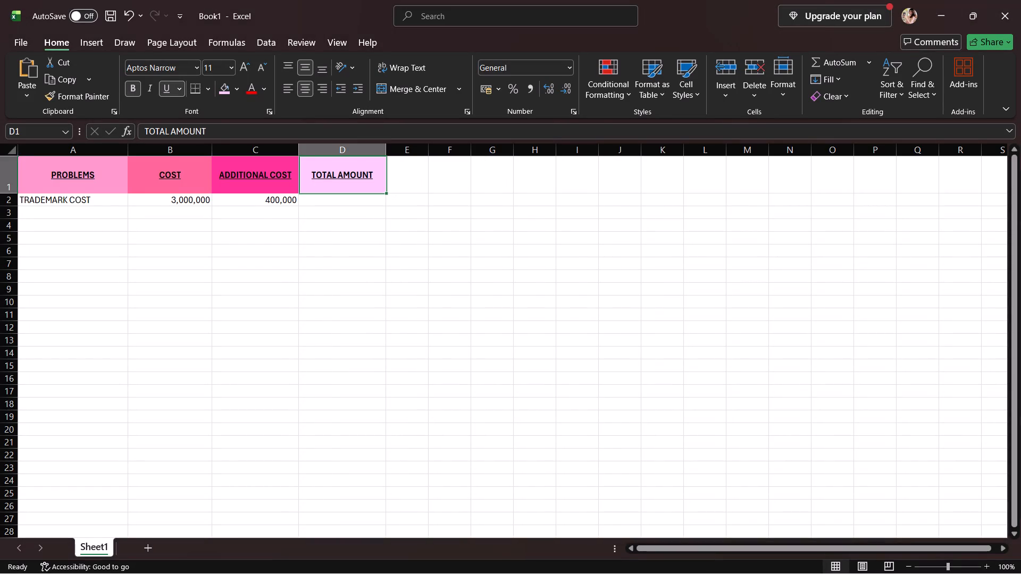
Calculate the trademark's total amount in cell D2 with the formula =B2+C2.
{"action": "left_click", "coordinate": [332, 206]}
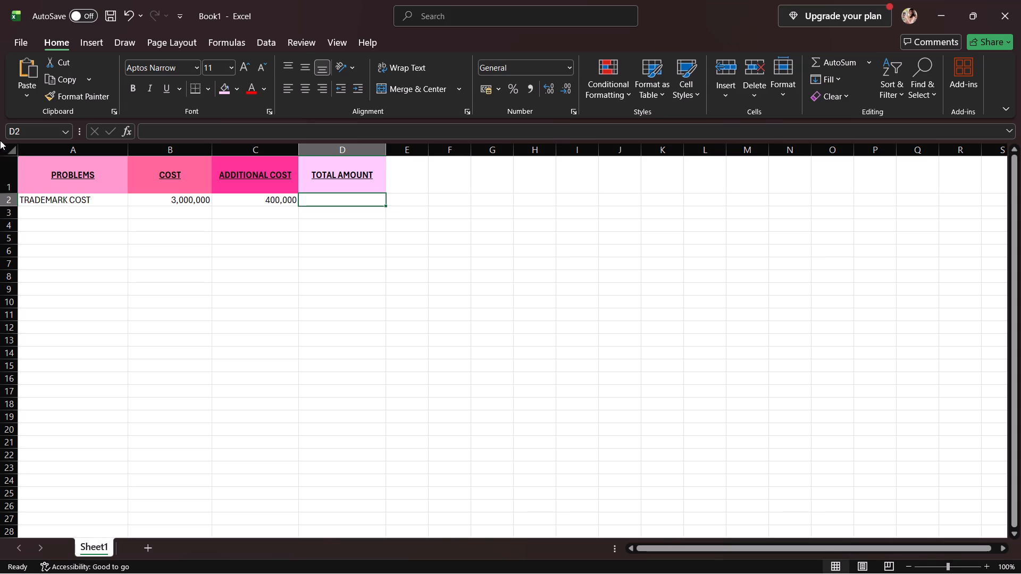
{"action": "left_click", "coordinate": [178, 203]}
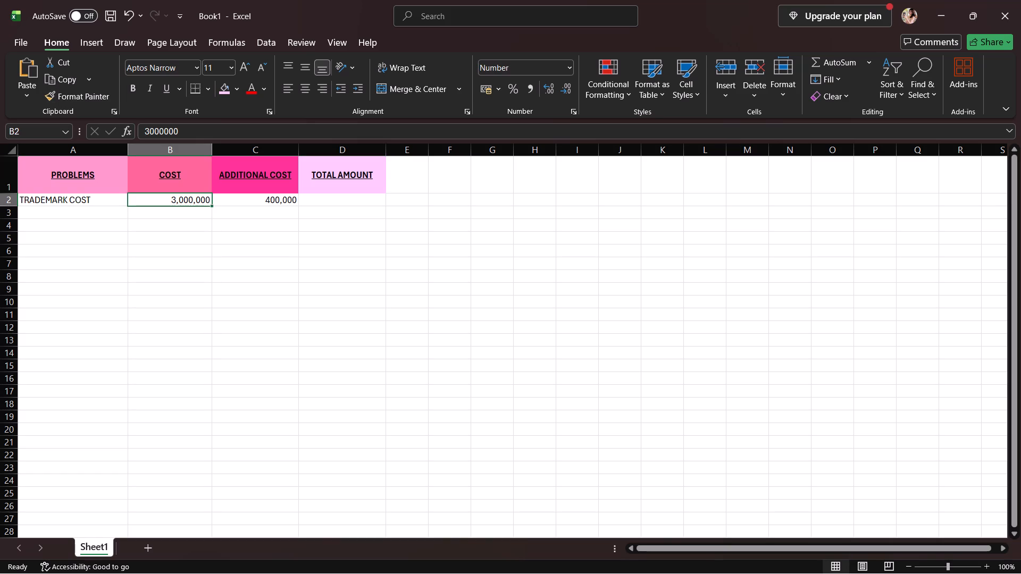
{"action": "left_click", "coordinate": [331, 204]}
{"action": "key", "text": "equal"}
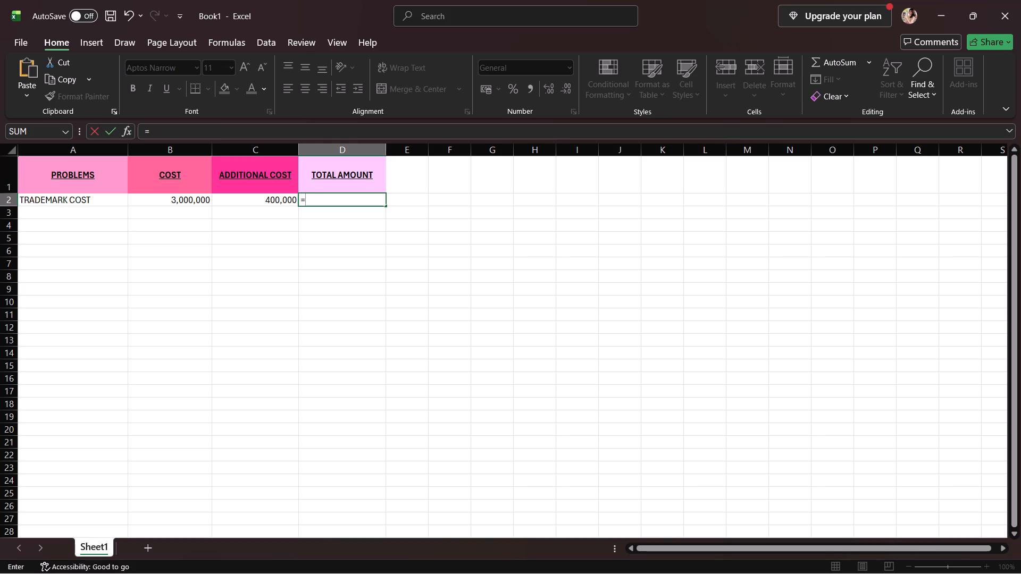
{"action": "left_click", "coordinate": [171, 204]}
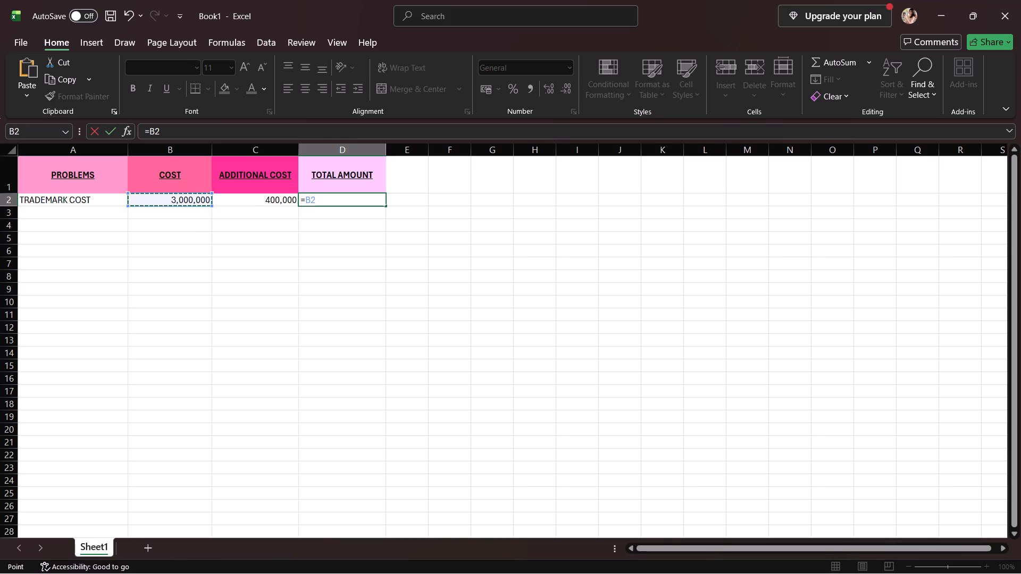
{"action": "key", "text": "equal"}
{"action": "key", "text": "BackSpace"}
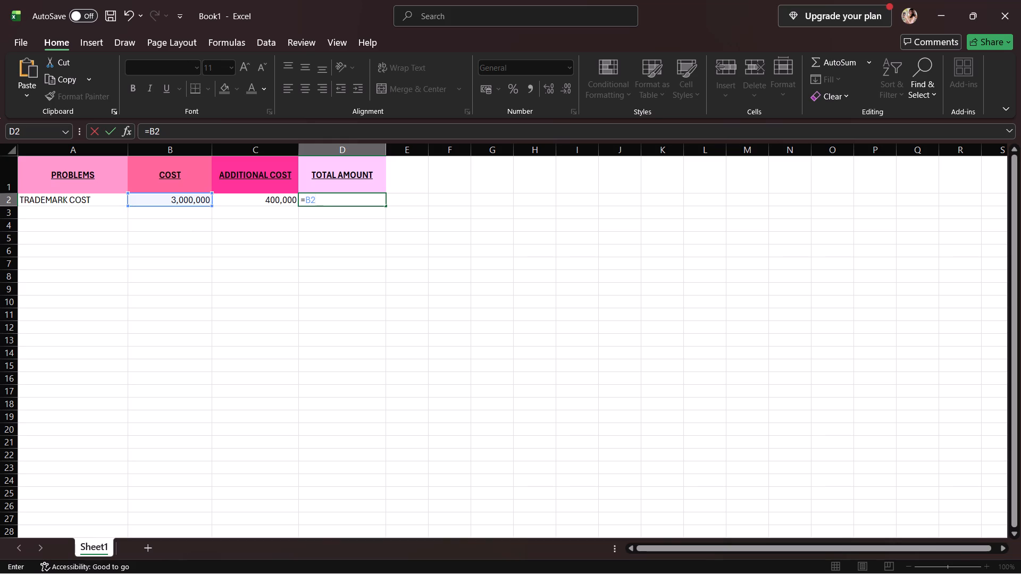
{"action": "key", "text": "shift+plus"}
{"action": "left_click", "coordinate": [274, 202]}
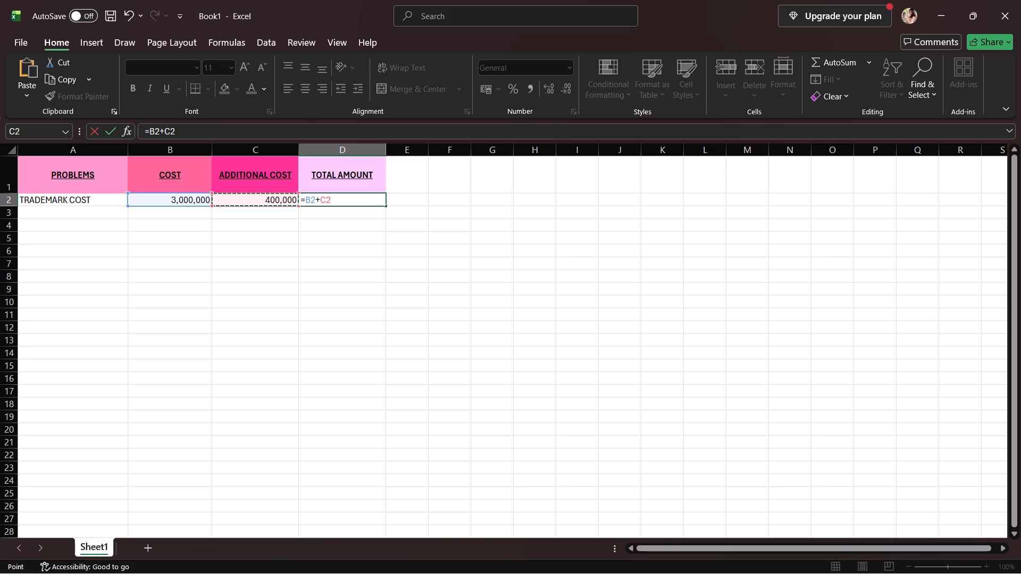
{"action": "key", "text": "Return"}
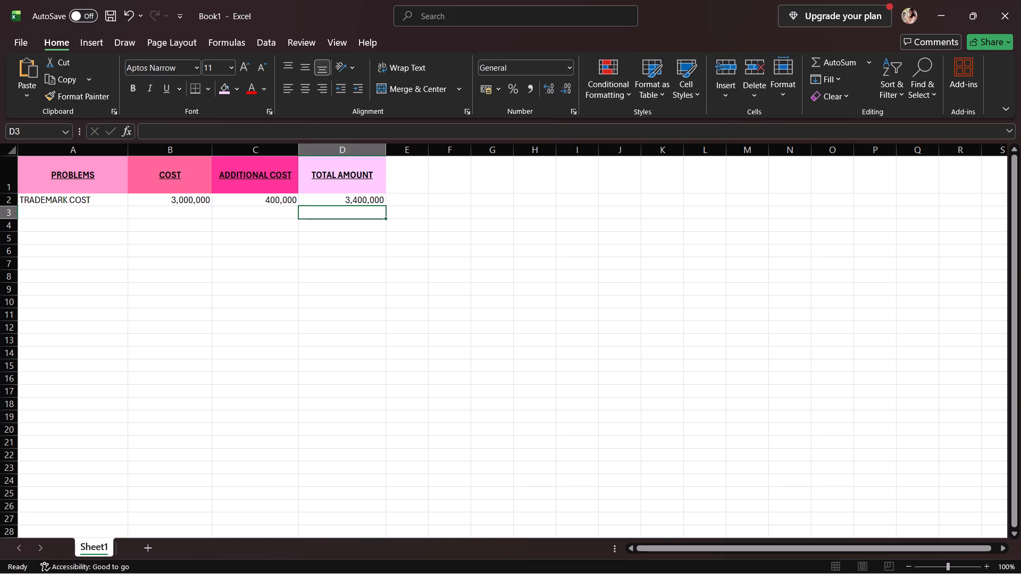
{"action": "left_click", "coordinate": [332, 198]}
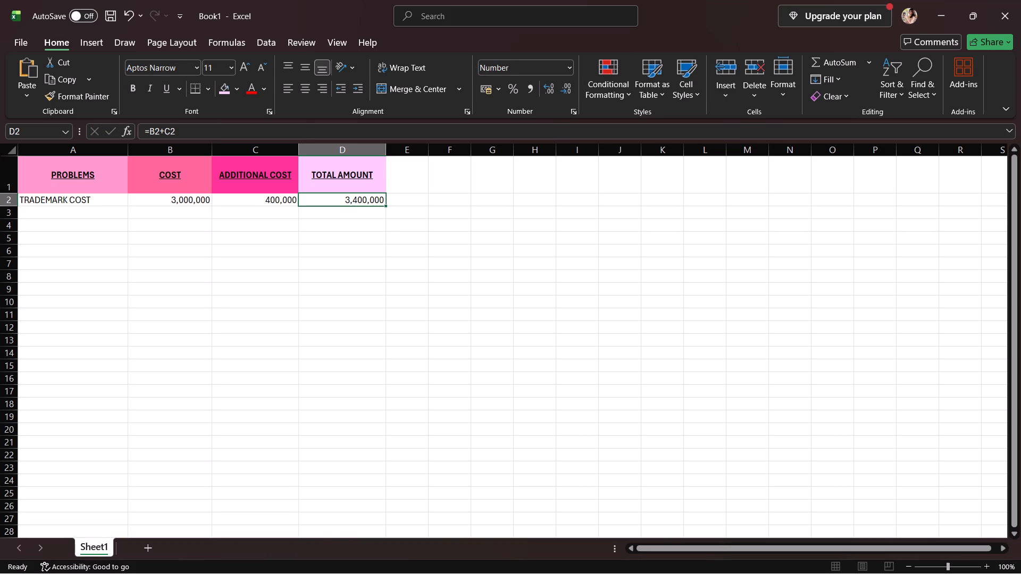
Consult problem 2 in the PRE 2 INTANGIBLE PDF and enter its acquisition cost of 2,000,000 in cell B3 of the Excel sheet.
{"action": "left_click", "coordinate": [49, 217]}
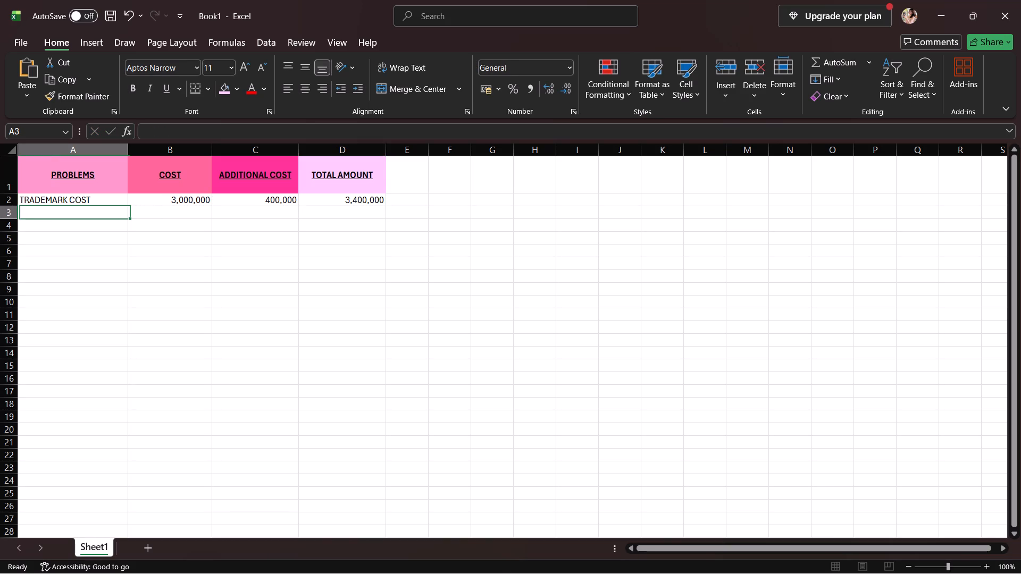
{"action": "left_click", "coordinate": [531, 562]}
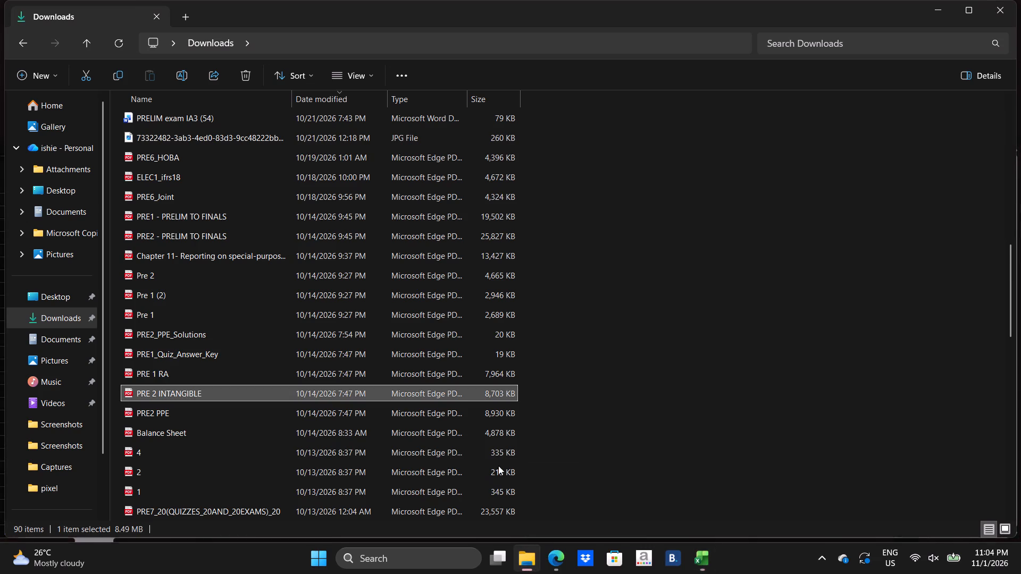
{"action": "left_click", "coordinate": [554, 564]}
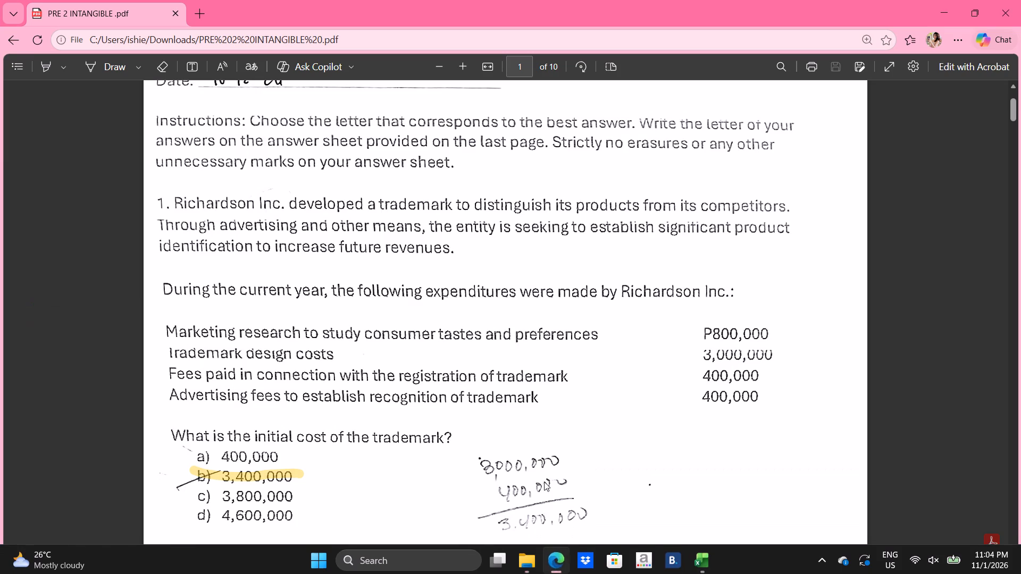
{"action": "scroll", "coordinate": [515, 477], "scroll_direction": "down", "scroll_amount": 5}
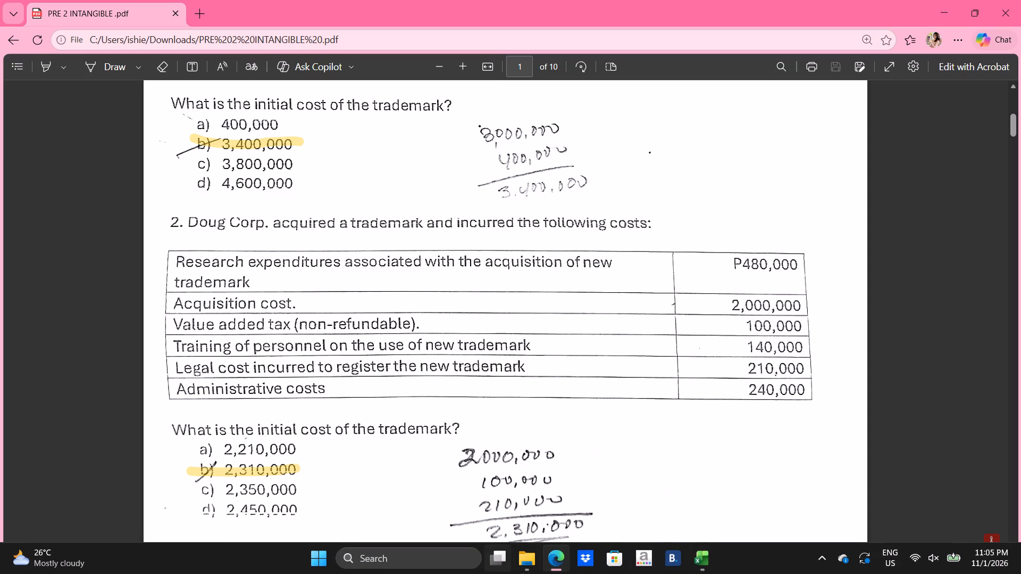
{"action": "left_click", "coordinate": [554, 556]}
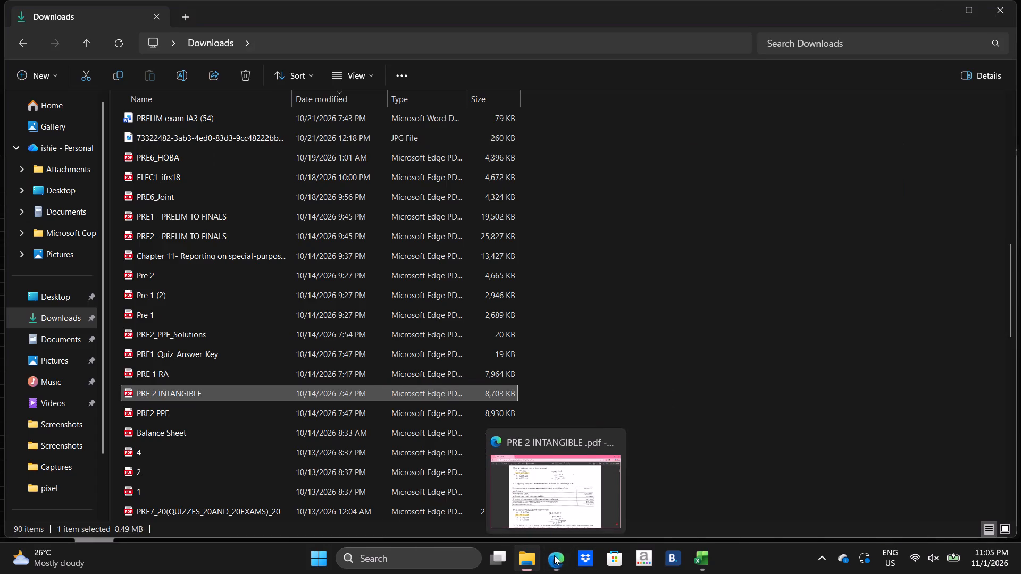
{"action": "left_click", "coordinate": [556, 554]}
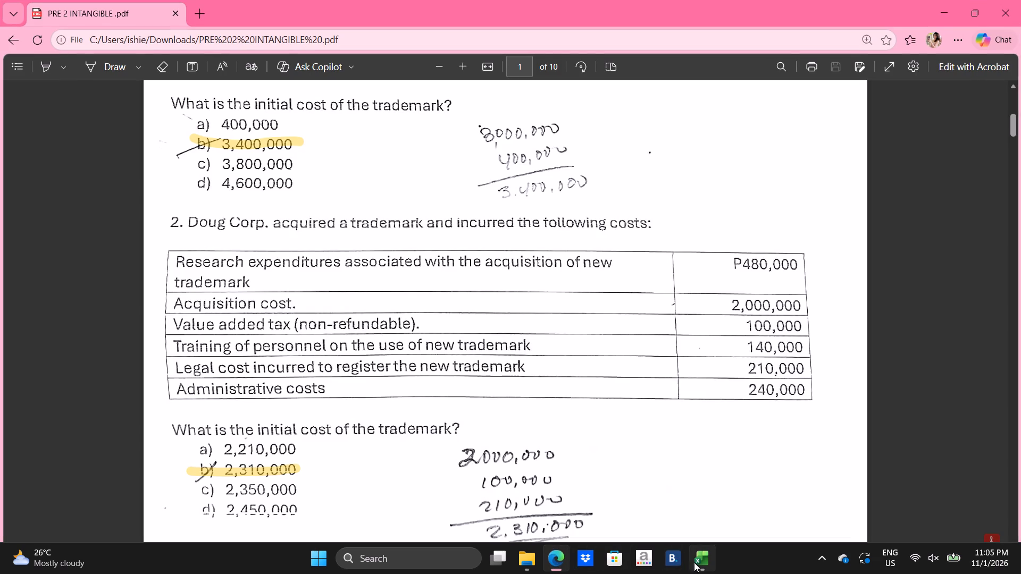
{"action": "left_click", "coordinate": [694, 562]}
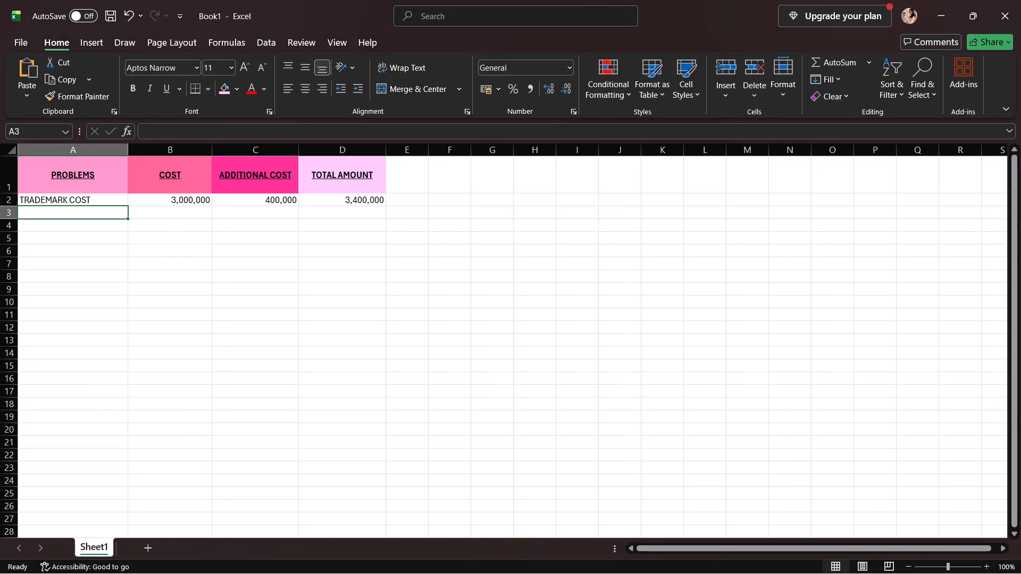
{"action": "left_click", "coordinate": [90, 213]}
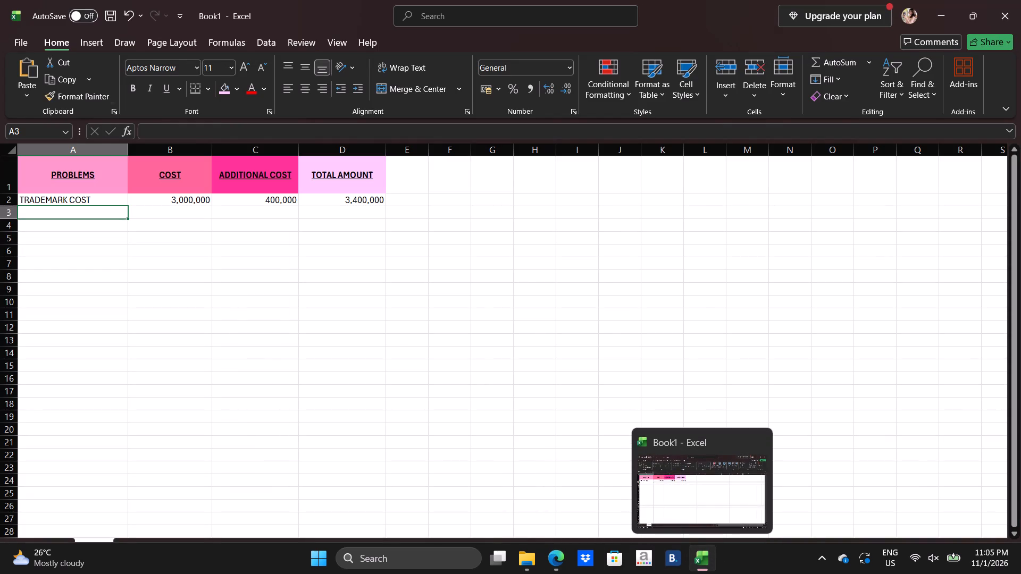
{"action": "left_click", "coordinate": [104, 214]}
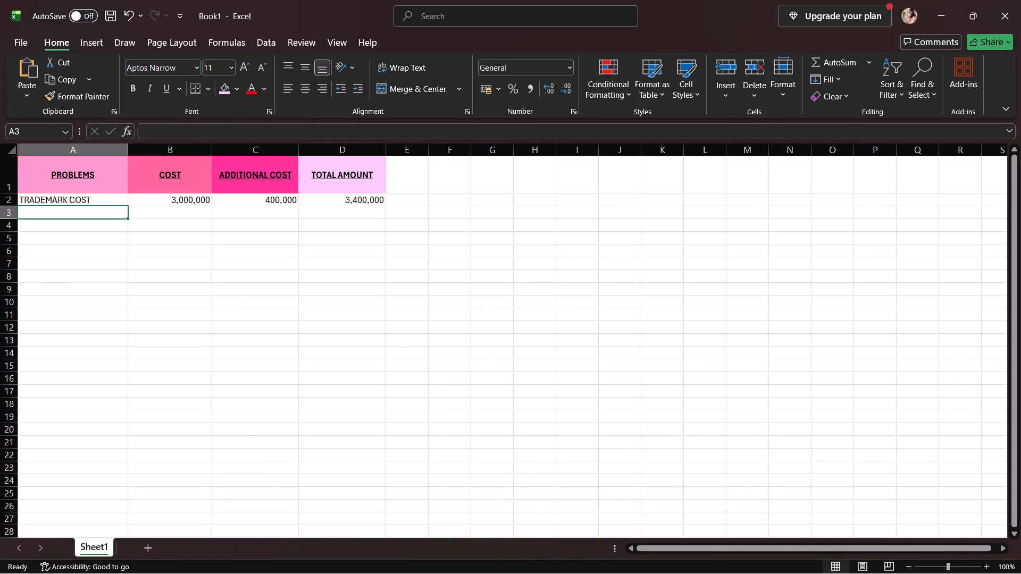
{"action": "left_click", "coordinate": [171, 221]}
{"action": "left_click", "coordinate": [173, 217]}
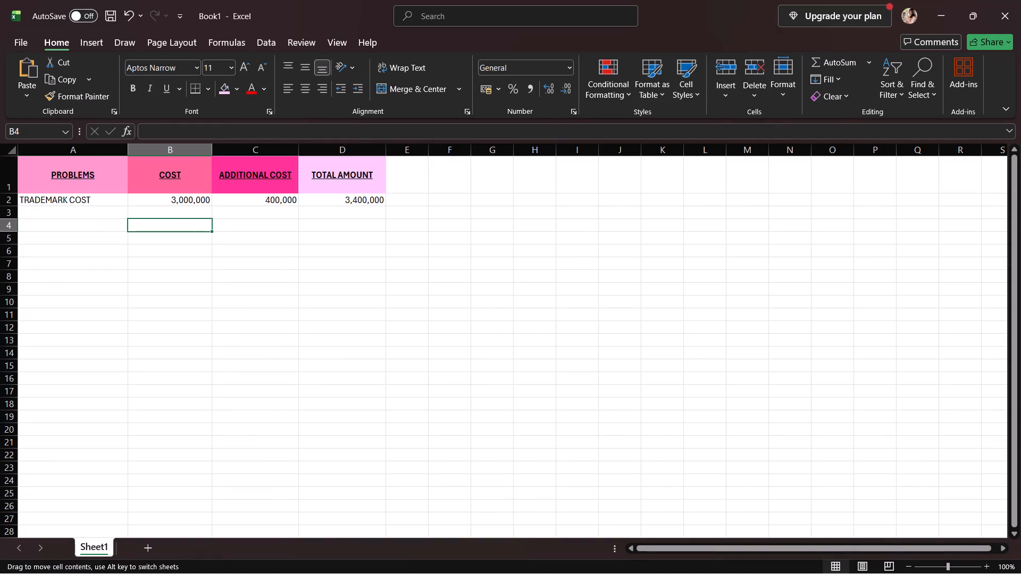
{"action": "left_click", "coordinate": [173, 209]}
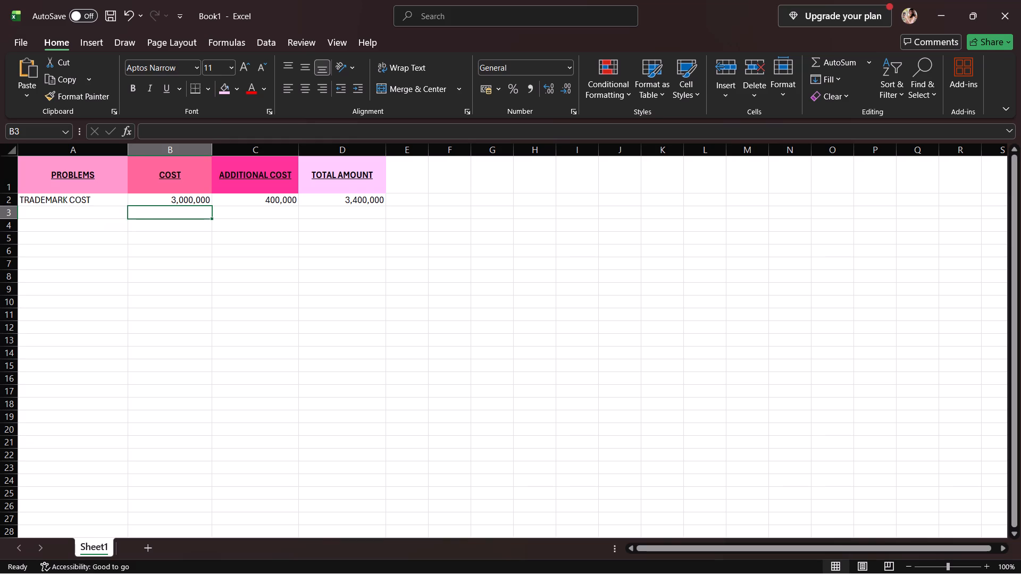
{"action": "type", "text": "2,000,000"}
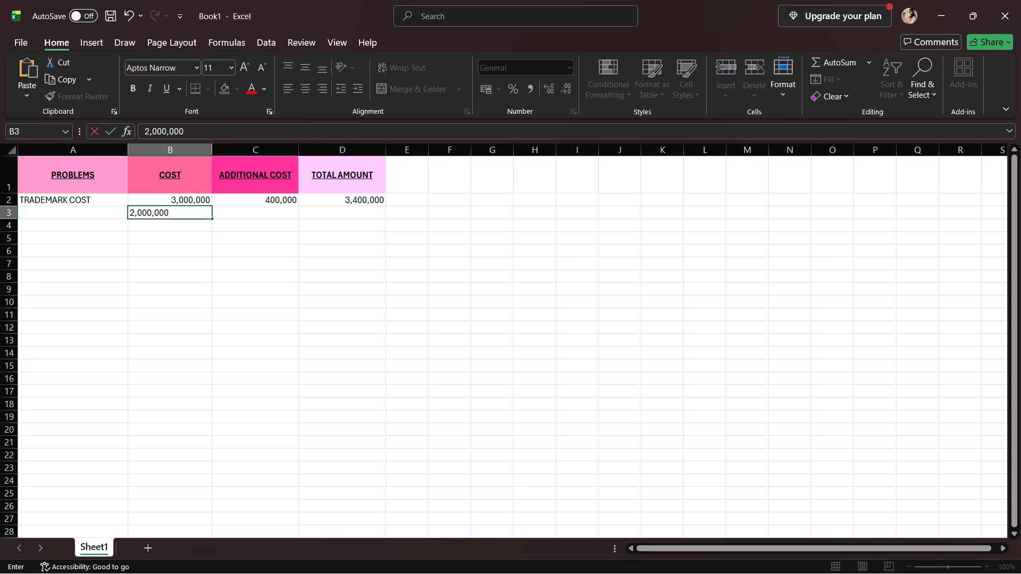
Enter problem 2's additional cost of 310,000 in cell C3.
{"action": "left_click", "coordinate": [254, 214]}
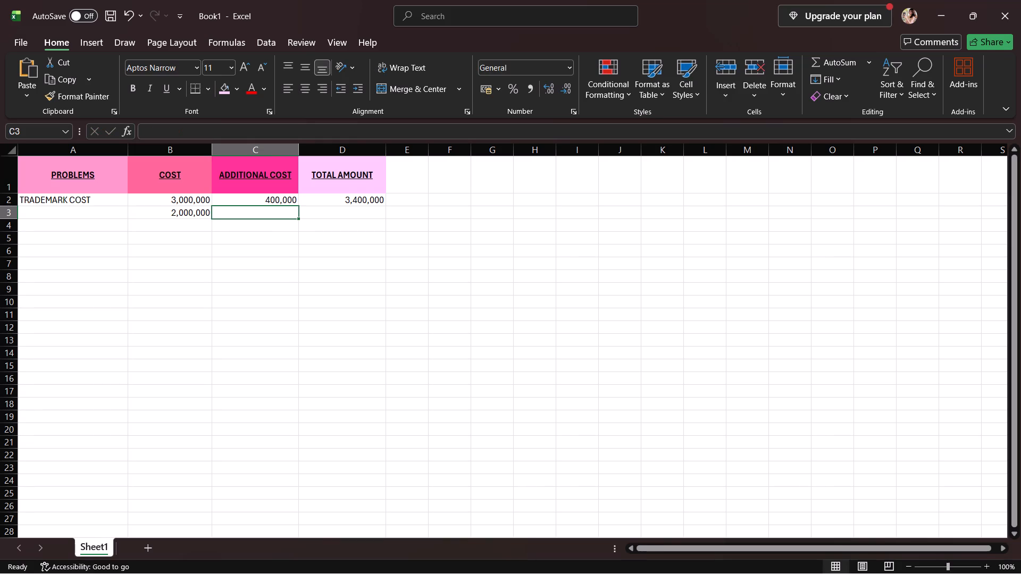
{"action": "type", "text": "1000"}
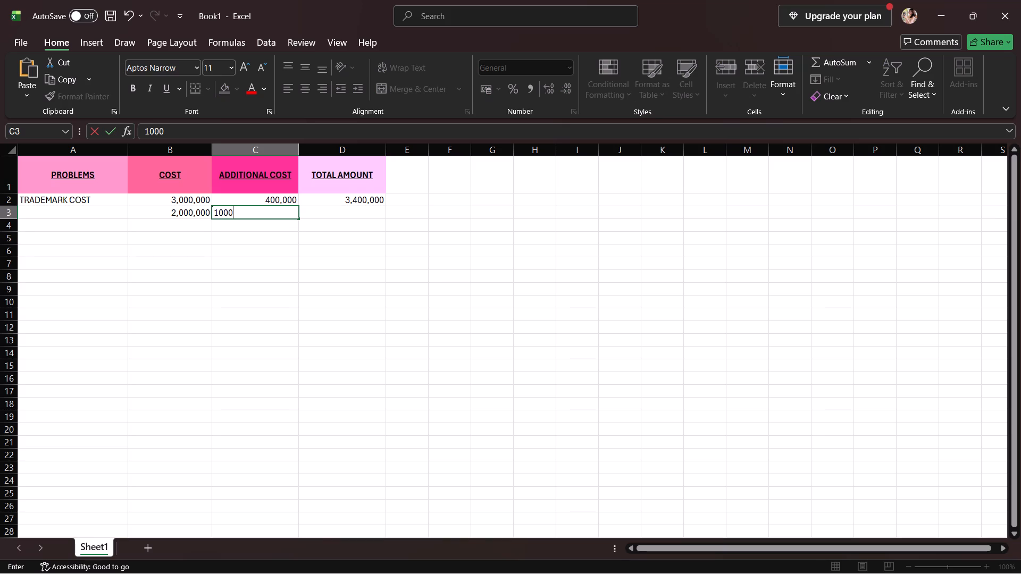
{"action": "key", "text": "BackSpace"}
{"action": "key", "text": "BackSpace"}
{"action": "key", "text": "BackSpace"}
{"action": "key", "text": "BackSpace"}
{"action": "type", "text": "320"}
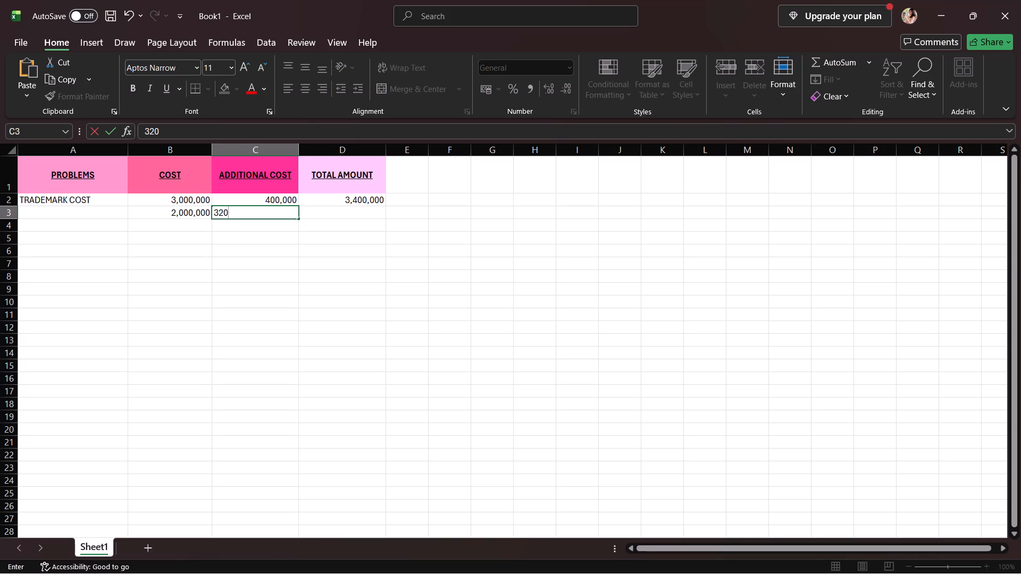
{"action": "key", "text": "BackSpace"}
{"action": "key", "text": "BackSpace"}
{"action": "type", "text": "10,000"}
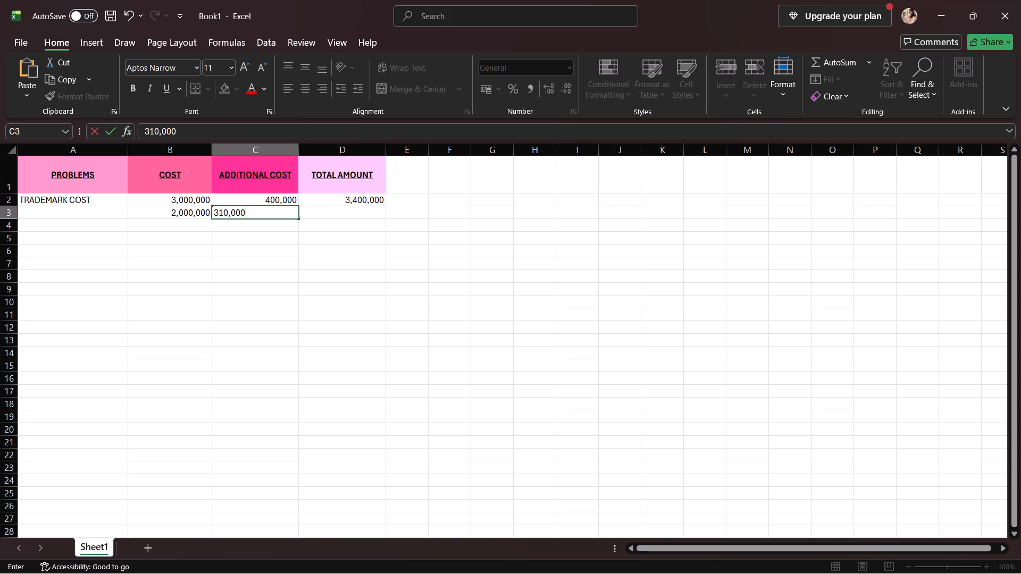
Calculate problem 2's total amount in cell D3 with the formula =B3+C3.
{"action": "left_click", "coordinate": [313, 217]}
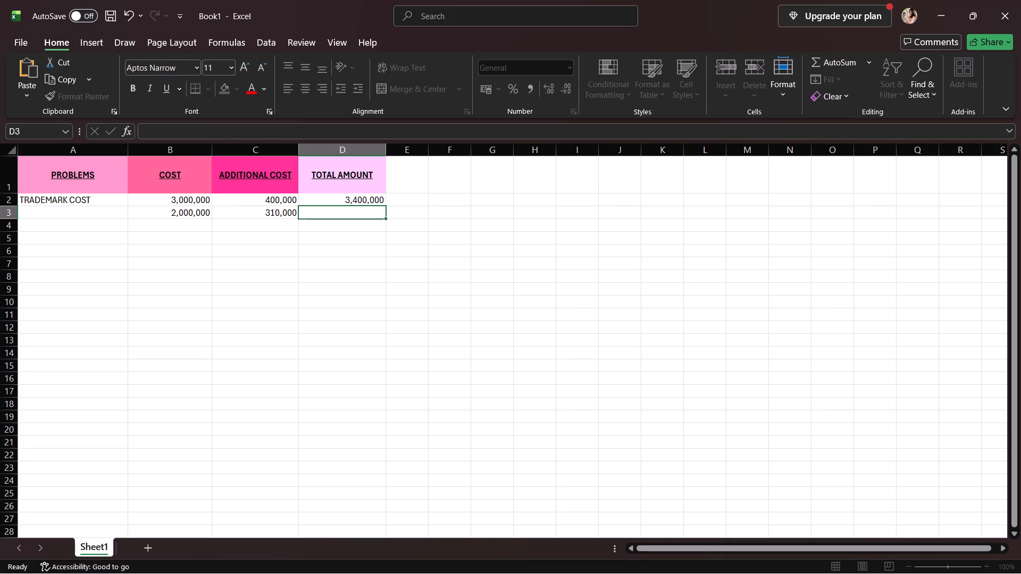
{"action": "key", "text": "equal"}
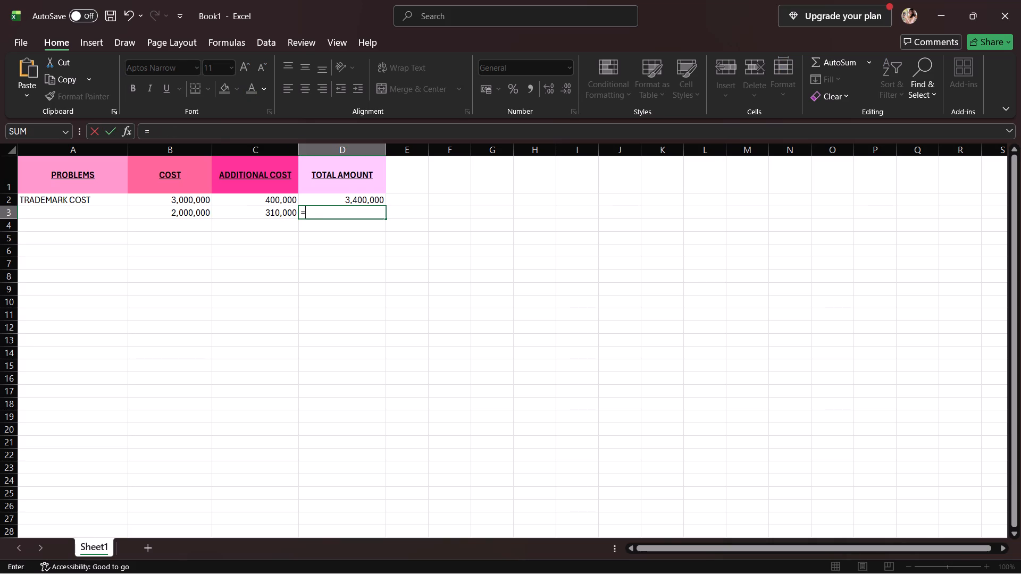
{"action": "left_click", "coordinate": [208, 217]}
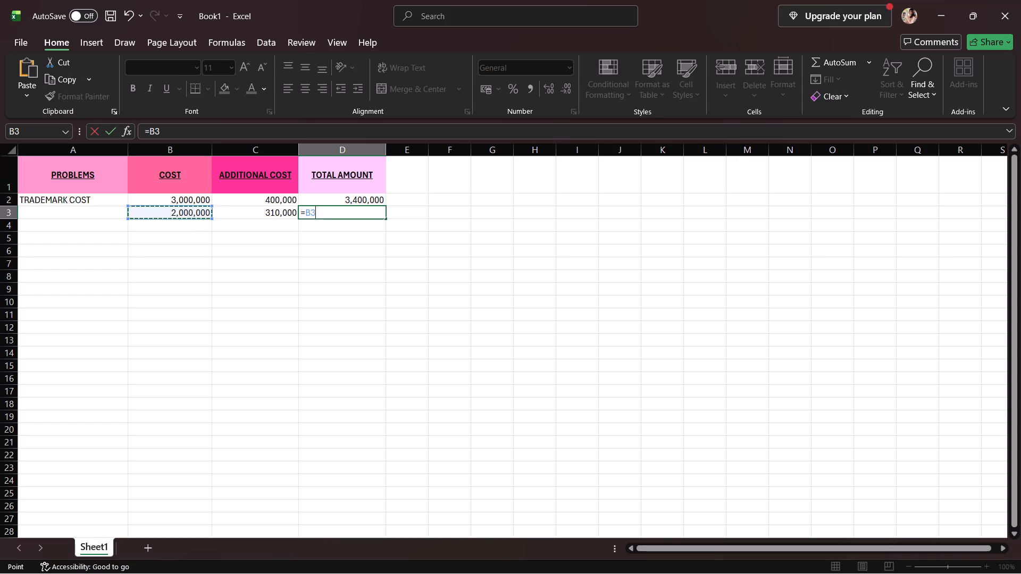
{"action": "key", "text": "shift+plus"}
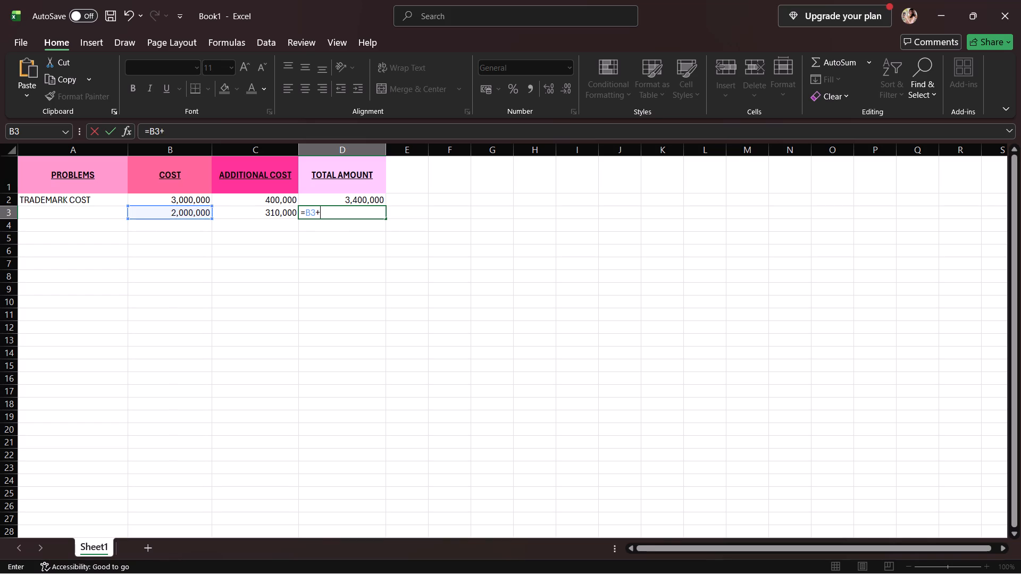
{"action": "left_click", "coordinate": [287, 215]}
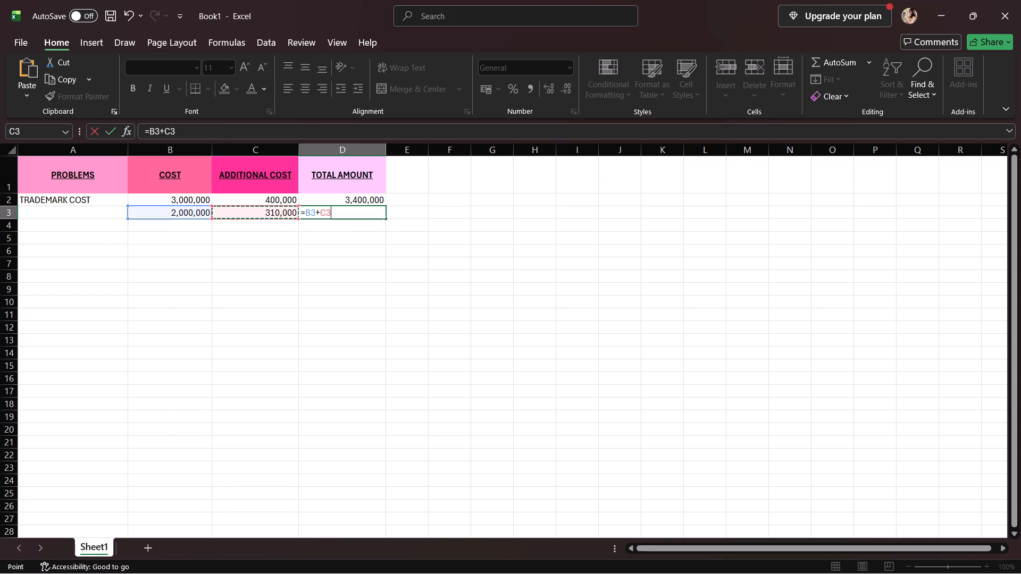
{"action": "key", "text": "Return"}
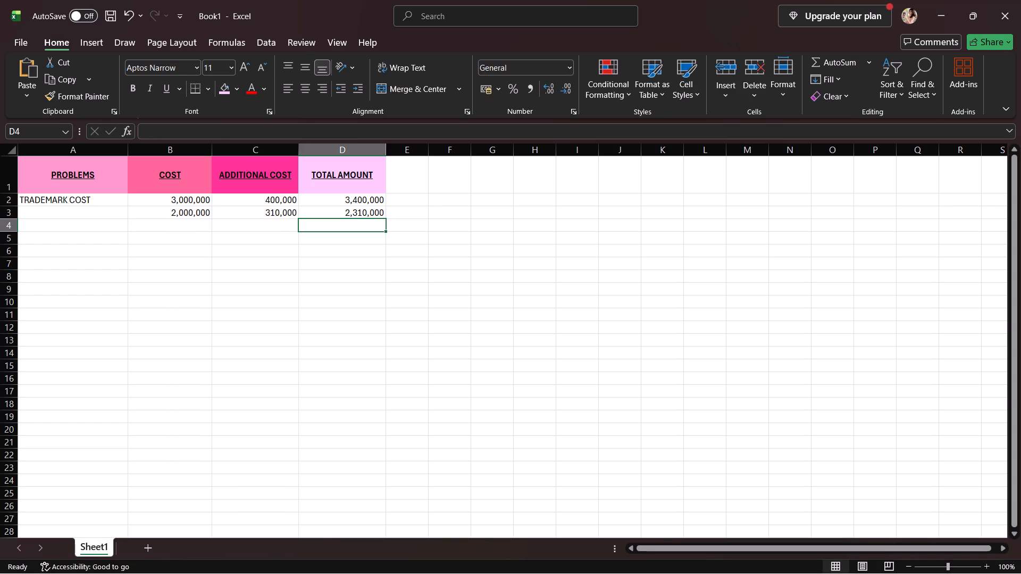
Consult problem 3 on Sheep Co.'s trademark impairment in the PRE 2 INTANGIBLE PDF, and return to the Excel sheet.
{"action": "left_click", "coordinate": [43, 239]}
{"action": "left_click", "coordinate": [55, 230]}
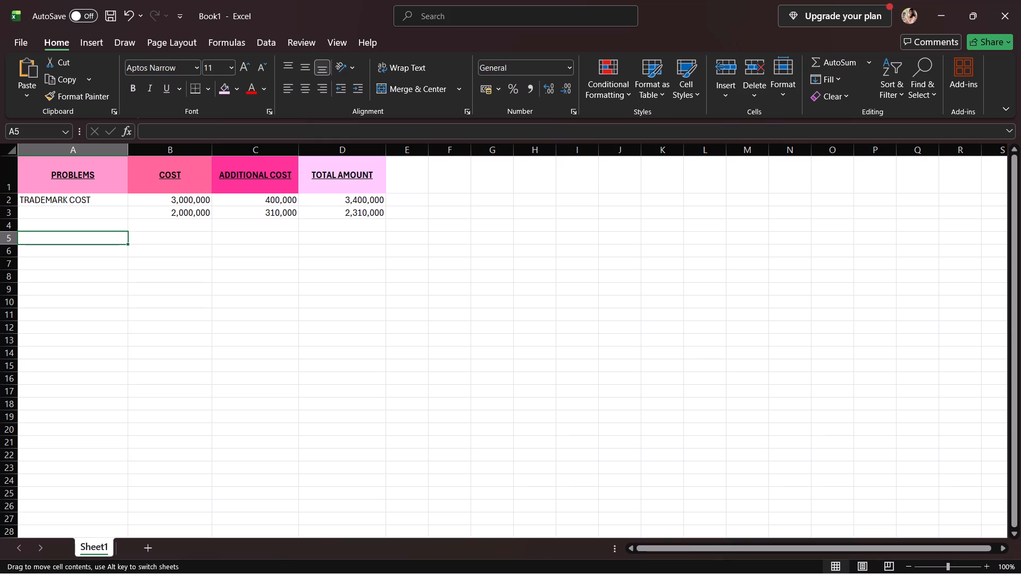
{"action": "left_click", "coordinate": [529, 562]}
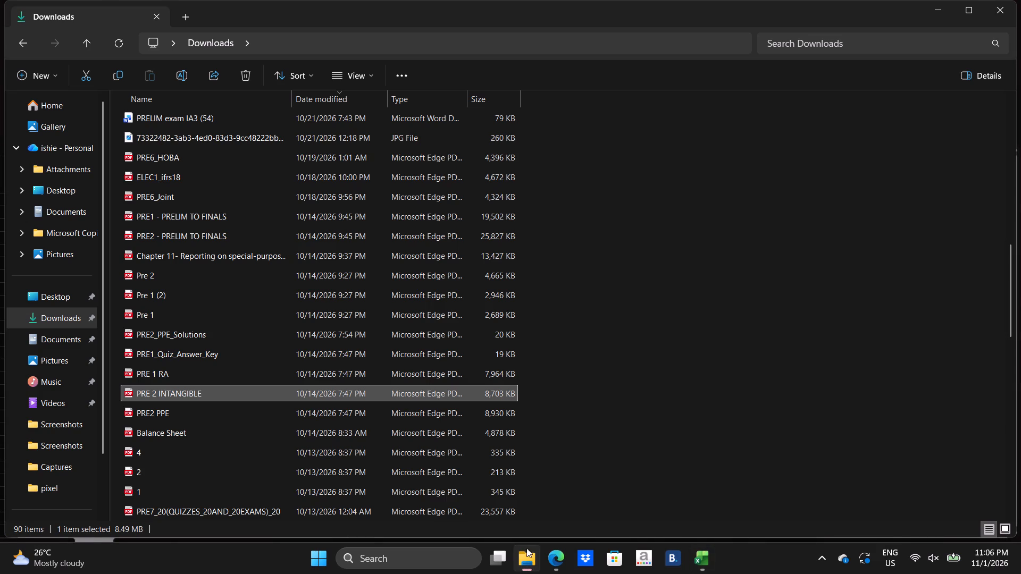
{"action": "left_click", "coordinate": [556, 570]}
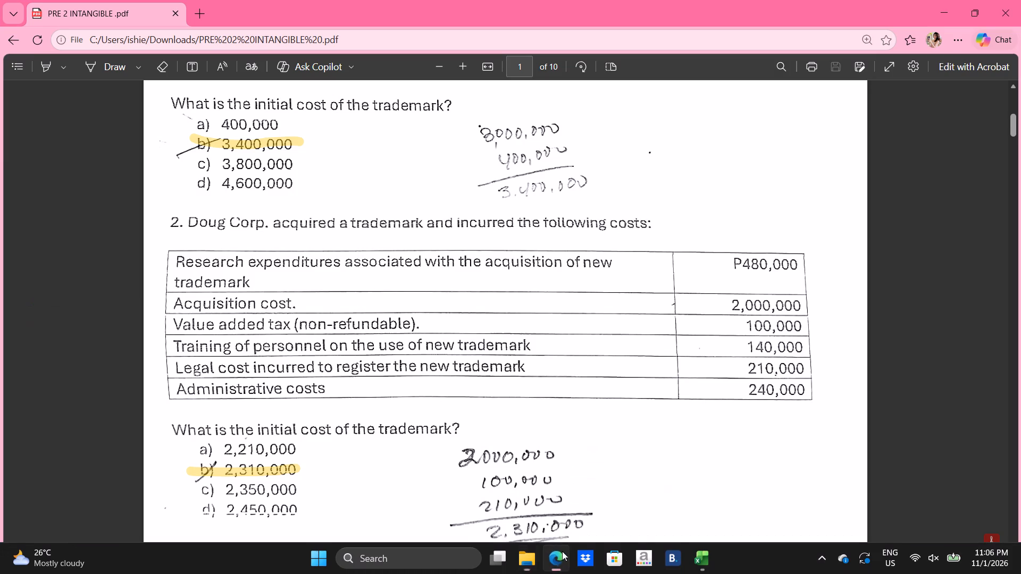
{"action": "scroll", "coordinate": [560, 478], "scroll_direction": "down", "scroll_amount": 7}
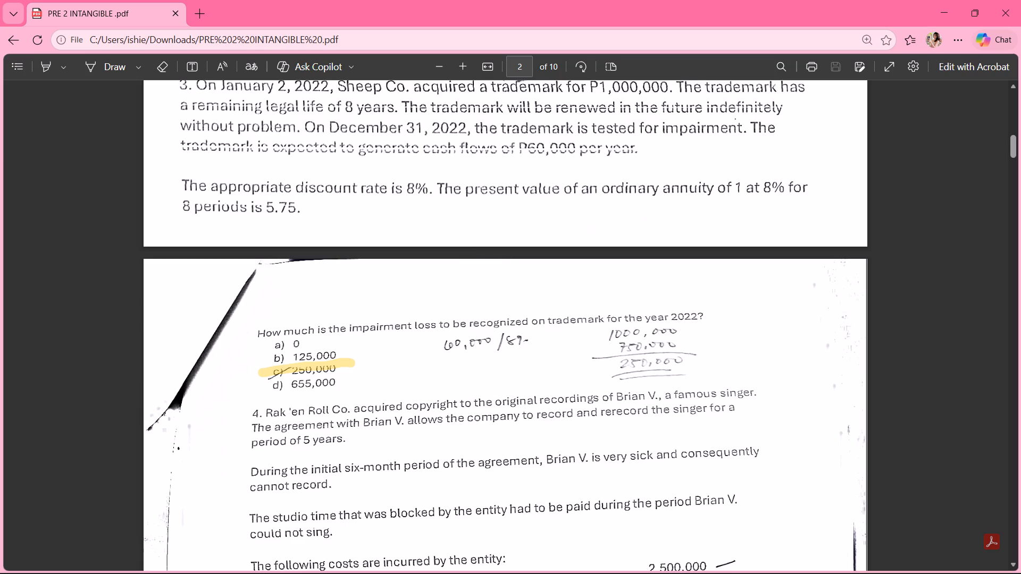
{"action": "left_click", "coordinate": [708, 559]}
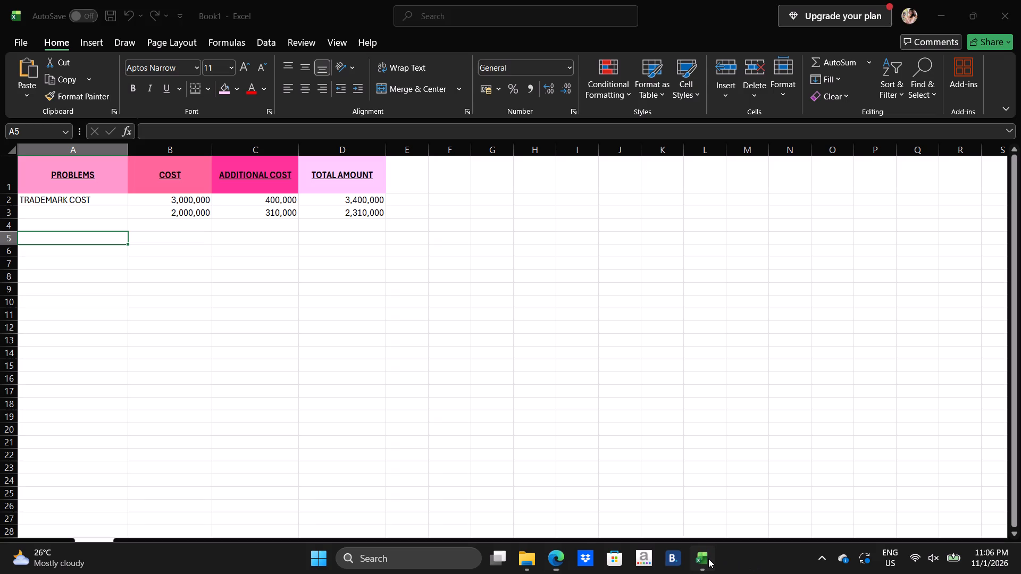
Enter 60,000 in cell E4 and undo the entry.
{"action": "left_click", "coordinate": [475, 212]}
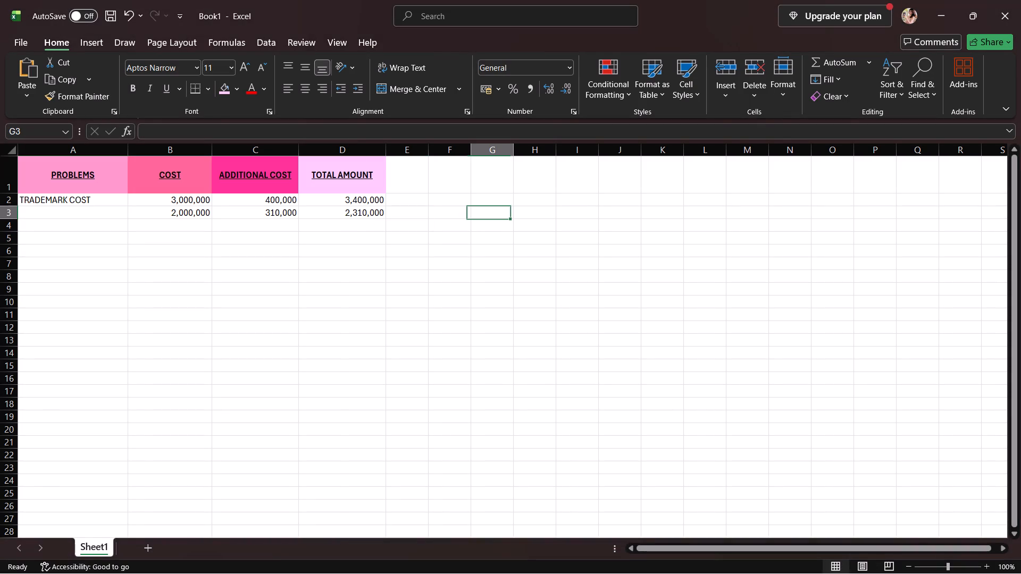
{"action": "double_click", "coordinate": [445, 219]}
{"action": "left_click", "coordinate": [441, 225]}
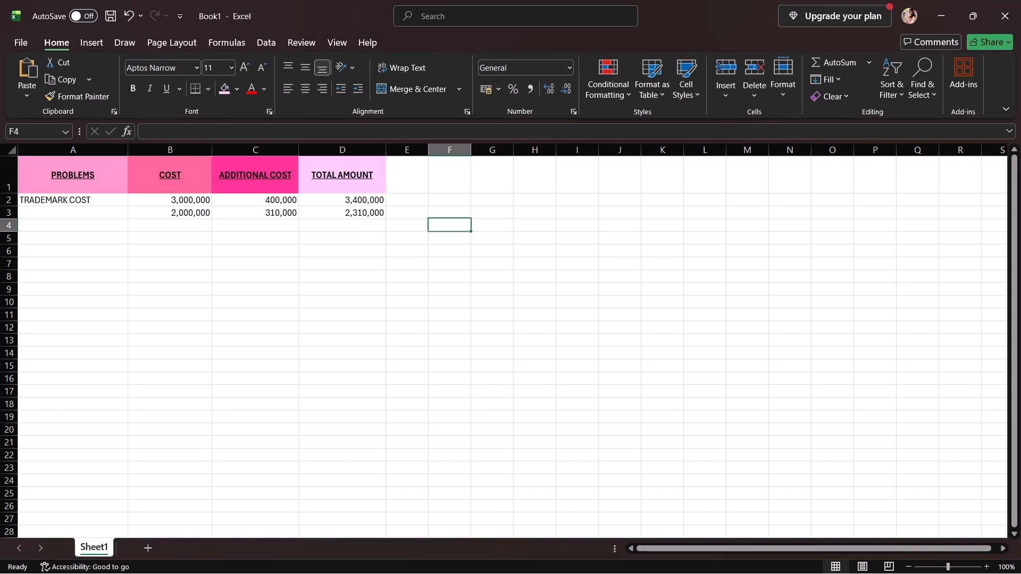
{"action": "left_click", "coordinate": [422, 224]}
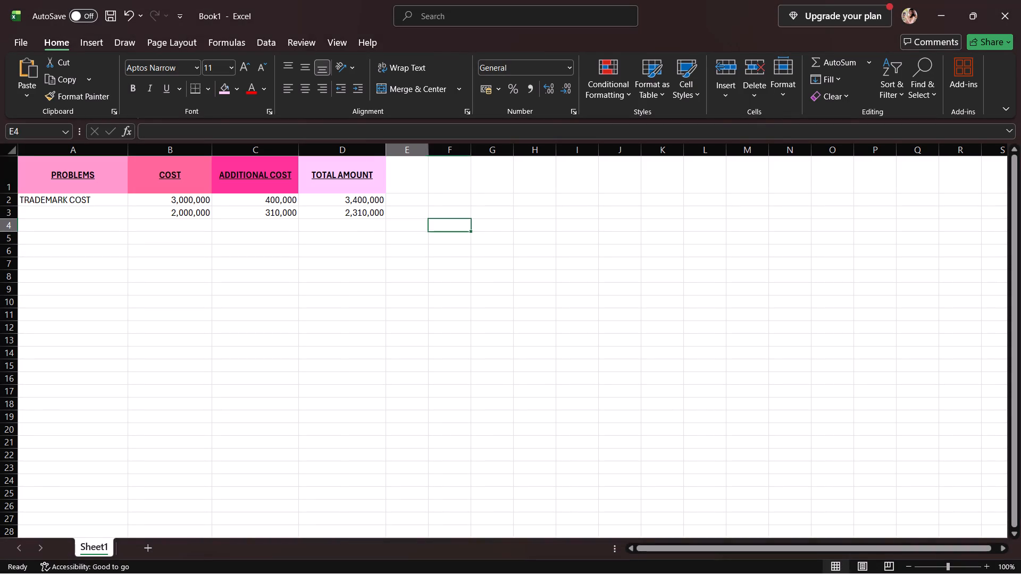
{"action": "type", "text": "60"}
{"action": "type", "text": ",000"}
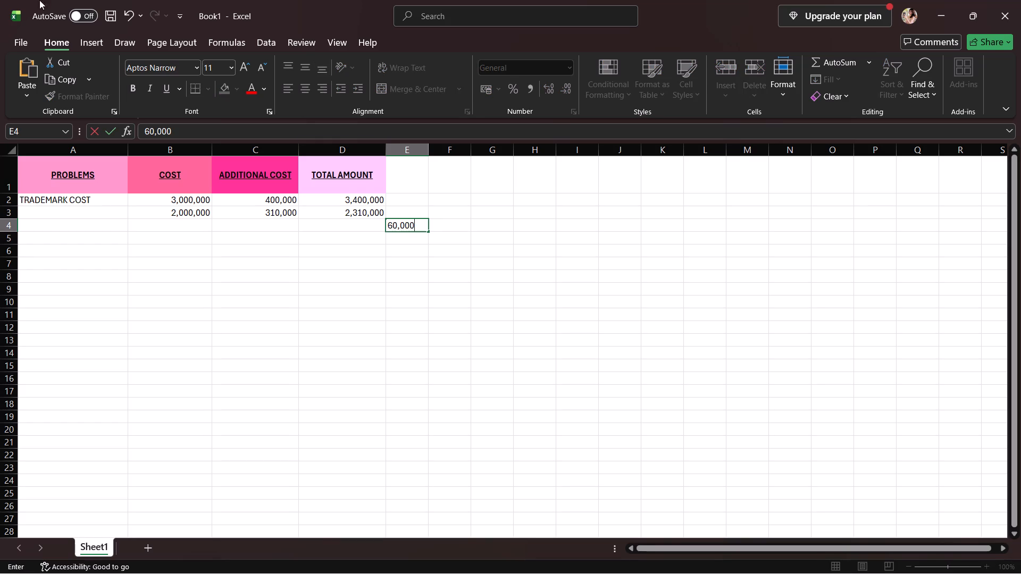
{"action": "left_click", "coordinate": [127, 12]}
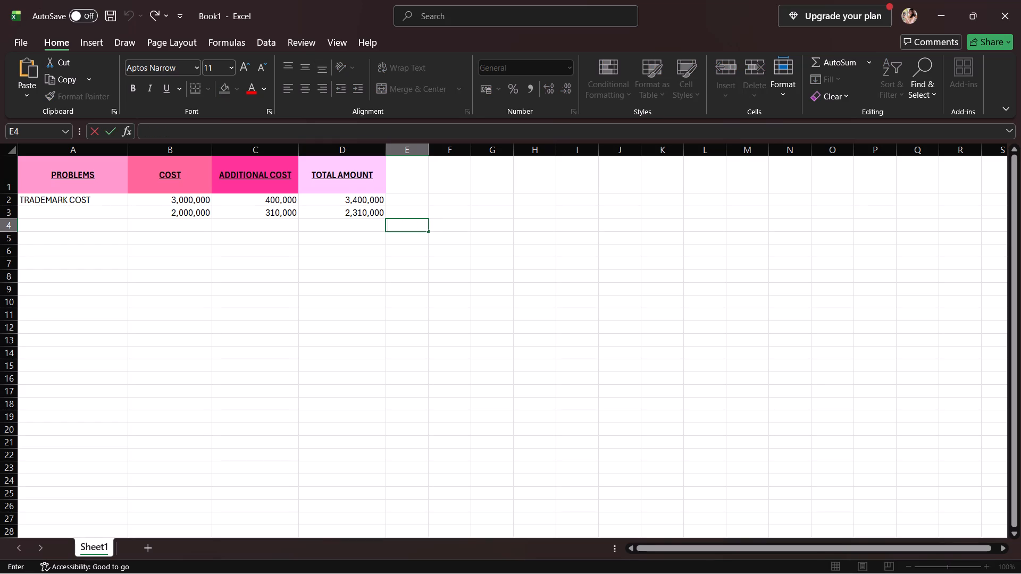
Enter problem 3's annual cash flow of 60,000 in cell F4 and its discount rate of 8% in cell G4.
{"action": "left_click", "coordinate": [426, 227]}
{"action": "left_click", "coordinate": [437, 227]}
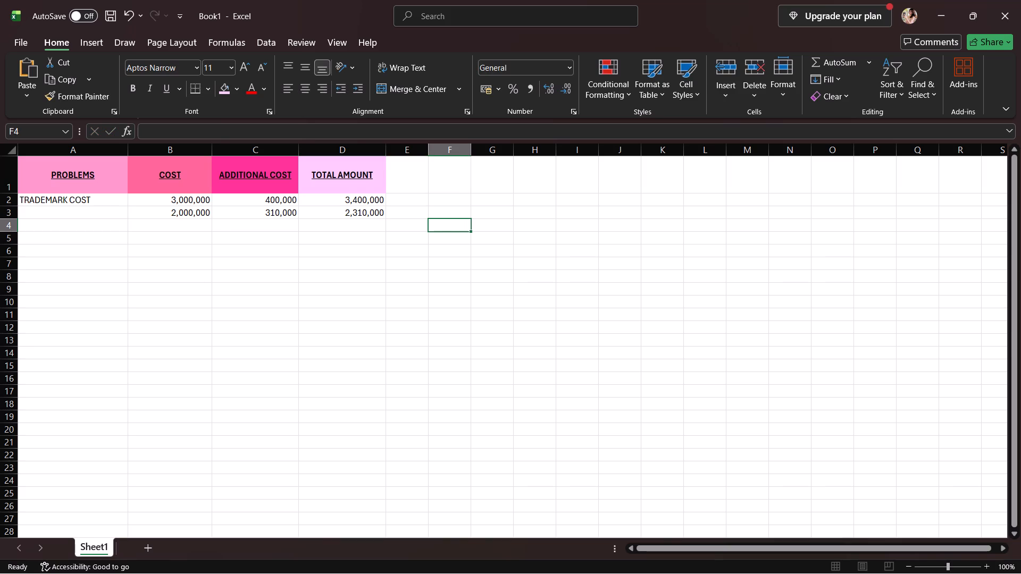
{"action": "type", "text": "60"}
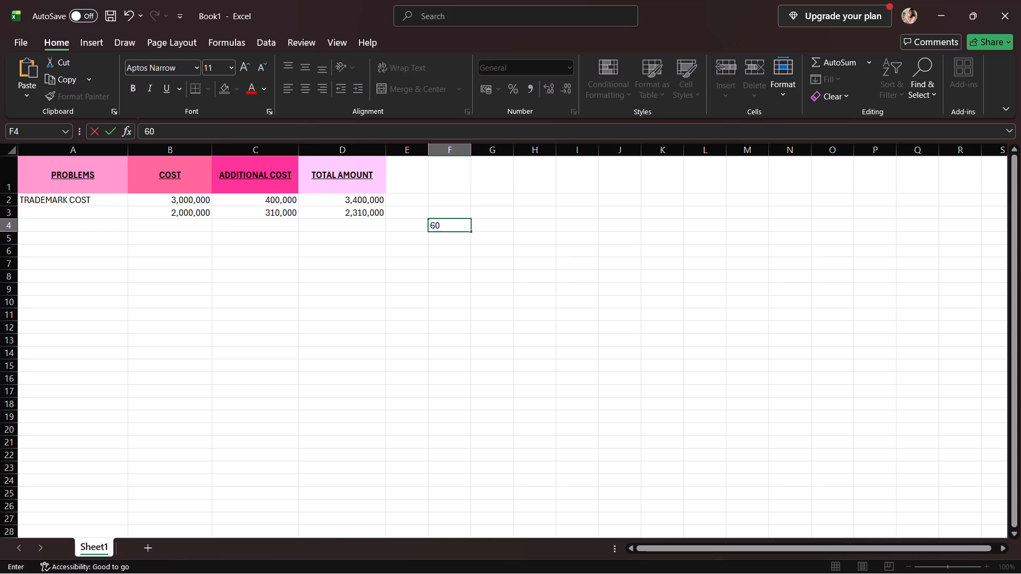
{"action": "type", "text": ",000"}
{"action": "left_click", "coordinate": [488, 227]}
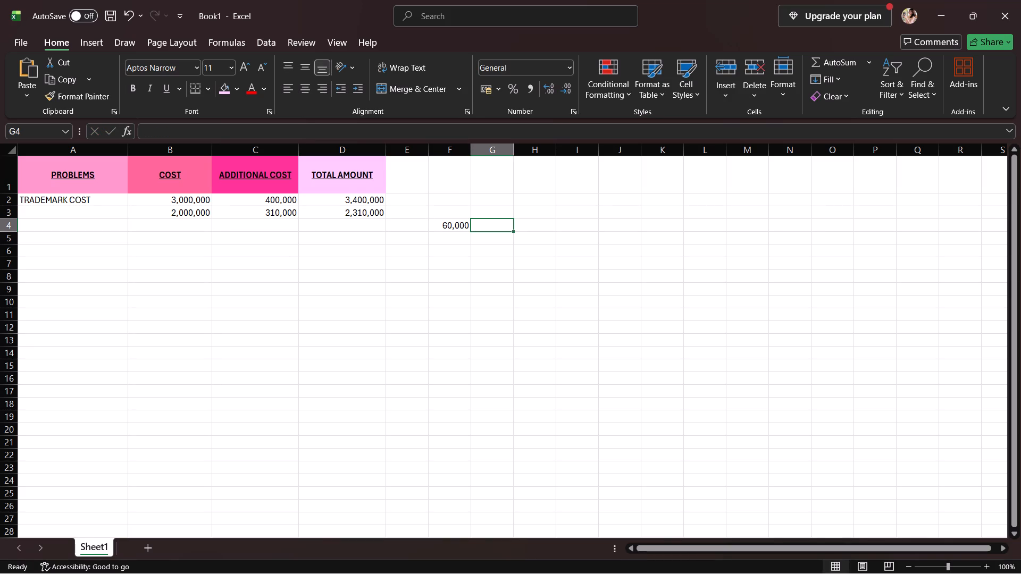
{"action": "key", "text": "8"}
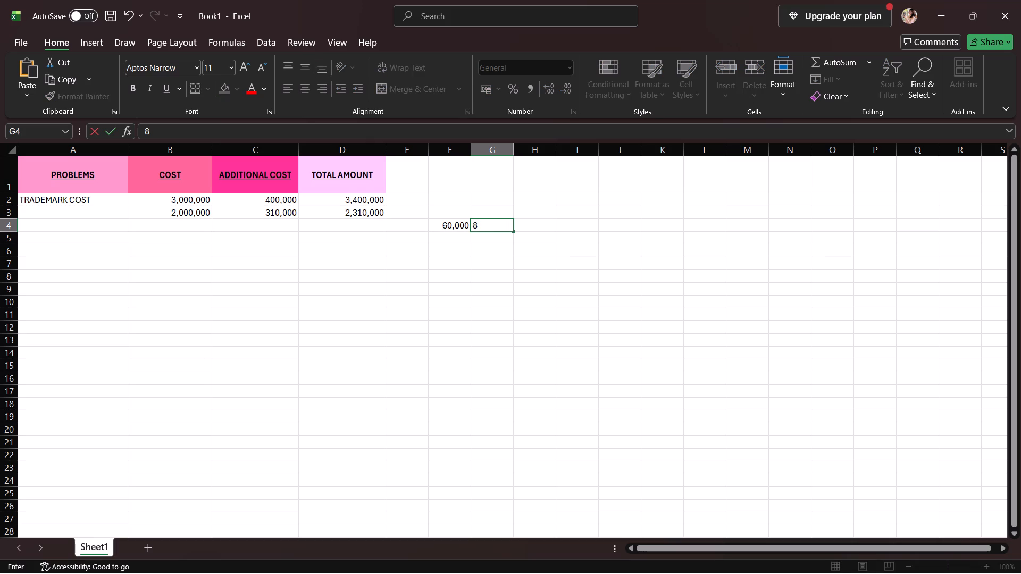
{"action": "key", "text": "shift+percent"}
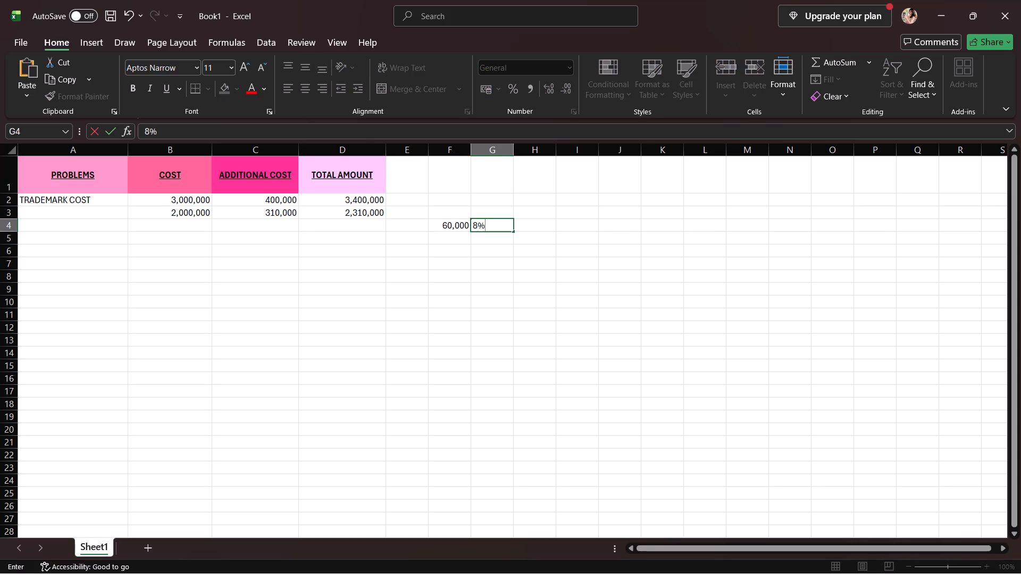
Calculate the trademark's recoverable value in cell H4 by dividing the cash flow by the discount rate with =F4/G4.
{"action": "left_click", "coordinate": [547, 227]}
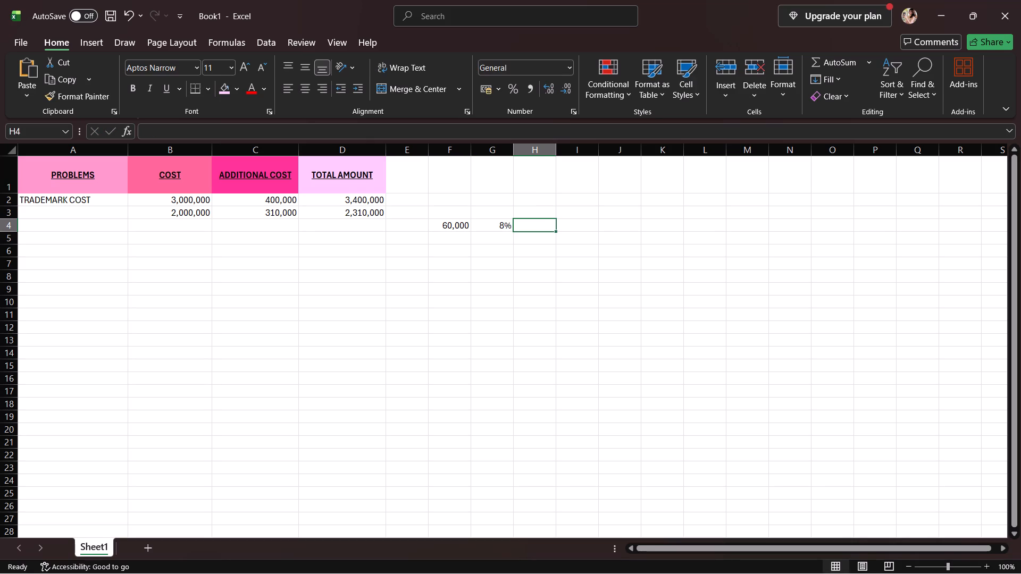
{"action": "key", "text": "equal"}
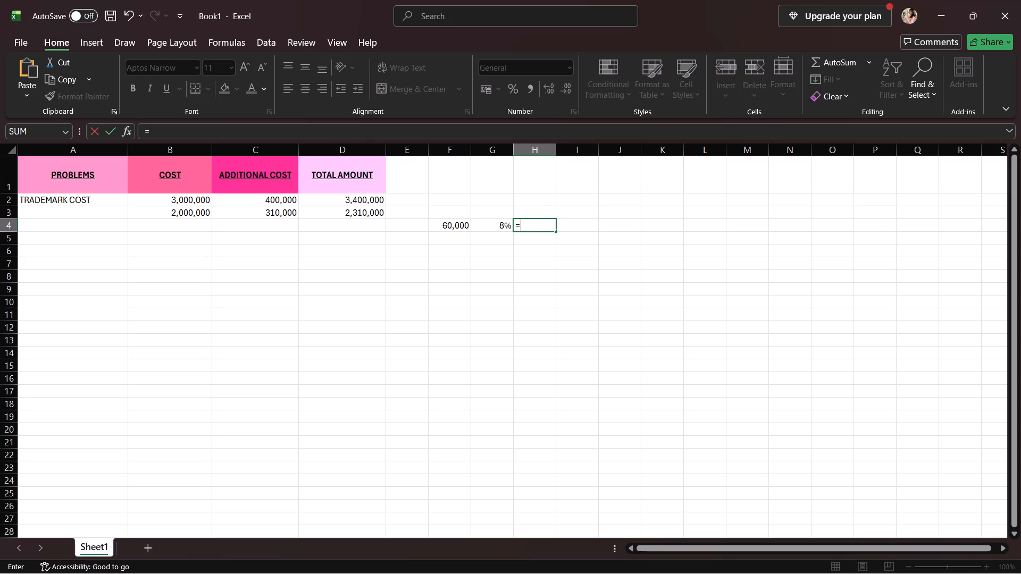
{"action": "left_click", "coordinate": [468, 223]}
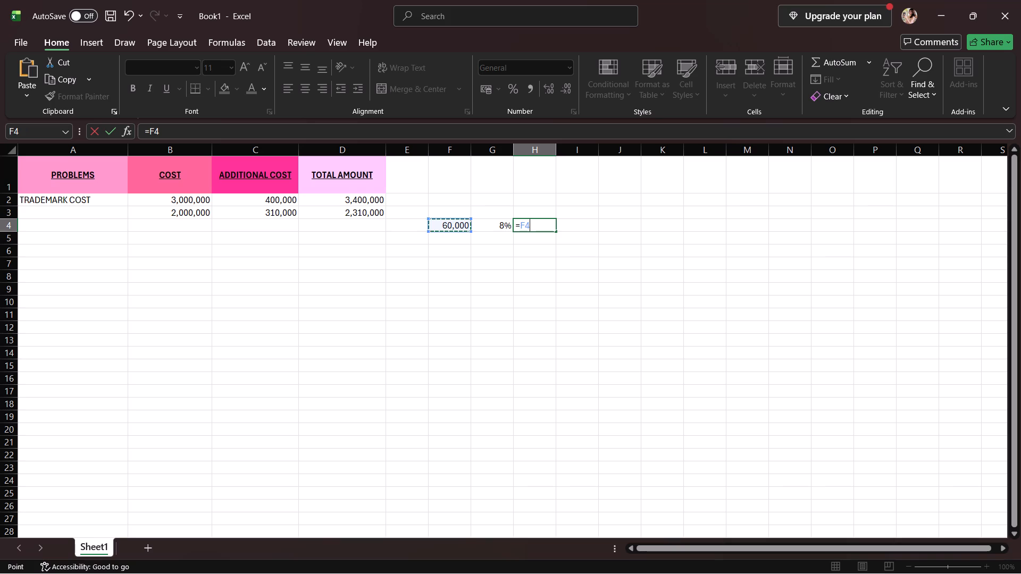
{"action": "key", "text": "shift+question"}
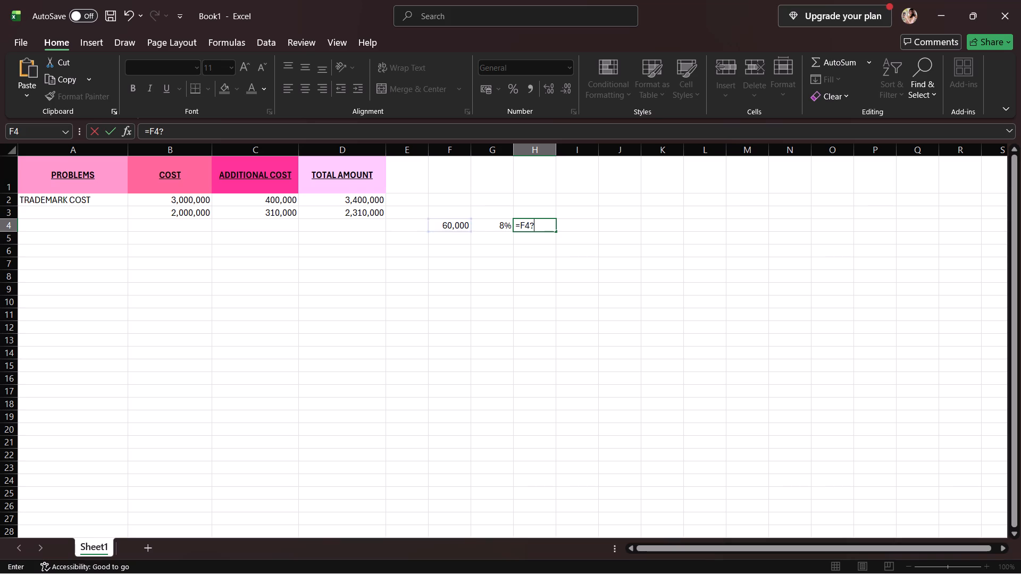
{"action": "key", "text": "BackSpace"}
{"action": "key", "text": "slash"}
{"action": "left_click", "coordinate": [504, 227]}
{"action": "key", "text": "Return"}
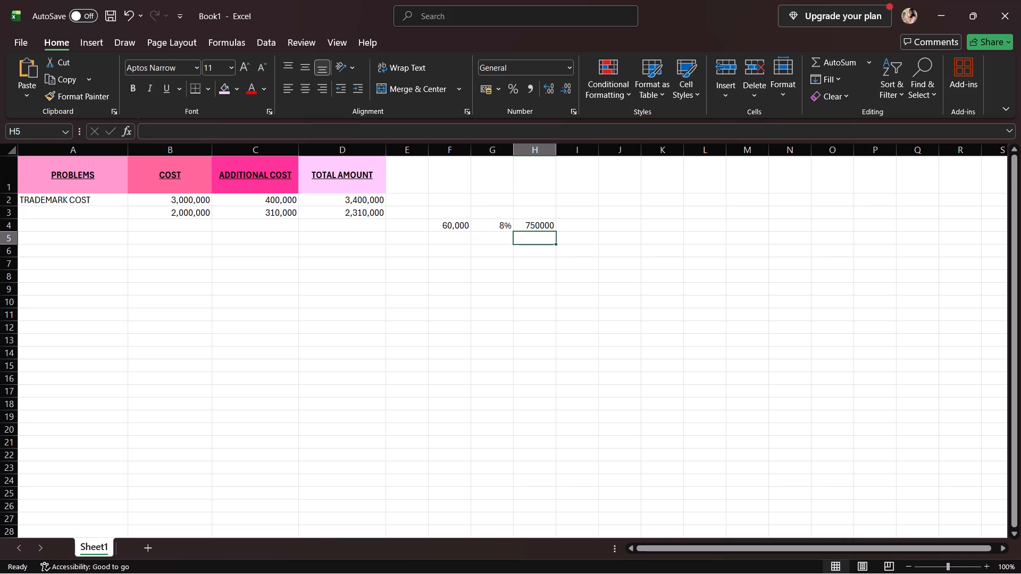
Check problem 3 in the PDF, and enter the trademark's cost of 1,000,000 in cell B4 and its recoverable value of 750,000 in C4.
{"action": "left_click", "coordinate": [169, 228]}
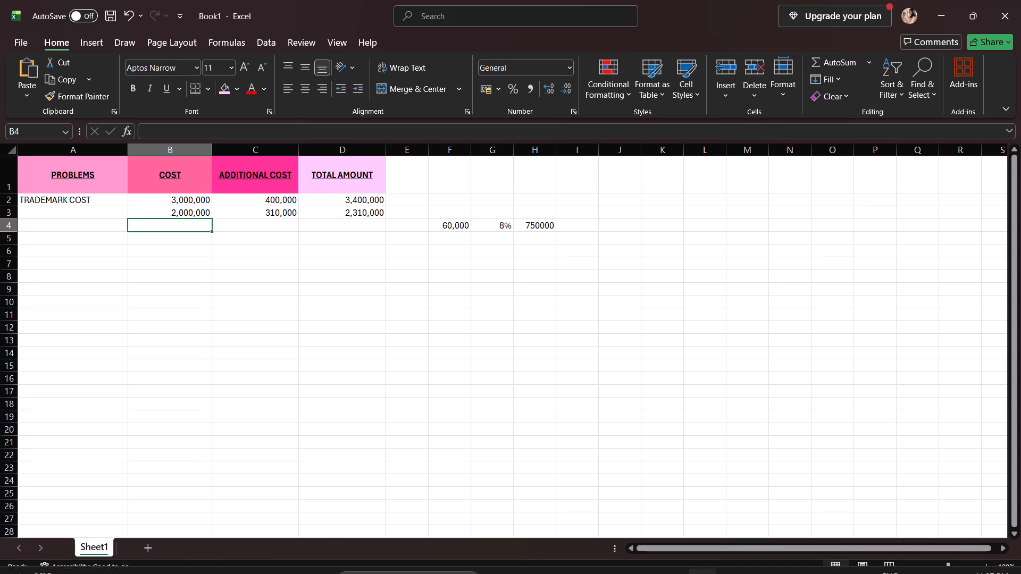
{"action": "left_click", "coordinate": [556, 564]}
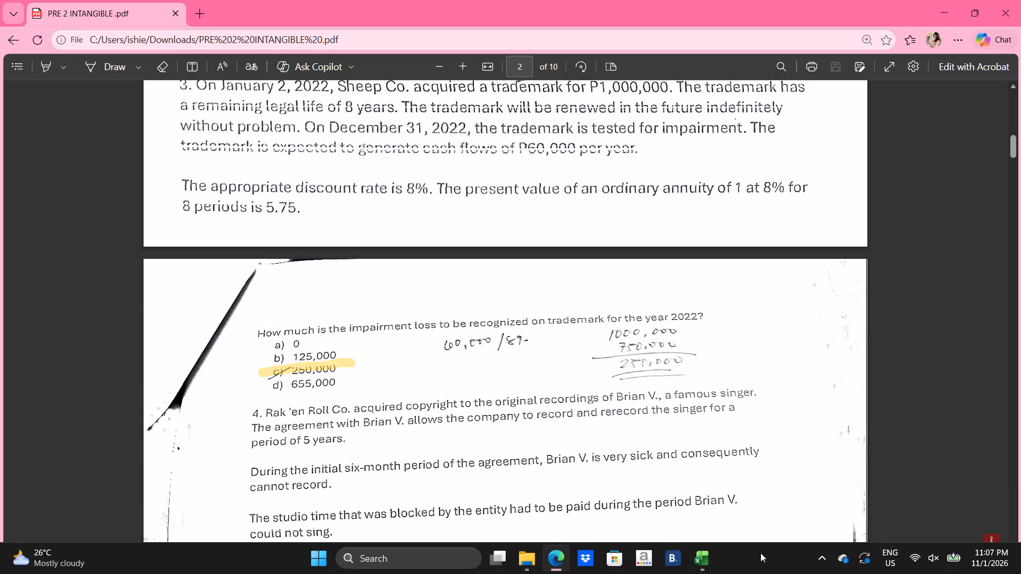
{"action": "left_click", "coordinate": [700, 558]}
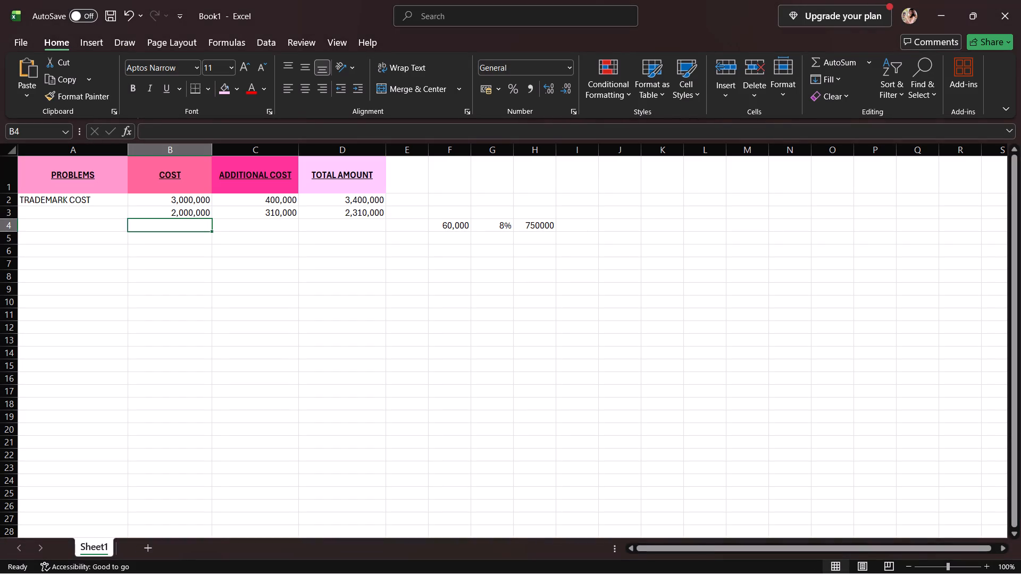
{"action": "type", "text": "1,000,000"}
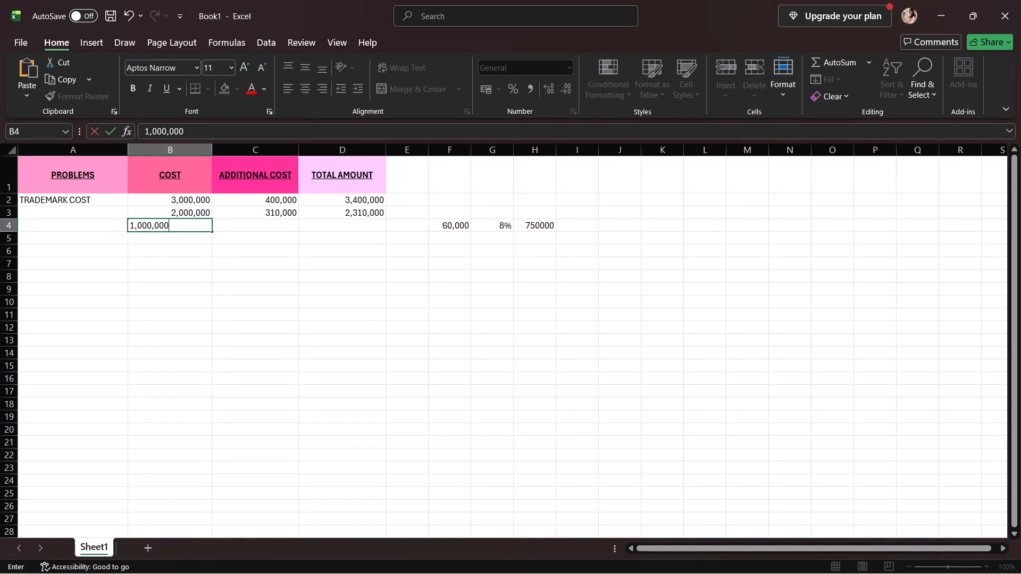
{"action": "left_click_drag", "start_coordinate": [220, 225], "coordinate": [231, 223]}
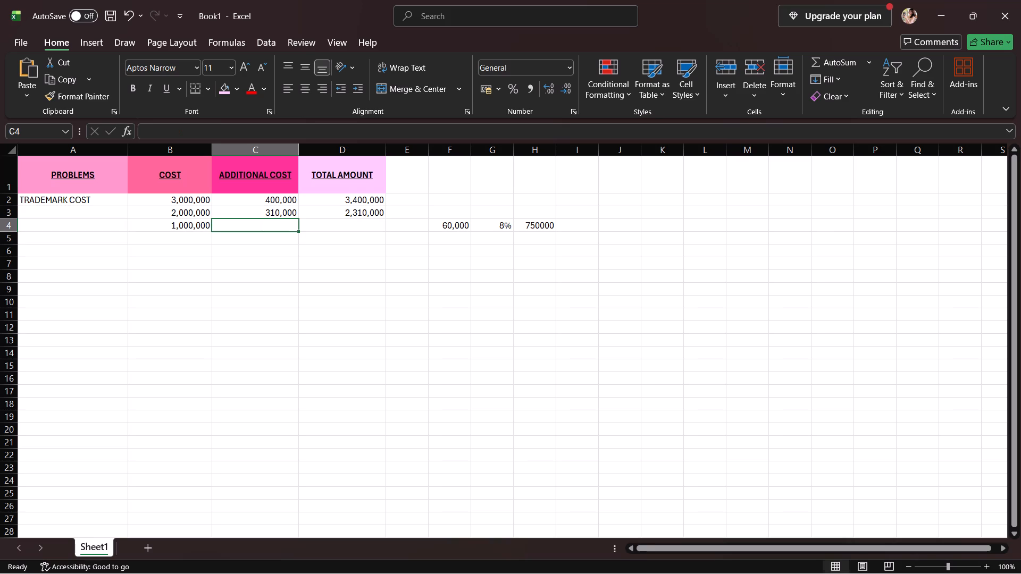
{"action": "type", "text": "750,000"}
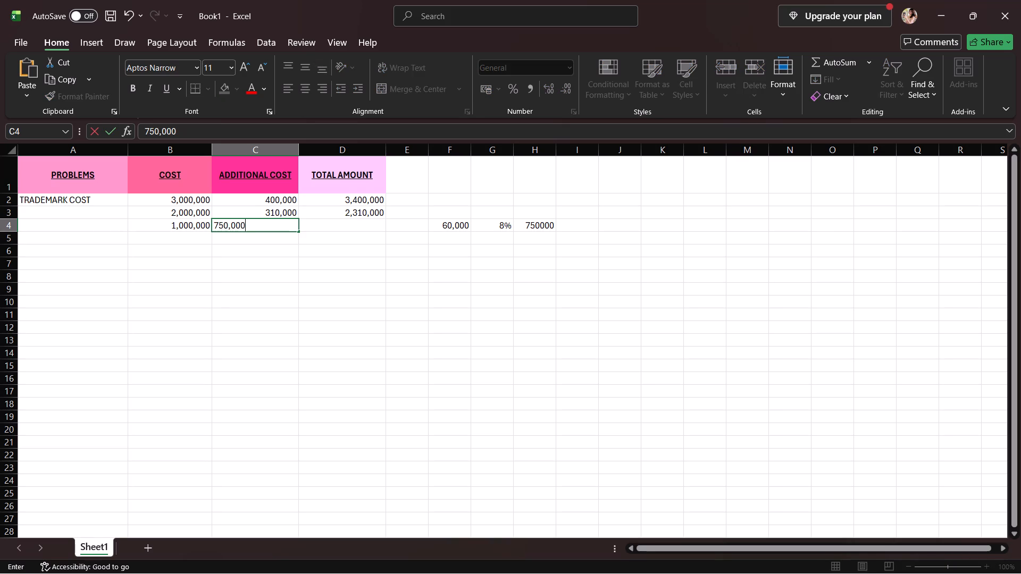
{"action": "left_click", "coordinate": [325, 228]}
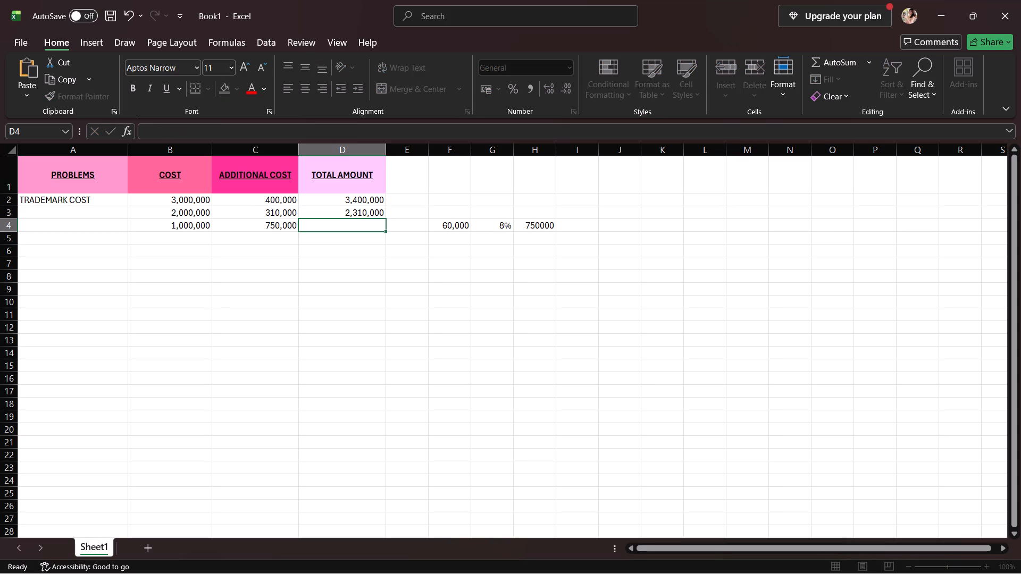
Calculate problem 3's impairment loss in cell D4 by subtracting the recoverable value from the cost with =B4-C4.
{"action": "left_click", "coordinate": [356, 226]}
{"action": "key", "text": "equal"}
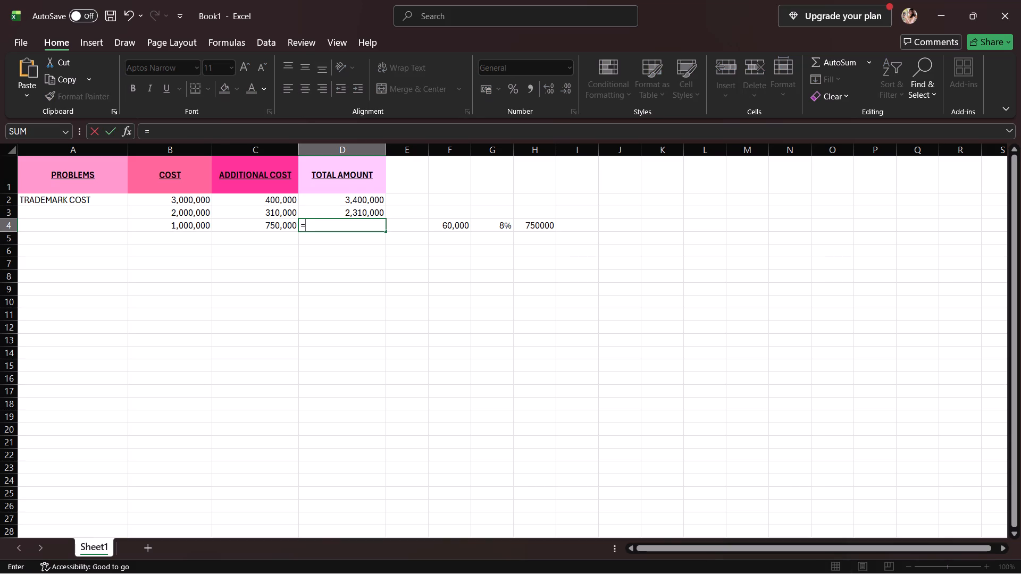
{"action": "left_click", "coordinate": [186, 229]}
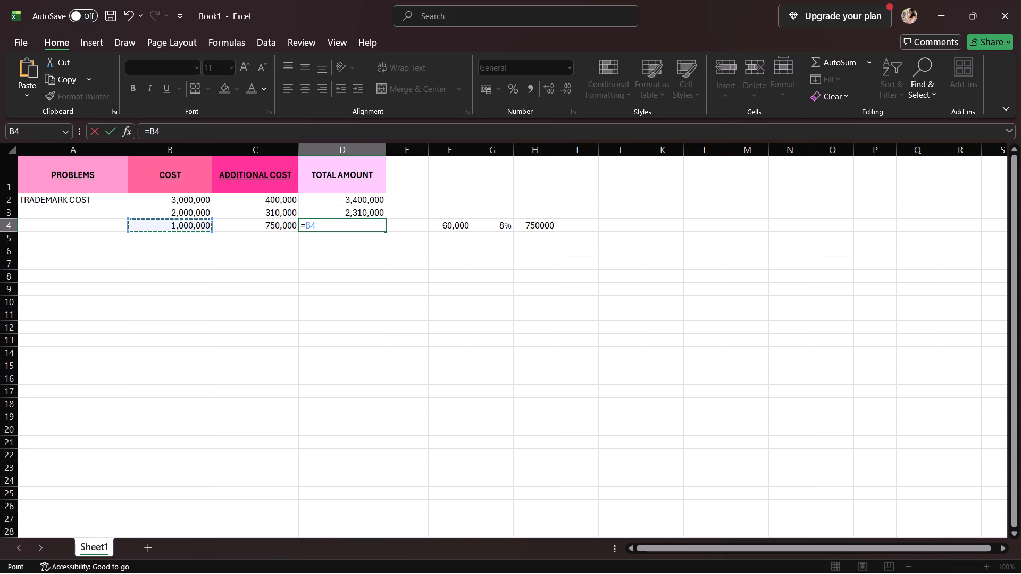
{"action": "key", "text": "minus"}
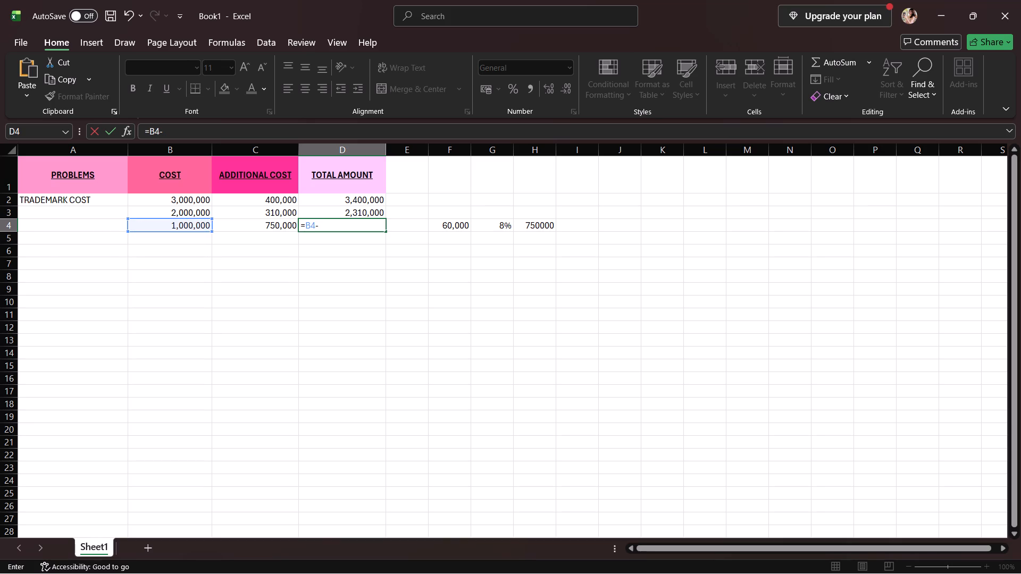
{"action": "left_click", "coordinate": [247, 230]}
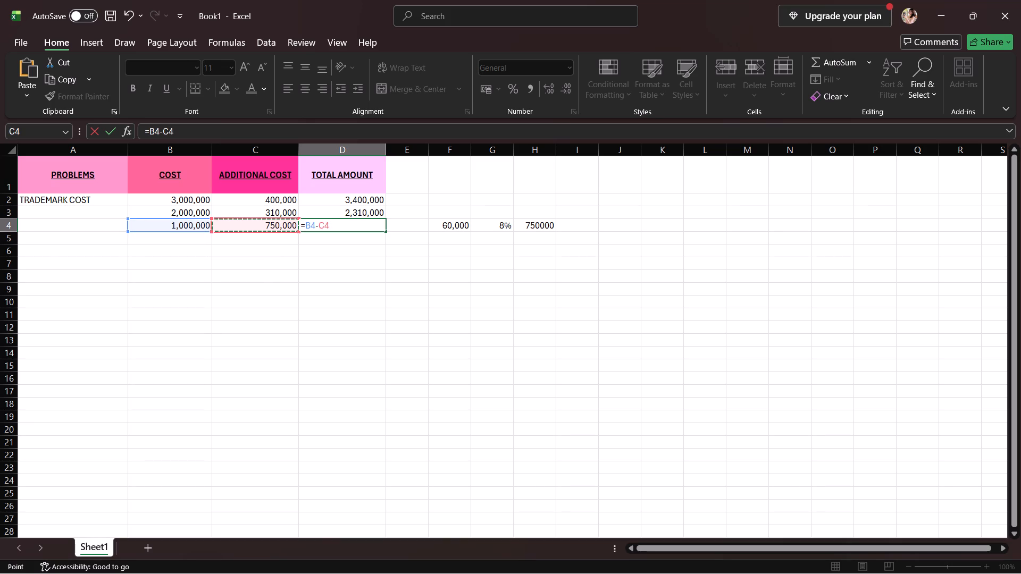
{"action": "key", "text": "Return"}
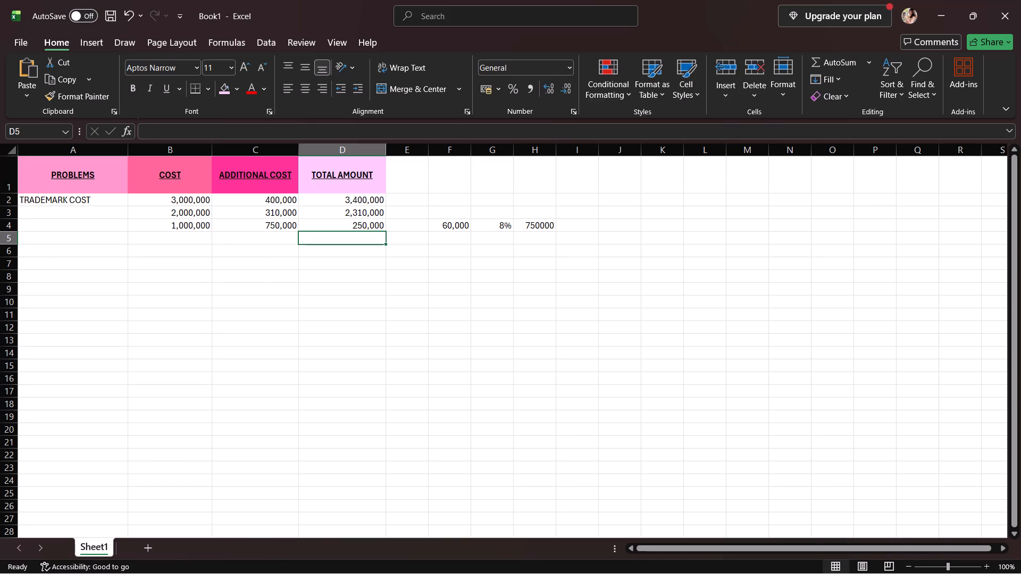
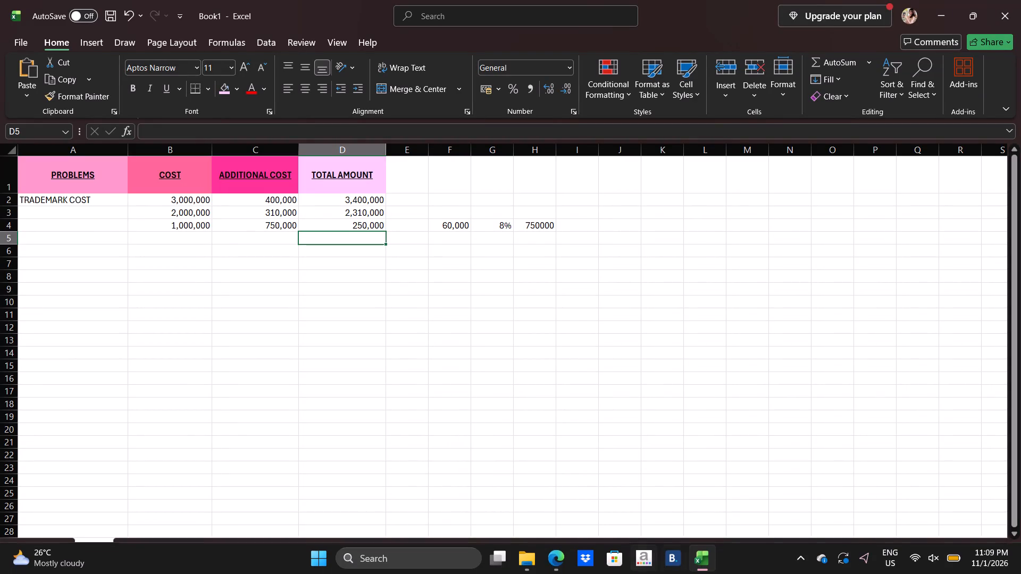
Read problems 4 and 5 in the quiz PDF, and label the copyright amortization row AMORT COPYRIGHT in cell A5.
{"action": "left_click", "coordinate": [560, 502]}
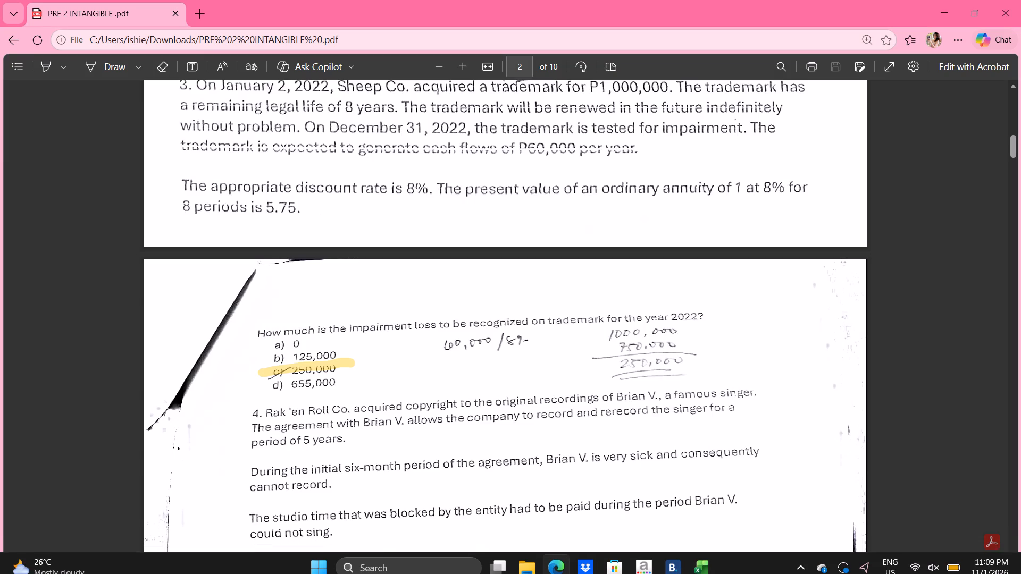
{"action": "scroll", "coordinate": [583, 419], "scroll_direction": "down", "scroll_amount": 2}
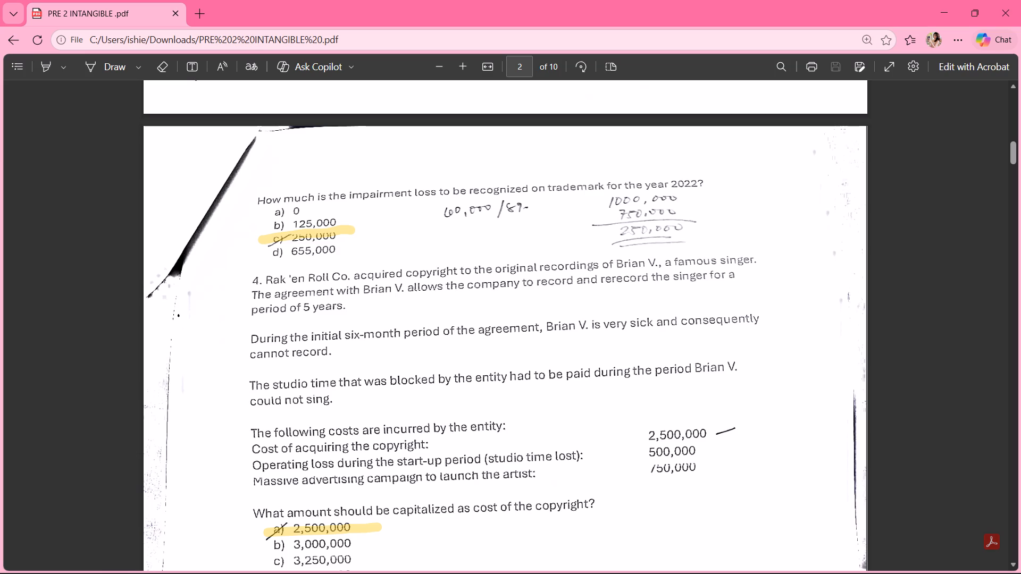
{"action": "scroll", "coordinate": [576, 476], "scroll_direction": "down", "scroll_amount": 4}
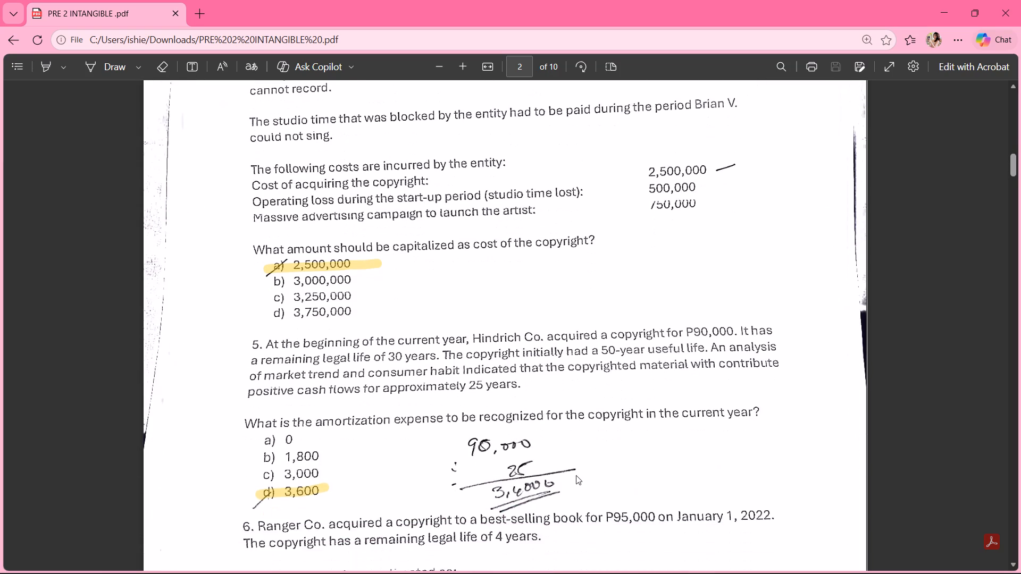
{"action": "scroll", "coordinate": [576, 475], "scroll_direction": "down", "scroll_amount": 1}
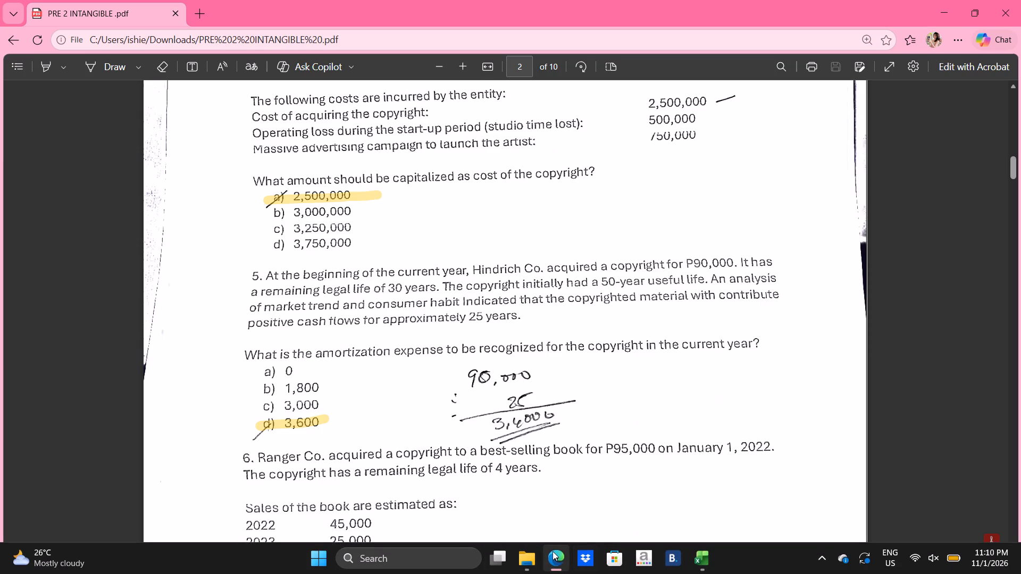
{"action": "left_click", "coordinate": [702, 557]}
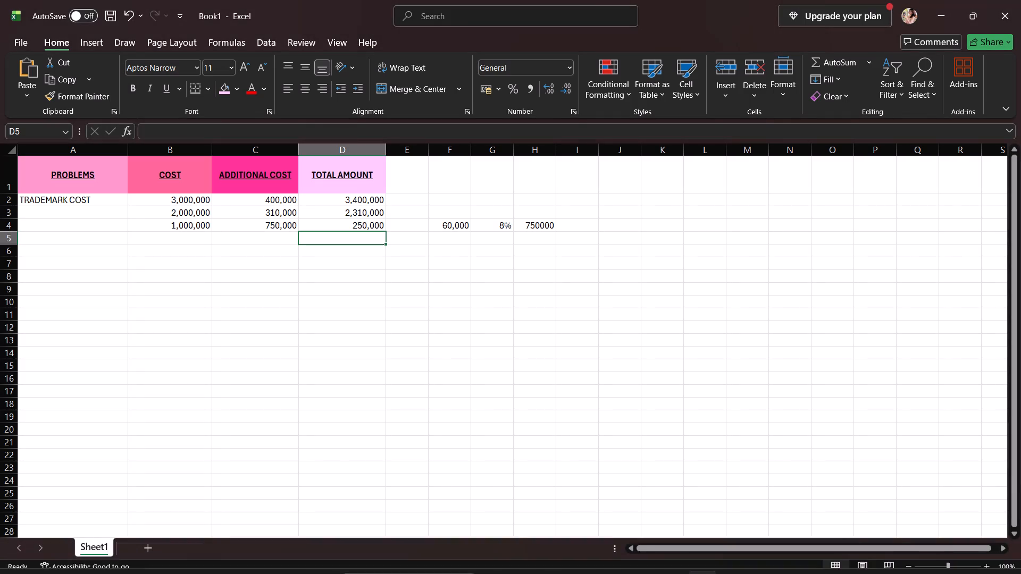
{"action": "left_click", "coordinate": [179, 239]}
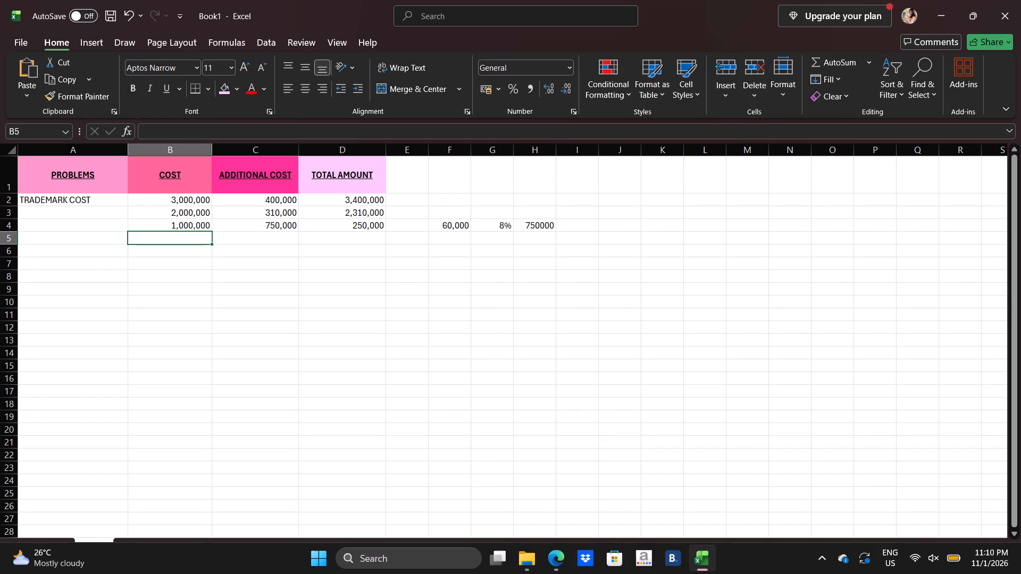
{"action": "left_click", "coordinate": [108, 235]}
{"action": "type", "text": "AMORT COPYRIGHT"}
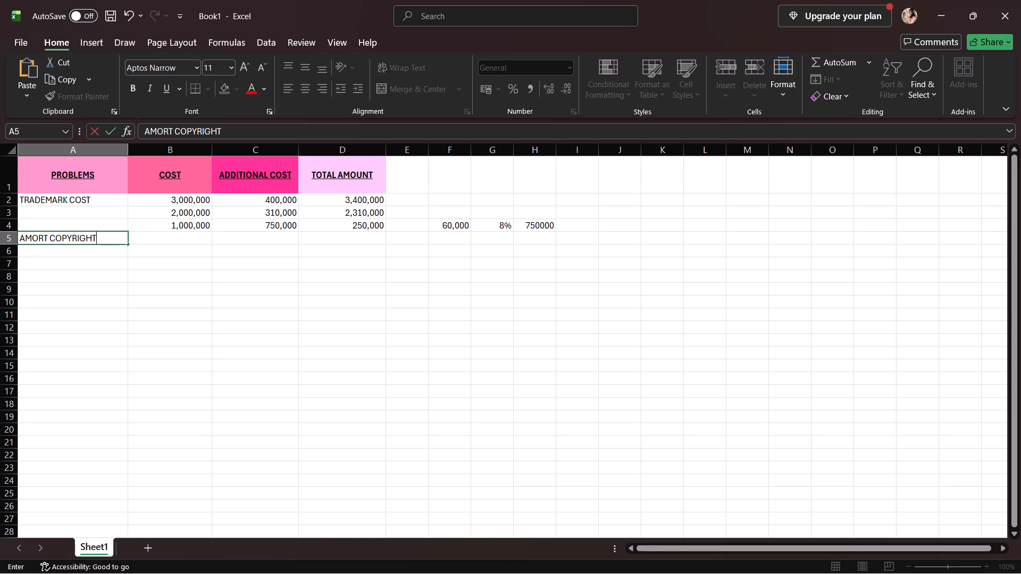
Enter problem 5's copyright cost of 90,000 in cell B5 and its useful life of 25 years in cell C5.
{"action": "left_click", "coordinate": [149, 238]}
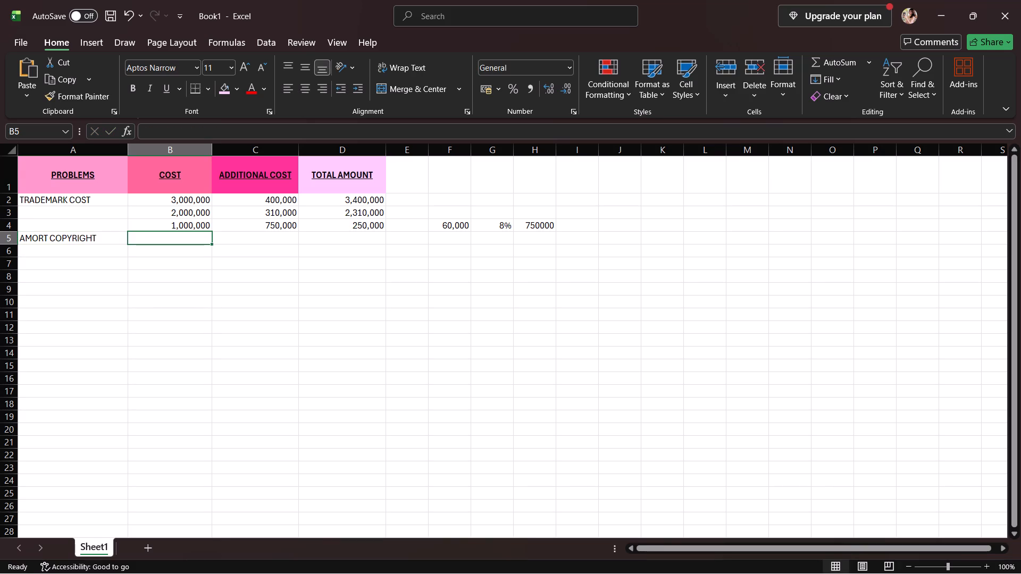
{"action": "type", "text": "90,000"}
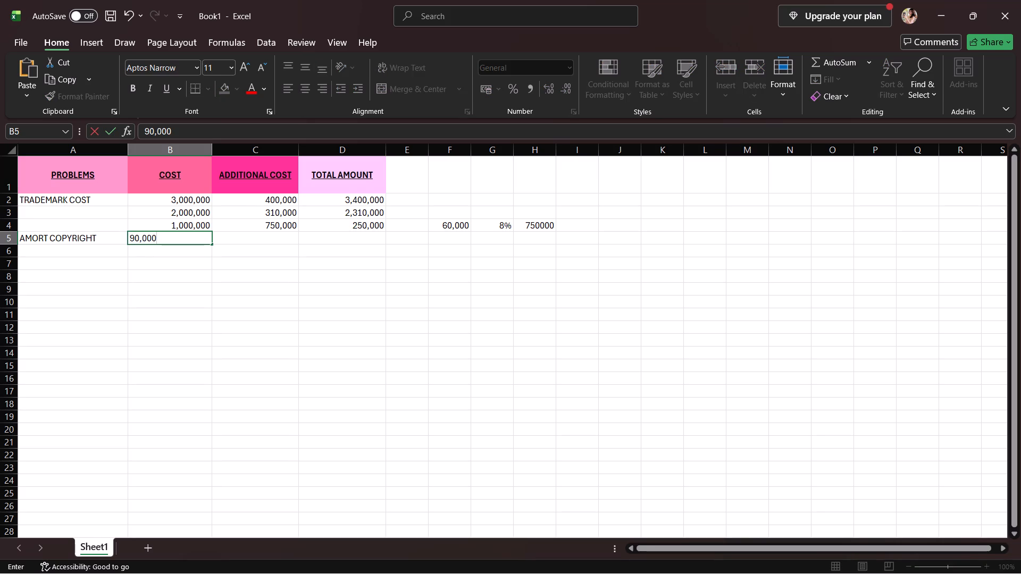
{"action": "left_click", "coordinate": [273, 240]}
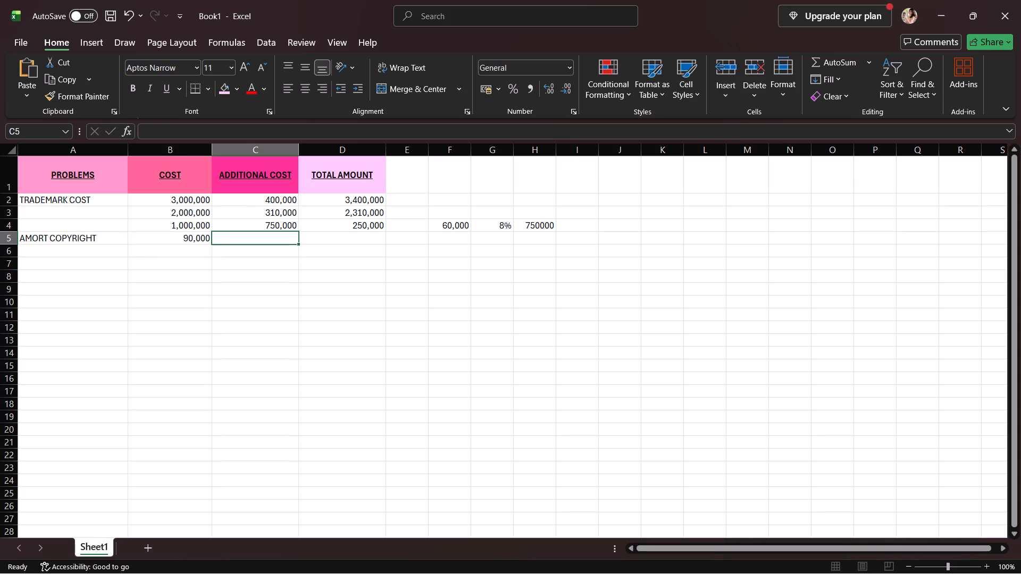
{"action": "type", "text": "25"}
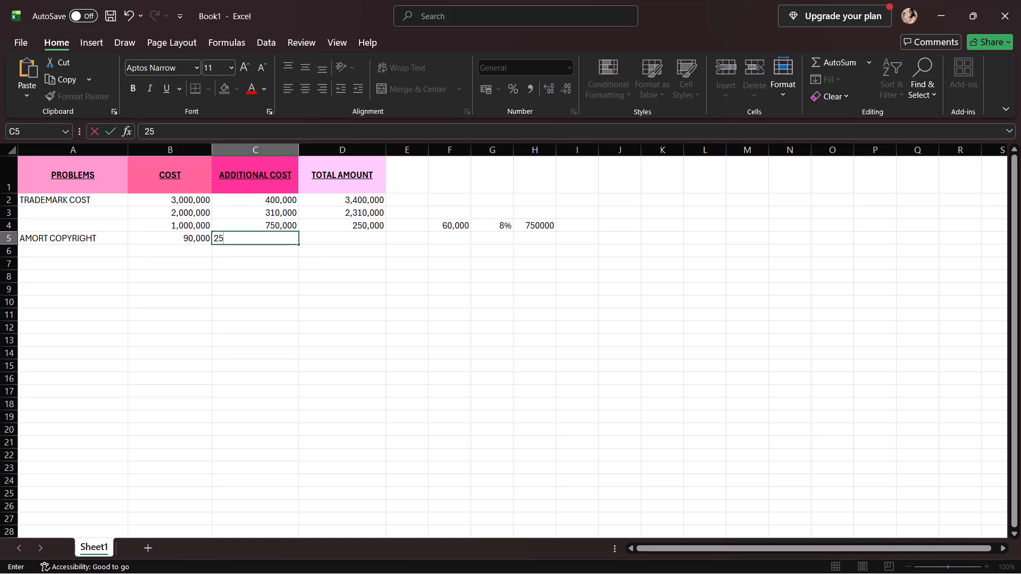
Calculate problem 5's amortization expense in cell D5 by dividing the cost by the useful life with =B5/C5.
{"action": "left_click", "coordinate": [371, 237]}
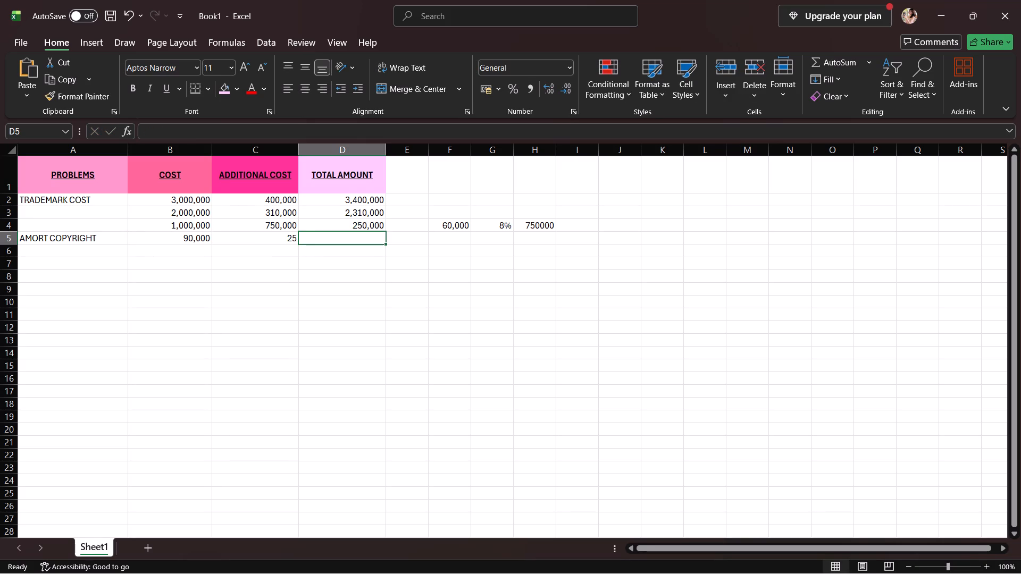
{"action": "key", "text": "equal"}
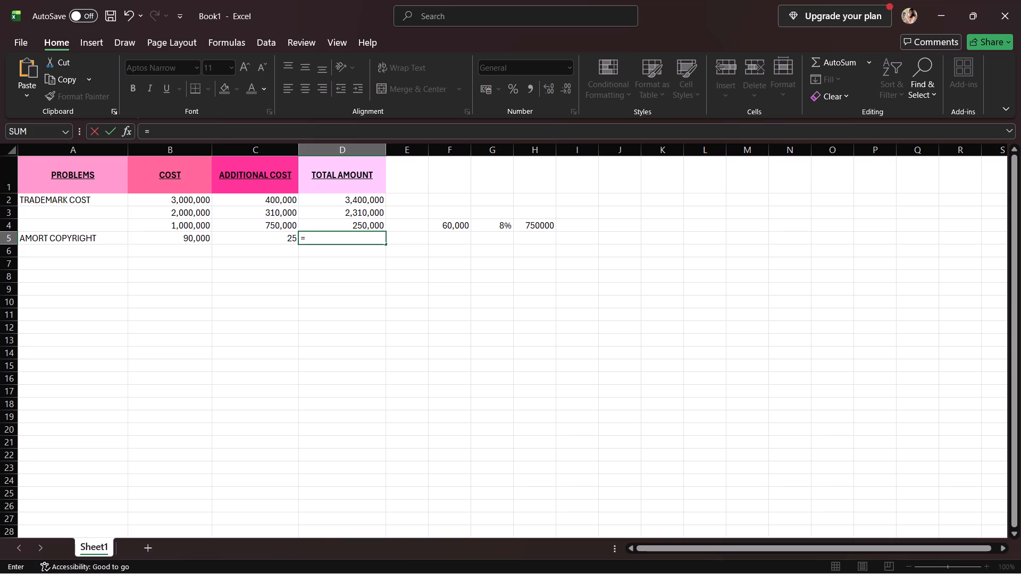
{"action": "left_click", "coordinate": [191, 243]}
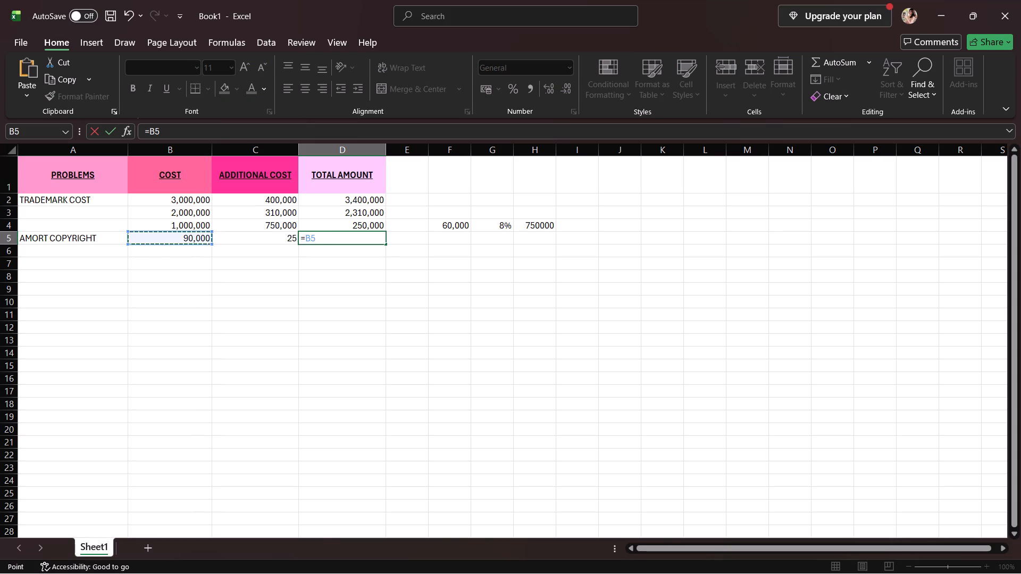
{"action": "key", "text": "shift+question"}
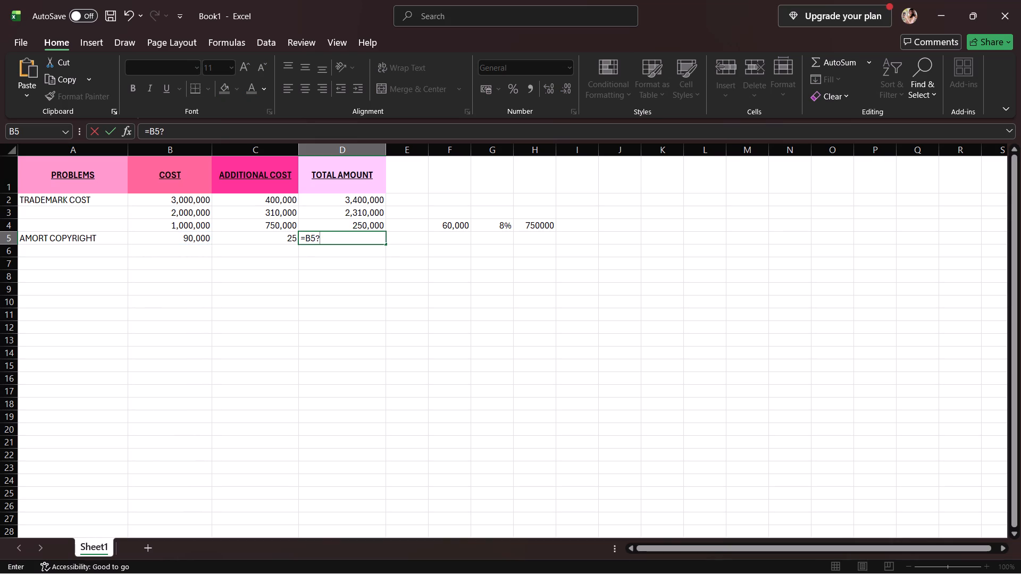
{"action": "key", "text": "BackSpace"}
{"action": "key", "text": "slash"}
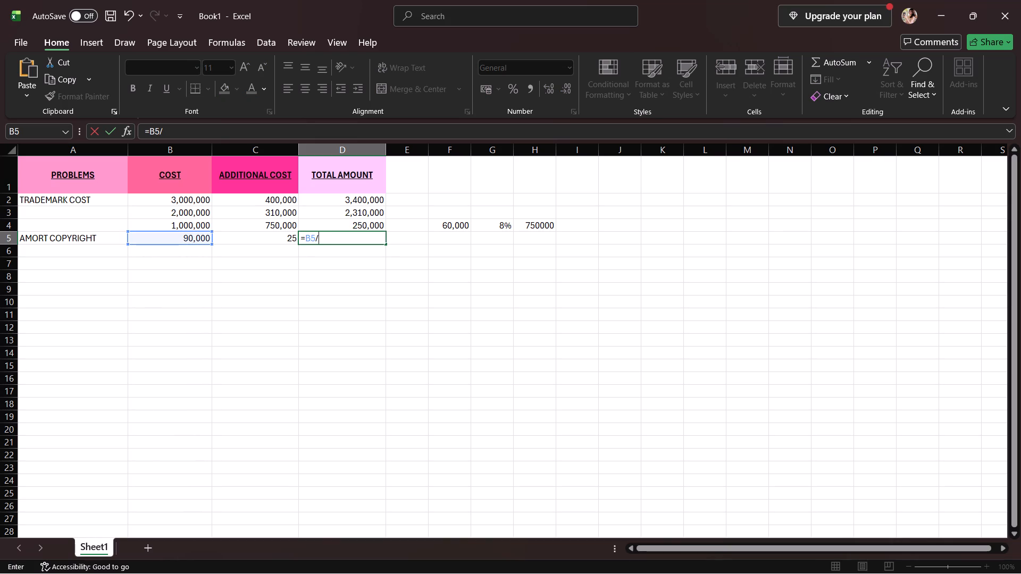
{"action": "left_click", "coordinate": [288, 236]}
{"action": "key", "text": "Return"}
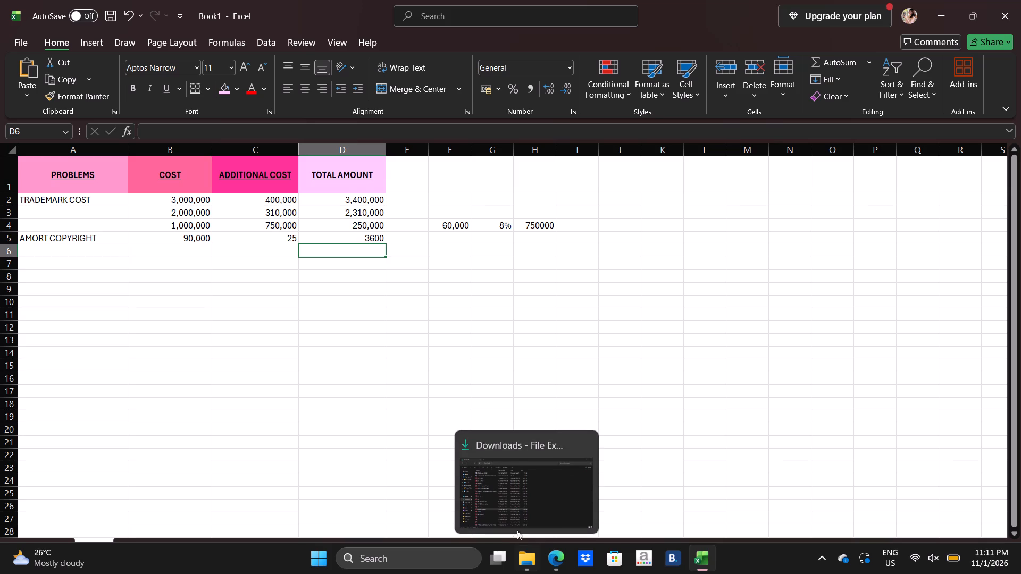
Check problem 6 in the PDF, and enter the 2022 sales share as 45 in cell F5 and 100 in cell G5.
{"action": "left_click", "coordinate": [564, 500]}
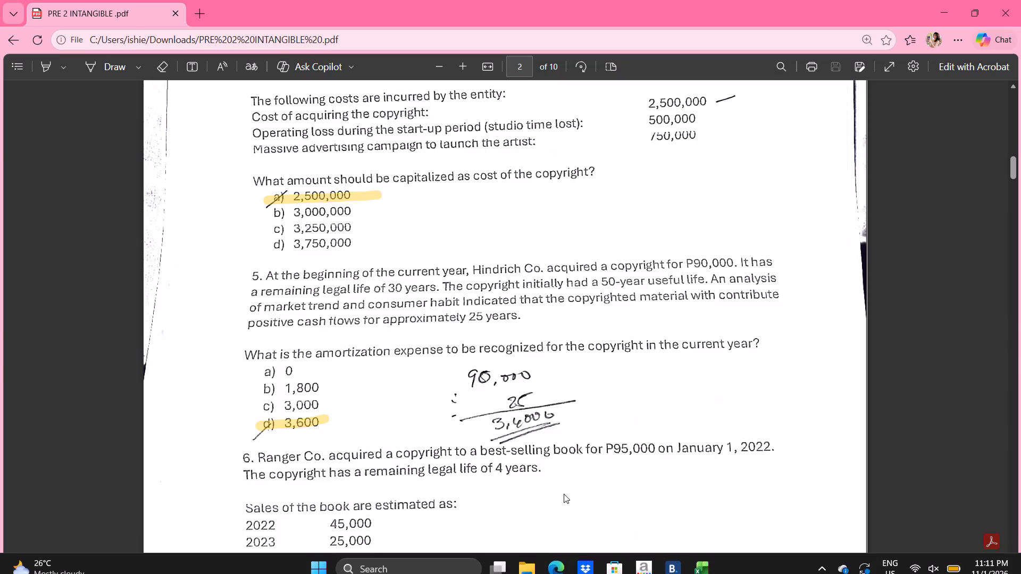
{"action": "scroll", "coordinate": [562, 478], "scroll_direction": "down", "scroll_amount": 4}
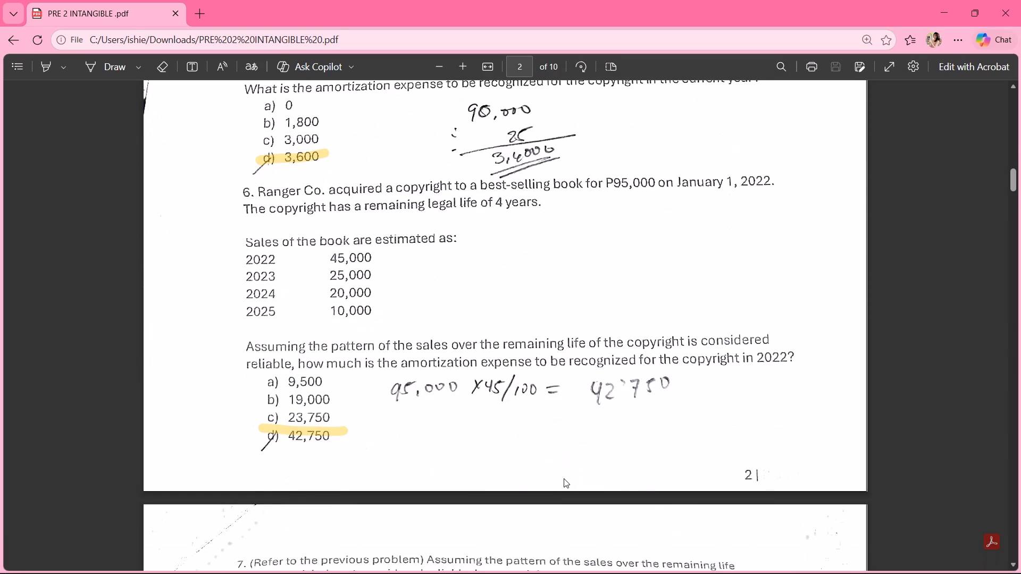
{"action": "scroll", "coordinate": [542, 450], "scroll_direction": "down", "scroll_amount": 1}
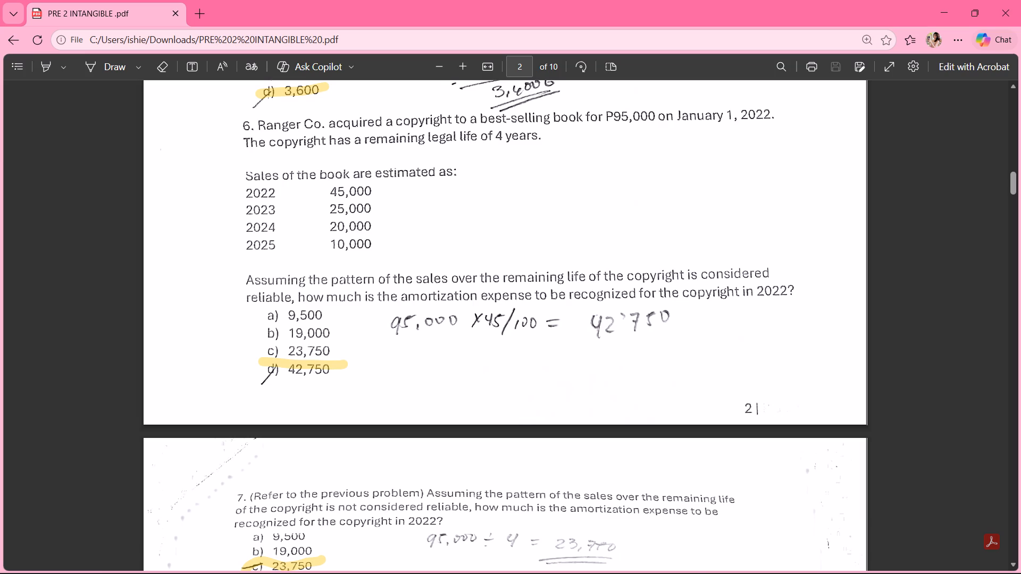
{"action": "left_click", "coordinate": [707, 561]}
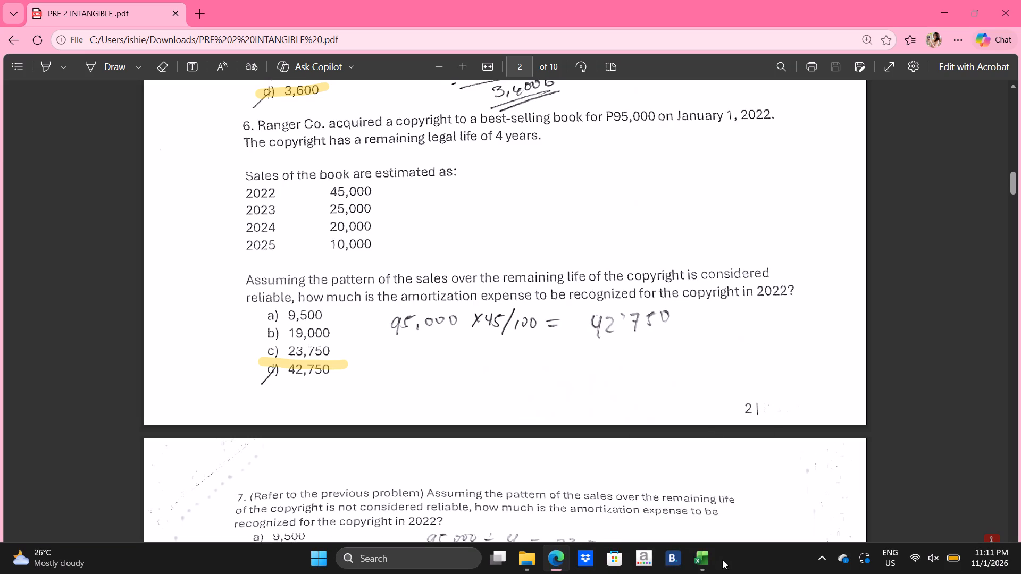
{"action": "left_click", "coordinate": [702, 567]}
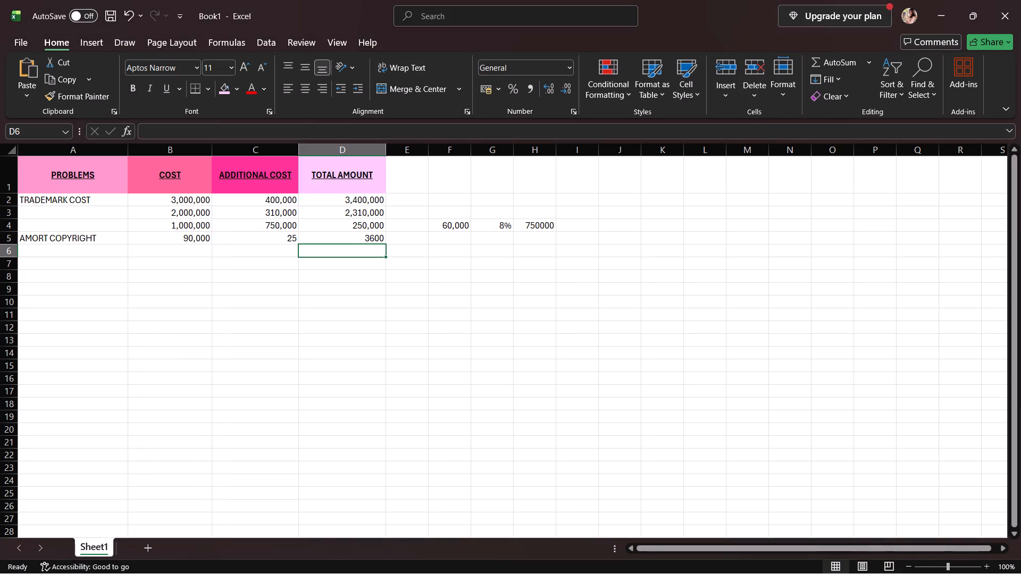
{"action": "left_click", "coordinate": [449, 238]}
{"action": "key", "text": "4"}
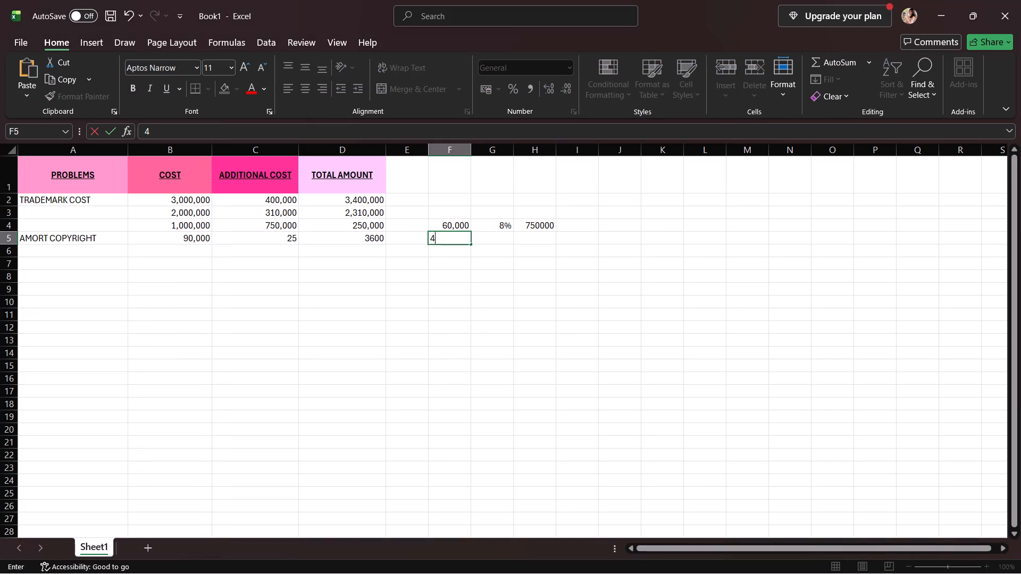
{"action": "key", "text": "5"}
{"action": "left_click", "coordinate": [476, 240]}
{"action": "type", "text": "100"}
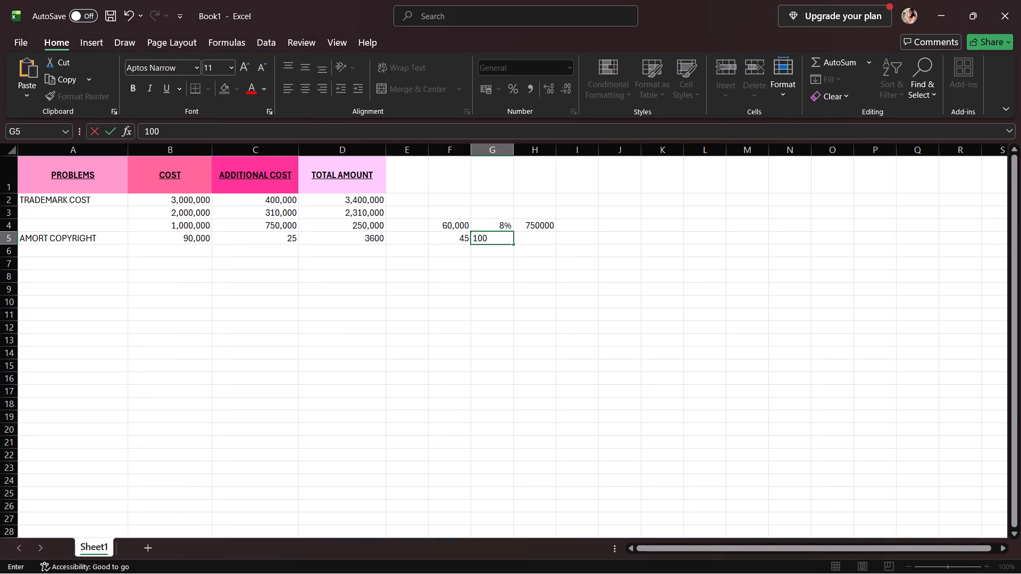
Calculate problem 6's 2022 sales ratio in cell H5 with =F5/G5.
{"action": "left_click", "coordinate": [534, 232]}
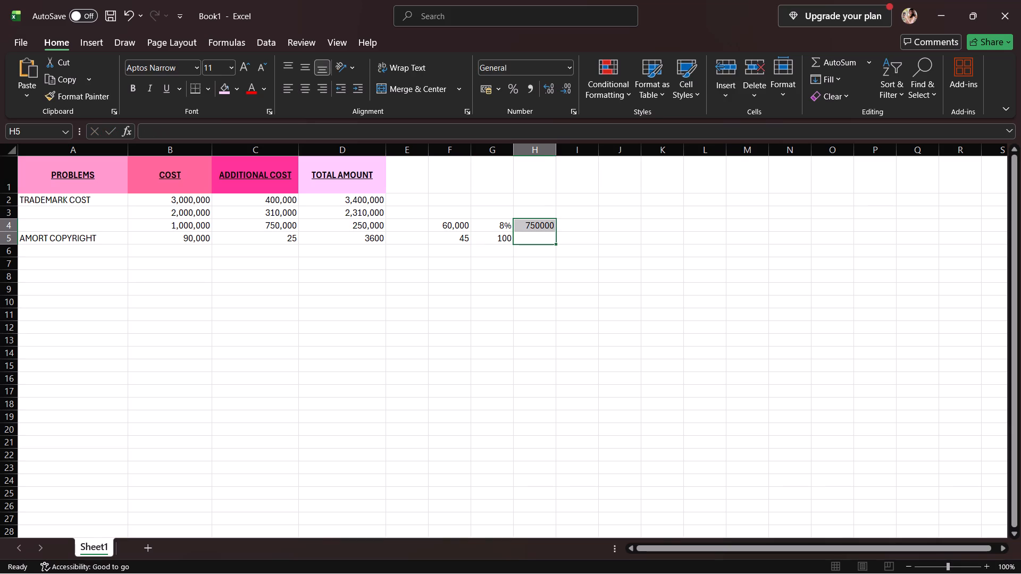
{"action": "left_click", "coordinate": [532, 241]}
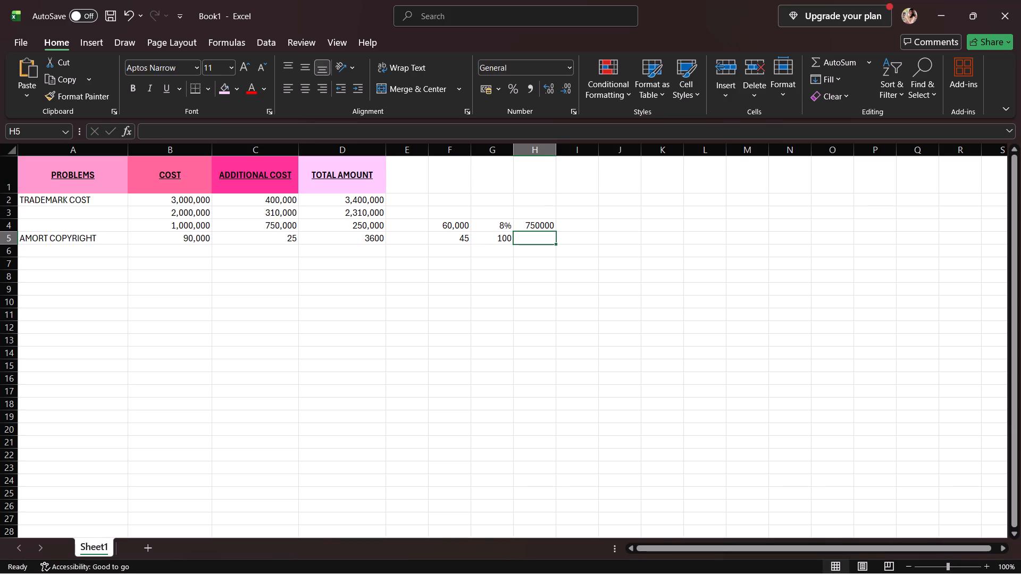
{"action": "key", "text": "equal"}
{"action": "left_click", "coordinate": [467, 237]}
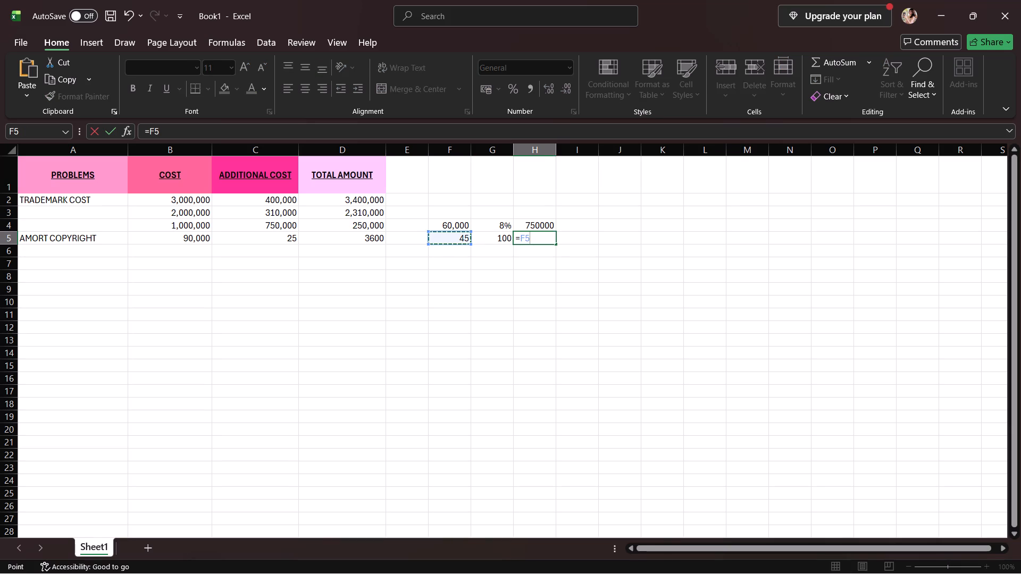
{"action": "key", "text": "slash"}
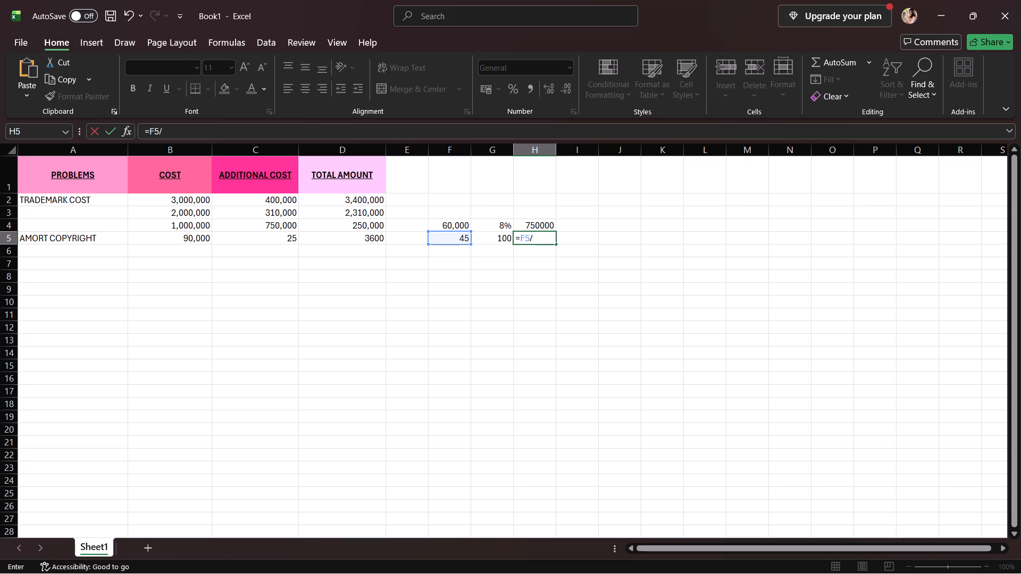
{"action": "left_click", "coordinate": [507, 236]}
{"action": "key", "text": "Return"}
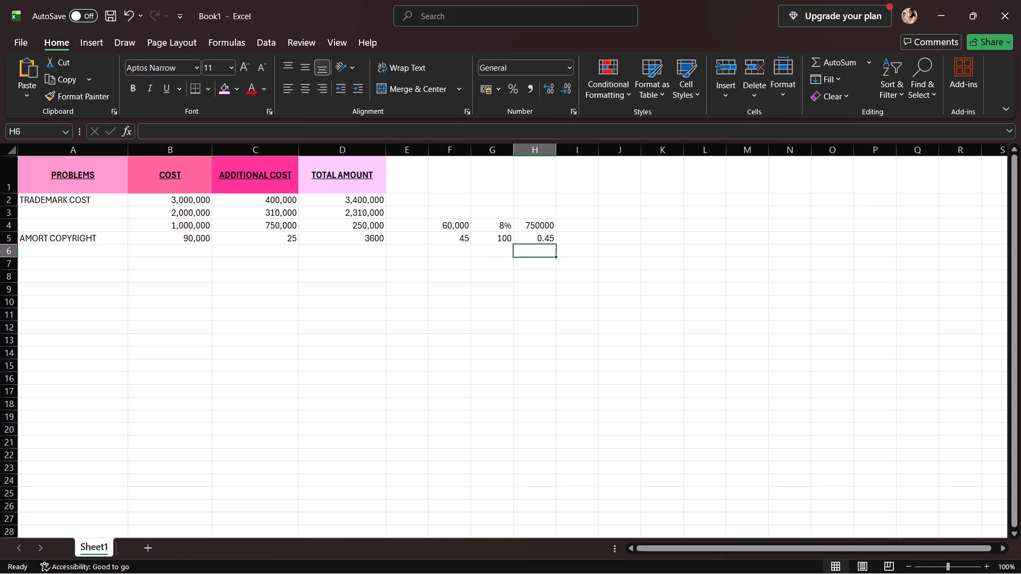
Enter problem 6's copyright cost of 95,000 in cell B6 and the sales ratio of 0.45 in cell C6.
{"action": "left_click", "coordinate": [171, 252]}
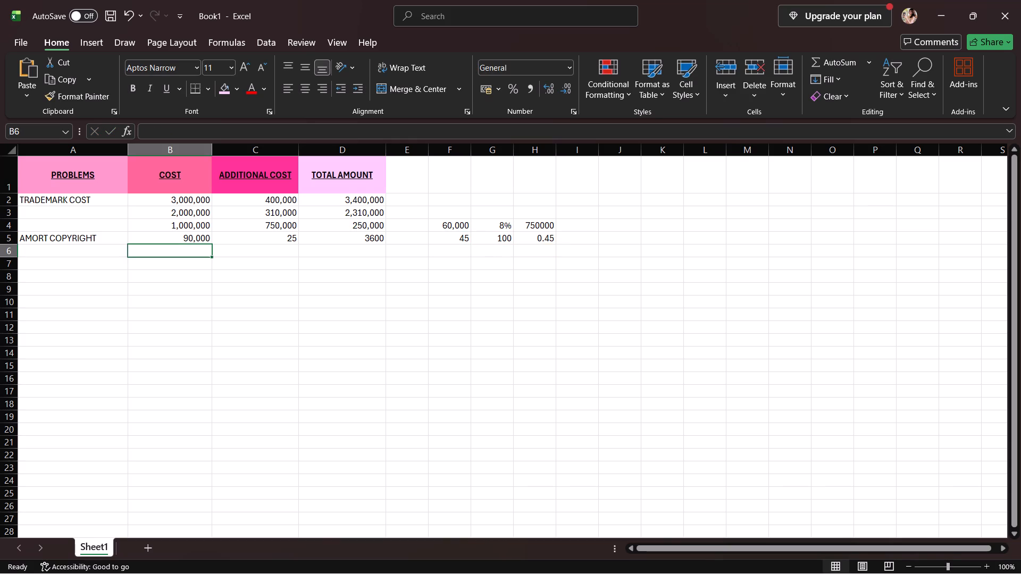
{"action": "type", "text": "95,000"}
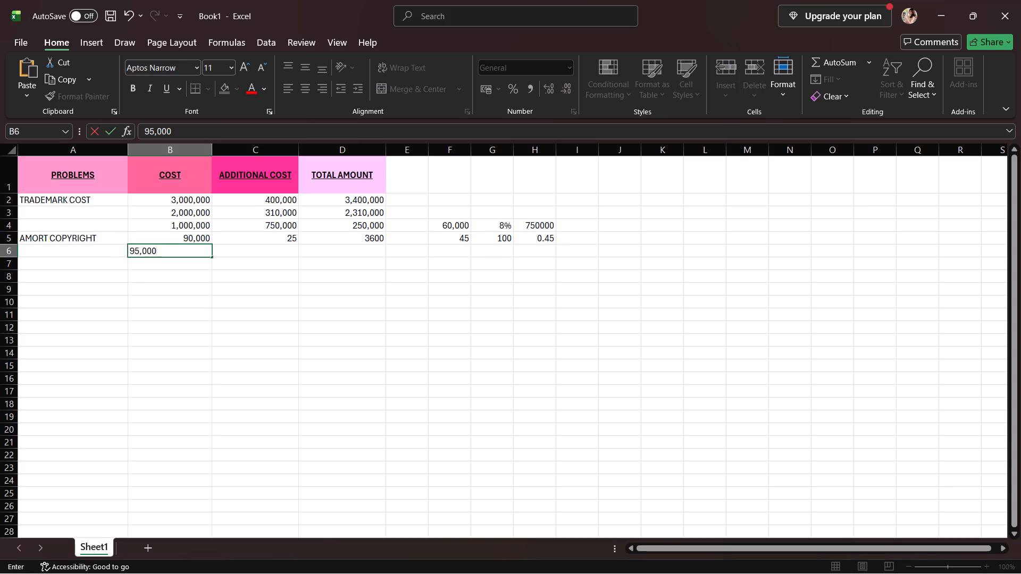
{"action": "left_click", "coordinate": [217, 251]}
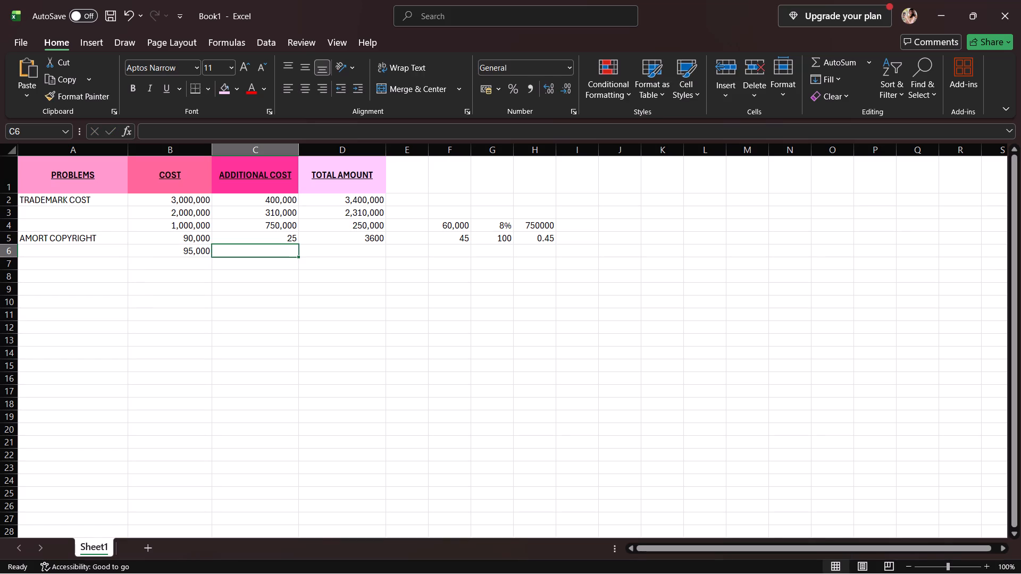
{"action": "type", "text": "0."}
{"action": "type", "text": "45"}
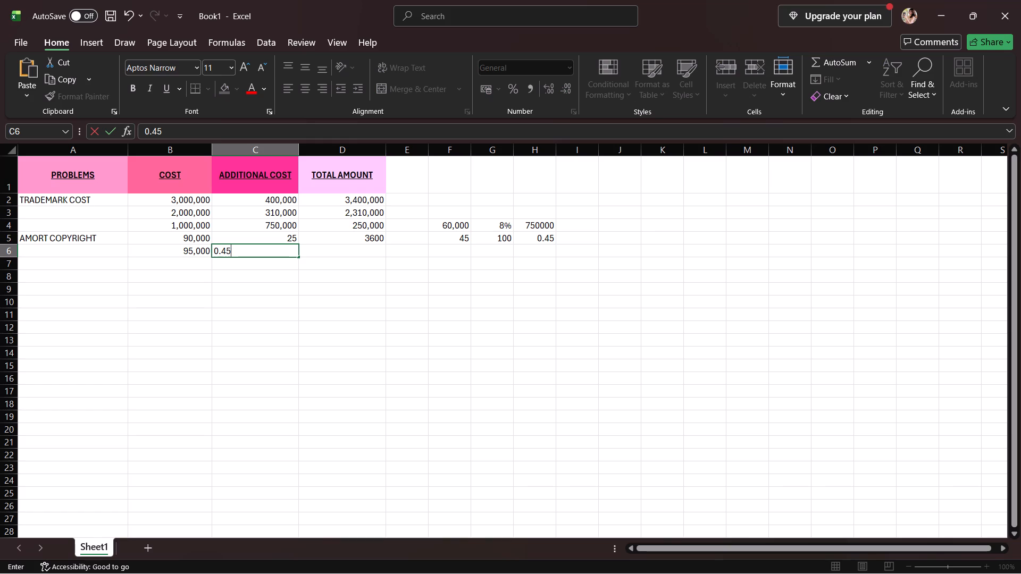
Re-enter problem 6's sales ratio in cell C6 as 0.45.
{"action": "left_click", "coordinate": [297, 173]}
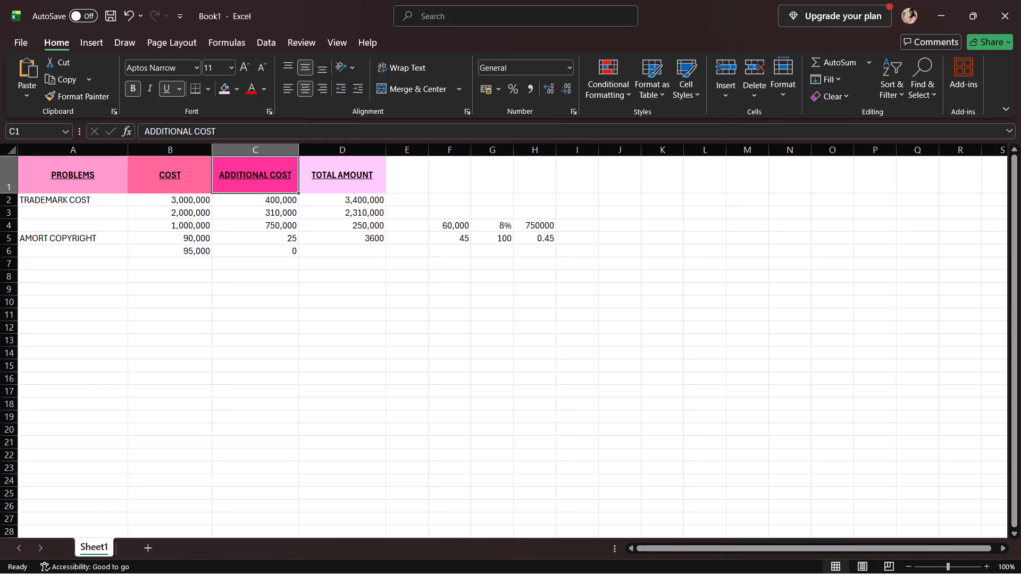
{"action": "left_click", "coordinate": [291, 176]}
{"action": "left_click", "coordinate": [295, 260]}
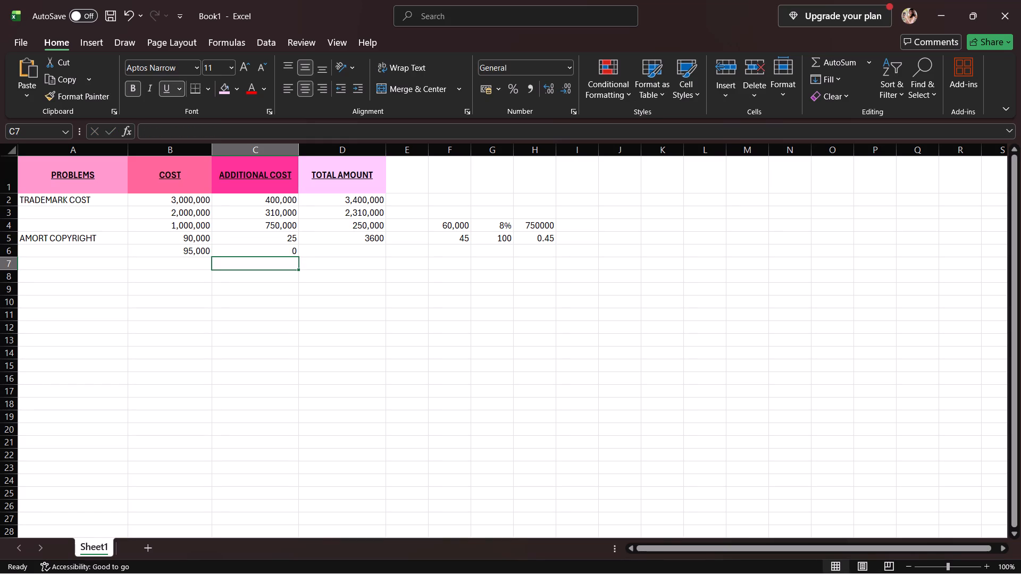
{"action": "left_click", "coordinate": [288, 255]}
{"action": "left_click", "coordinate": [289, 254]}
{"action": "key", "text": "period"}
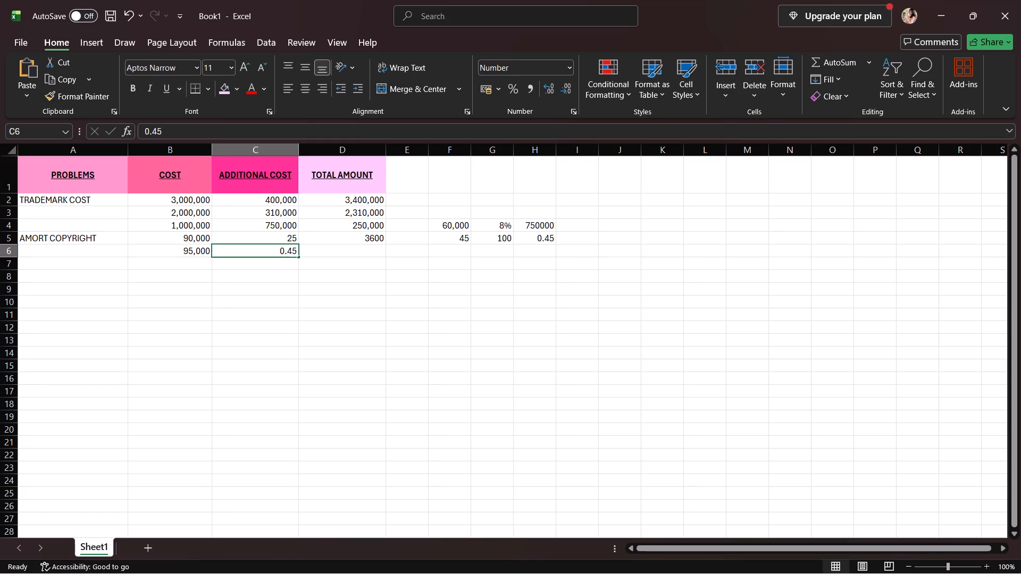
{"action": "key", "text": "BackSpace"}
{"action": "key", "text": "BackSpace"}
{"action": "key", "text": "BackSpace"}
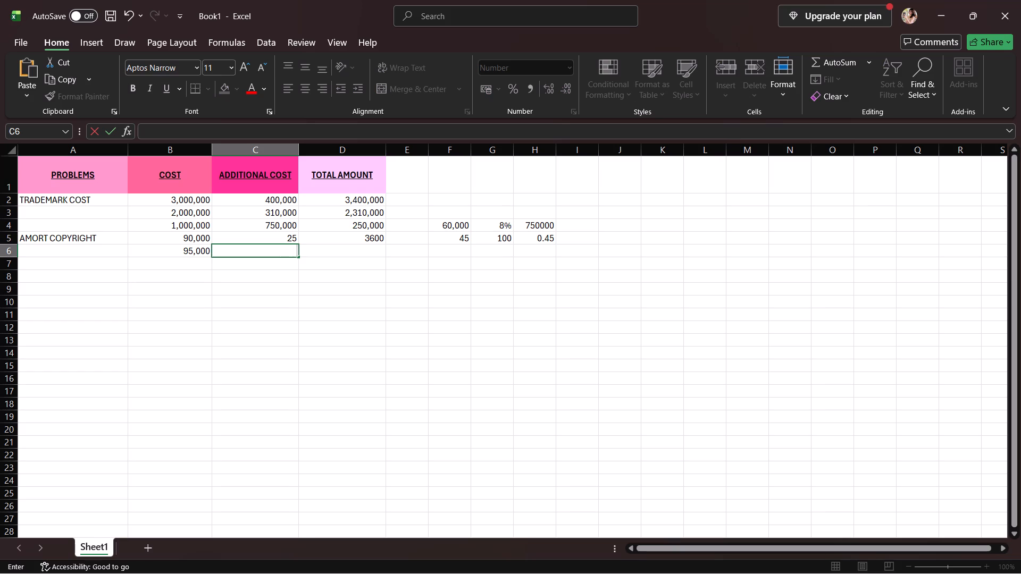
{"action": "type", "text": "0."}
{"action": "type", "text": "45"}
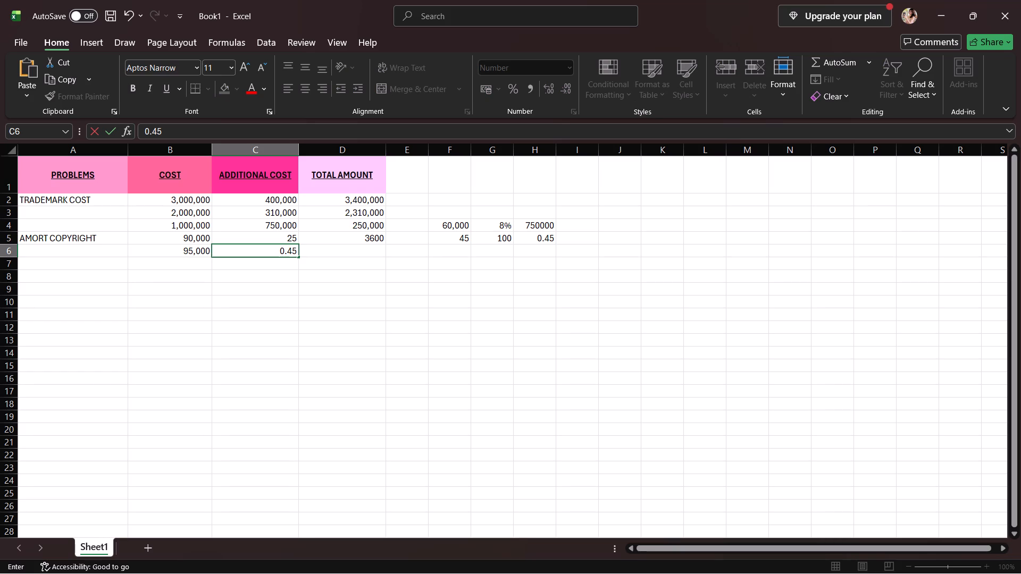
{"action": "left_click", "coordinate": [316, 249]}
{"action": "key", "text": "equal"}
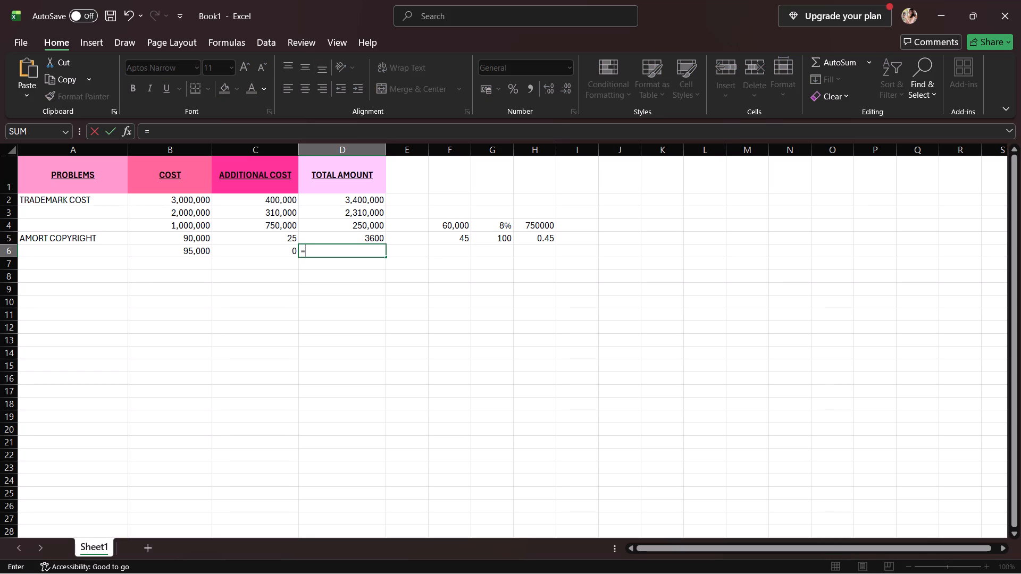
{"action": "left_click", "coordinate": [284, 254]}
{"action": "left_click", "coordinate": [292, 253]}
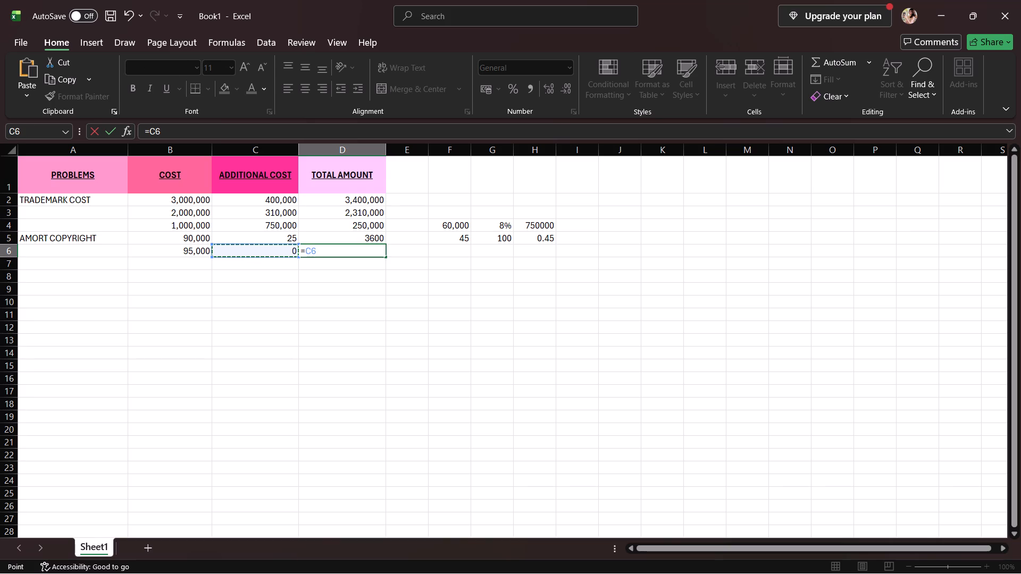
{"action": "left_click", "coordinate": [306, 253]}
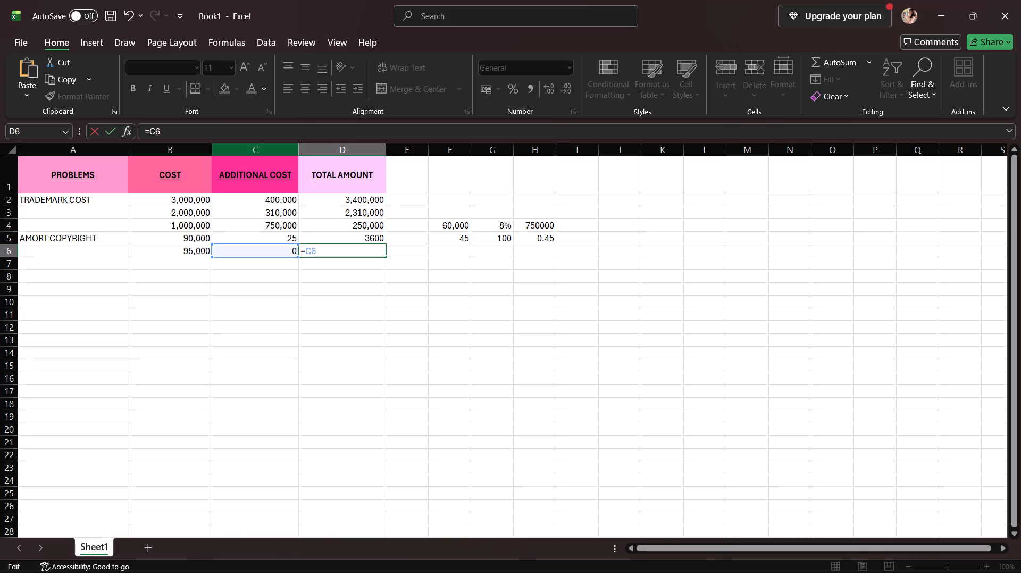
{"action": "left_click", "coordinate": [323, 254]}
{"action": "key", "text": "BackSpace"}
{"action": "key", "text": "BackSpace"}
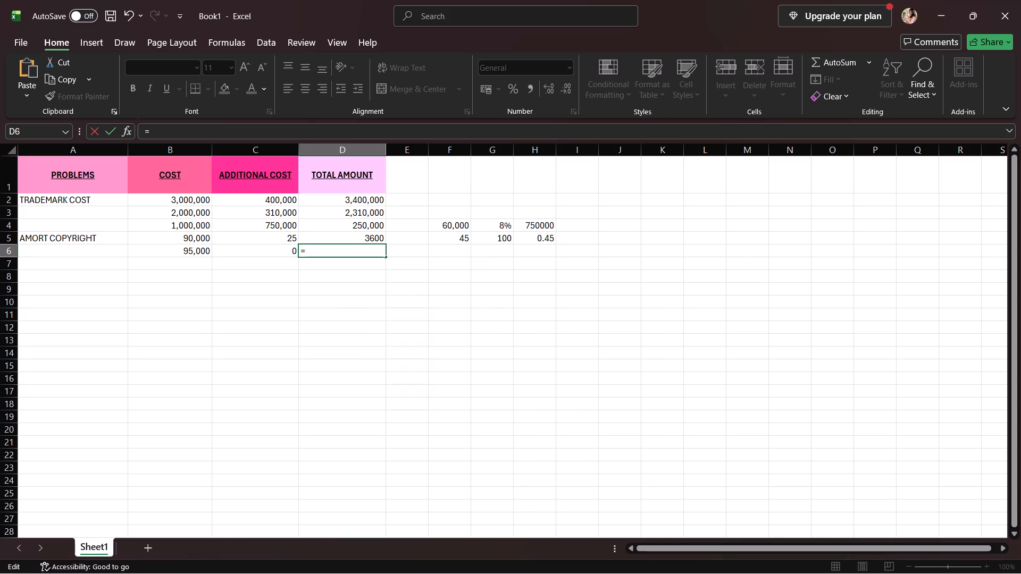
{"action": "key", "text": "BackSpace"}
Clear cell C6 and enter problem 6's sales ratio again as .45.
{"action": "left_click", "coordinate": [288, 254]}
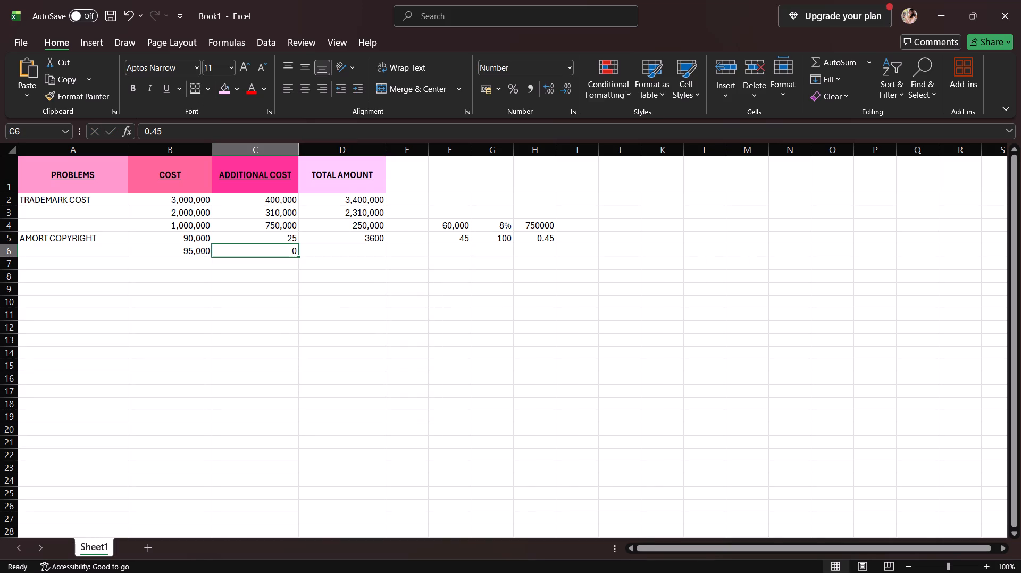
{"action": "key", "text": "BackSpace"}
{"action": "key", "text": "BackSpace"}
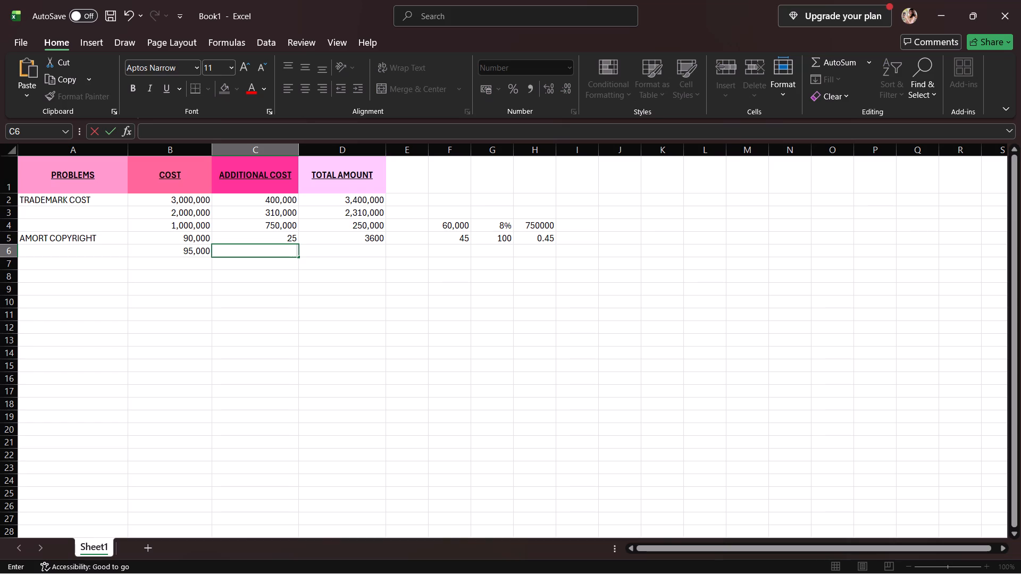
{"action": "key", "text": "period"}
{"action": "type", "text": "45"}
{"action": "key", "text": "Return"}
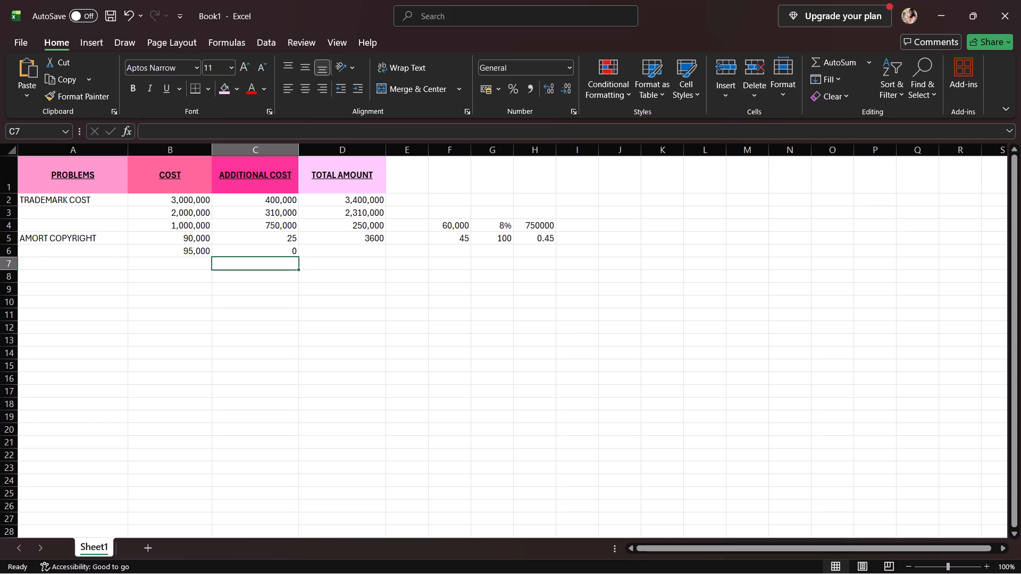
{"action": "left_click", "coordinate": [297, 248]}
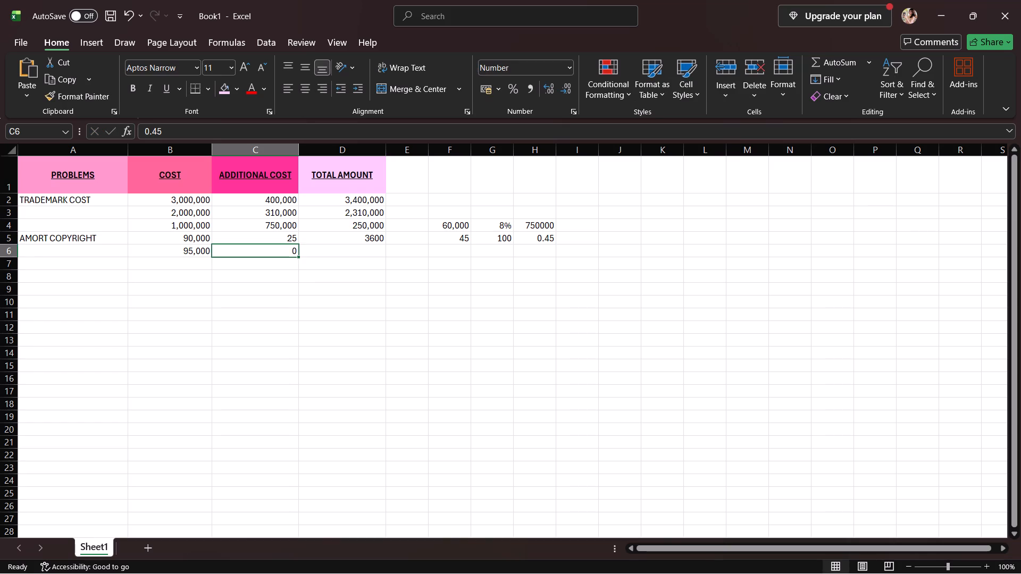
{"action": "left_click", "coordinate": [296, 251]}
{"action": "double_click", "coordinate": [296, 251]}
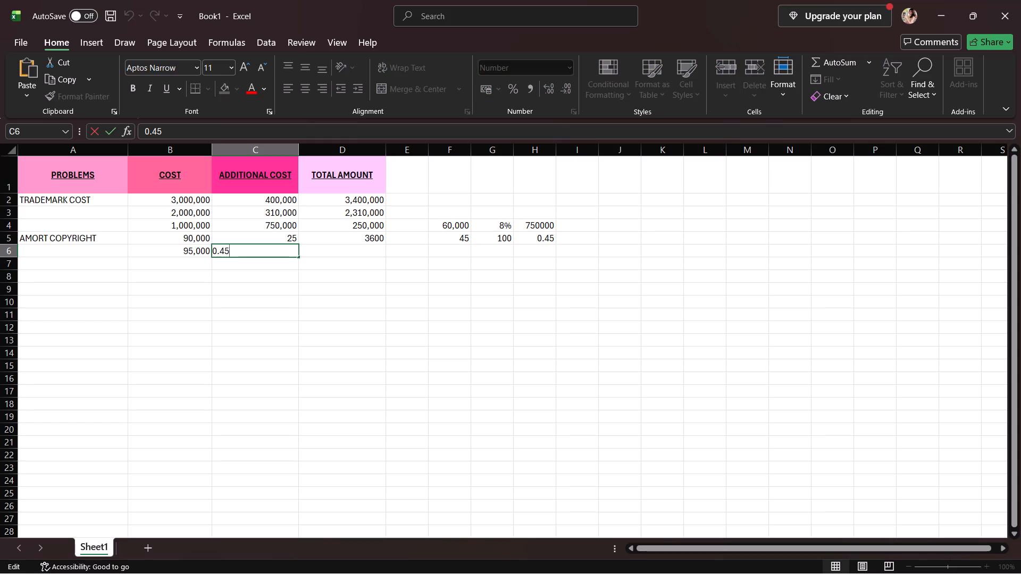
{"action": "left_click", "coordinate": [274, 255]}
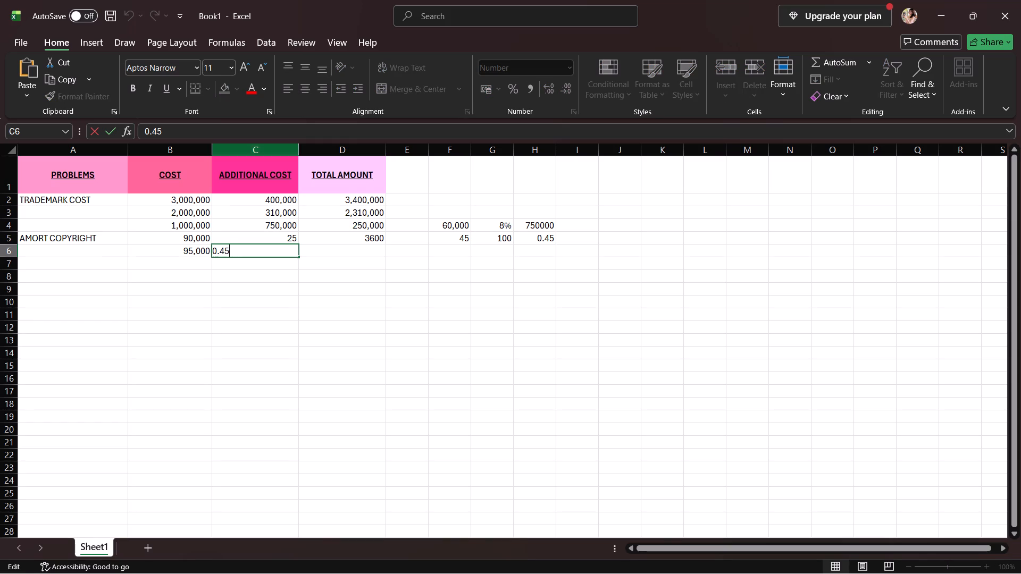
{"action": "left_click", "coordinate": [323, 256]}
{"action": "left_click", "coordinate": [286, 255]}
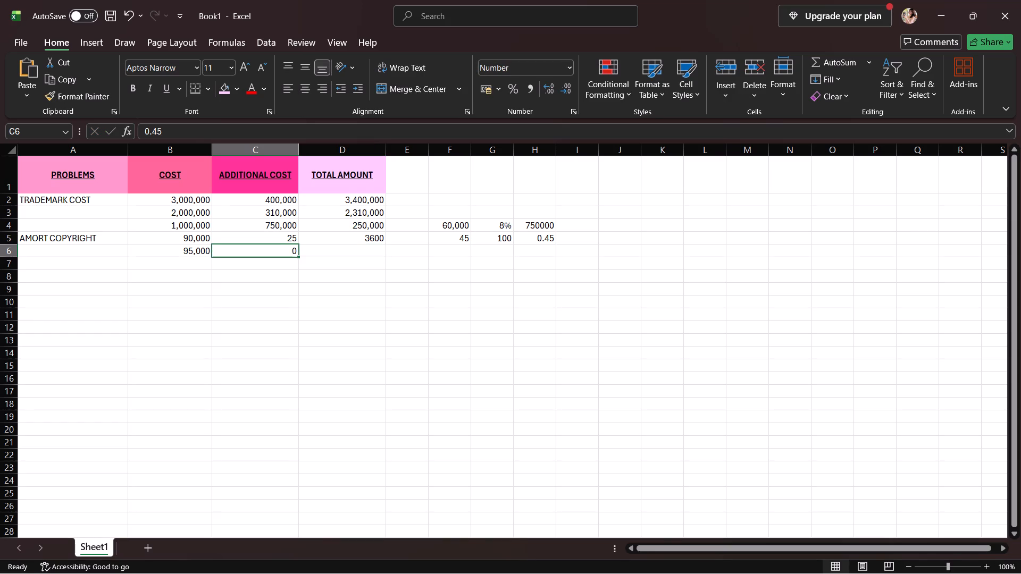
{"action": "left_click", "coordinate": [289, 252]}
Calculate problem 6's amortization expense in cell D6 by multiplying the cost by the sales ratio with =B6*C6.
{"action": "left_click", "coordinate": [299, 251]}
{"action": "left_click", "coordinate": [312, 252]}
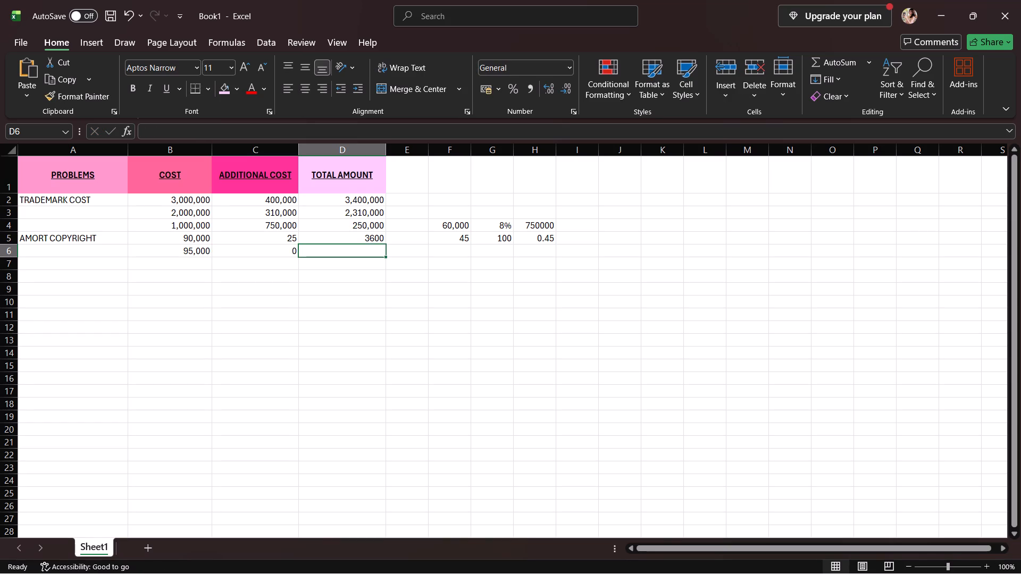
{"action": "key", "text": "shift+plus"}
{"action": "key", "text": "BackSpace"}
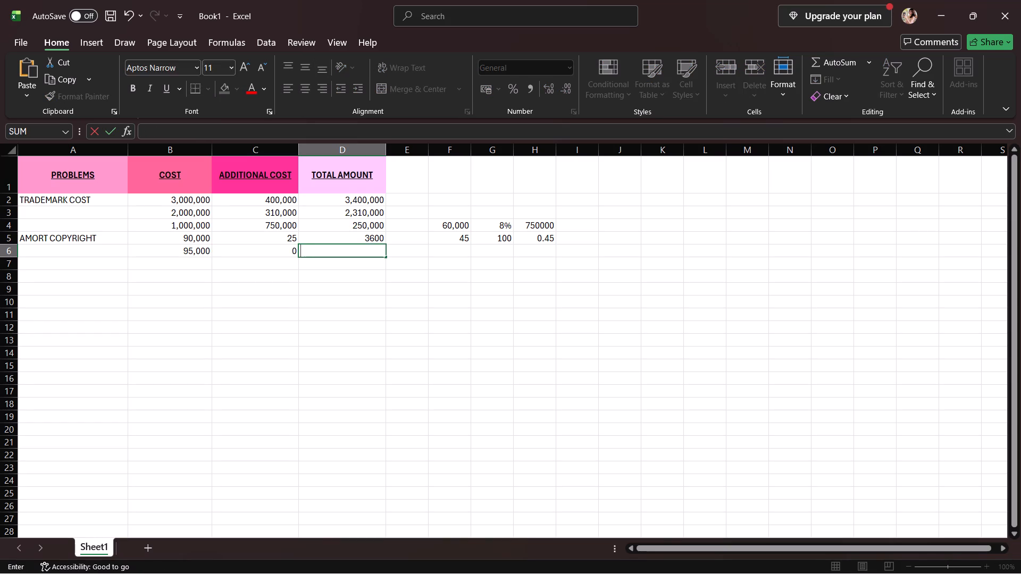
{"action": "key", "text": "equal"}
{"action": "left_click", "coordinate": [208, 254]}
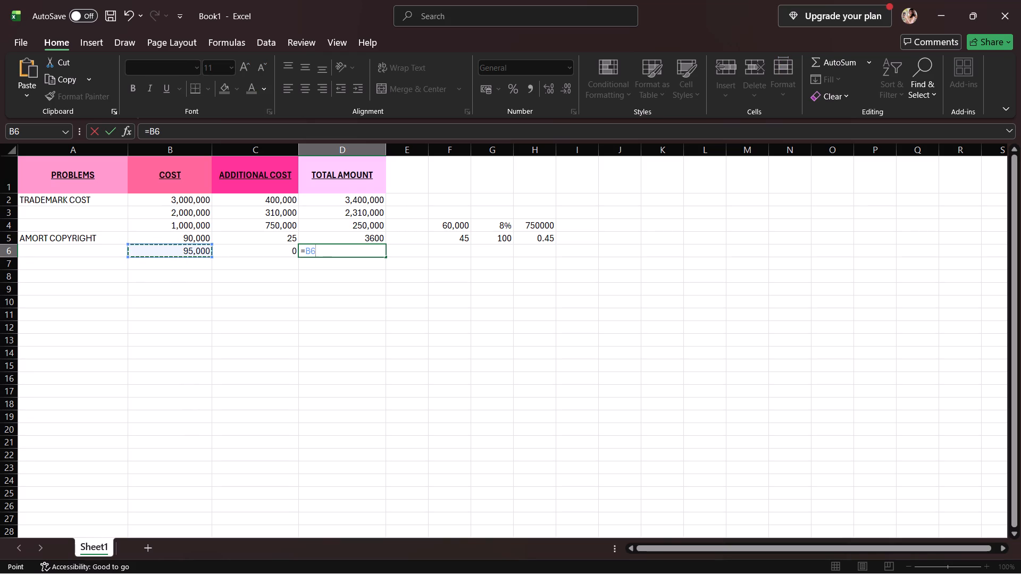
{"action": "key", "text": "shift+asterisk"}
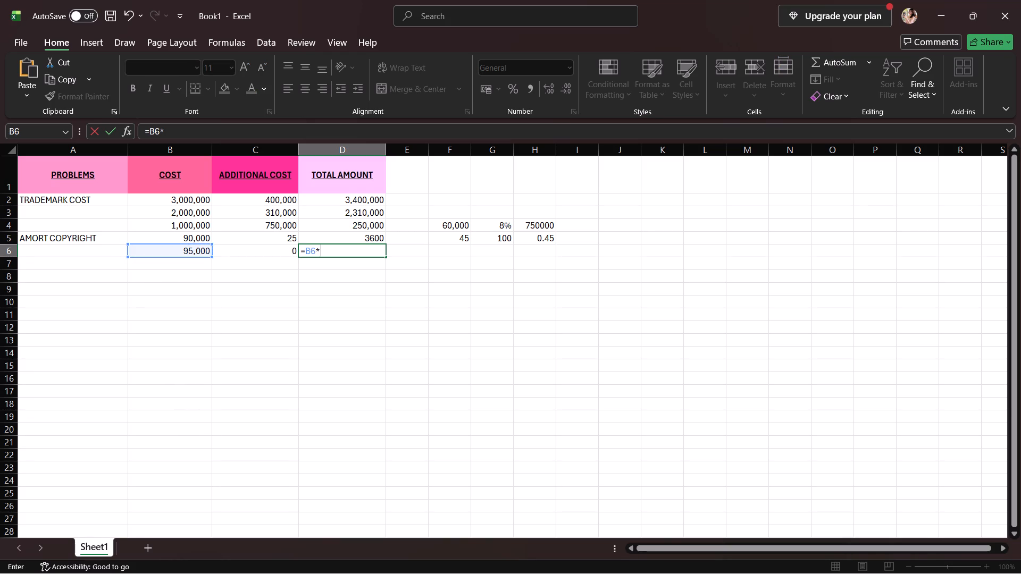
{"action": "left_click", "coordinate": [251, 254]}
{"action": "key", "text": "Return"}
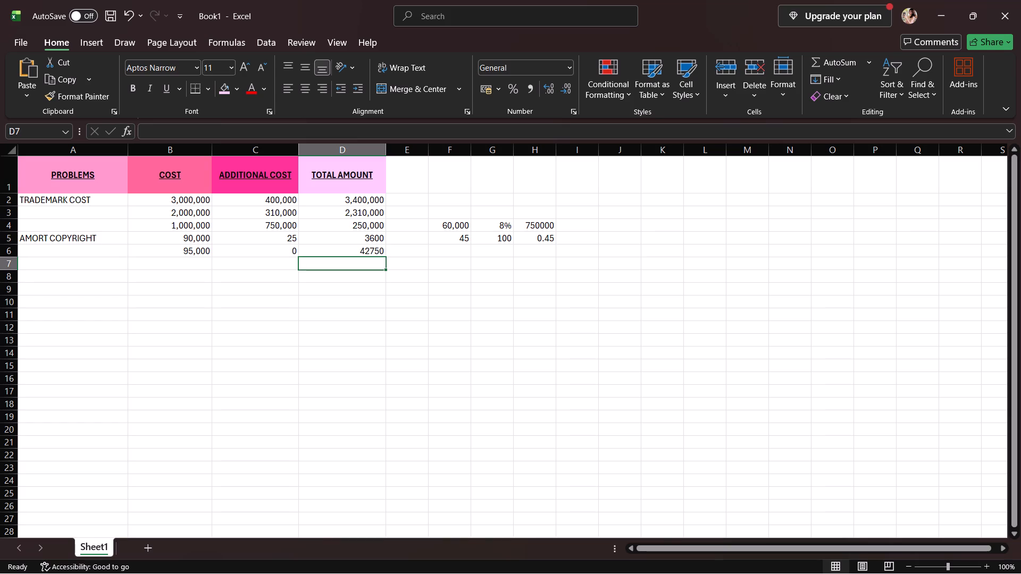
Check problem 7 in the PDF, and enter its copyright cost of 95,000 in cell B7 and useful life of 4 in cell C7.
{"action": "left_click", "coordinate": [199, 266]}
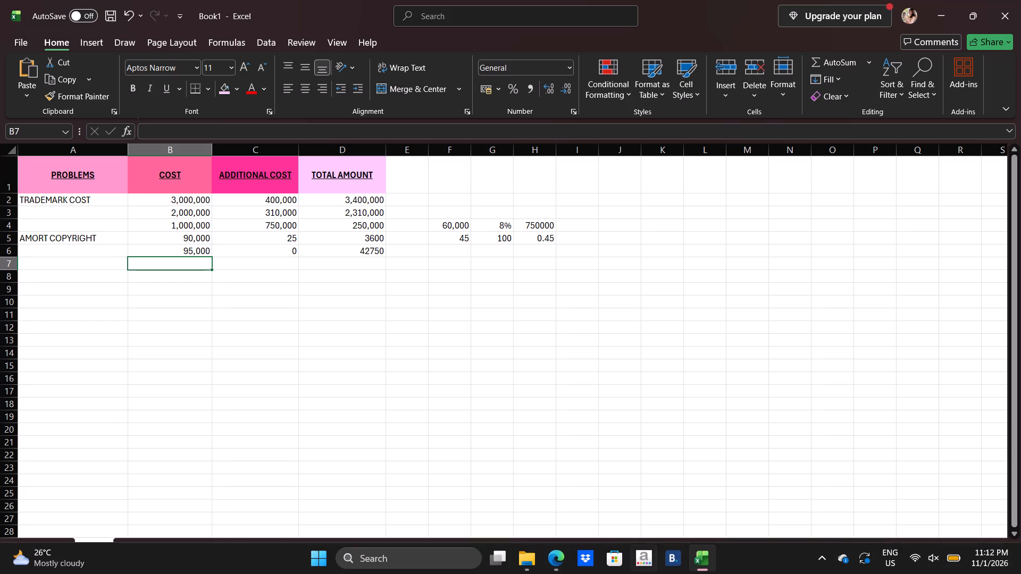
{"action": "left_click", "coordinate": [543, 548]}
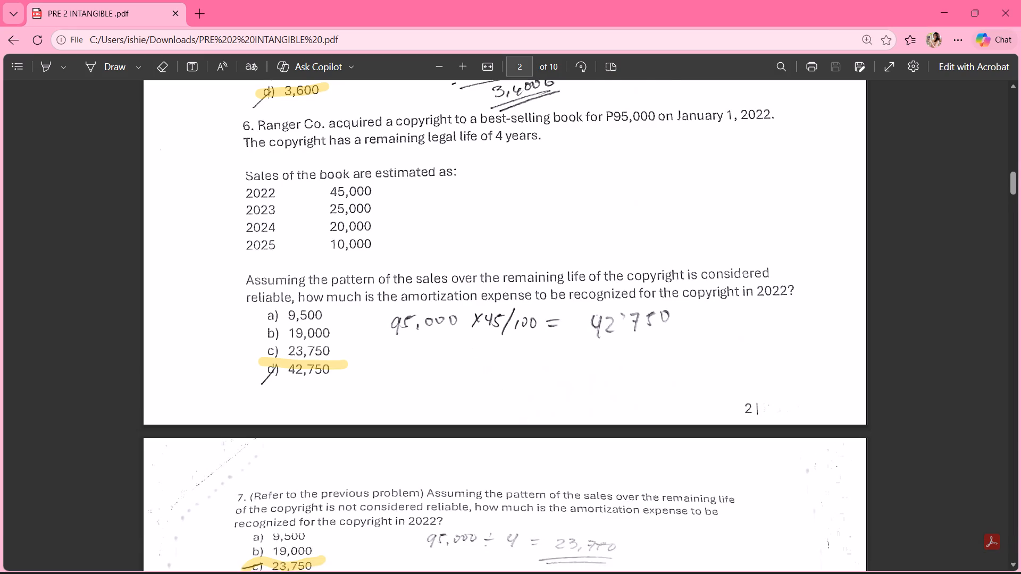
{"action": "scroll", "coordinate": [485, 319], "scroll_direction": "down", "scroll_amount": 4}
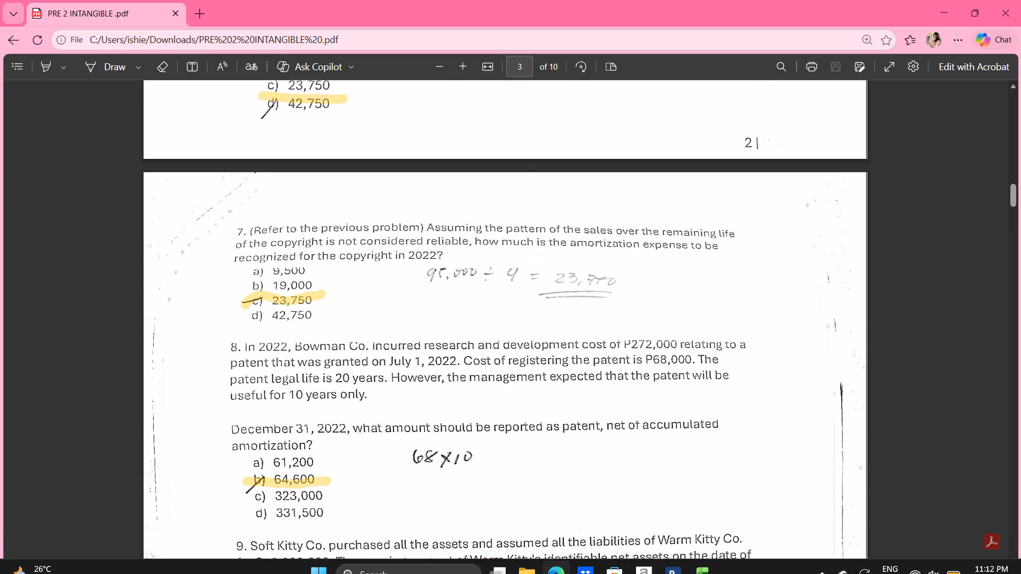
{"action": "left_click", "coordinate": [701, 561]}
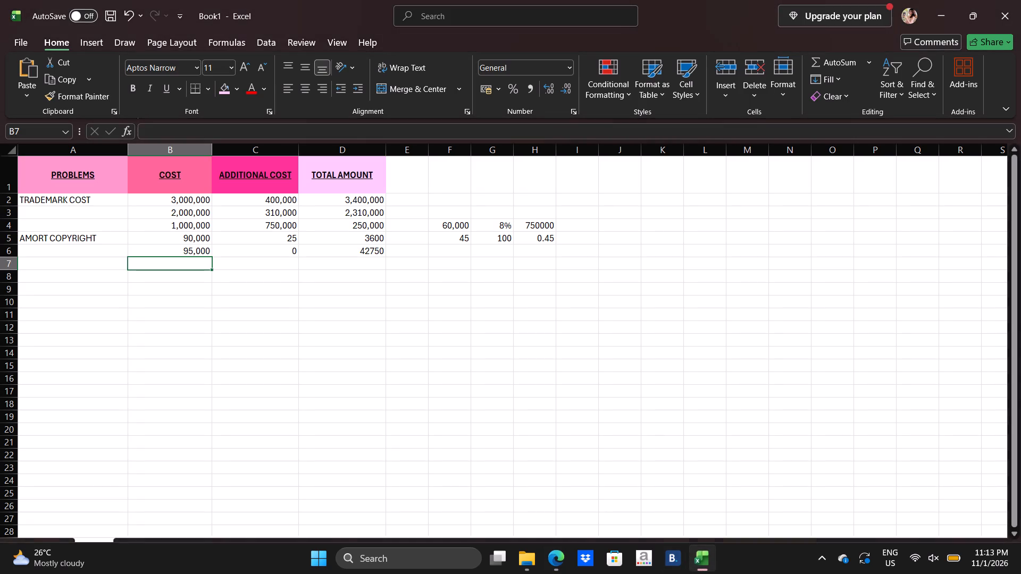
{"action": "type", "text": "95"}
{"action": "type", "text": ",000"}
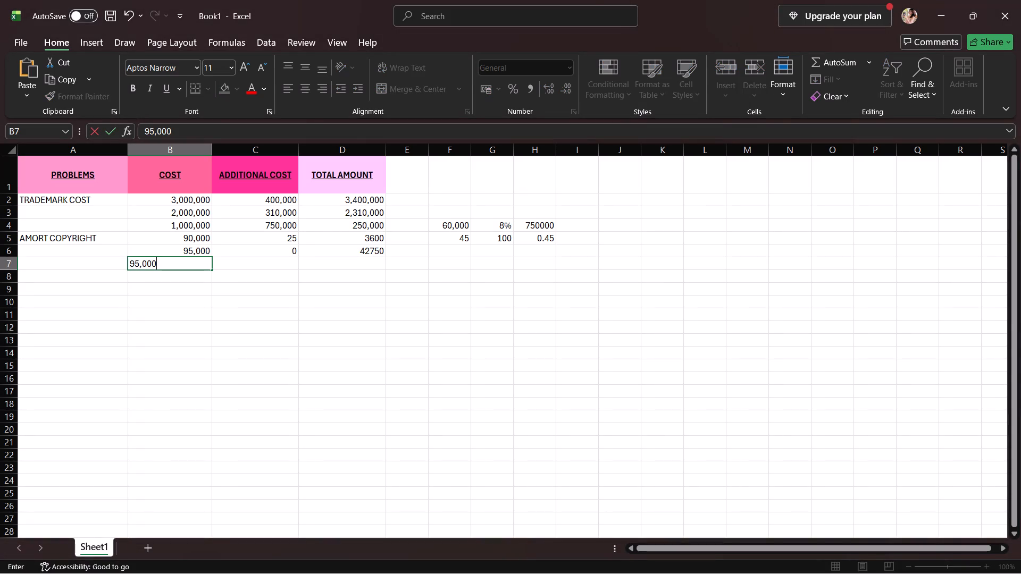
{"action": "left_click", "coordinate": [278, 259]}
{"action": "key", "text": "4"}
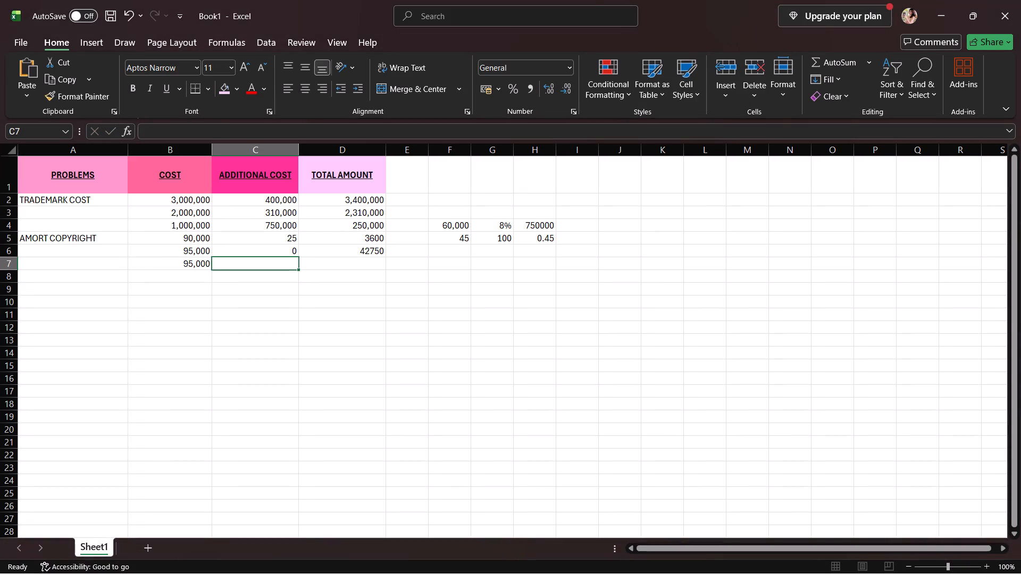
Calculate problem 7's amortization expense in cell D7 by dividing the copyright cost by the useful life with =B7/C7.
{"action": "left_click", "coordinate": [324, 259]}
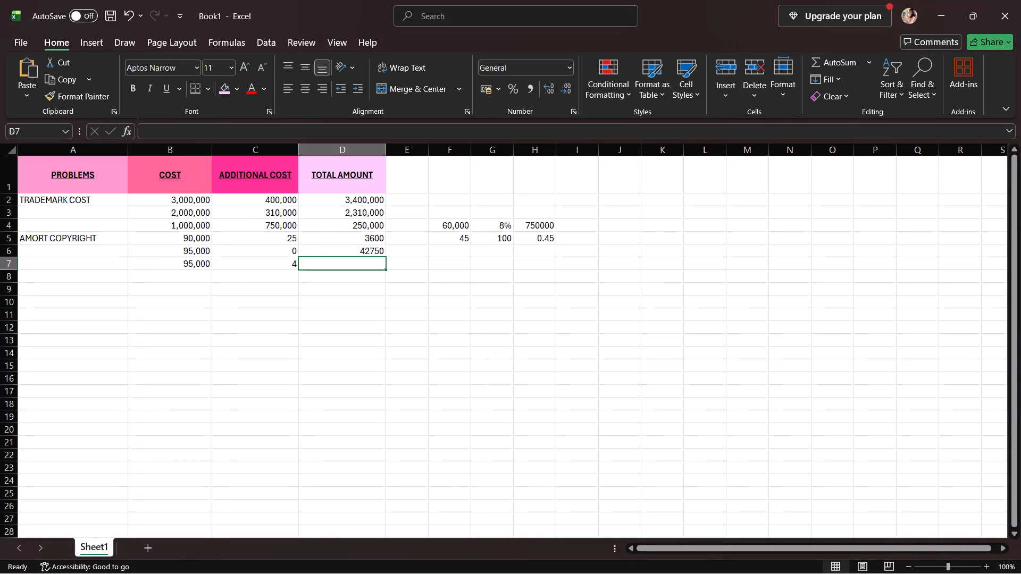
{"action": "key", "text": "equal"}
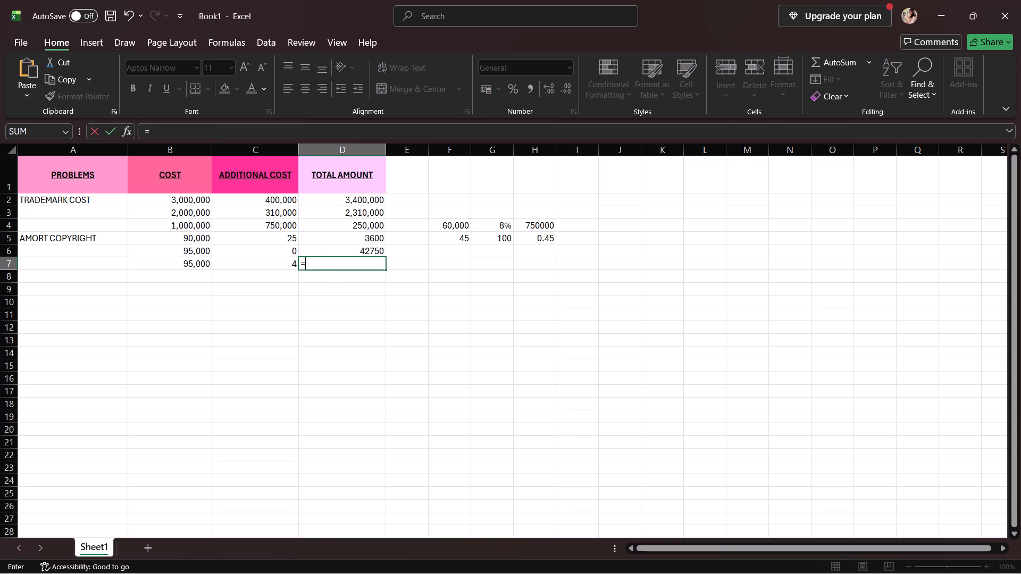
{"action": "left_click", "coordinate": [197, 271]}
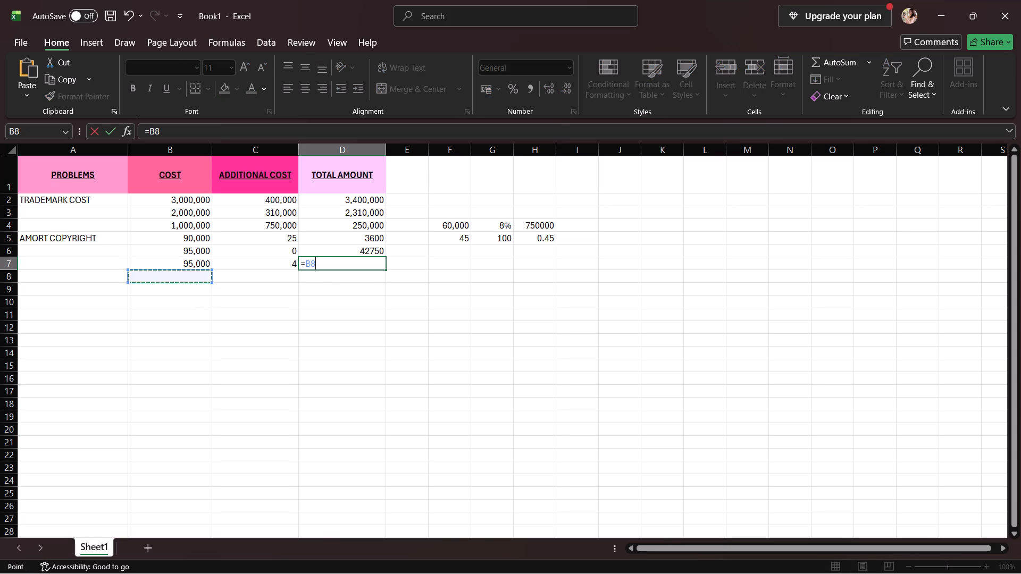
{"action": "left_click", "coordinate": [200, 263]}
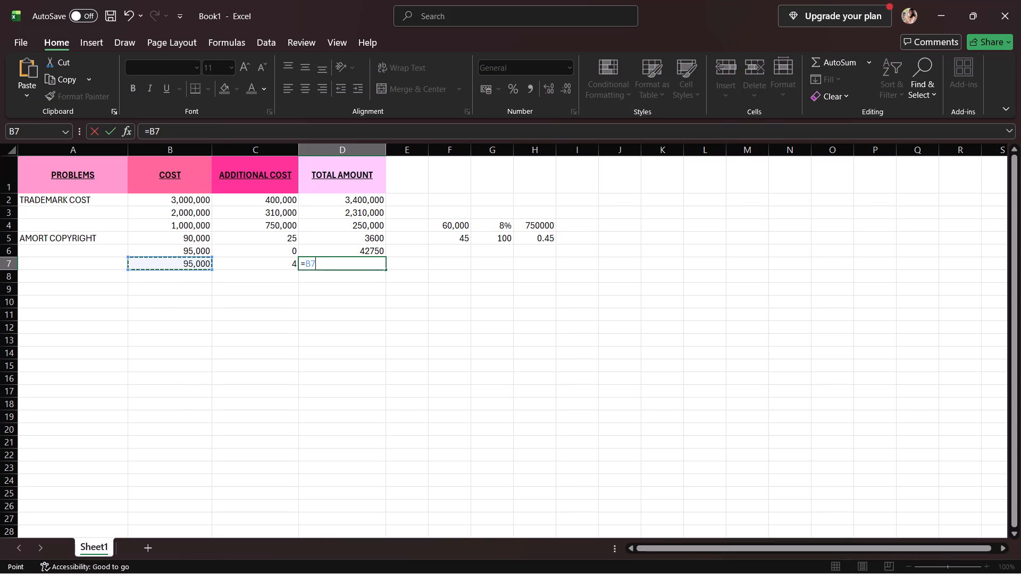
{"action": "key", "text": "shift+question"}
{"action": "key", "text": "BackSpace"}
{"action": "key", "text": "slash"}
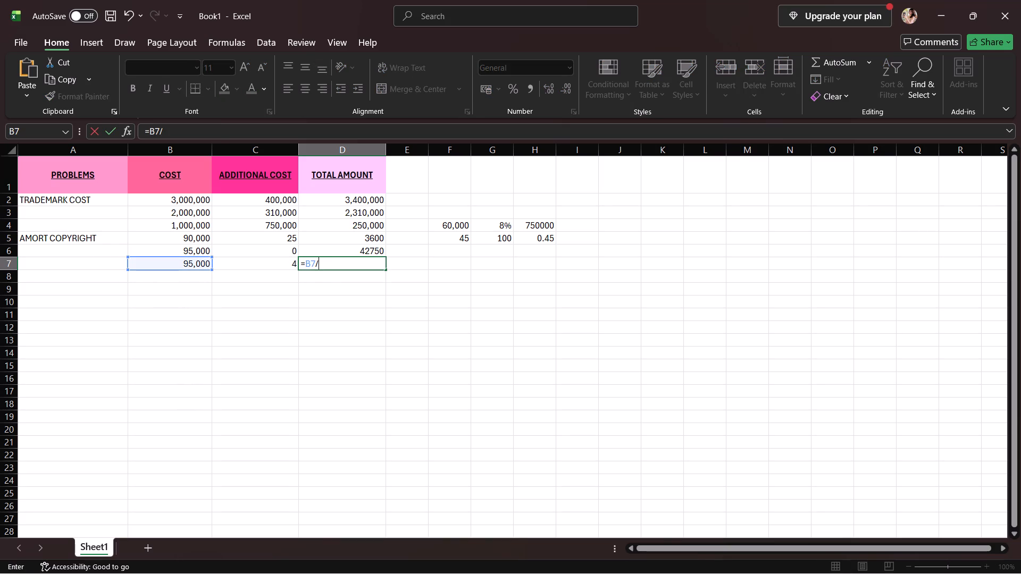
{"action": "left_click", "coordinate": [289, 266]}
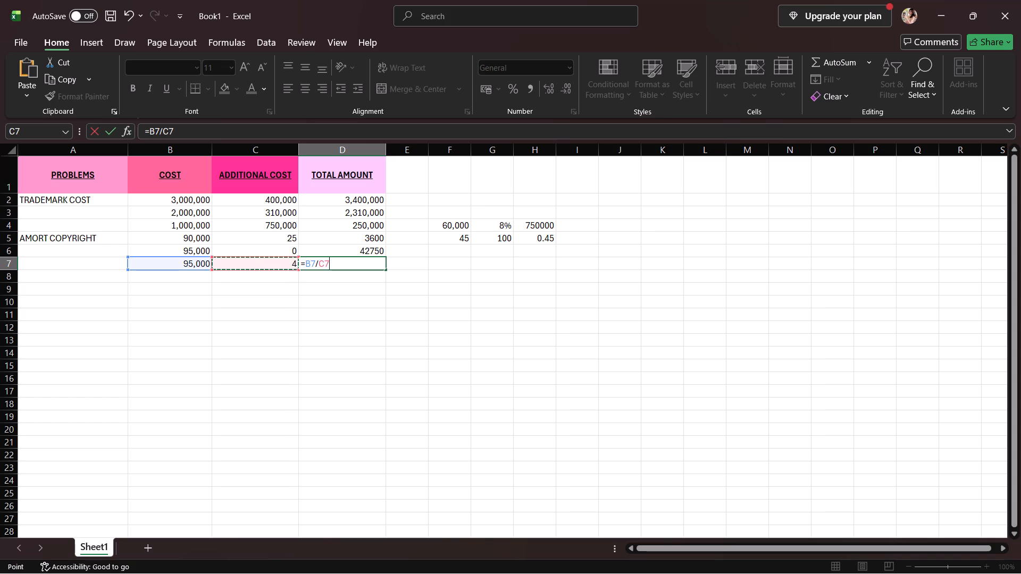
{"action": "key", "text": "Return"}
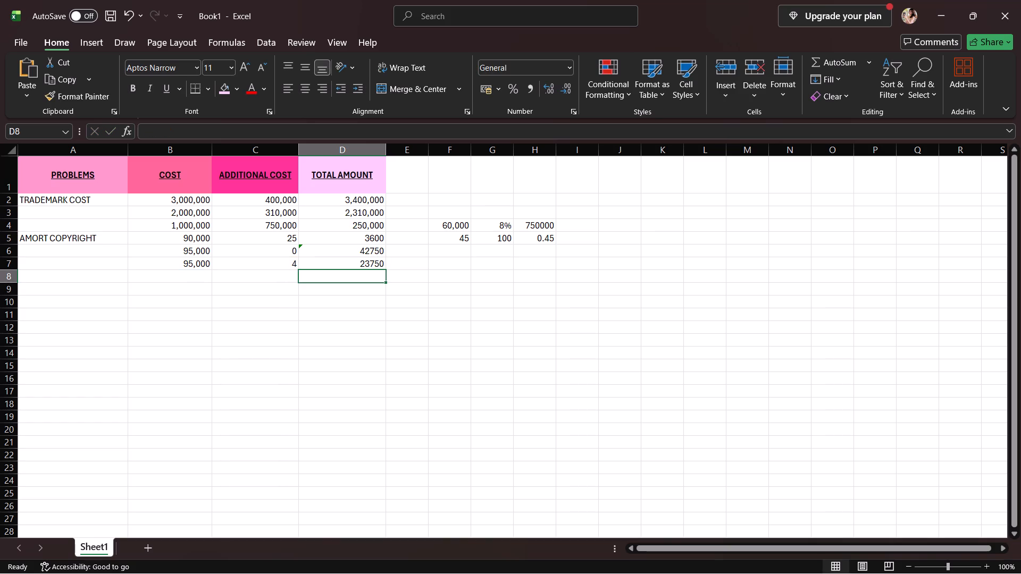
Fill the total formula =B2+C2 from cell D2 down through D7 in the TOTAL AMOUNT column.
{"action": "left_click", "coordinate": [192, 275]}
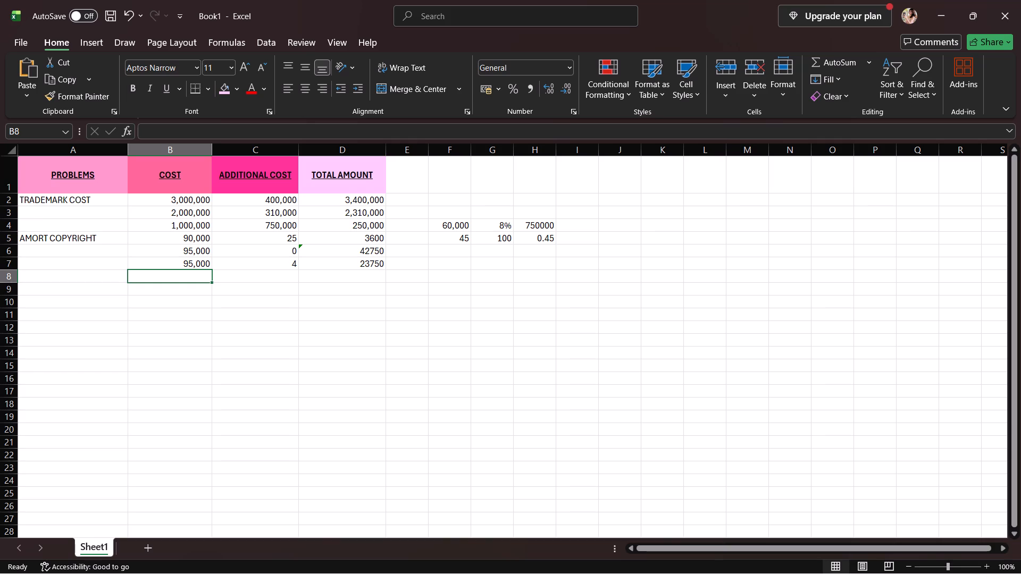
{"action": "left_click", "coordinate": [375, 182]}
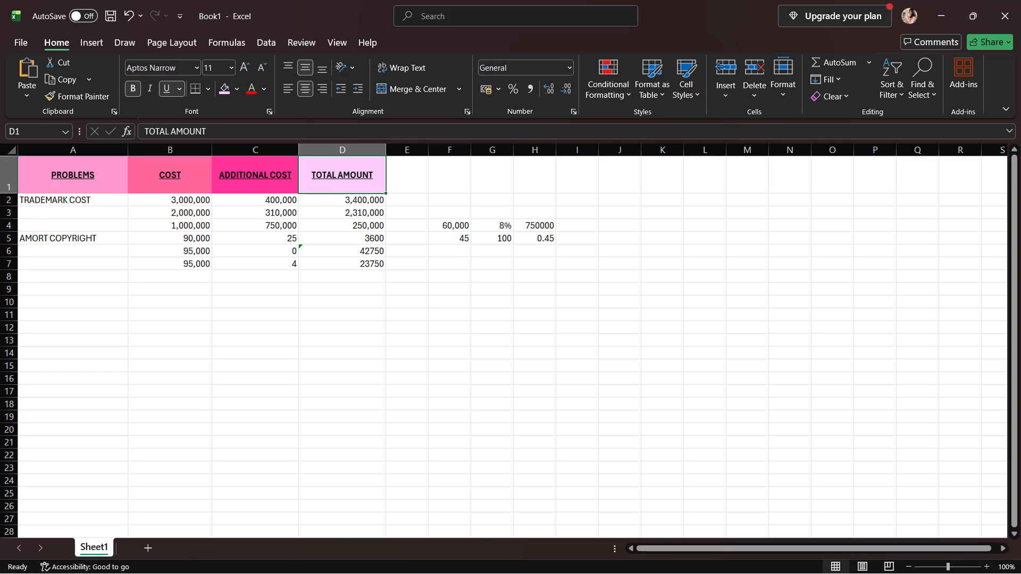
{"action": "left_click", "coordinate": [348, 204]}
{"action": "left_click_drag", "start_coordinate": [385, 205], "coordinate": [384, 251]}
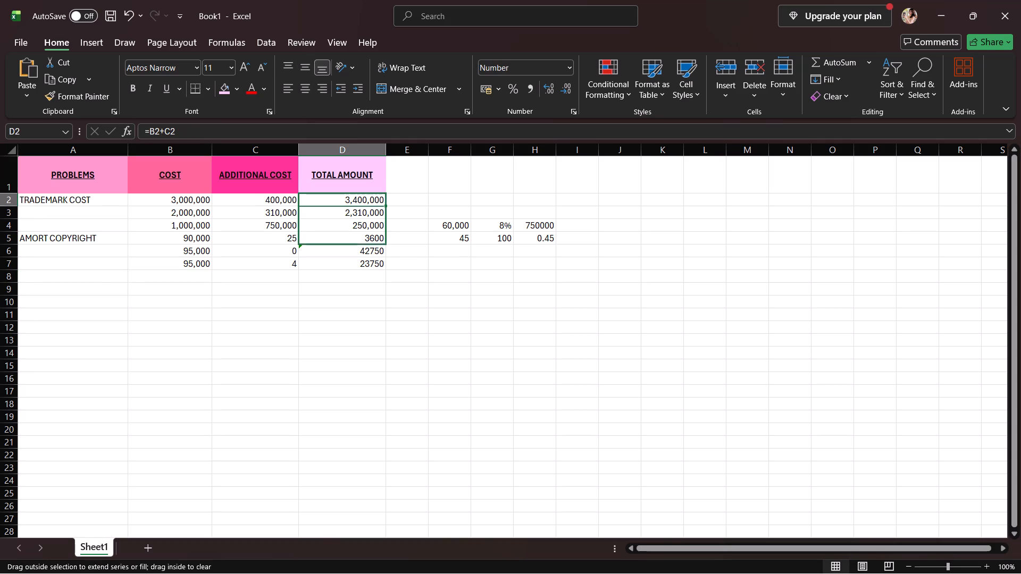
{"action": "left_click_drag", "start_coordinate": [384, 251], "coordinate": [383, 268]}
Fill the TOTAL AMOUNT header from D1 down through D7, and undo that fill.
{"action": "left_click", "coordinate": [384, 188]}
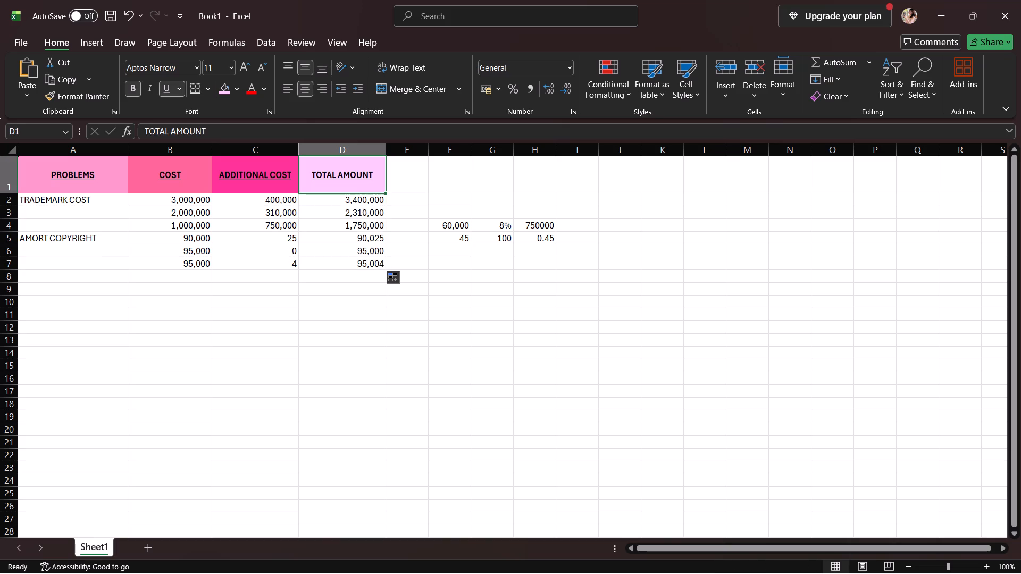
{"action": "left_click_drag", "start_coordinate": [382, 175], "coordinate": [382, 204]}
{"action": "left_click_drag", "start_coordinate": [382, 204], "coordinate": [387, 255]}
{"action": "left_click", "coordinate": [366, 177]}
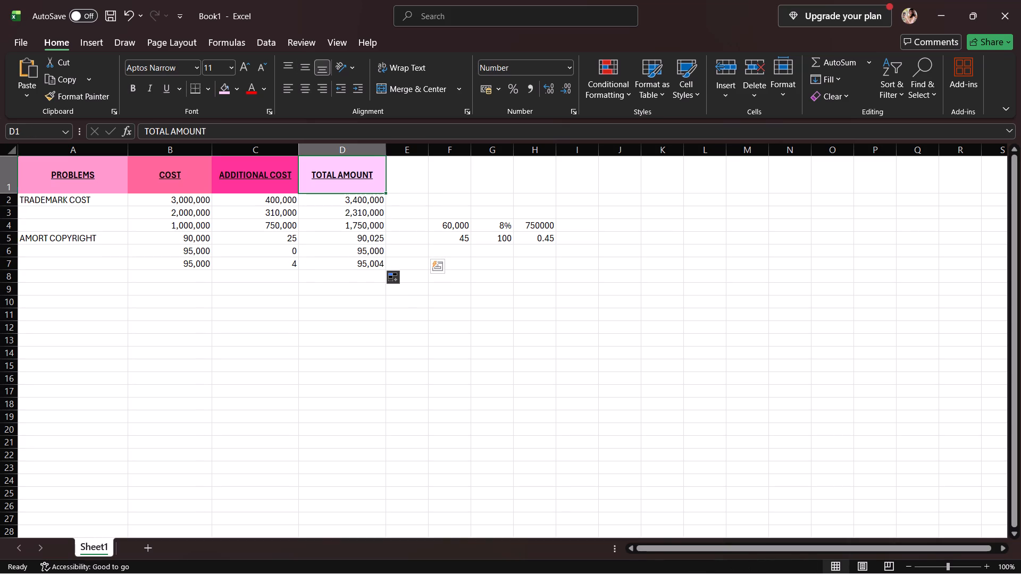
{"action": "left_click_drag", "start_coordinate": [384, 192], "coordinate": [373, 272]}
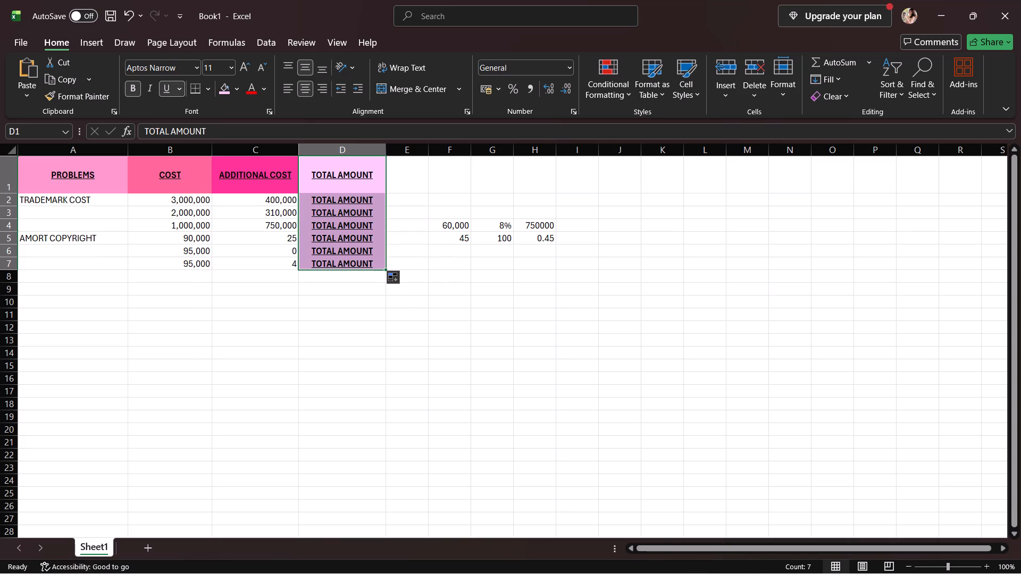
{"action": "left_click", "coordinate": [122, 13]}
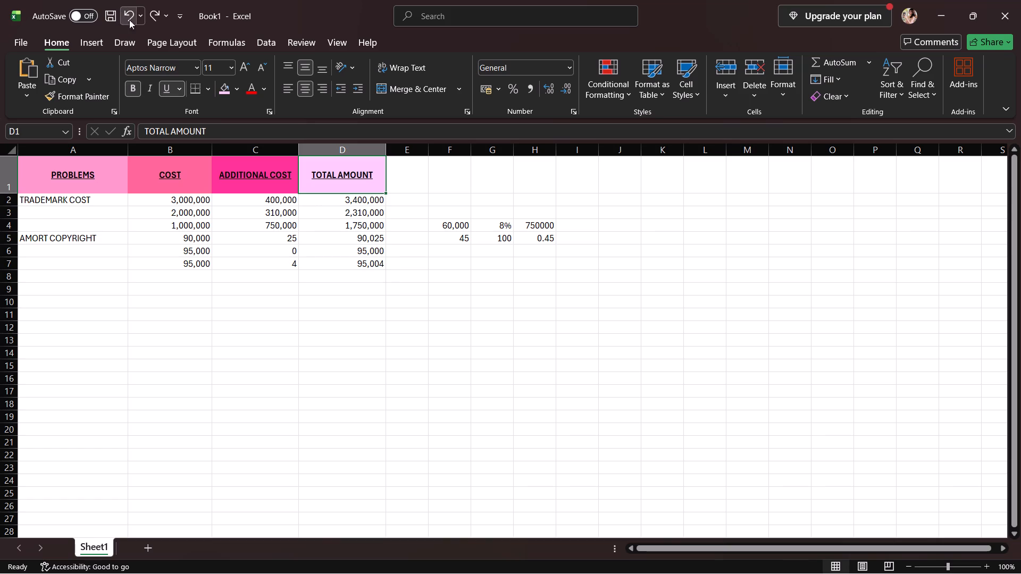
Fill D2's formula =B2+C2 down through D7 again and apply comma style to the filled cells D2:D7.
{"action": "left_click", "coordinate": [340, 203]}
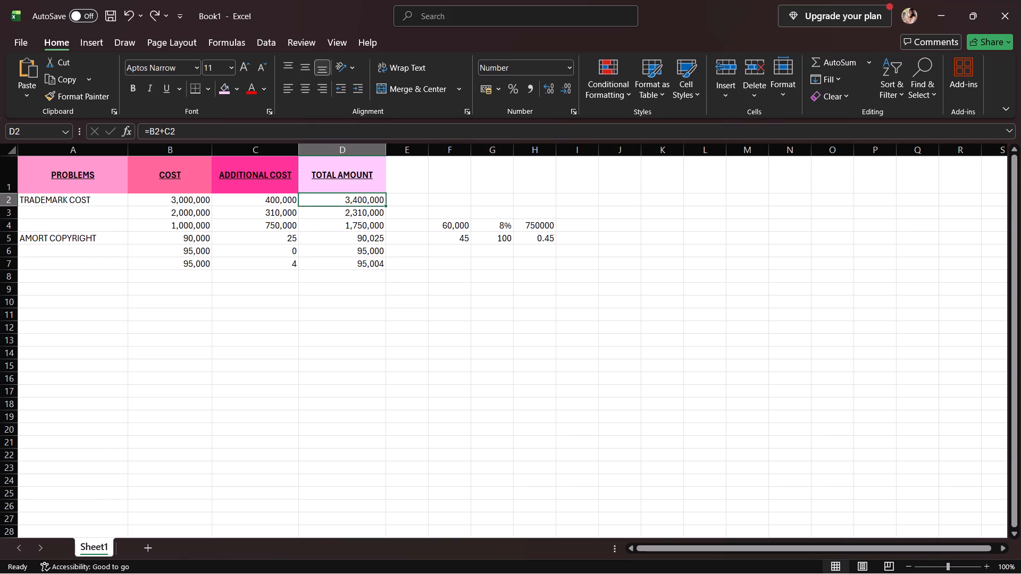
{"action": "left_click_drag", "start_coordinate": [386, 206], "coordinate": [386, 264]}
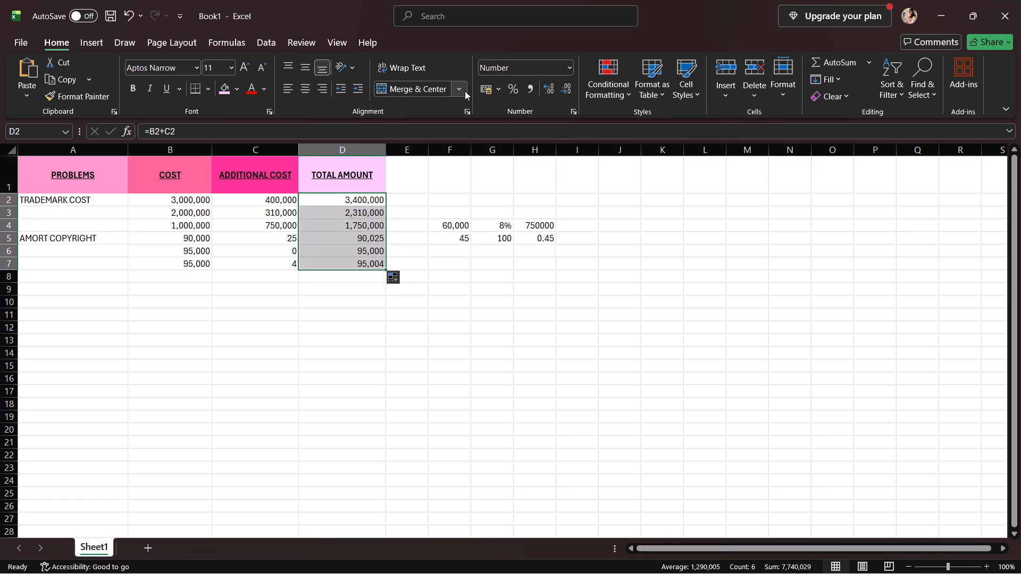
{"action": "left_click", "coordinate": [503, 63]}
{"action": "left_click_drag", "start_coordinate": [549, 71], "coordinate": [549, 66]}
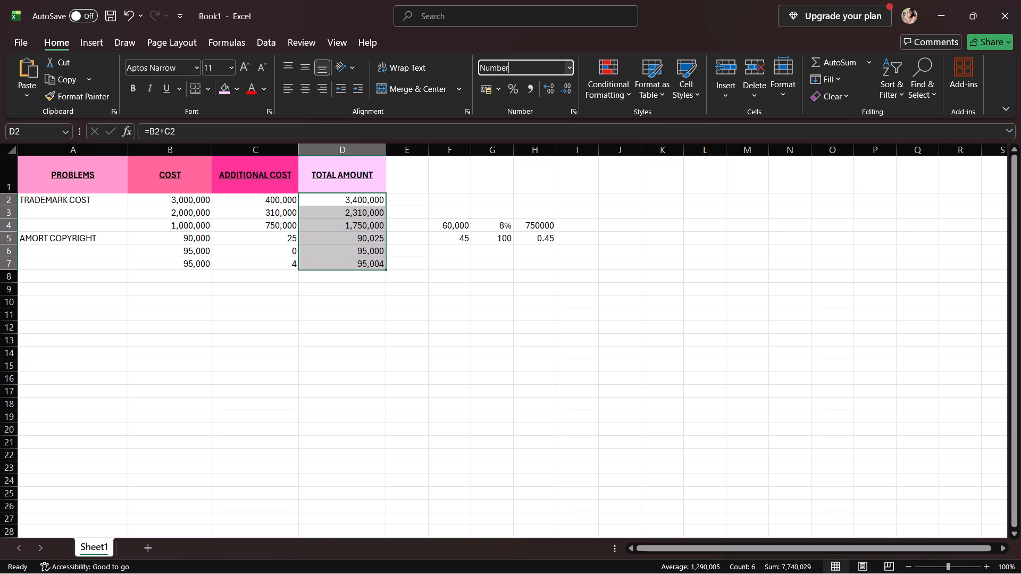
{"action": "left_click", "coordinate": [530, 92]}
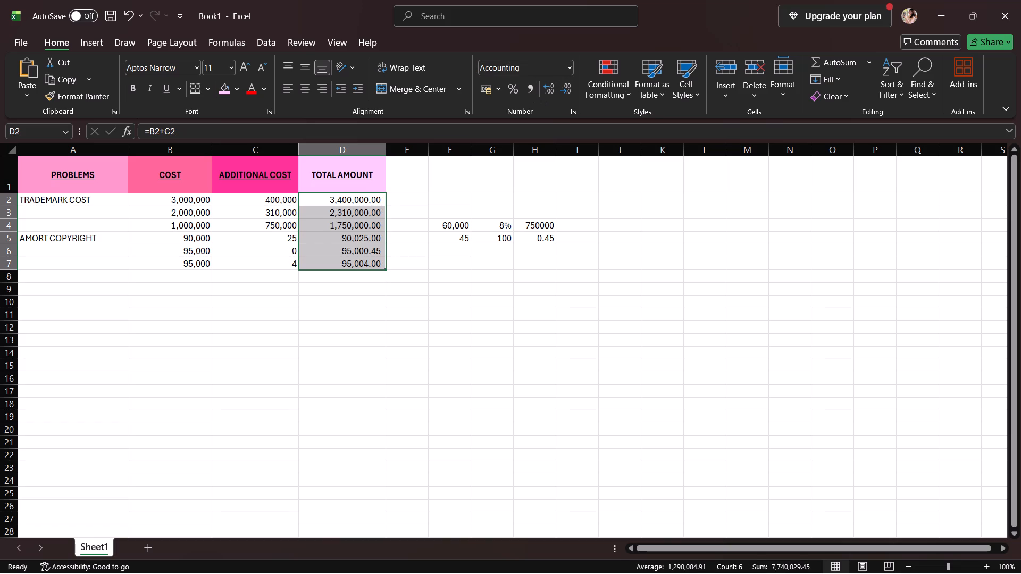
Select cell B8 for problem 8, and switch to the intangibles PDF in Edge to read problems 8 and 9.
{"action": "left_click", "coordinate": [354, 297]}
{"action": "left_click", "coordinate": [287, 282]}
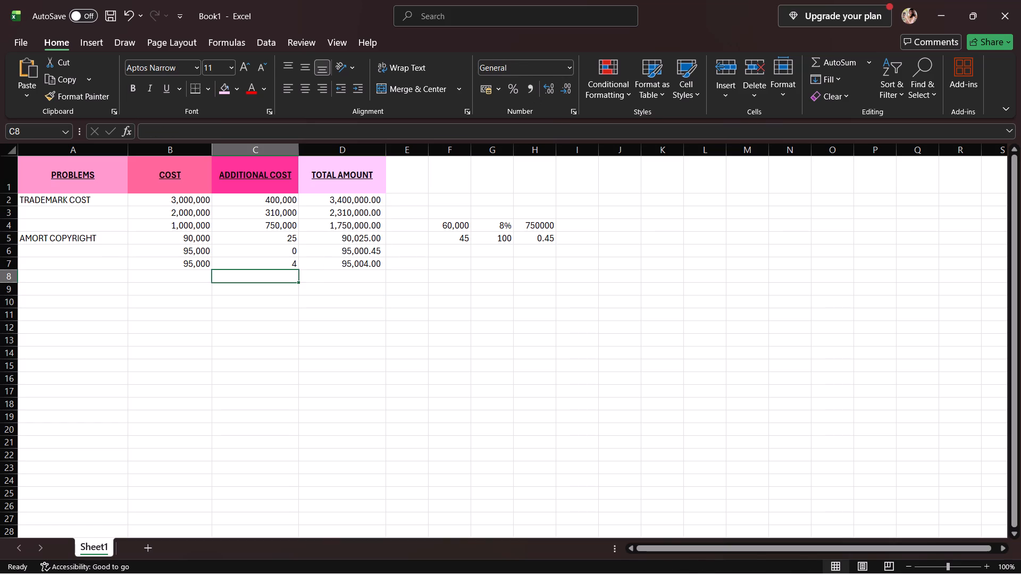
{"action": "left_click", "coordinate": [178, 296]}
{"action": "left_click", "coordinate": [187, 280]}
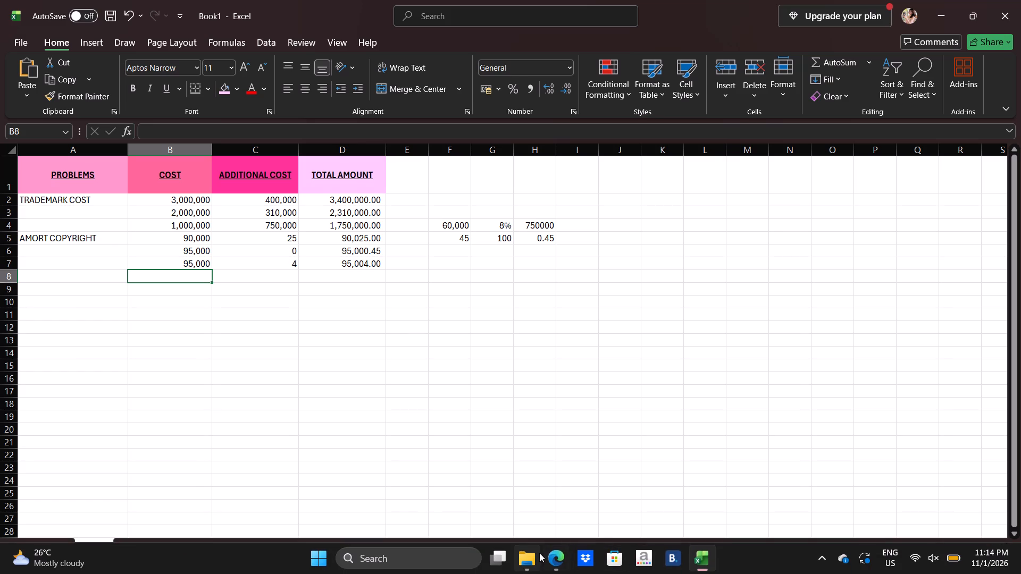
{"action": "left_click", "coordinate": [555, 566]}
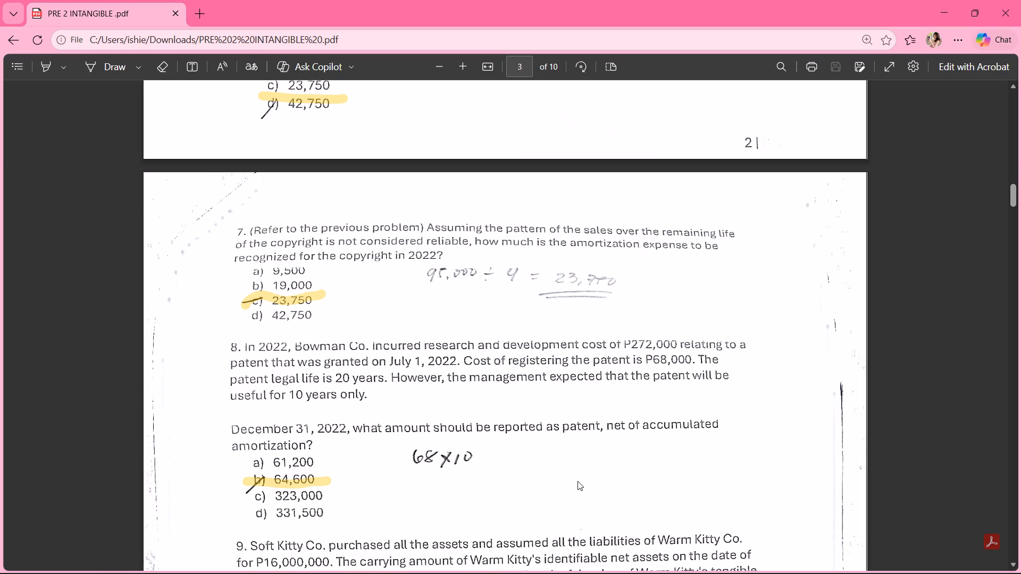
{"action": "scroll", "coordinate": [578, 481], "scroll_direction": "down", "scroll_amount": 2}
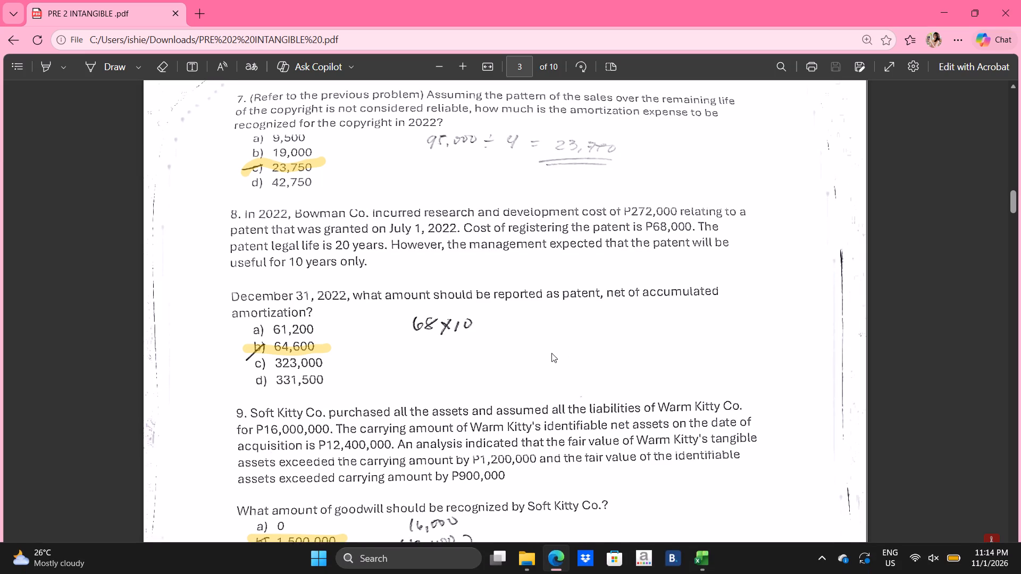
{"action": "scroll", "coordinate": [569, 378], "scroll_direction": "down", "scroll_amount": 3}
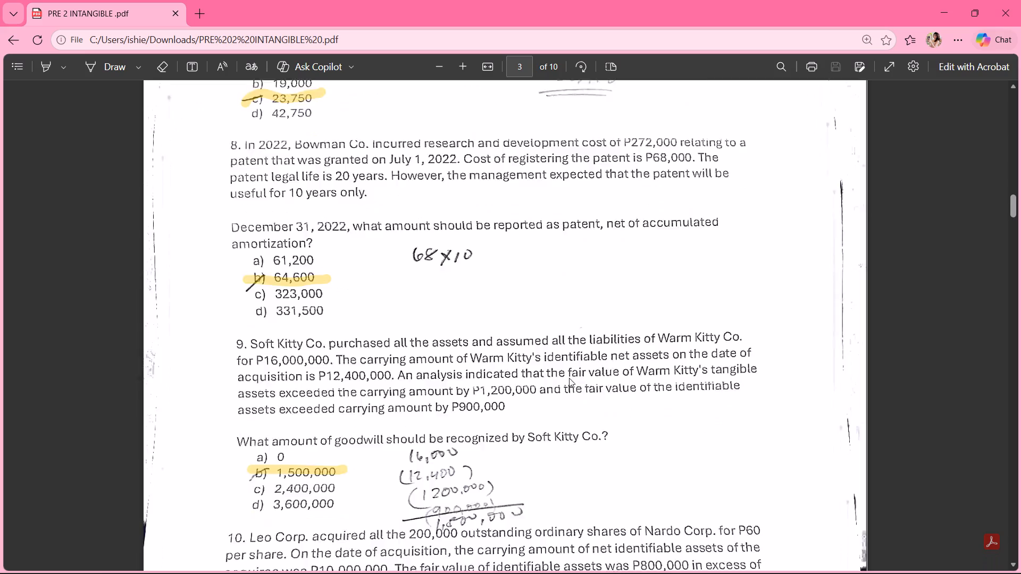
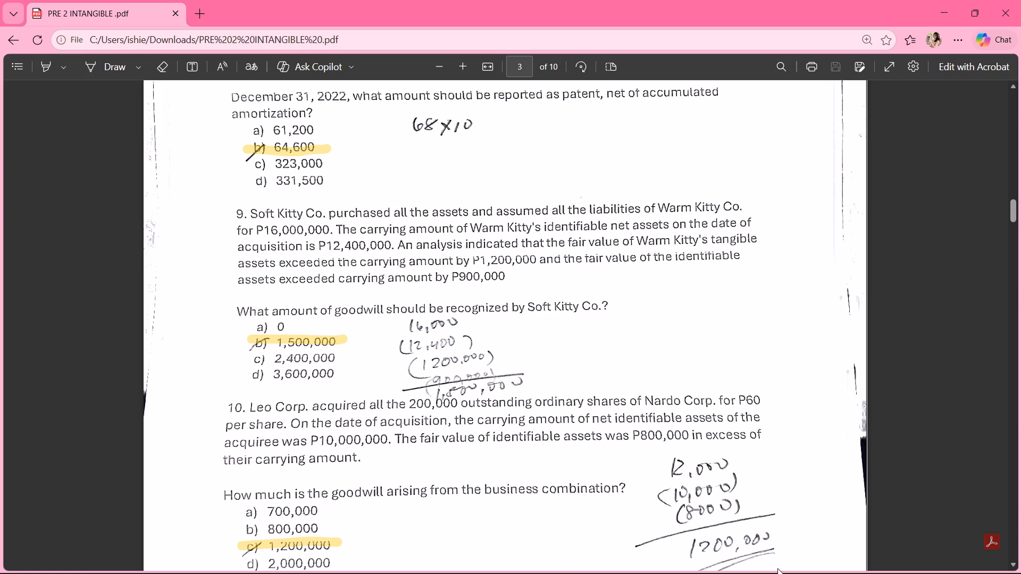
Switch from the PDF to the Excel workbook and enter problem 9's net asset carrying amount, 12,400,000, in cell F8.
{"action": "scroll", "coordinate": [725, 487], "scroll_direction": "up", "scroll_amount": 1}
{"action": "scroll", "coordinate": [724, 548], "scroll_direction": "down", "scroll_amount": 2}
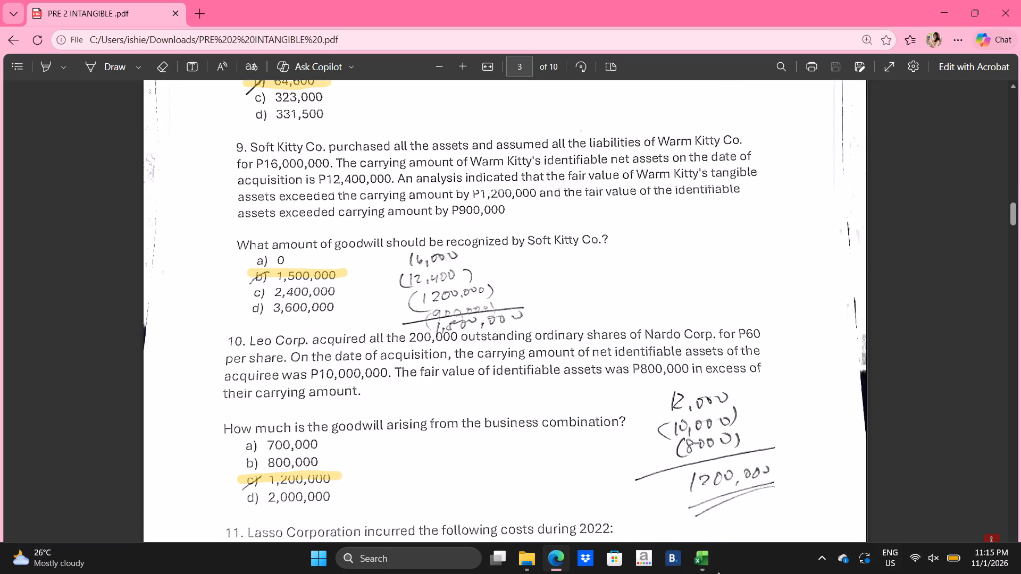
{"action": "left_click", "coordinate": [705, 559]}
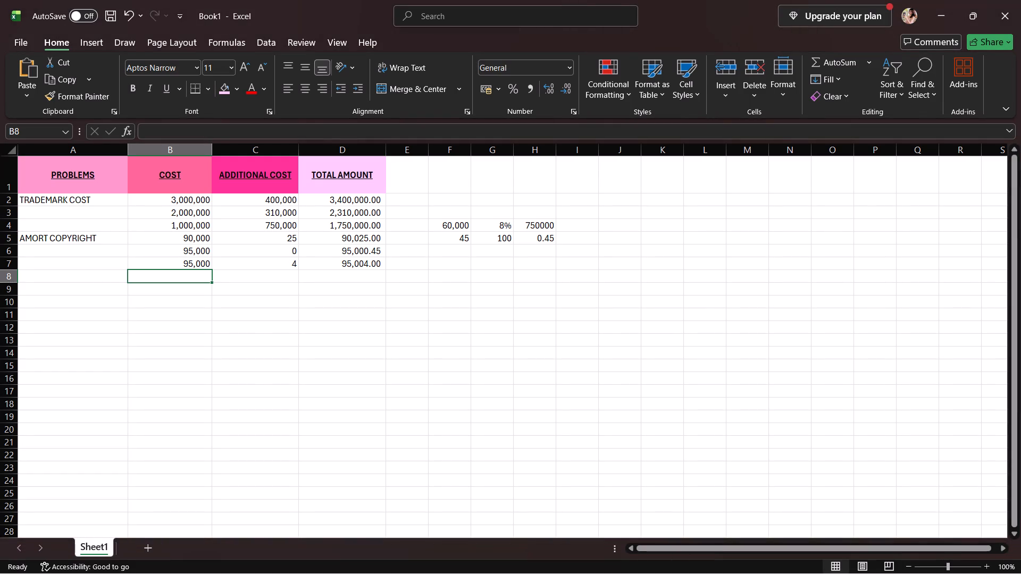
{"action": "left_click", "coordinate": [453, 276]}
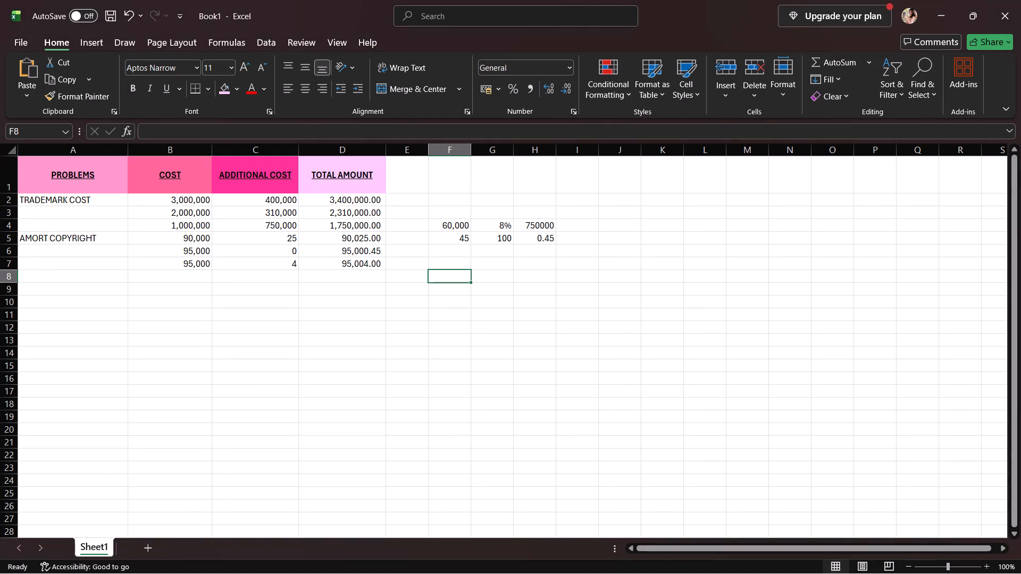
{"action": "type", "text": "12,4"}
{"action": "type", "text": "000"}
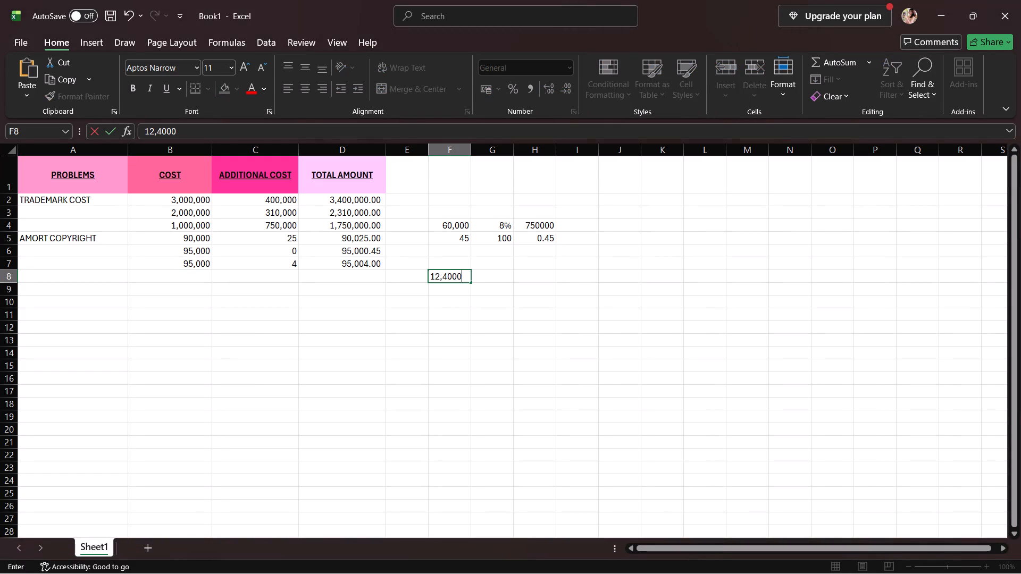
{"action": "key", "text": "BackSpace"}
{"action": "type", "text": ",000"}
{"action": "left_click", "coordinate": [494, 275]}
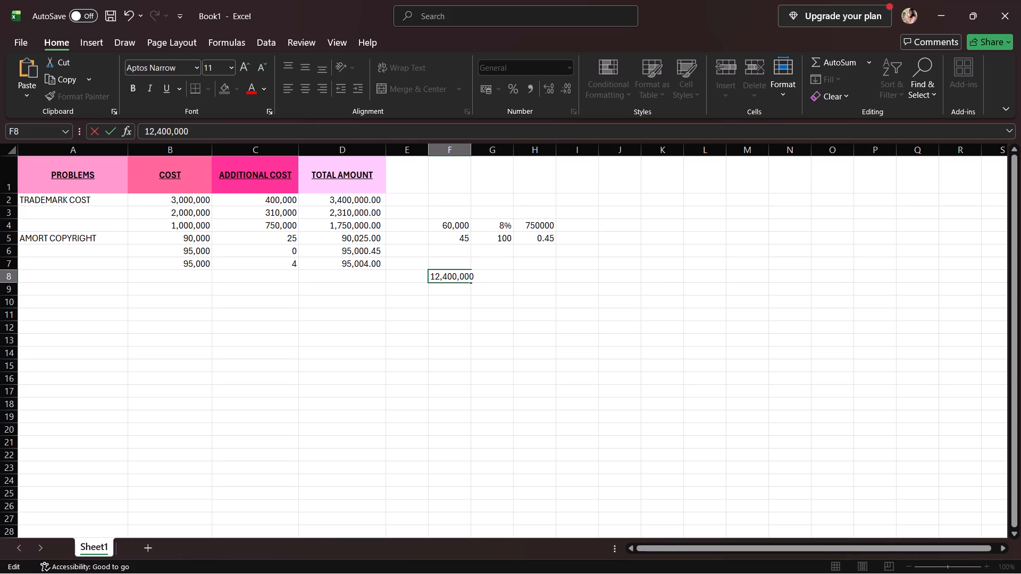
{"action": "left_click", "coordinate": [495, 275]}
Enter problem 9's fair value excesses beside the carrying amount: 1,200,000 in G8 and 900,000 in H8.
{"action": "left_click", "coordinate": [506, 282]}
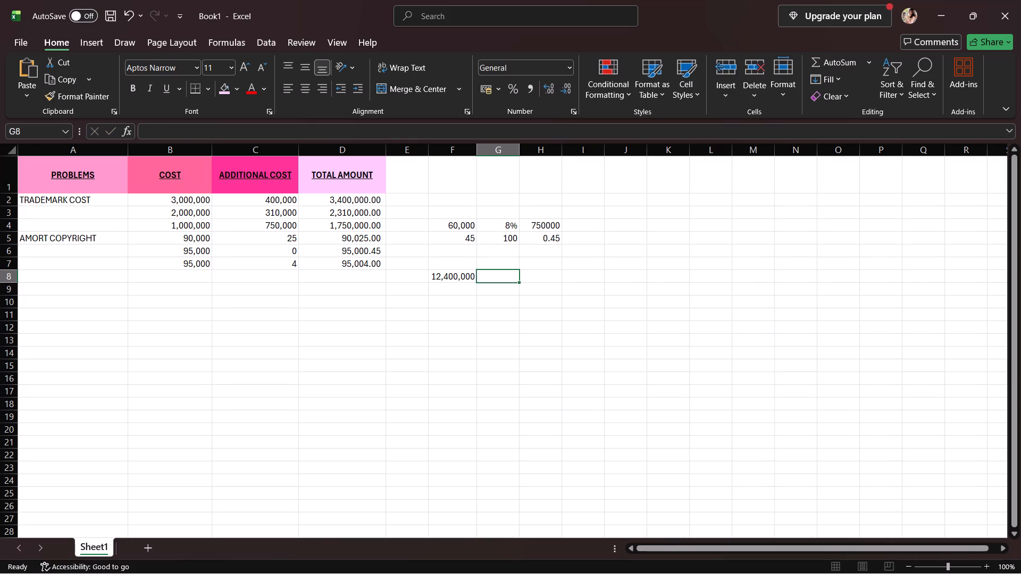
{"action": "key", "text": "9"}
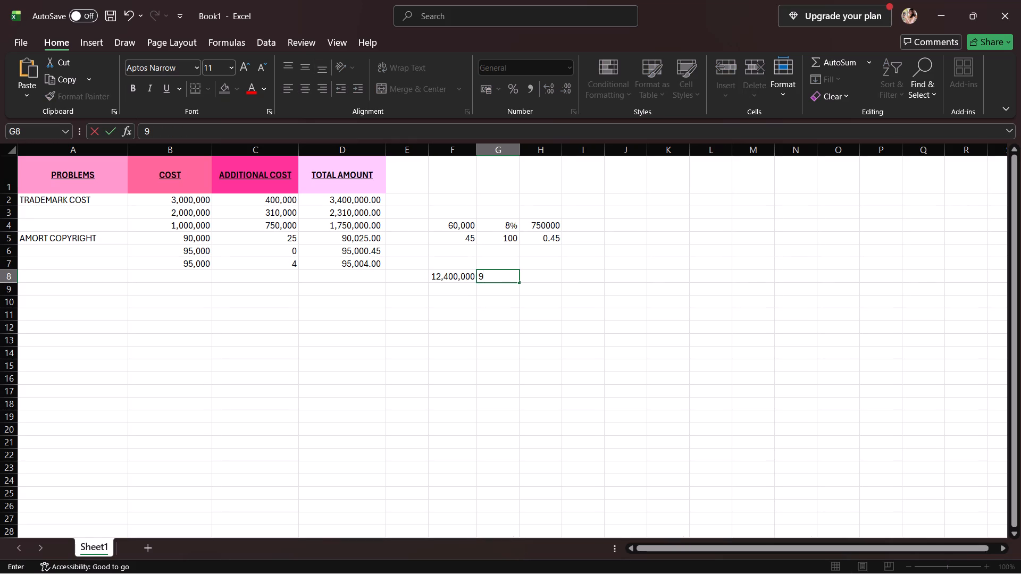
{"action": "key", "text": "BackSpace"}
{"action": "type", "text": "1,2000"}
{"action": "key", "text": "BackSpace"}
{"action": "key", "text": "period"}
{"action": "key", "text": "BackSpace"}
{"action": "type", "text": ",000"}
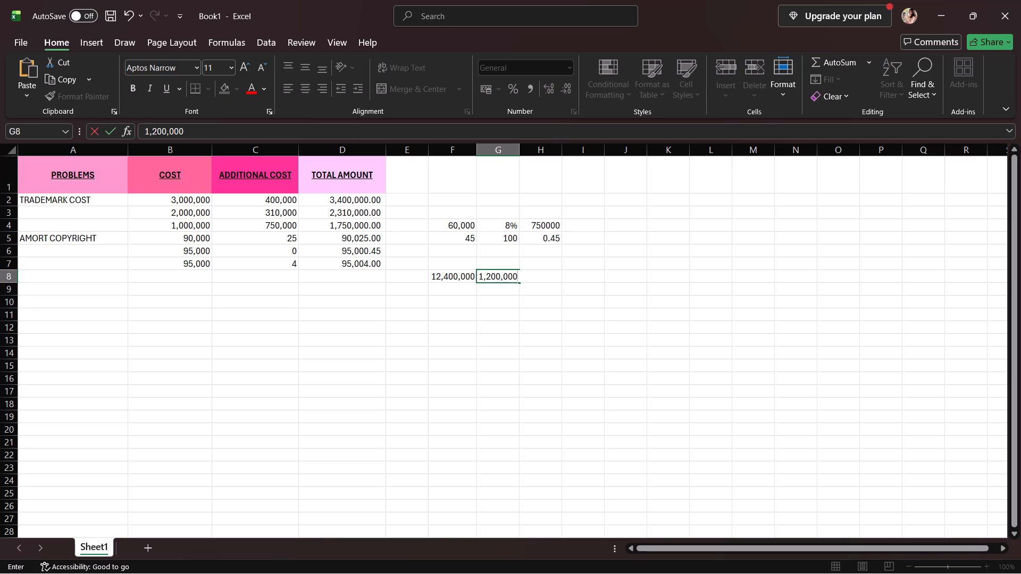
{"action": "left_click", "coordinate": [535, 274]}
{"action": "left_click", "coordinate": [538, 277]}
{"action": "left_click", "coordinate": [538, 277]}
{"action": "left_click", "coordinate": [550, 277]}
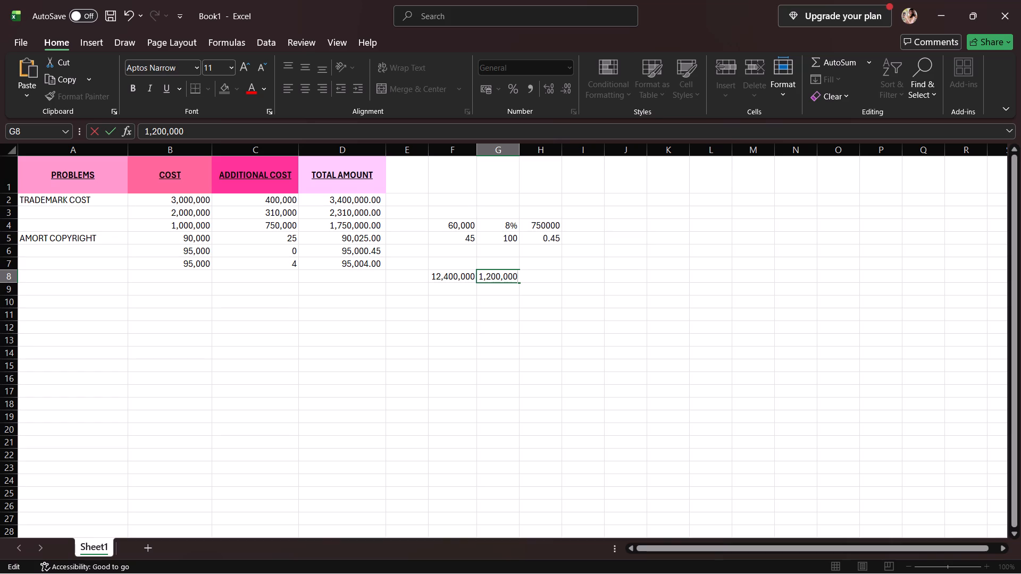
{"action": "left_click", "coordinate": [550, 277]}
{"action": "key", "text": "Return"}
{"action": "left_click", "coordinate": [550, 277]}
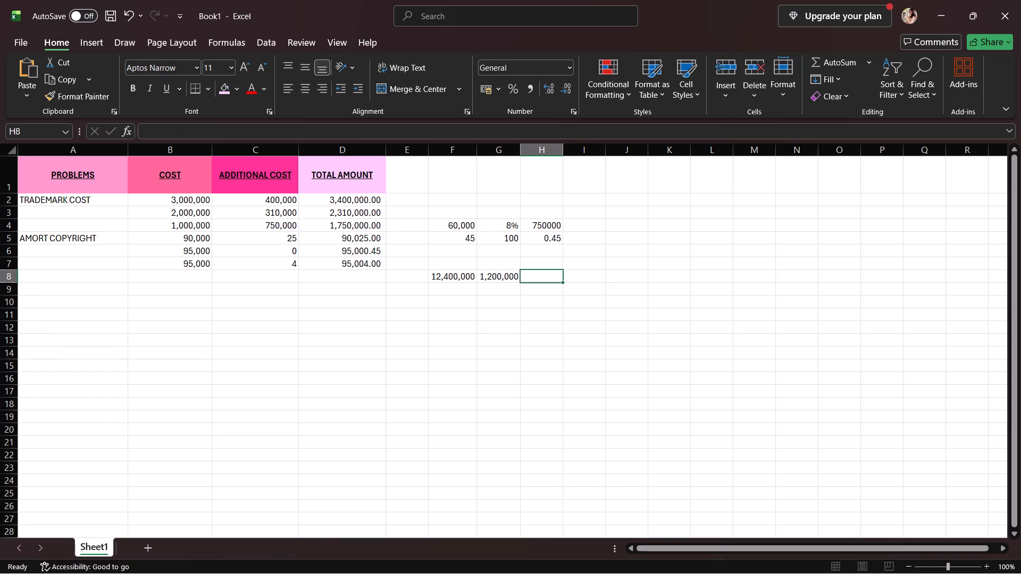
{"action": "type", "text": "900,000"}
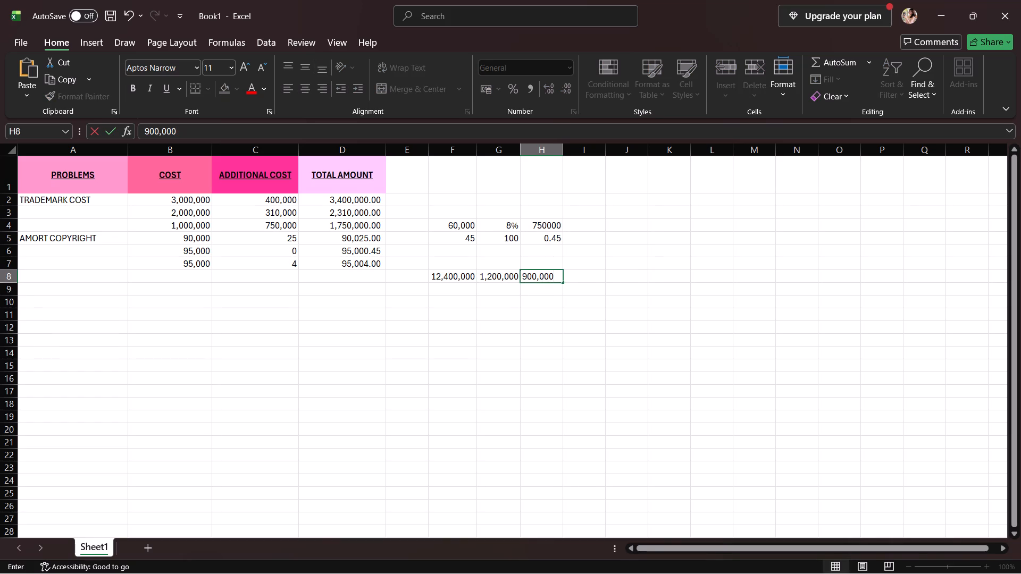
Add the three problem 9 amounts in cell I8 with the formula =F8+G8+H8.
{"action": "left_click_drag", "start_coordinate": [597, 275], "coordinate": [592, 277]}
{"action": "key", "text": "equal"}
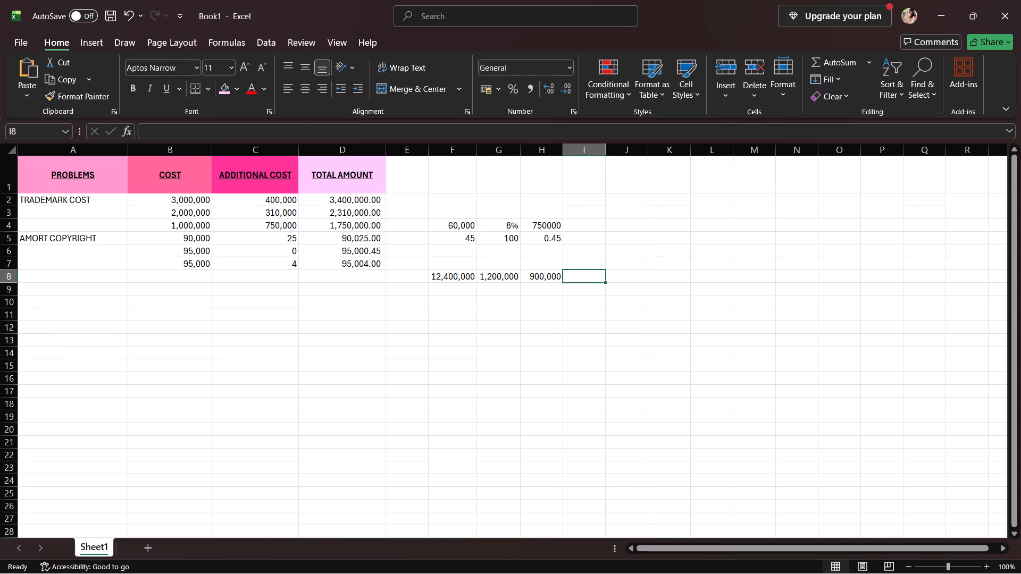
{"action": "left_click", "coordinate": [461, 281]}
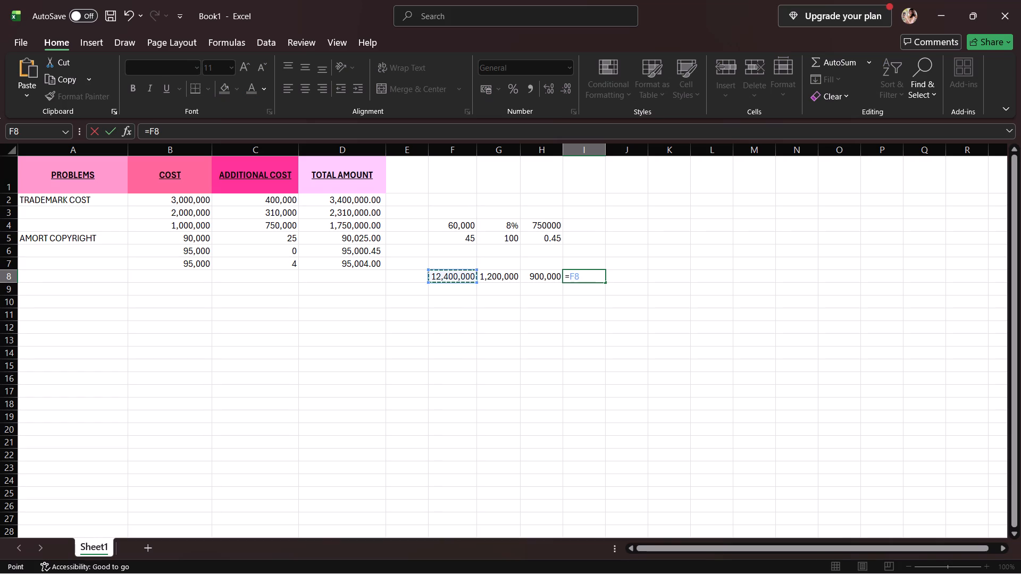
{"action": "key", "text": "equal"}
{"action": "key", "text": "BackSpace"}
{"action": "key", "text": "shift+plus"}
{"action": "left_click", "coordinate": [503, 276]}
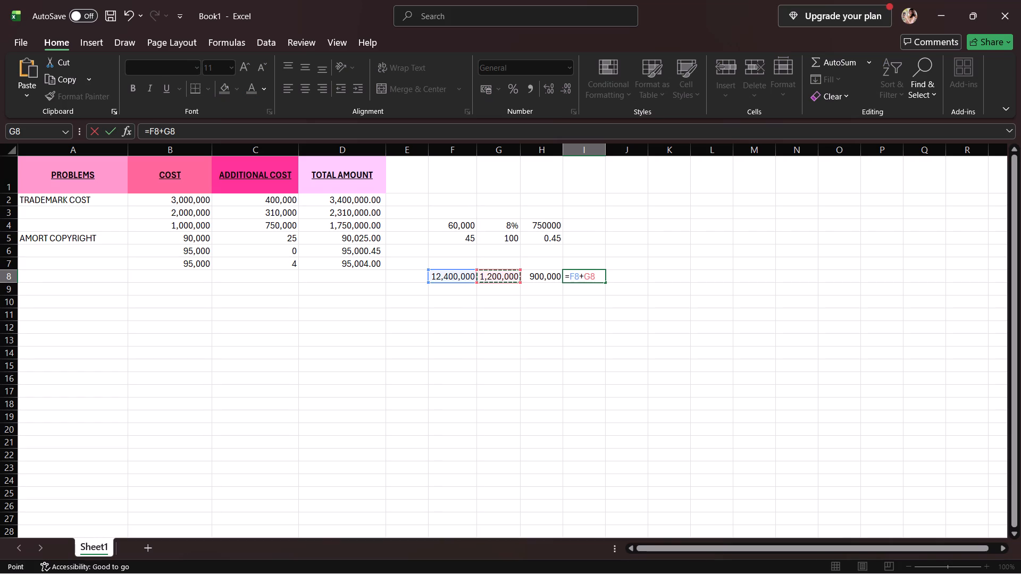
{"action": "key", "text": "shift+plus"}
{"action": "left_click", "coordinate": [543, 276]}
{"action": "key", "text": "Return"}
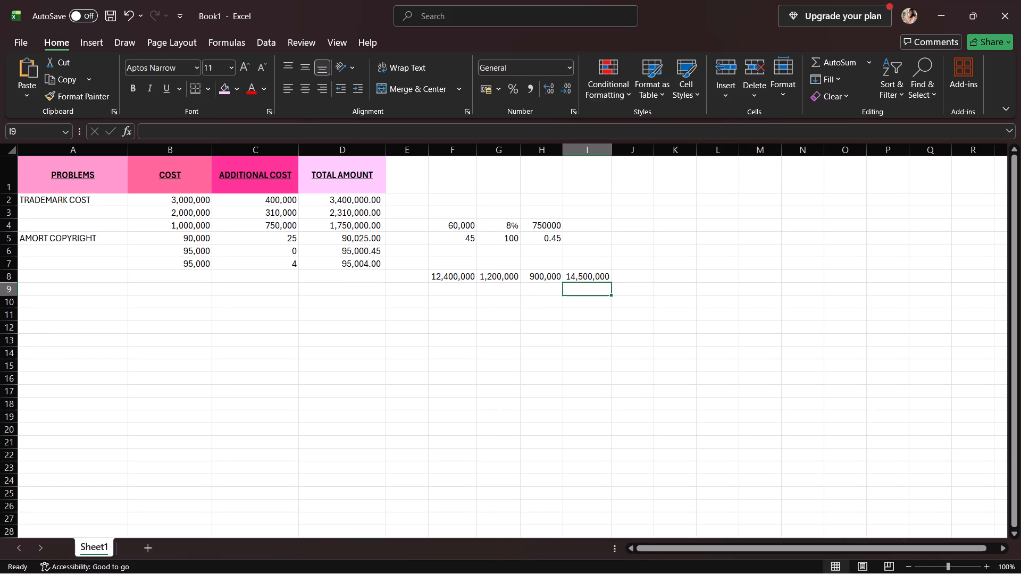
Fill problem 9's row with 16,000,000 as the COST in B8 and 14,500,000 as the ADDITIONAL COST in C8.
{"action": "left_click", "coordinate": [191, 278]}
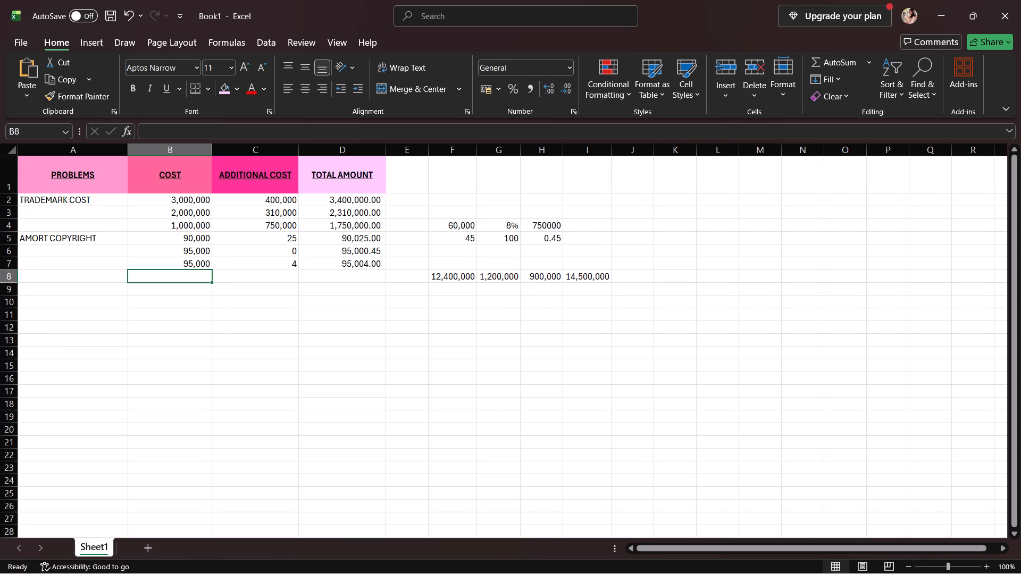
{"action": "type", "text": "16"}
{"action": "key", "text": "comma"}
{"action": "type", "text": "000,000"}
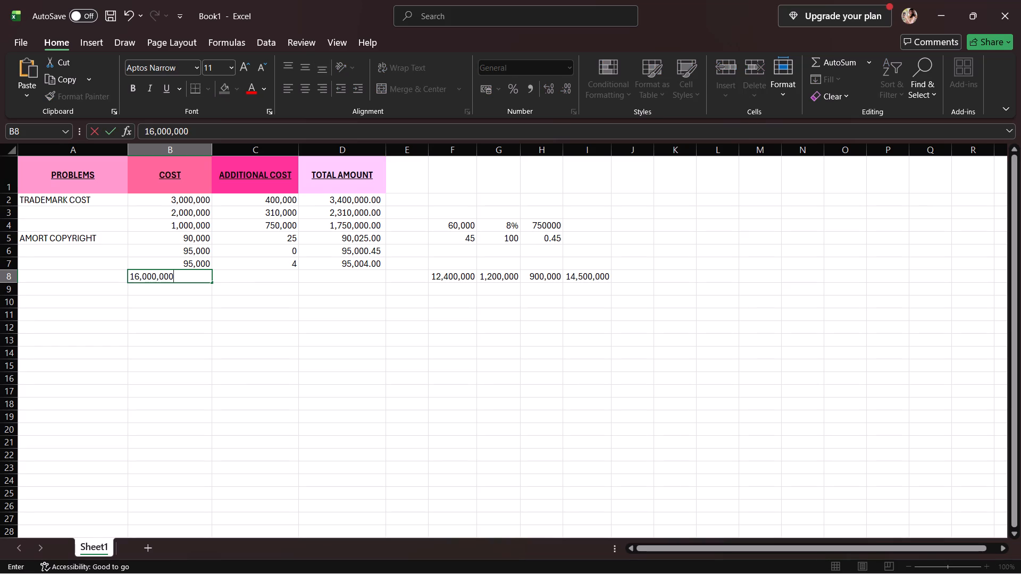
{"action": "left_click", "coordinate": [244, 273]}
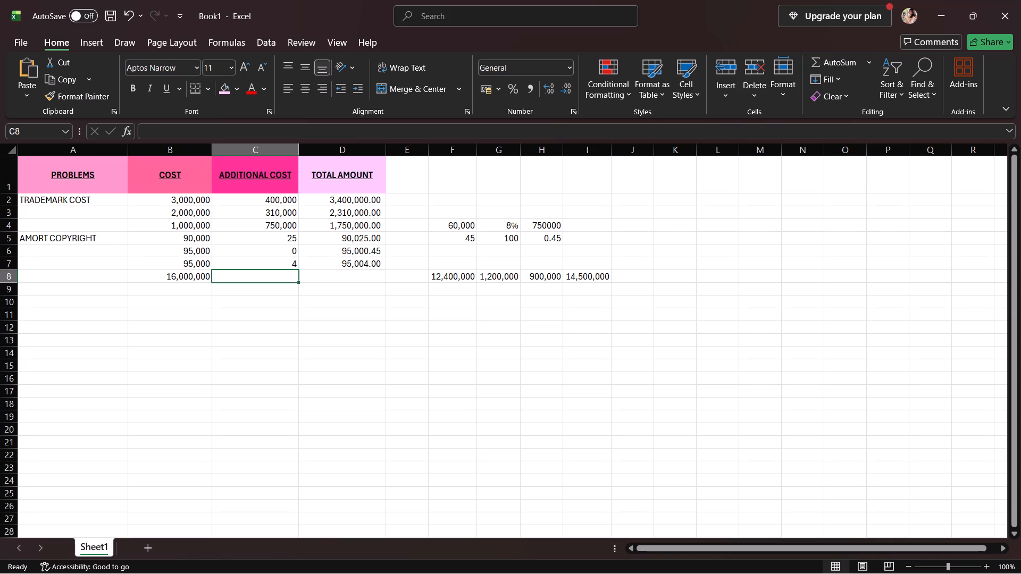
{"action": "type", "text": "14,"}
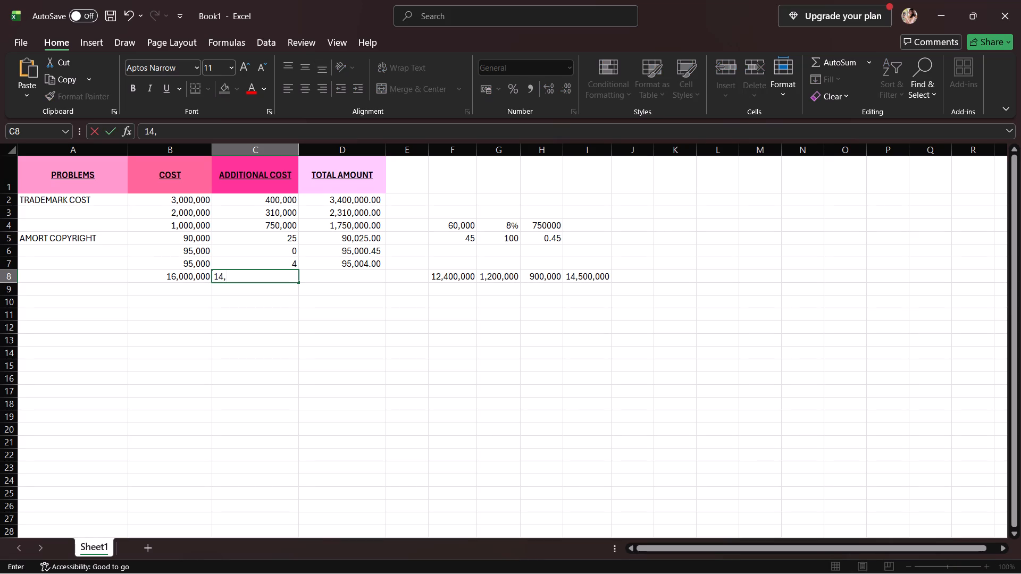
{"action": "type", "text": "500"}
{"action": "type", "text": ",000"}
Change the TOTAL AMOUNT formula in D8 to the subtraction =B8-C8.
{"action": "left_click", "coordinate": [308, 282]}
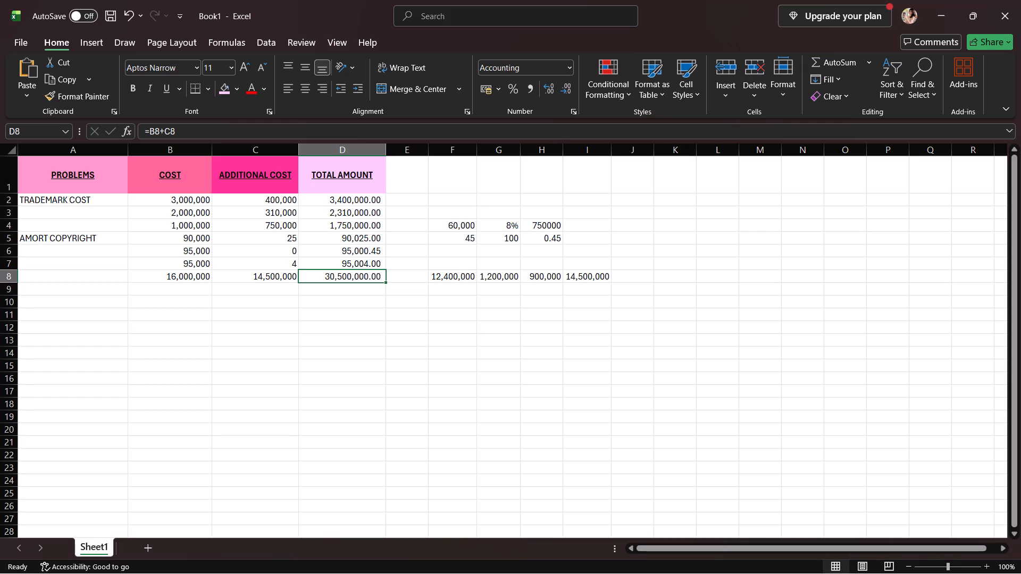
{"action": "left_click", "coordinate": [325, 280]}
{"action": "left_click", "coordinate": [373, 269]}
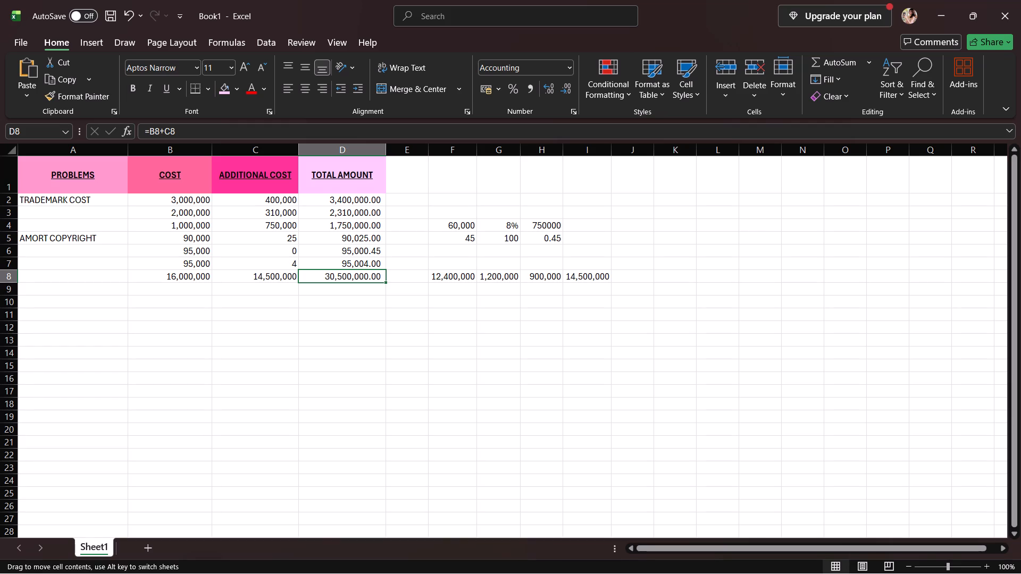
{"action": "left_click", "coordinate": [374, 263]}
{"action": "left_click", "coordinate": [375, 283]}
{"action": "left_click", "coordinate": [348, 276]}
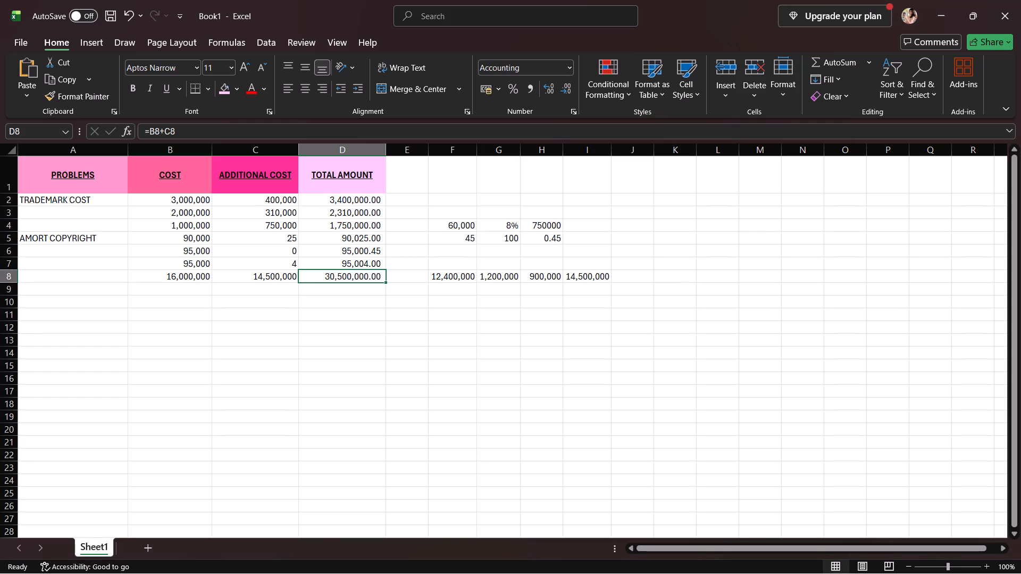
{"action": "left_click", "coordinate": [315, 283]}
{"action": "left_click", "coordinate": [215, 125]}
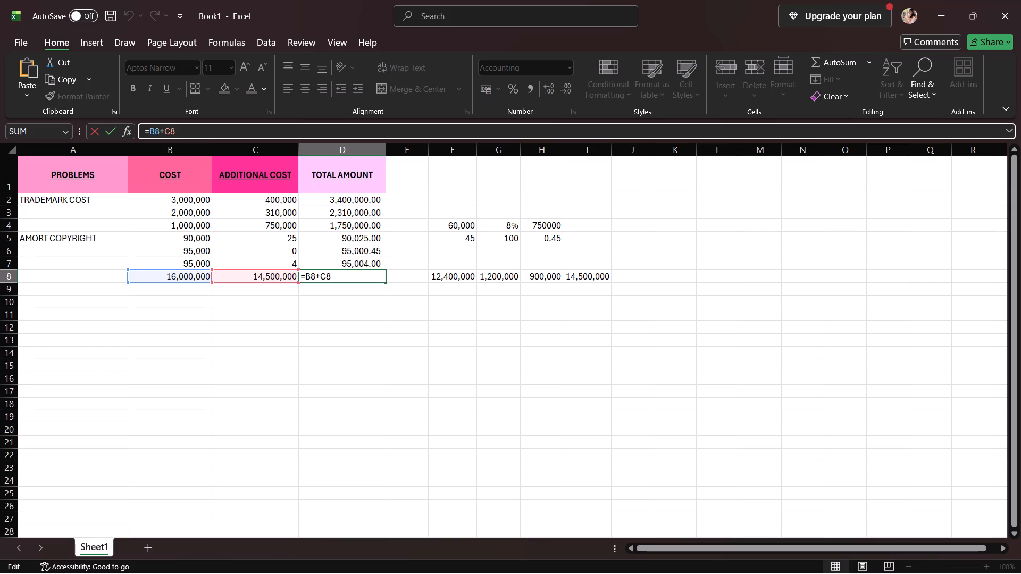
{"action": "left_click", "coordinate": [164, 130]}
{"action": "key", "text": "BackSpace"}
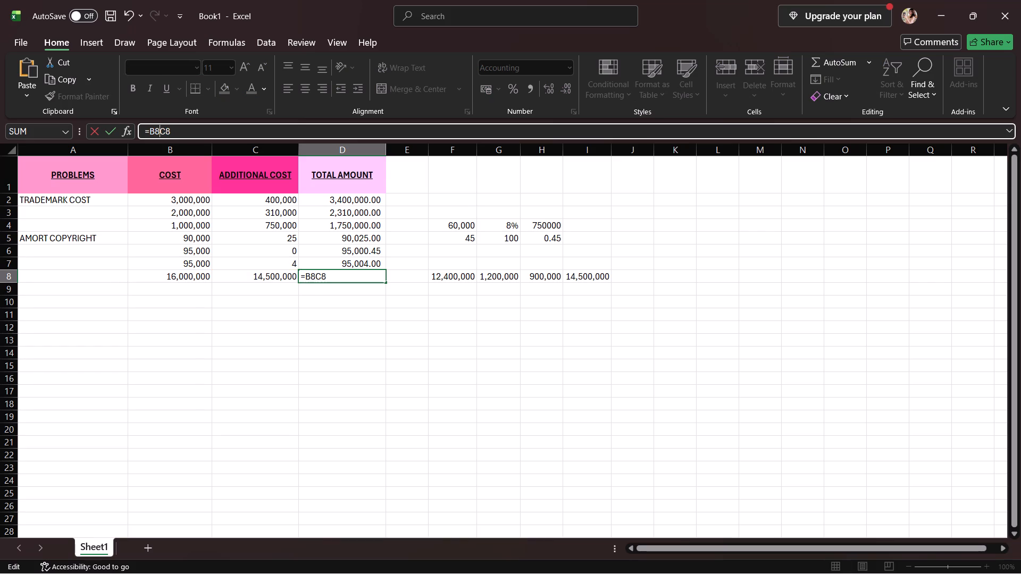
{"action": "key", "text": "minus"}
{"action": "key", "text": "Return"}
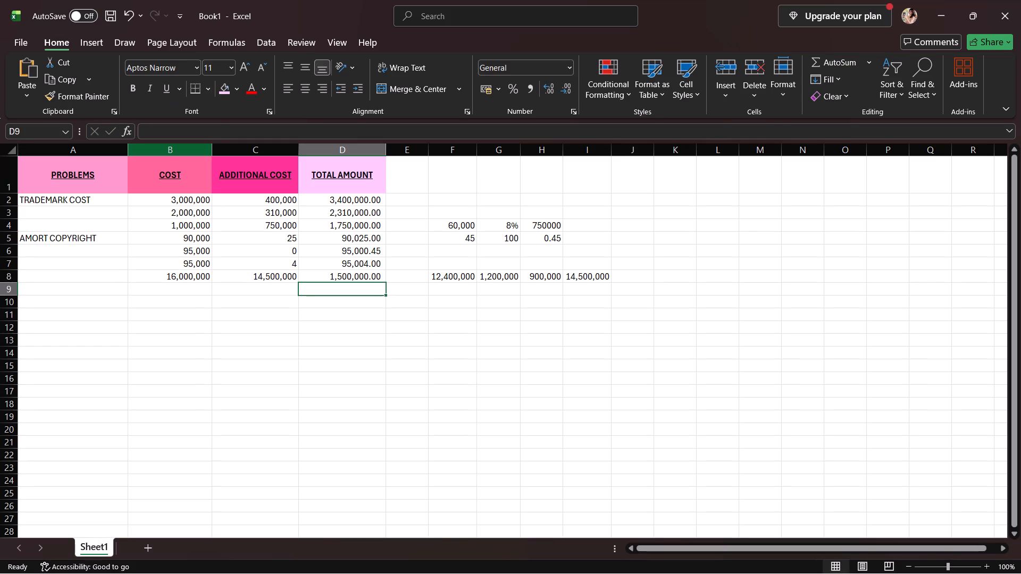
Switch to the quiz PDF in Edge and examine problem 11's listed costs and its research and development expense question.
{"action": "left_click", "coordinate": [184, 290]}
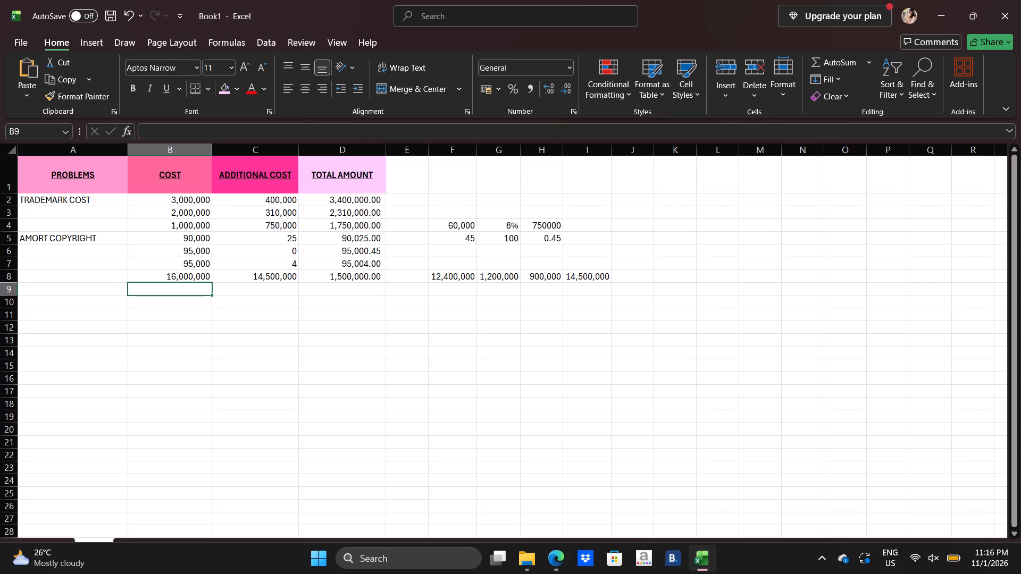
{"action": "left_click", "coordinate": [552, 561]}
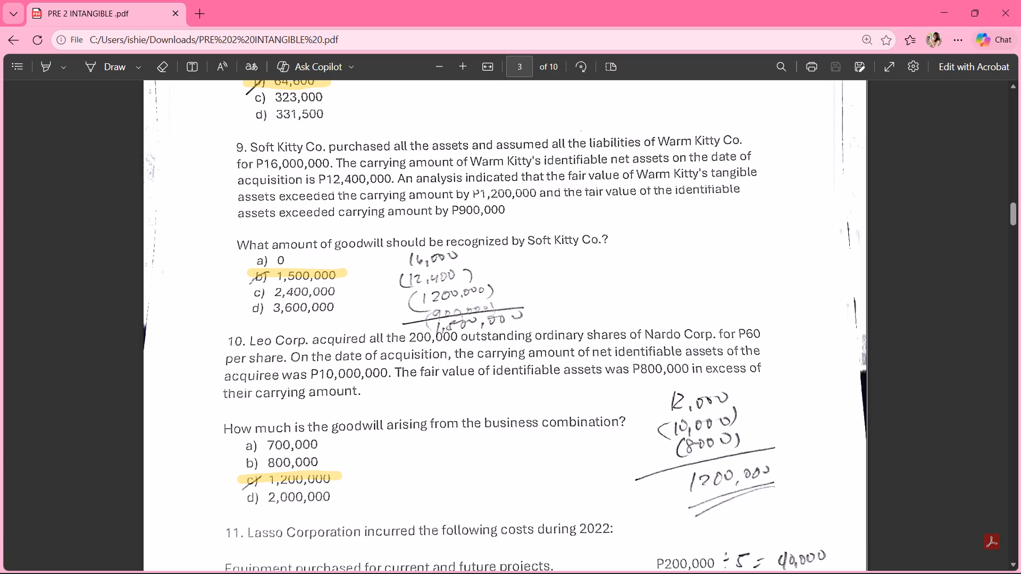
{"action": "scroll", "coordinate": [541, 427], "scroll_direction": "down", "scroll_amount": 2}
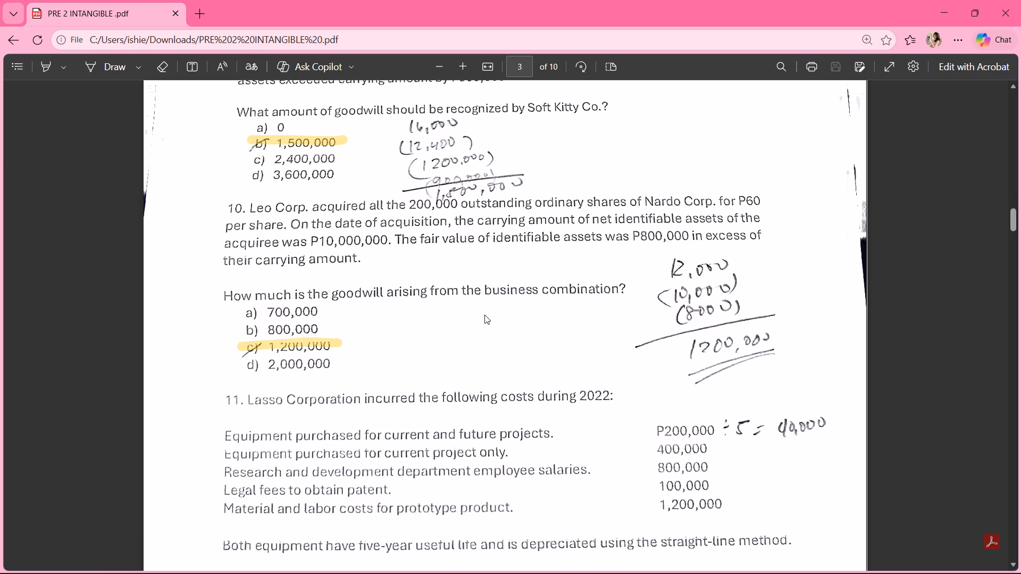
{"action": "scroll", "coordinate": [487, 339], "scroll_direction": "down", "scroll_amount": 4}
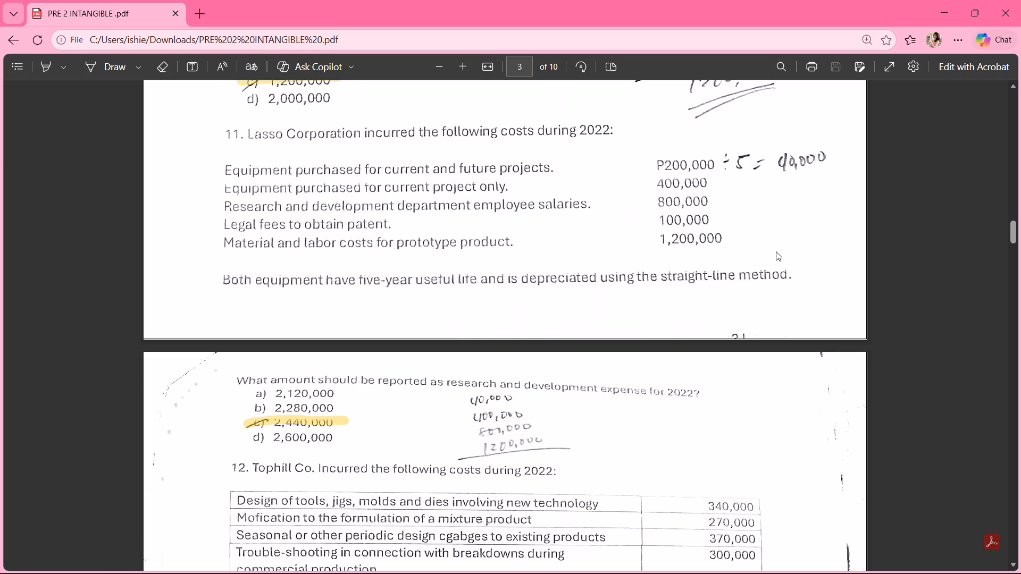
{"action": "scroll", "coordinate": [567, 307], "scroll_direction": "down", "scroll_amount": 1}
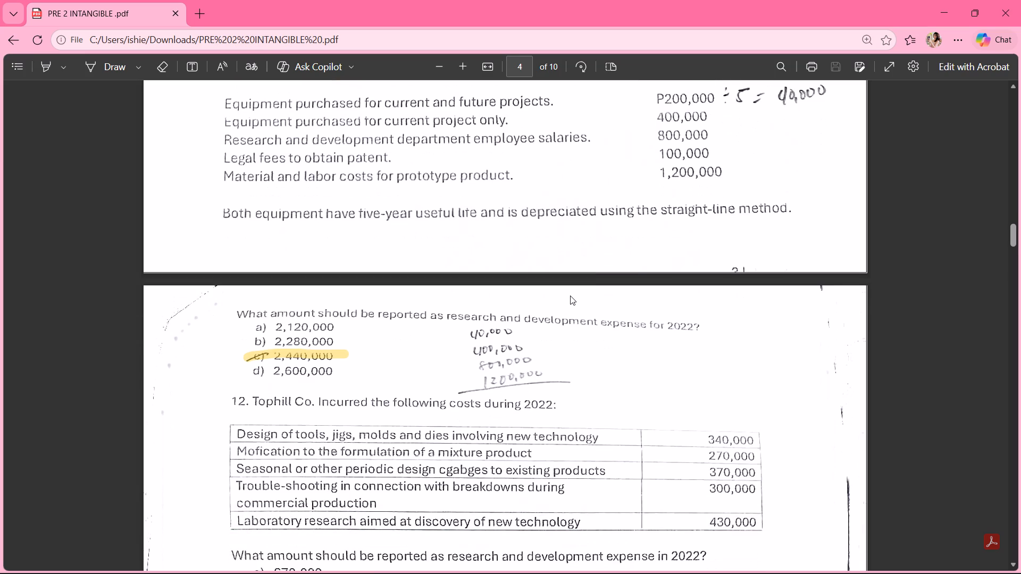
{"action": "scroll", "coordinate": [572, 295], "scroll_direction": "up", "scroll_amount": 2}
{"action": "scroll", "coordinate": [573, 292], "scroll_direction": "down", "scroll_amount": 1}
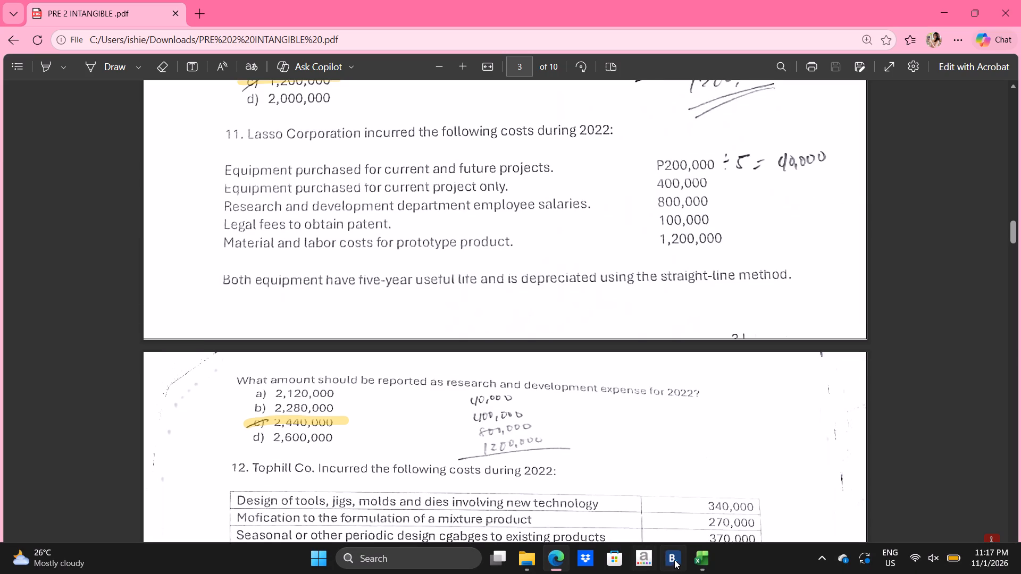
In Excel, enter problem 11's equipment cost of 200,000 in F9 and its five-year life as 5 in G9.
{"action": "left_click", "coordinate": [705, 569]}
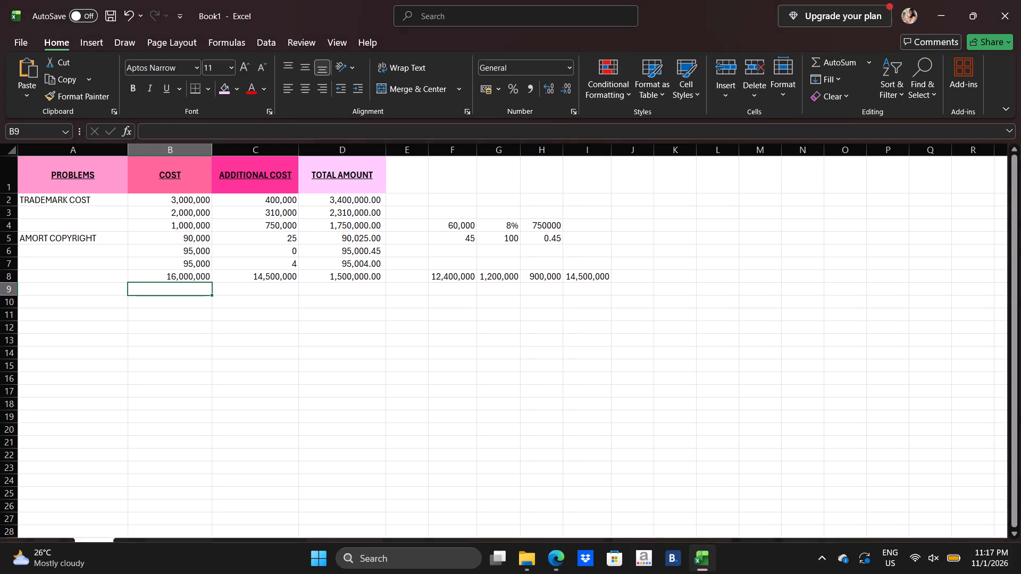
{"action": "left_click", "coordinate": [467, 285]}
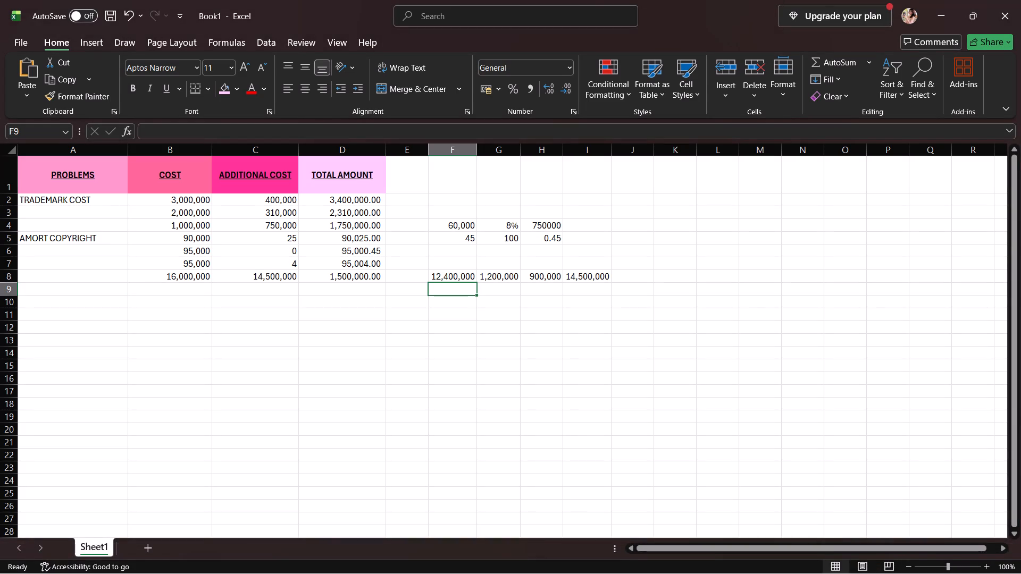
{"action": "type", "text": "200"}
{"action": "type", "text": ",000"}
{"action": "left_click", "coordinate": [503, 288]}
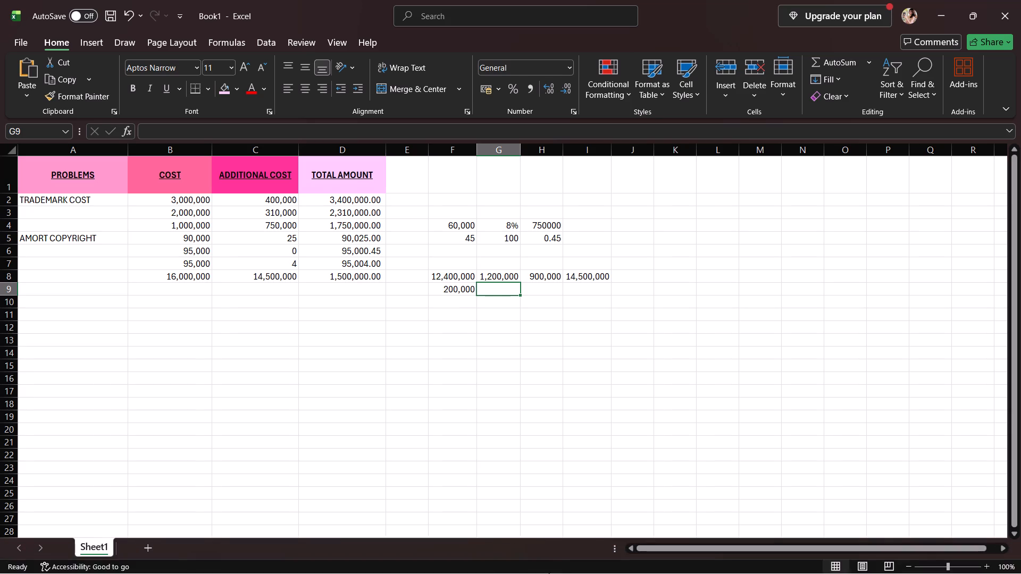
{"action": "left_click", "coordinate": [556, 559]}
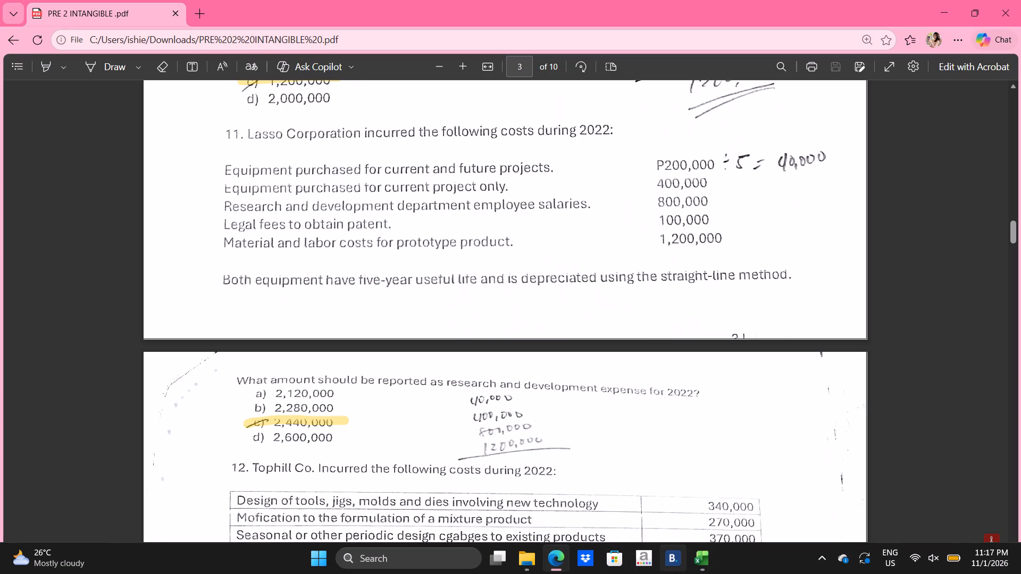
{"action": "left_click", "coordinate": [709, 559]}
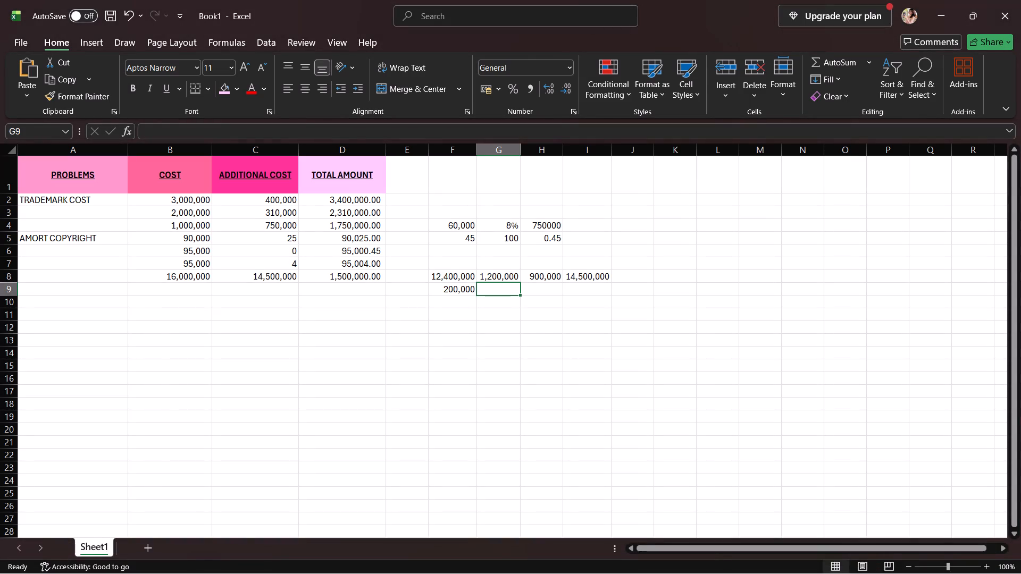
{"action": "key", "text": "5"}
Calculate the equipment's yearly depreciation in H9 with the formula =F9/G9.
{"action": "left_click", "coordinate": [545, 289]}
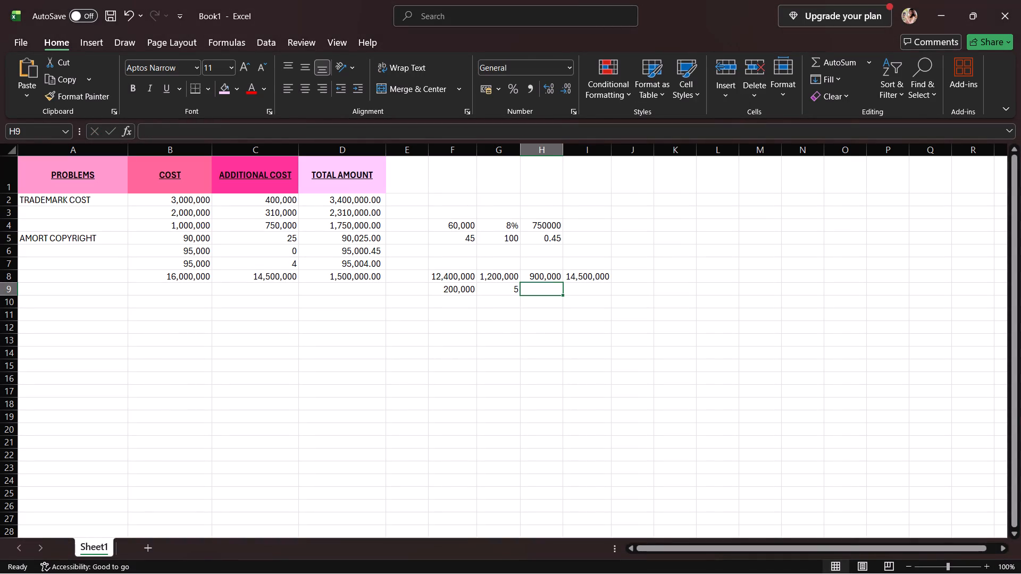
{"action": "key", "text": "equal"}
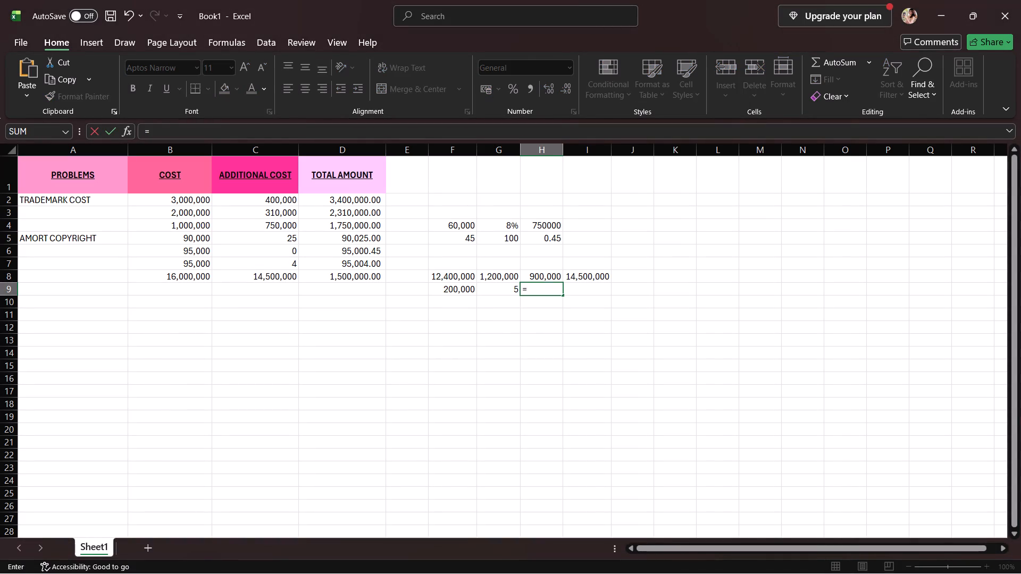
{"action": "left_click", "coordinate": [465, 292]}
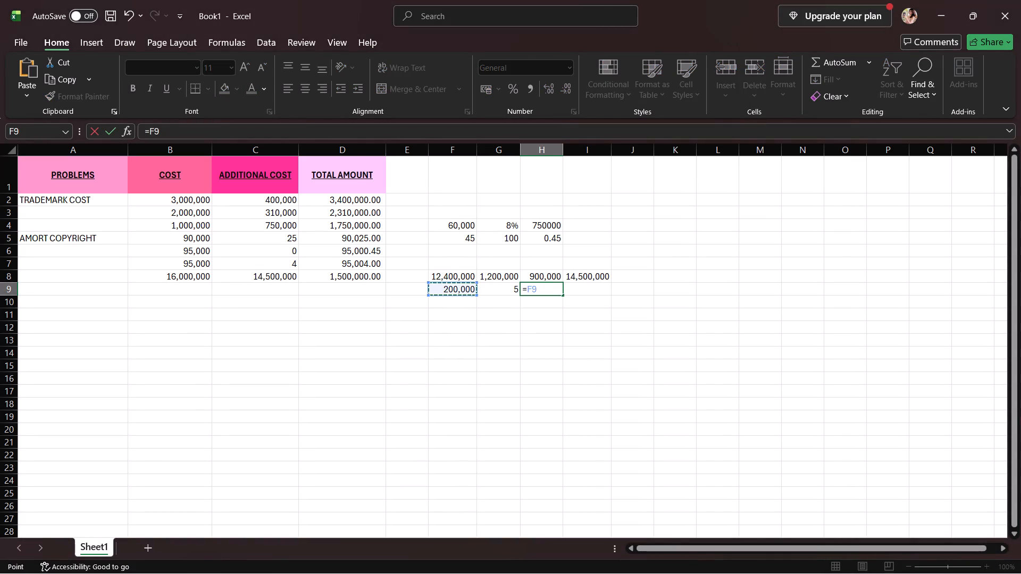
{"action": "key", "text": "slash"}
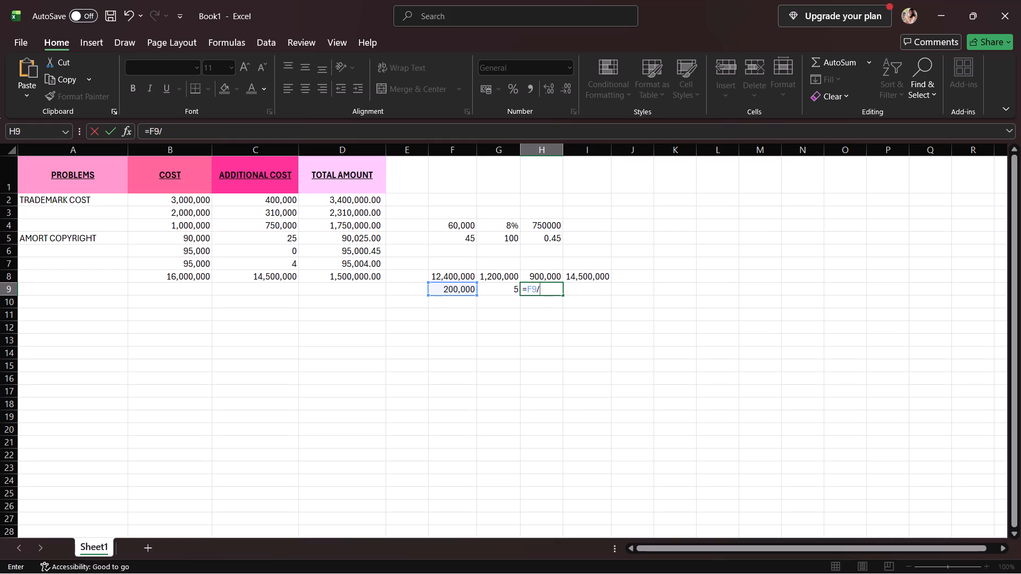
{"action": "left_click", "coordinate": [503, 291]}
{"action": "key", "text": "Return"}
{"action": "key", "text": "backslash"}
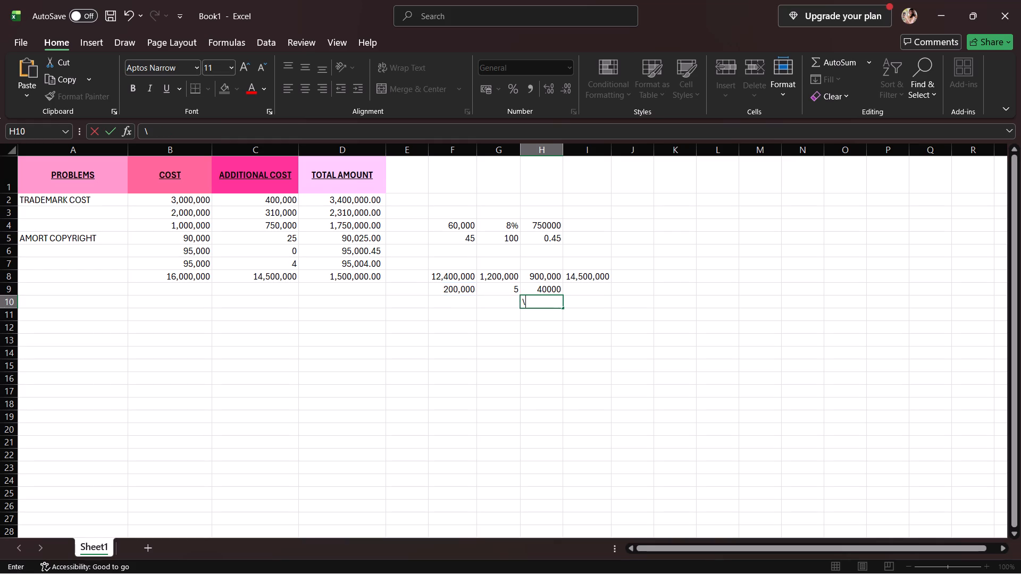
{"action": "key", "text": "BackSpace"}
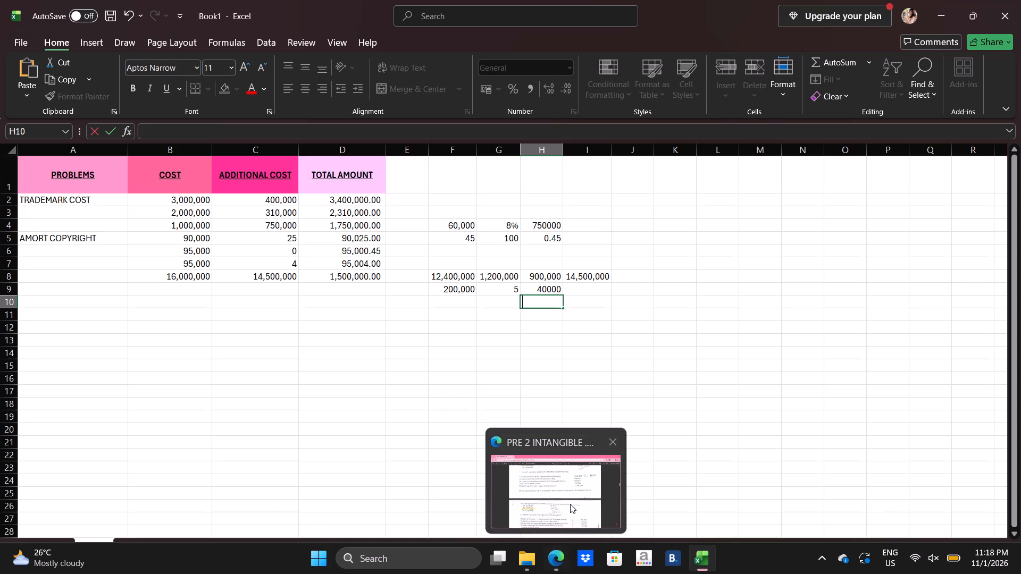
Check problem 11 in the PDF and enter the current-project equipment amount, 400,000, as the COST in B9.
{"action": "left_click", "coordinate": [570, 504]}
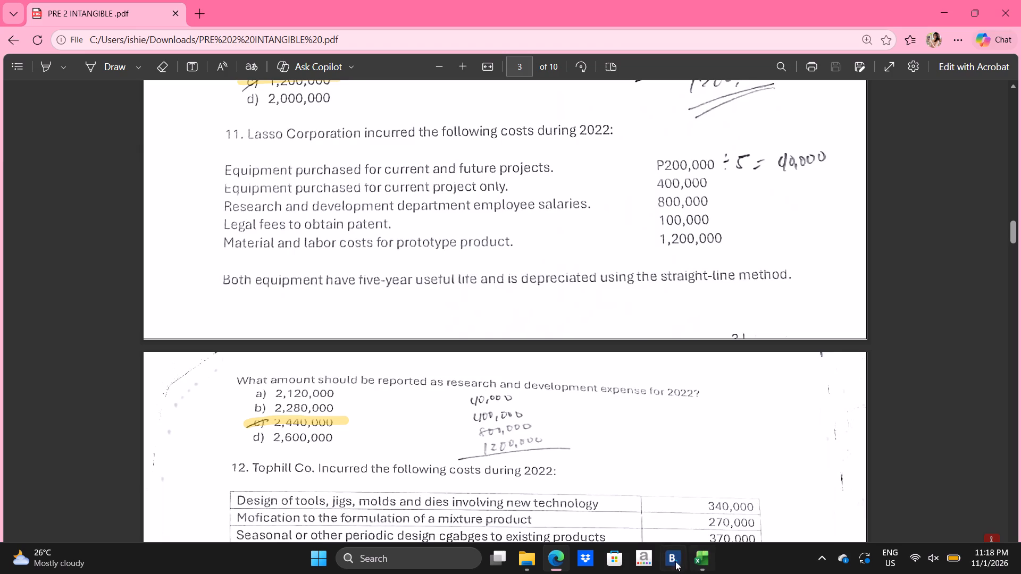
{"action": "left_click", "coordinate": [714, 563]}
{"action": "left_click", "coordinate": [200, 283]}
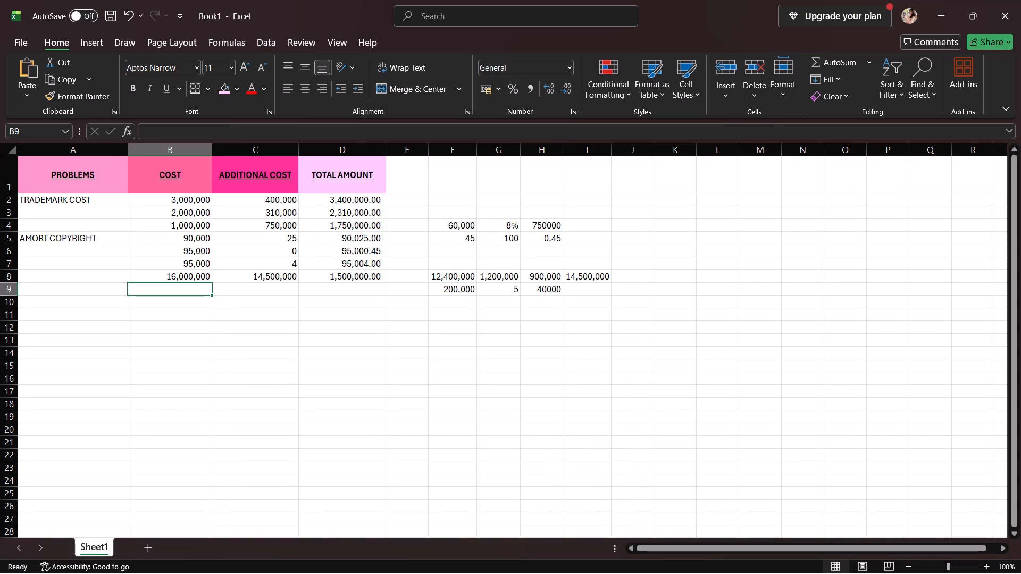
{"action": "type", "text": "400"}
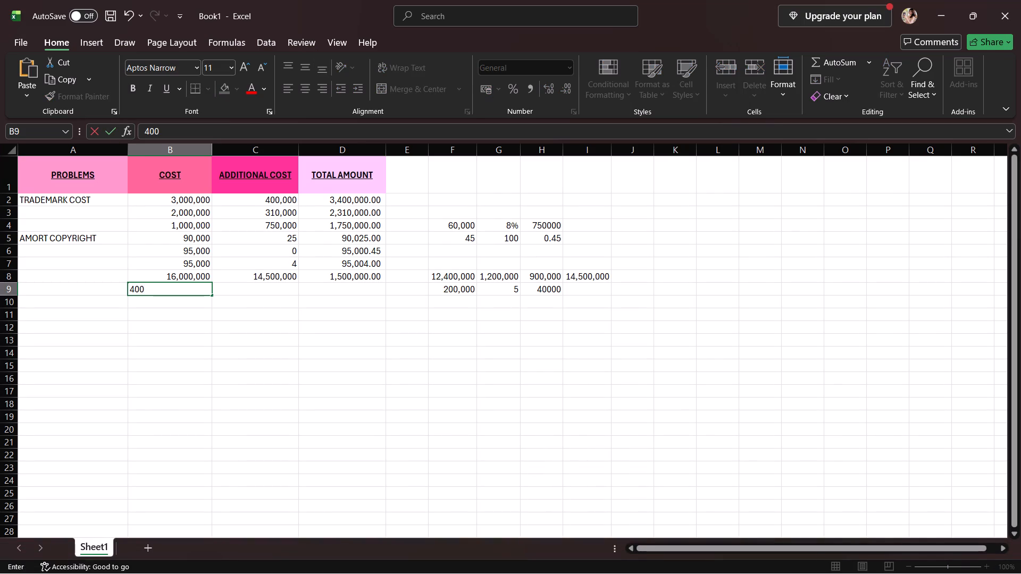
{"action": "type", "text": ",000"}
{"action": "left_click", "coordinate": [239, 291]}
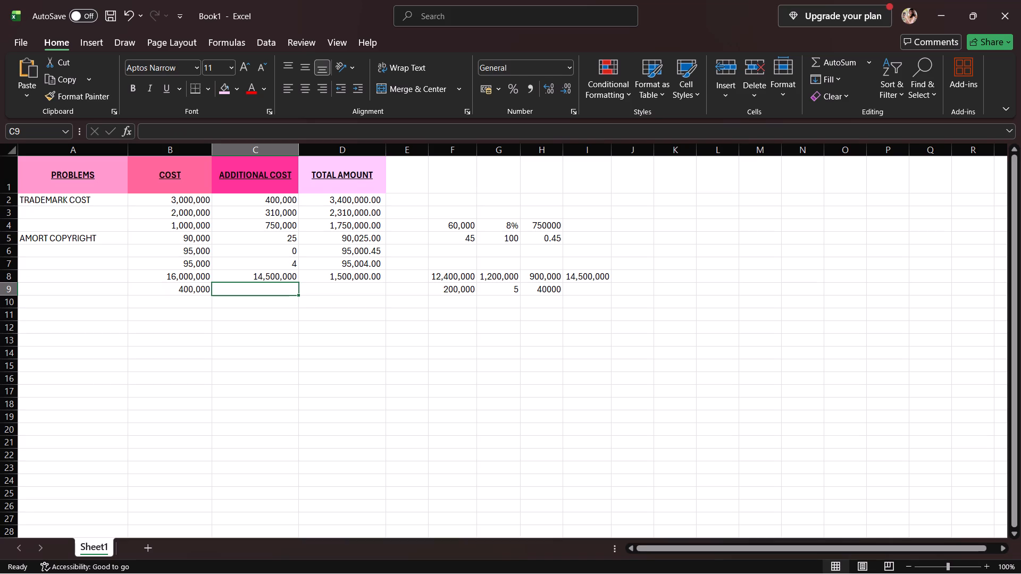
Enter problem 11's employee salaries, 800,000, in I9 and the prototype material and labor costs, 1,200,000, in J9.
{"action": "left_click", "coordinate": [462, 300]}
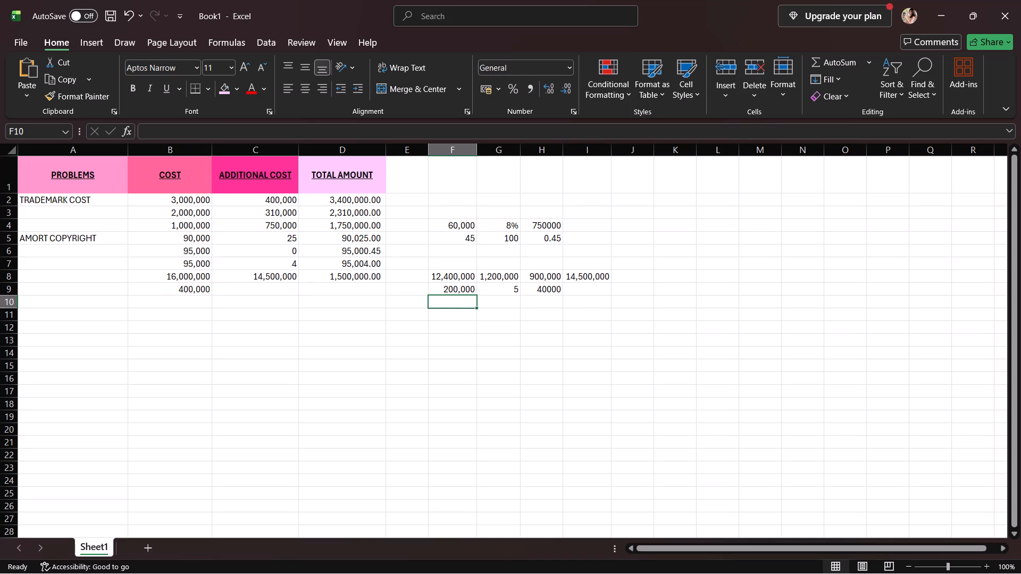
{"action": "left_click", "coordinate": [598, 294]}
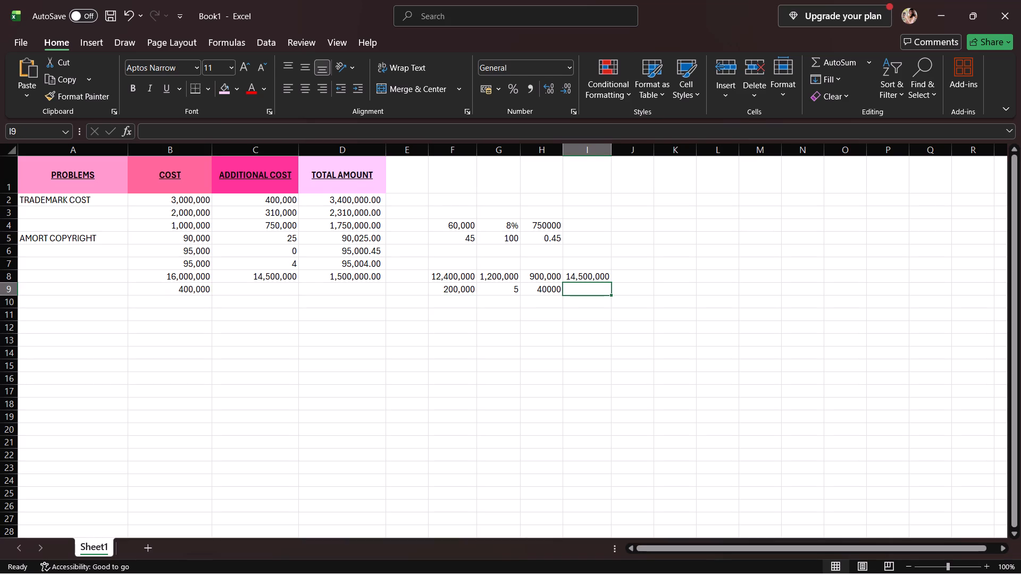
{"action": "key", "text": "8"}
{"action": "type", "text": "00"}
{"action": "type", "text": ",000"}
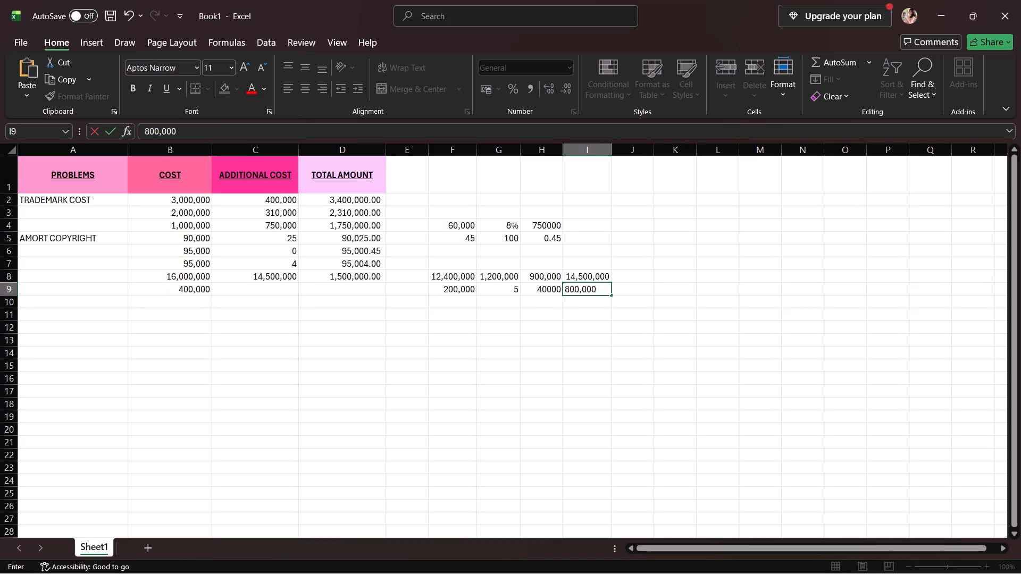
{"action": "left_click", "coordinate": [644, 289]}
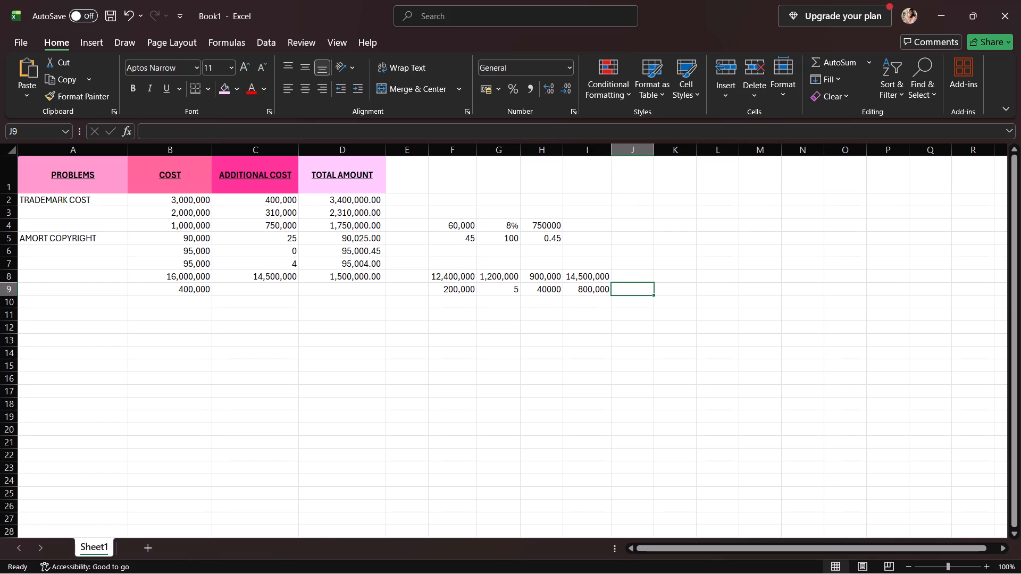
{"action": "type", "text": "1,"}
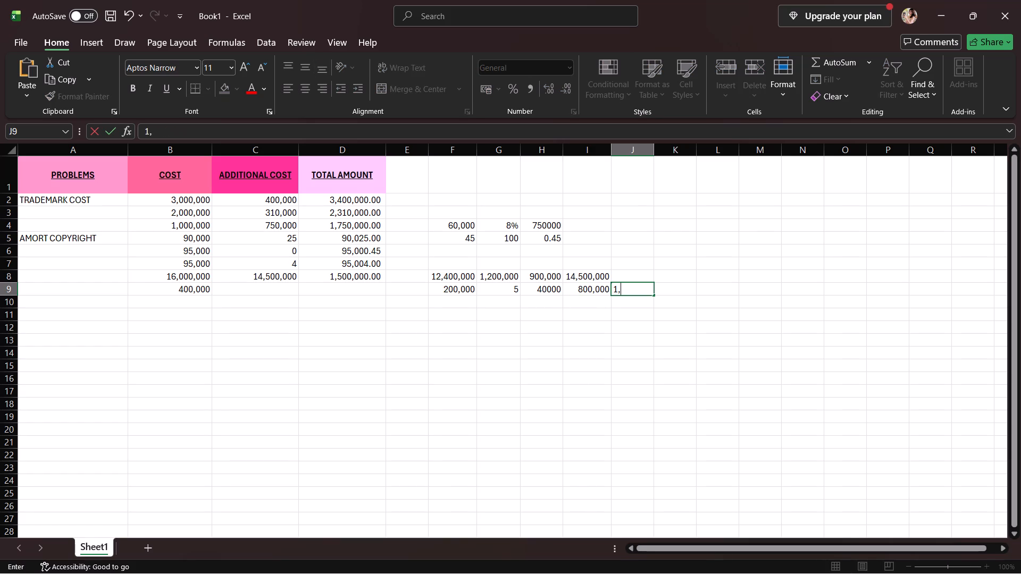
{"action": "type", "text": "200"}
{"action": "type", "text": ",00"}
{"action": "key", "text": "0"}
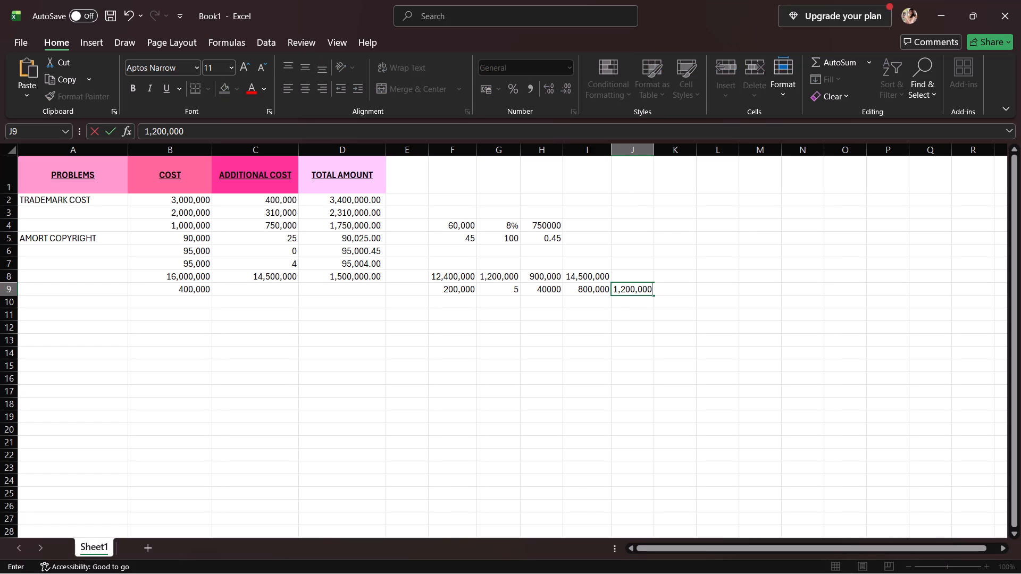
{"action": "left_click", "coordinate": [654, 288]}
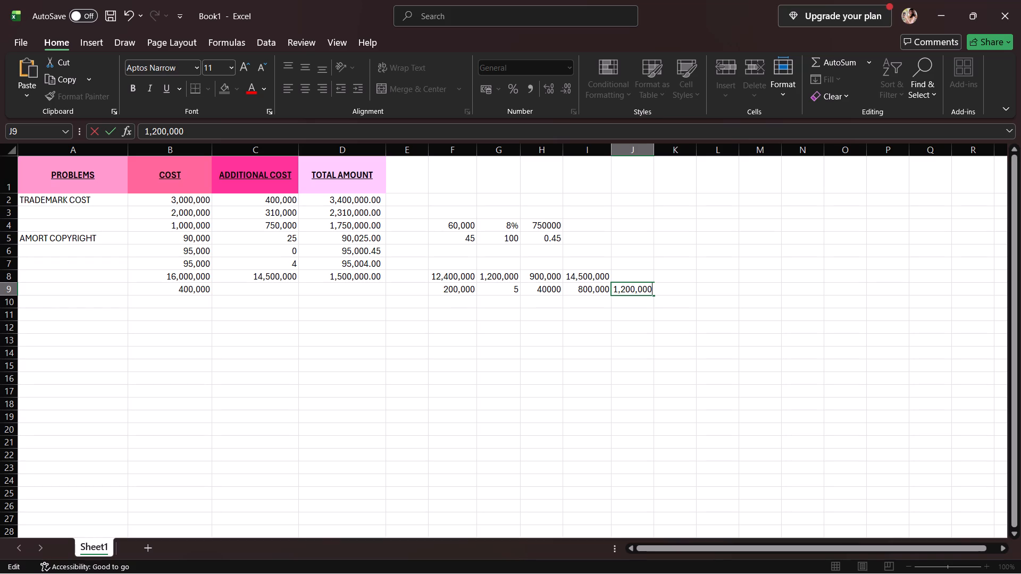
{"action": "left_click", "coordinate": [653, 291]}
{"action": "left_click", "coordinate": [669, 294]}
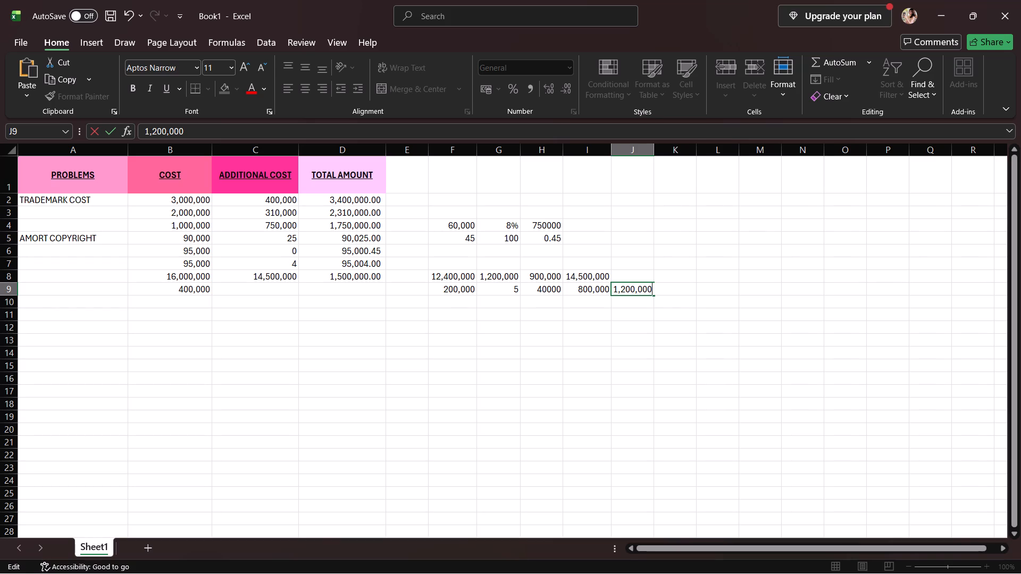
{"action": "key", "text": "Return"}
Add the salaries and prototype costs in K9 with the formula =I9+J9.
{"action": "left_click", "coordinate": [673, 290]}
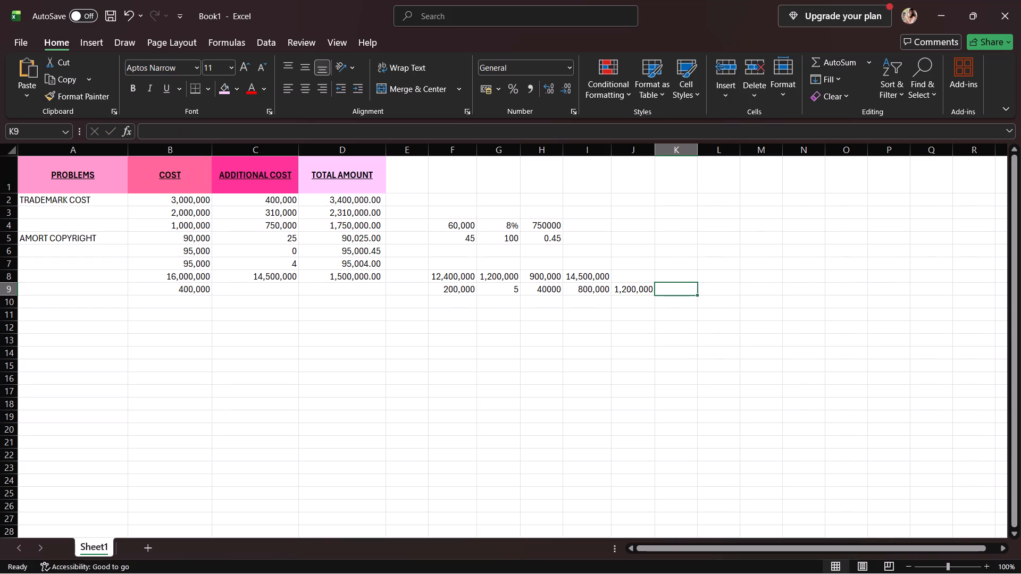
{"action": "key", "text": "equal"}
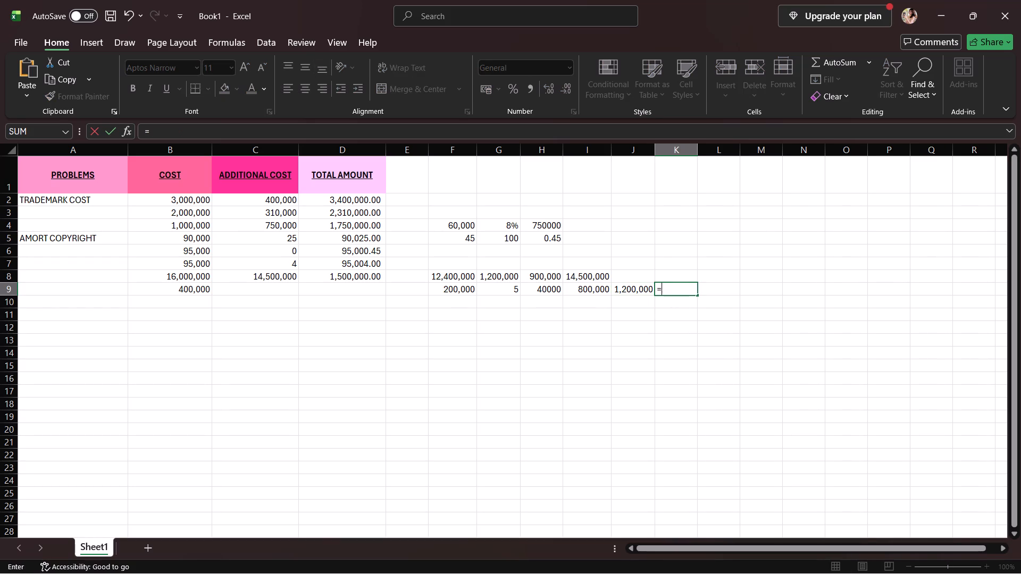
{"action": "left_click", "coordinate": [608, 290]}
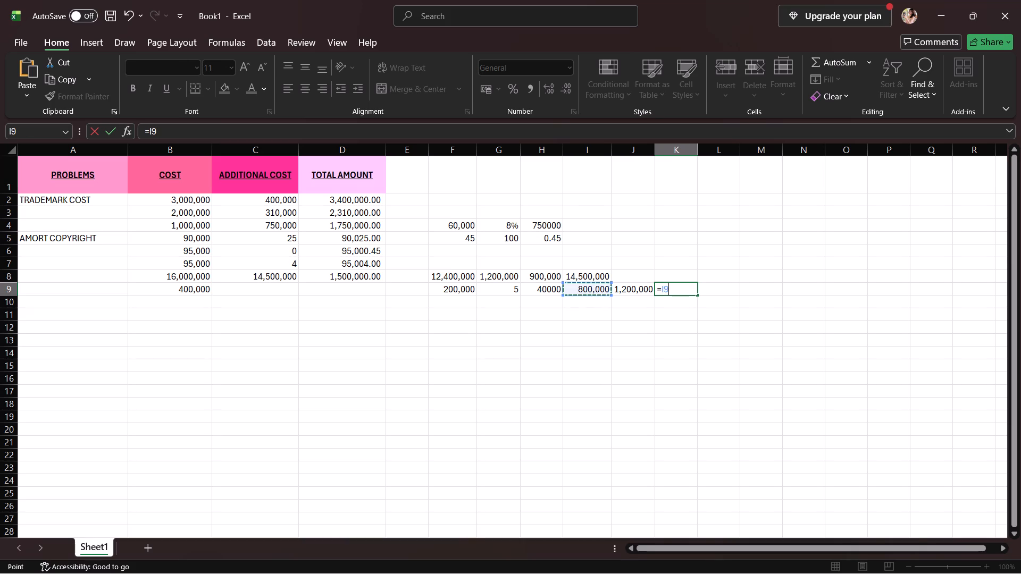
{"action": "key", "text": "equal"}
{"action": "key", "text": "BackSpace"}
{"action": "key", "text": "shift+plus"}
{"action": "left_click_drag", "start_coordinate": [621, 291], "coordinate": [626, 289]}
{"action": "key", "text": "Return"}
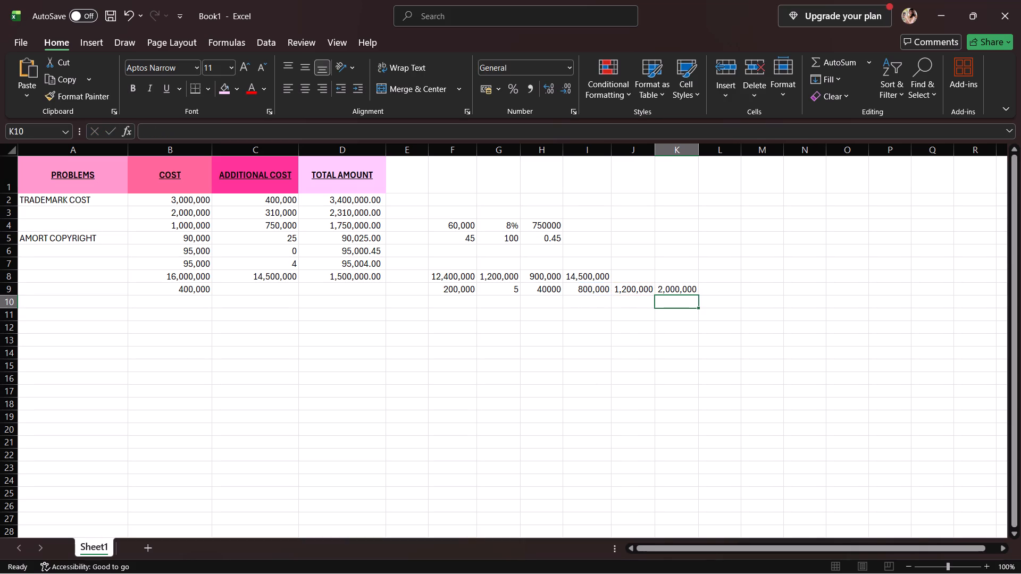
Enter problem 11's combined salaries and prototype costs, 2,000,000, as the ADDITIONAL COST in C9.
{"action": "left_click", "coordinate": [255, 288]}
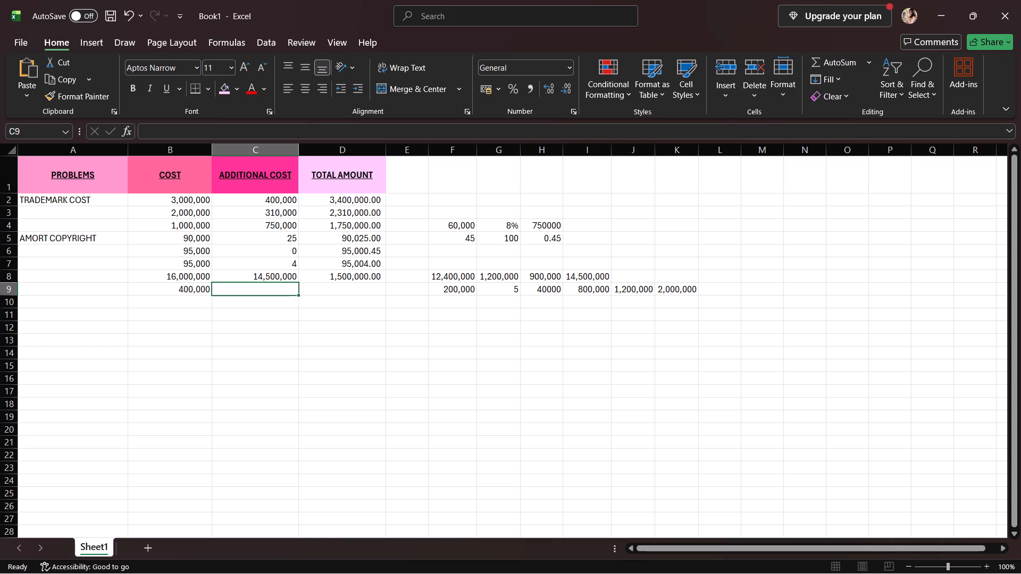
{"action": "type", "text": "2L"}
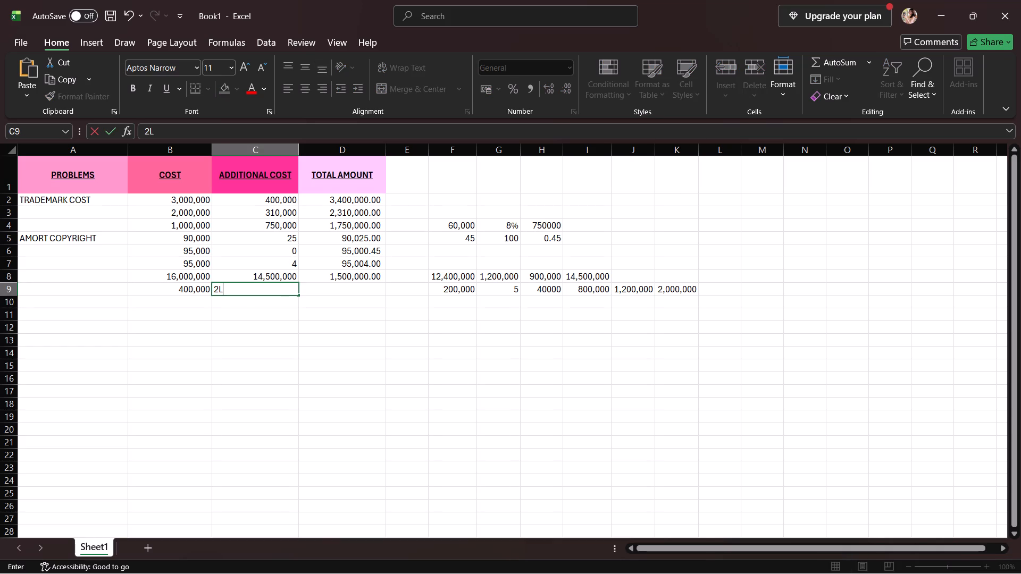
{"action": "key", "text": "BackSpace"}
{"action": "type", "text": ",000,000"}
Change the TOTAL AMOUNT formula in D9 to =B9+C9 so the two costs are added.
{"action": "left_click", "coordinate": [315, 292]}
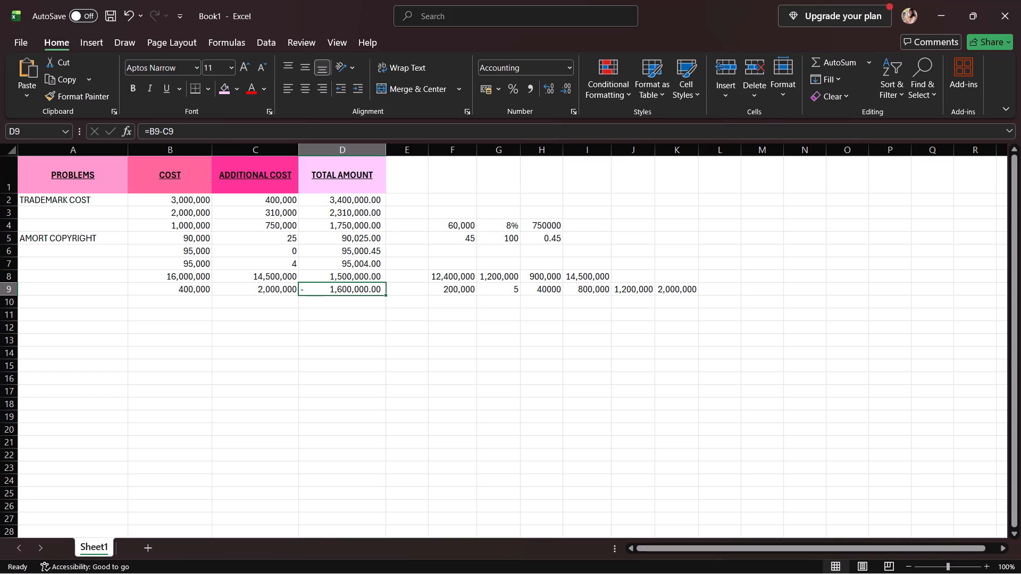
{"action": "left_click", "coordinate": [316, 291]}
{"action": "left_click", "coordinate": [181, 131]}
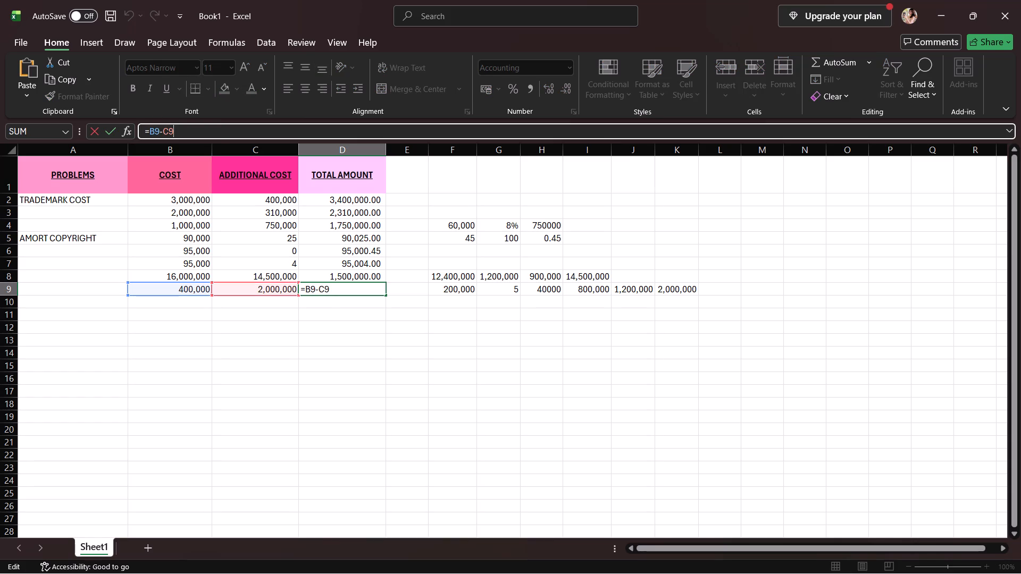
{"action": "key", "text": "BackSpace"}
{"action": "key", "text": "BackSpace"}
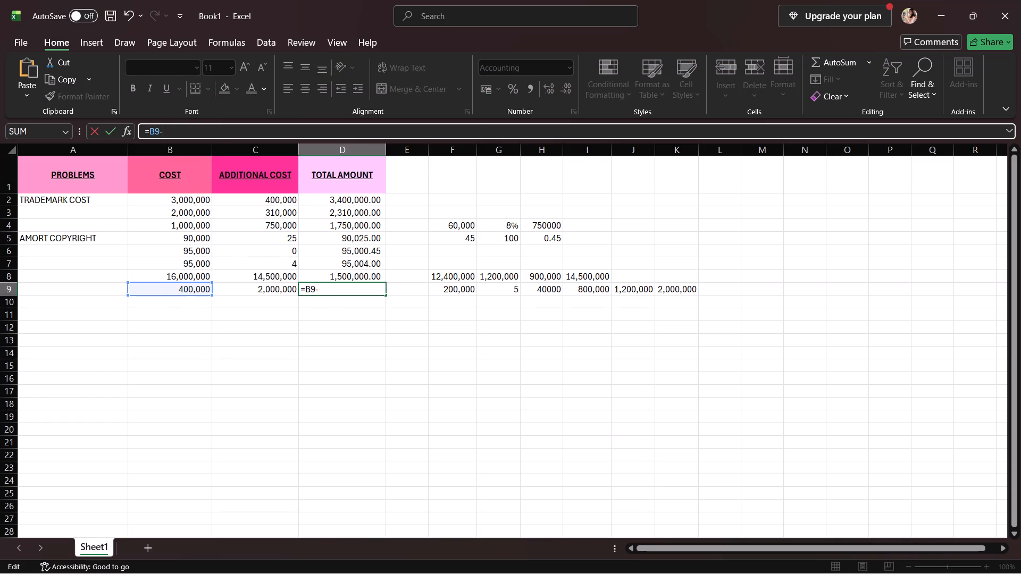
{"action": "key", "text": "BackSpace"}
{"action": "key", "text": "equal"}
{"action": "key", "text": "BackSpace"}
{"action": "key", "text": "shift+plus"}
{"action": "left_click", "coordinate": [277, 294]}
{"action": "key", "text": "Return"}
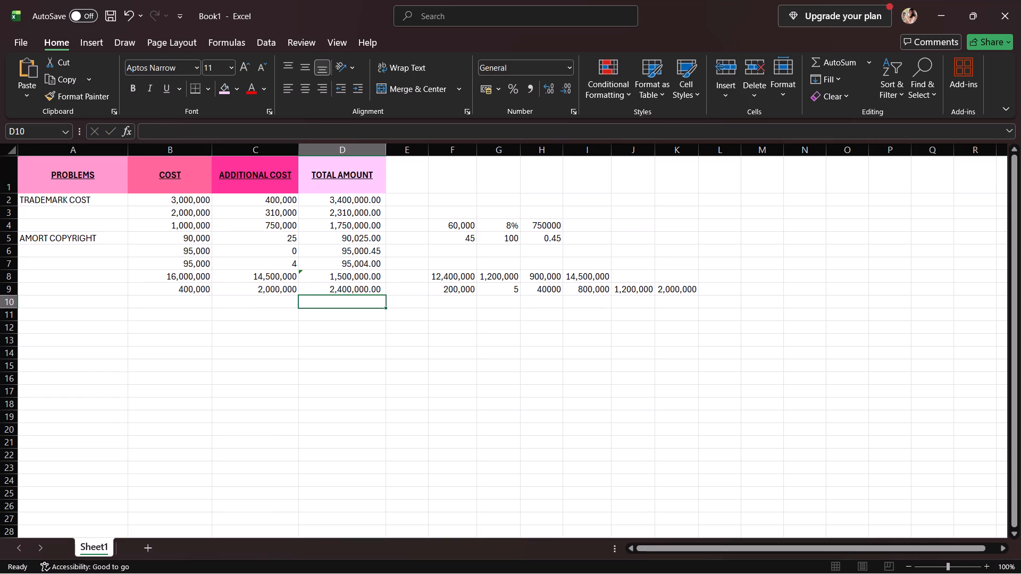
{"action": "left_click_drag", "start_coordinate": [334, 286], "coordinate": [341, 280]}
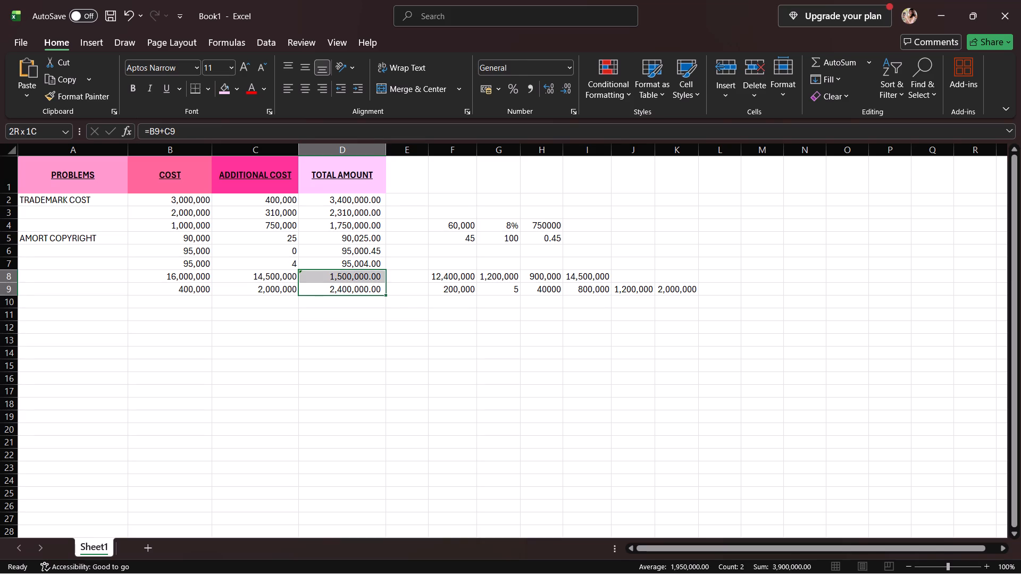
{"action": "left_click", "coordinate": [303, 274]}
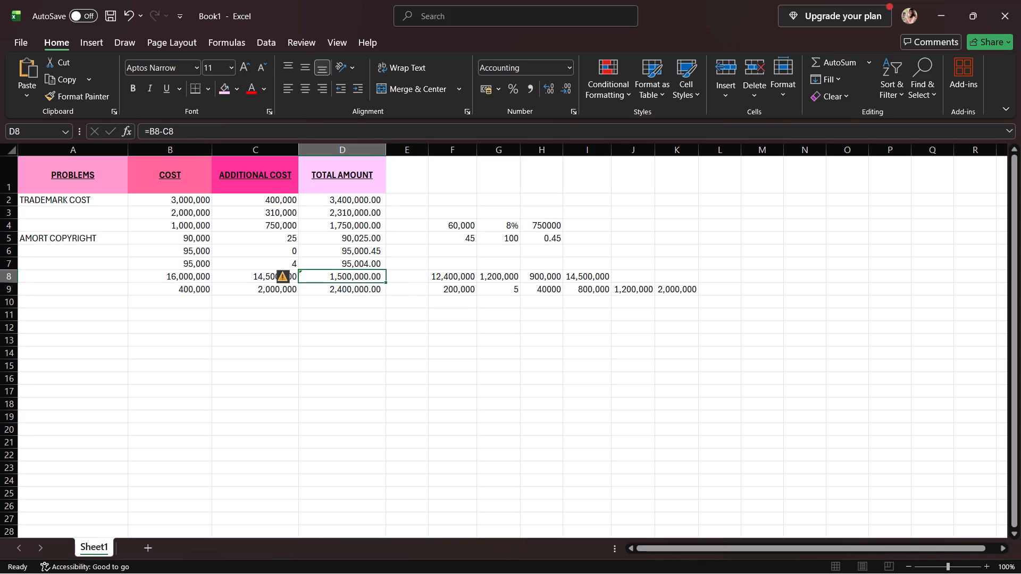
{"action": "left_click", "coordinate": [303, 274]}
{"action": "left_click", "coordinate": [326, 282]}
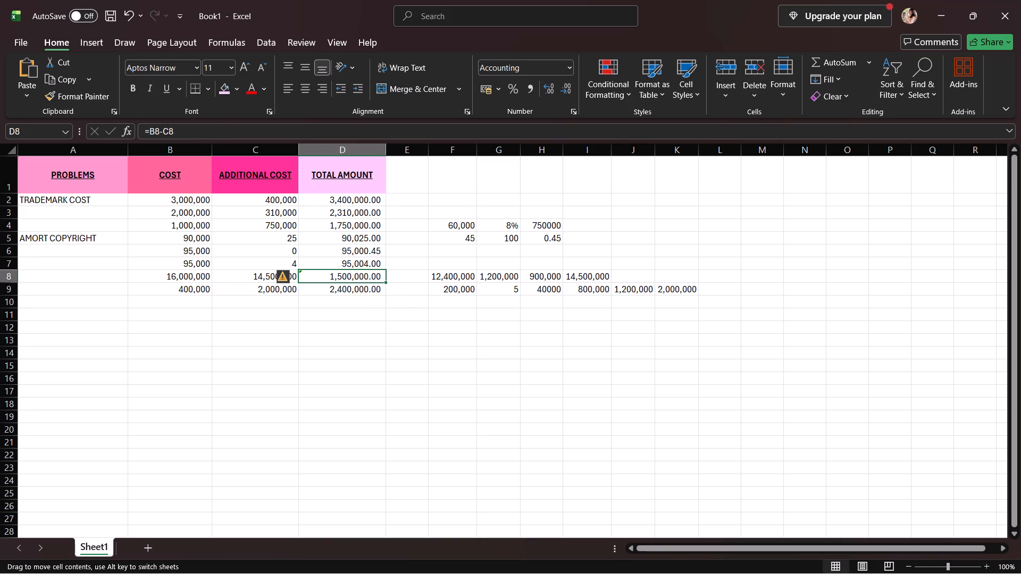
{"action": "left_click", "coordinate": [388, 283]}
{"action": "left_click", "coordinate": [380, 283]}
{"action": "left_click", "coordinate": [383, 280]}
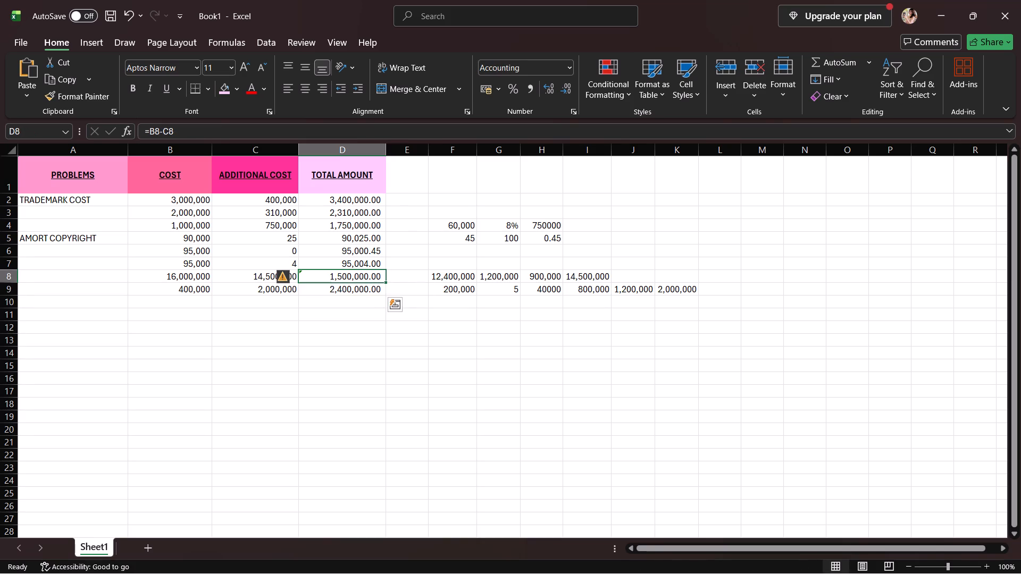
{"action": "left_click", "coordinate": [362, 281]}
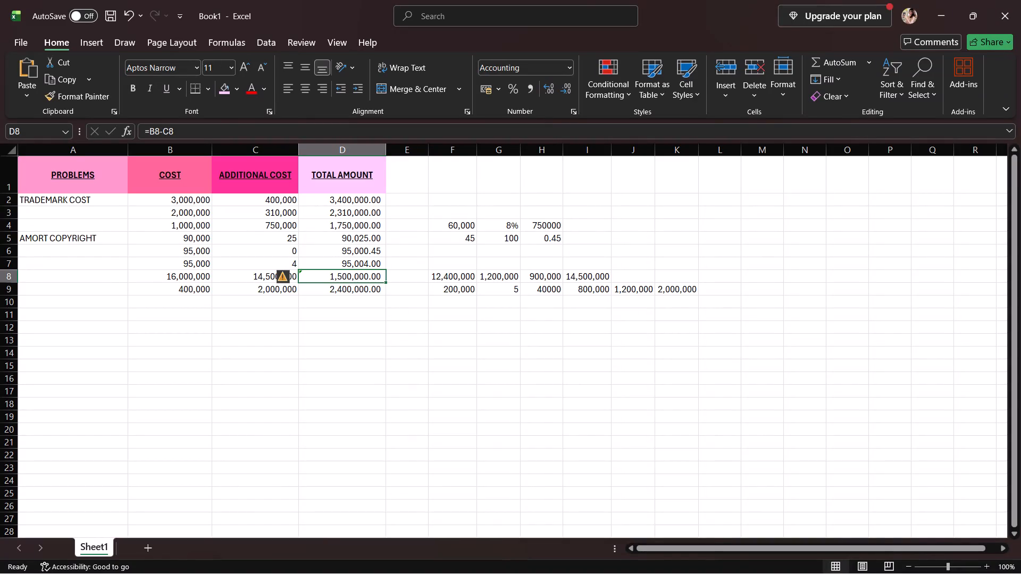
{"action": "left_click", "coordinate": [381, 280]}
Check problem 12 in the PDF and enter the cost of designing tools, jigs, molds and dies, 340,000, as the COST in B10.
{"action": "left_click", "coordinate": [201, 298]}
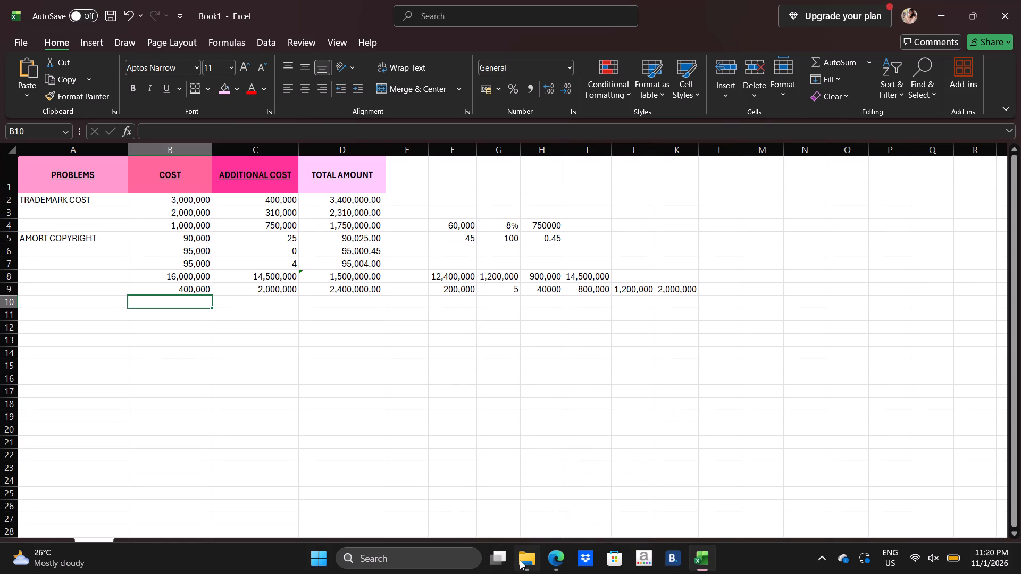
{"action": "left_click", "coordinate": [567, 505]}
{"action": "scroll", "coordinate": [591, 459], "scroll_direction": "down", "scroll_amount": 1}
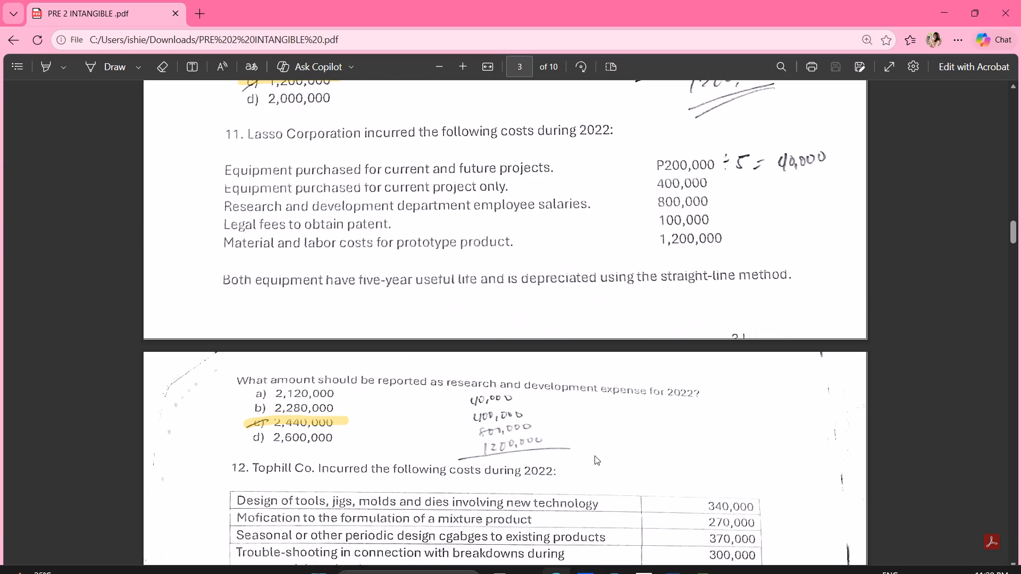
{"action": "scroll", "coordinate": [595, 455], "scroll_direction": "down", "scroll_amount": 4}
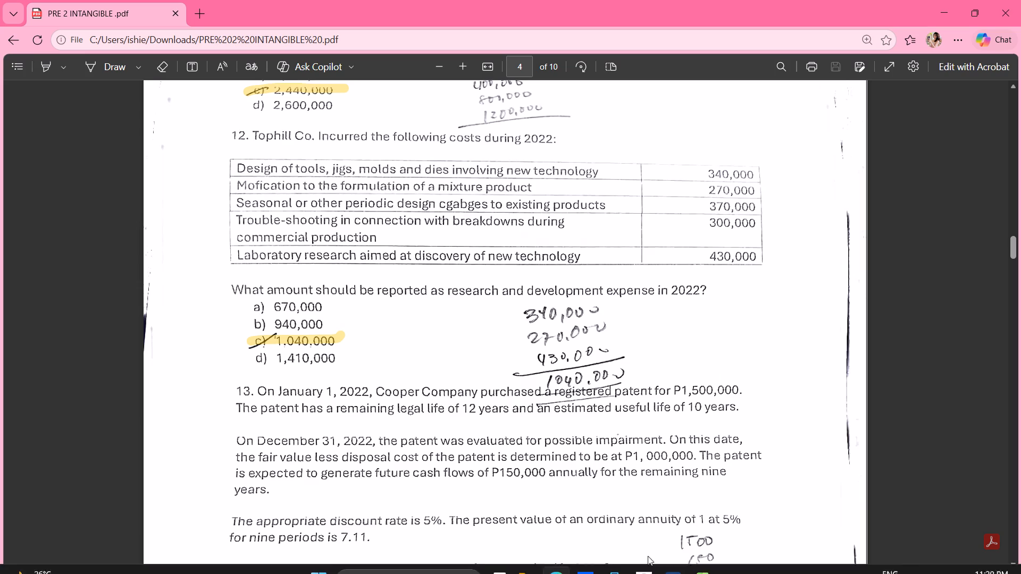
{"action": "left_click", "coordinate": [698, 560]}
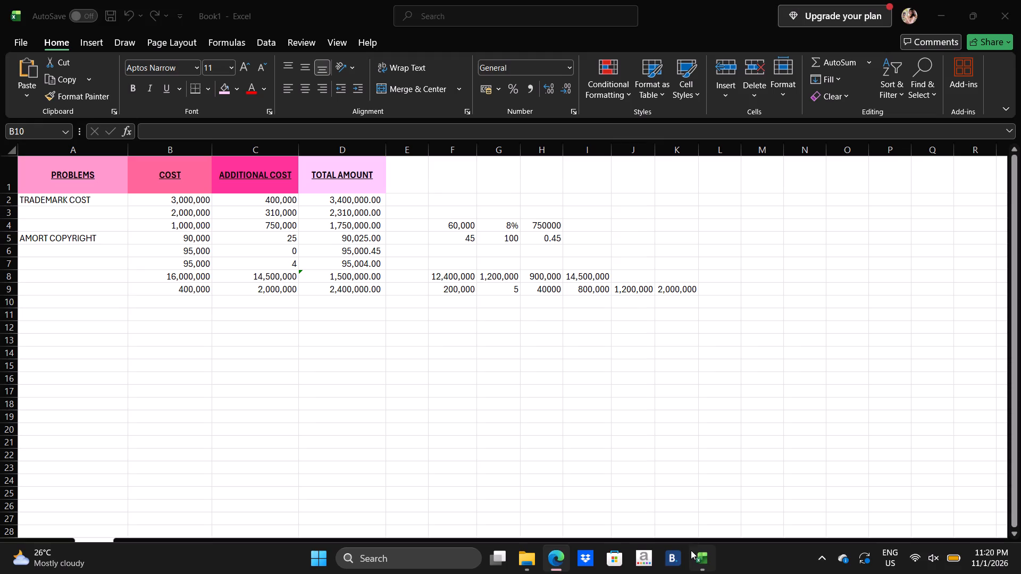
{"action": "left_click", "coordinate": [181, 301]}
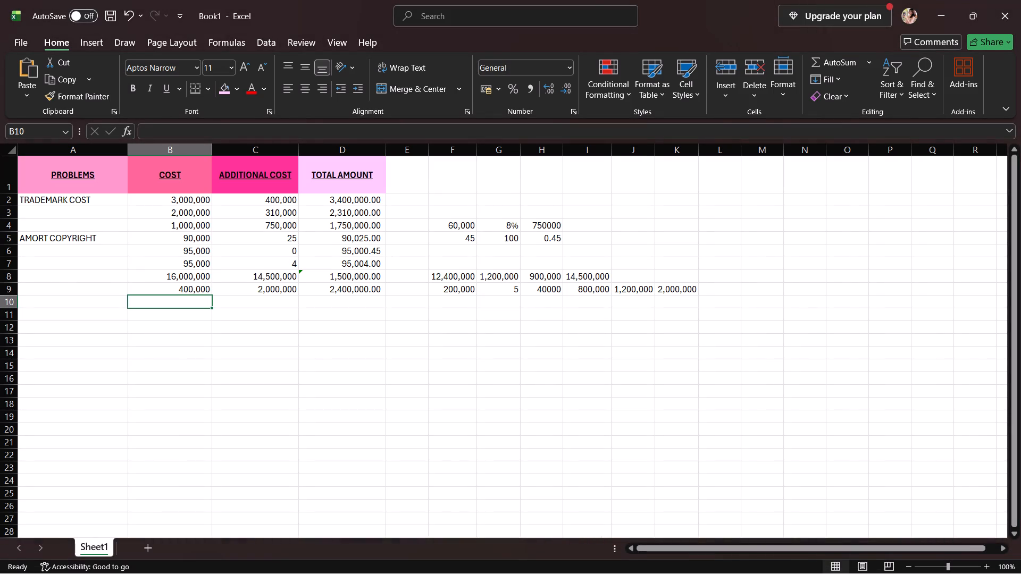
{"action": "type", "text": "34"}
{"action": "type", "text": "0,00"}
{"action": "key", "text": "0"}
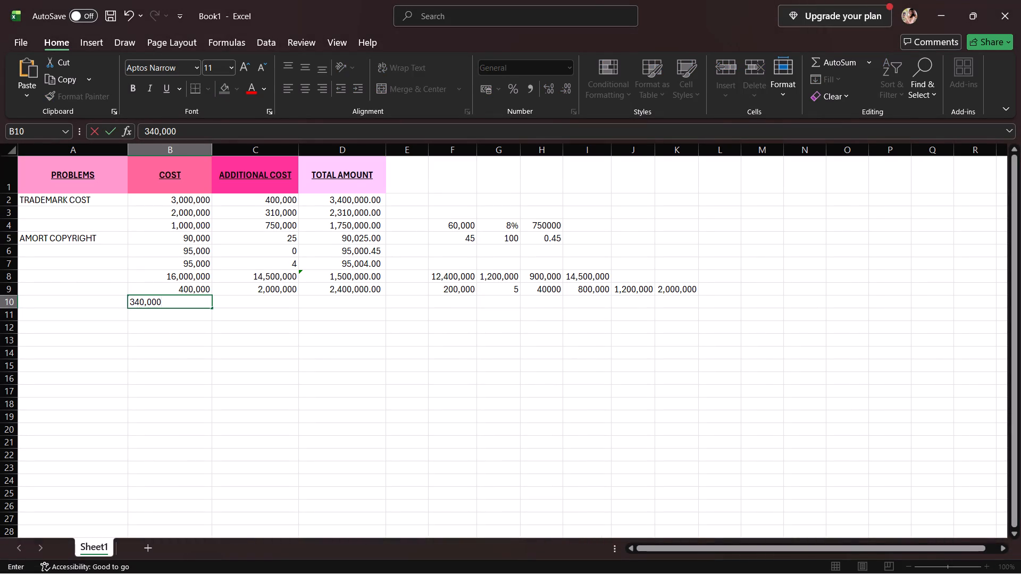
Enter problem 12's formulation modification cost, 270,000, in F10 and the laboratory research cost, 430,000, in G10.
{"action": "left_click", "coordinate": [462, 302]}
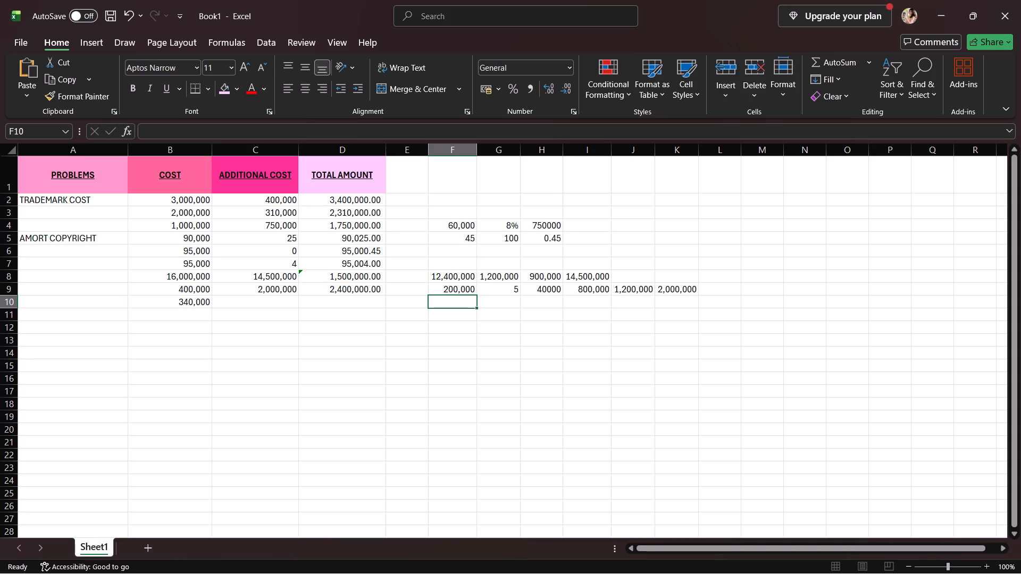
{"action": "type", "text": "270,000"}
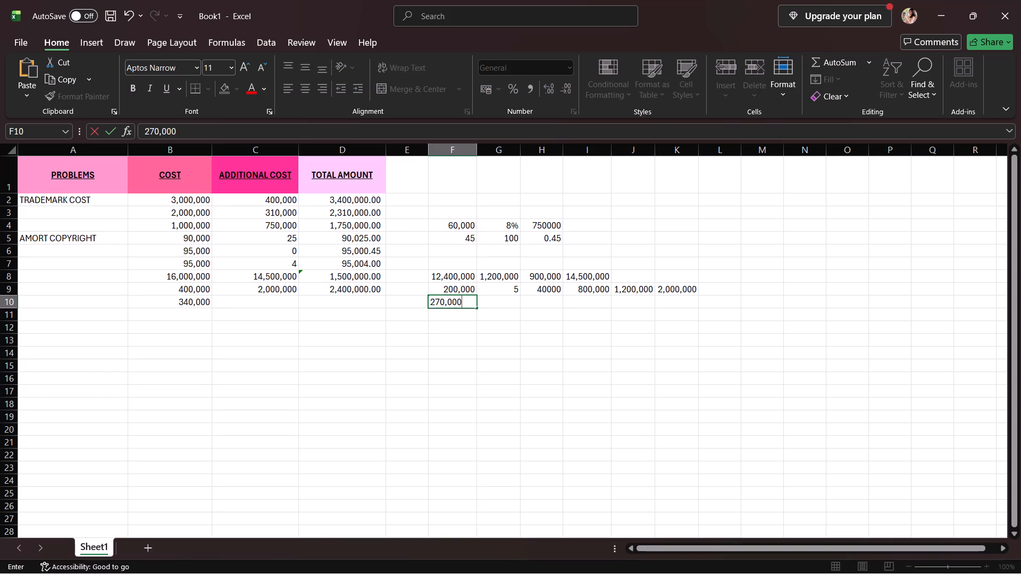
{"action": "left_click", "coordinate": [490, 303]}
{"action": "type", "text": "43"}
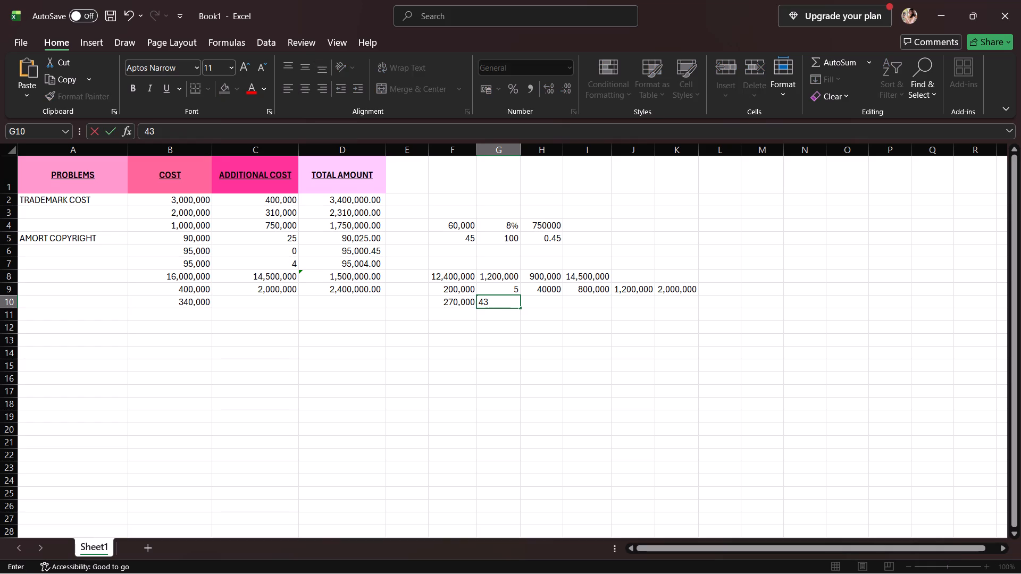
{"action": "type", "text": "0,OO"}
{"action": "key", "text": "BackSpace"}
{"action": "key", "text": "BackSpace"}
{"action": "type", "text": "000"}
Add the formulation modification and laboratory research costs in H10 with the formula =F10+G10.
{"action": "left_click", "coordinate": [555, 302]}
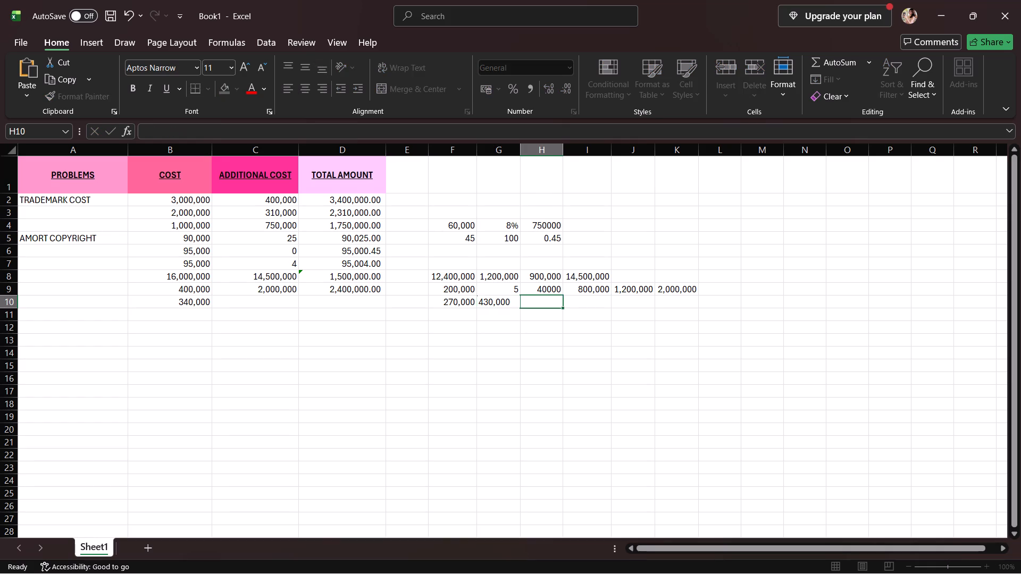
{"action": "key", "text": "equal"}
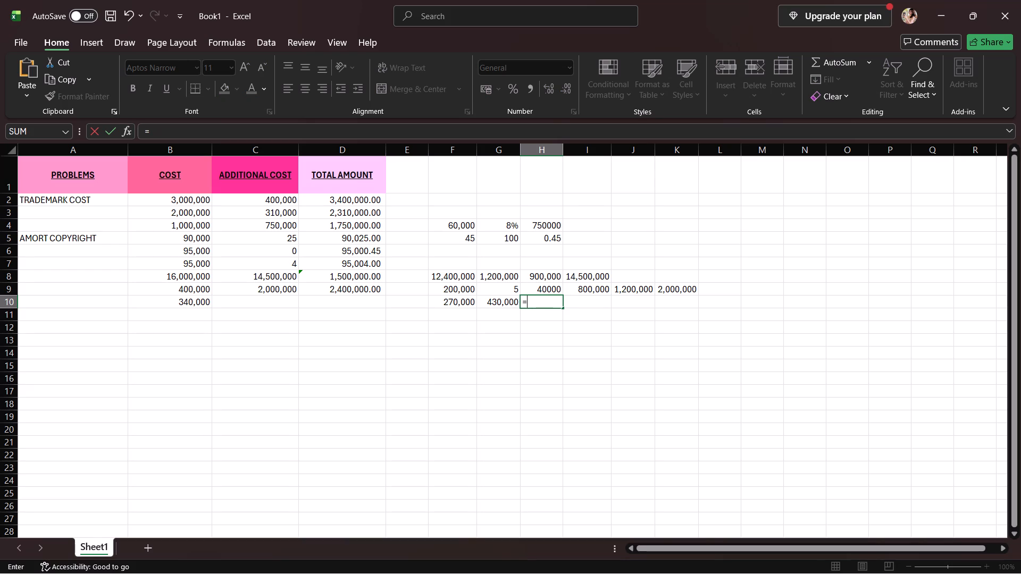
{"action": "left_click", "coordinate": [453, 306]}
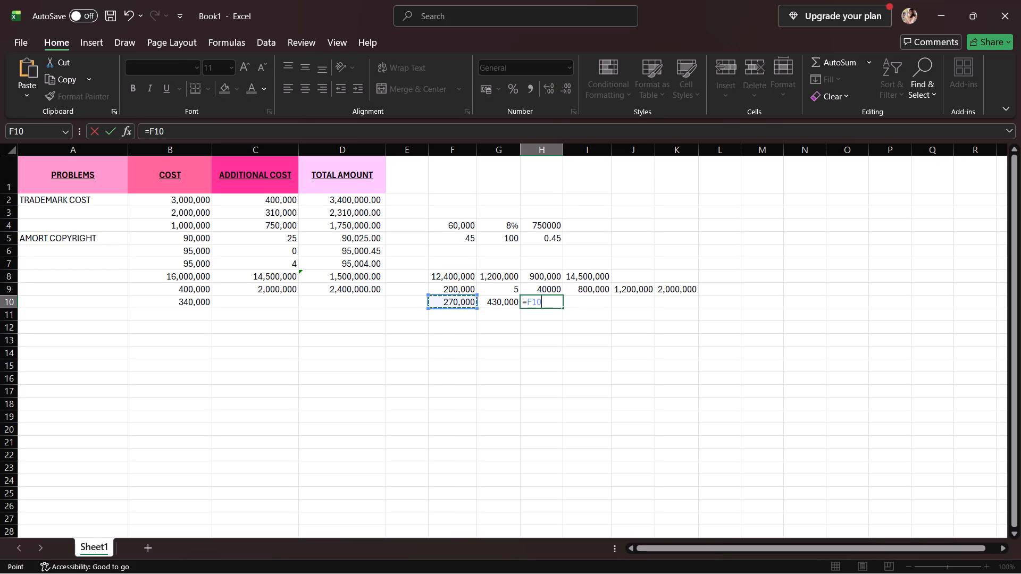
{"action": "key", "text": "shift+plus"}
{"action": "left_click", "coordinate": [504, 297]}
{"action": "key", "text": "Return"}
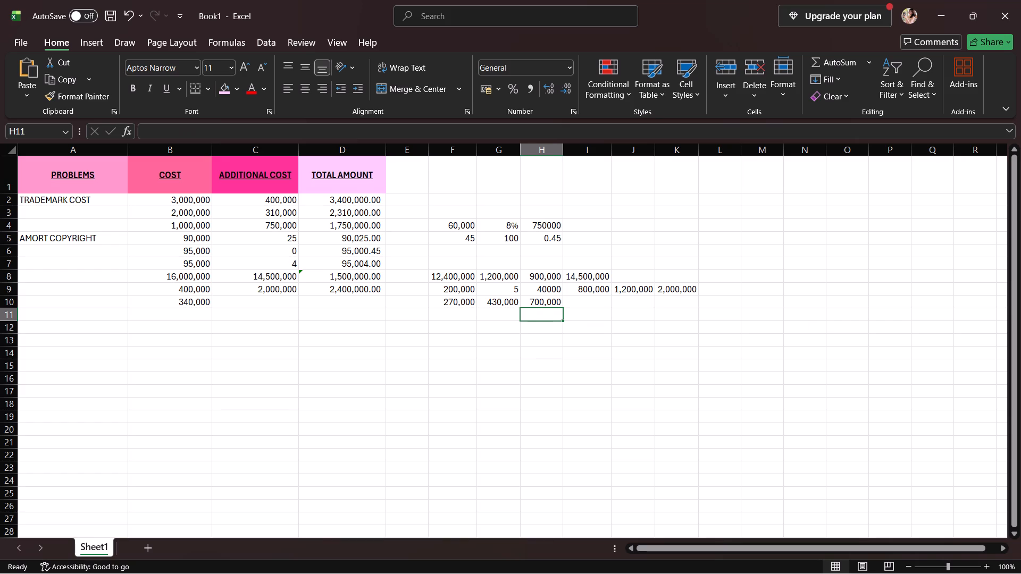
Enter 700,000 as problem 12's ADDITIONAL COST in C10.
{"action": "left_click", "coordinate": [259, 298]}
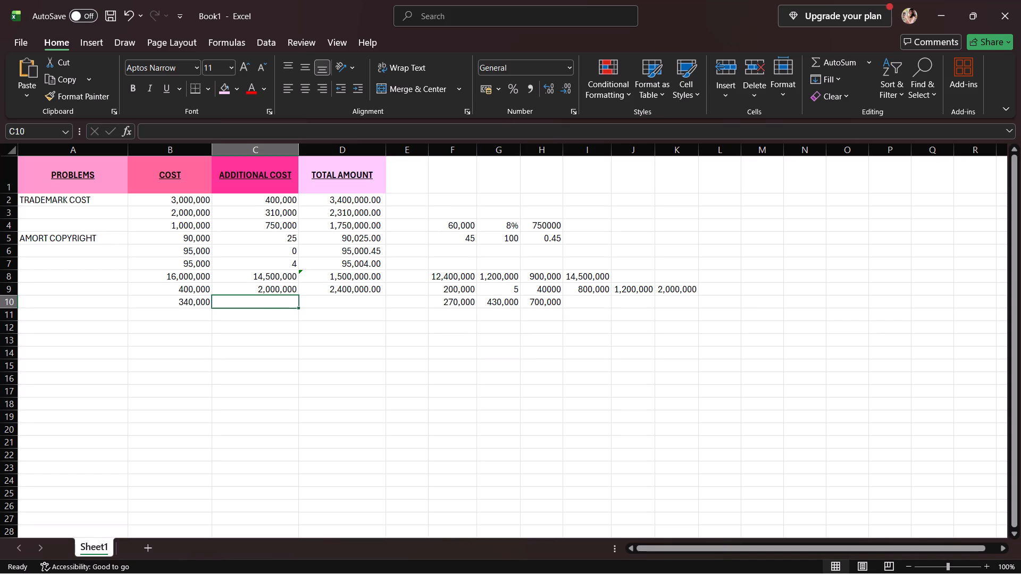
{"action": "type", "text": "700"}
{"action": "type", "text": ",00"}
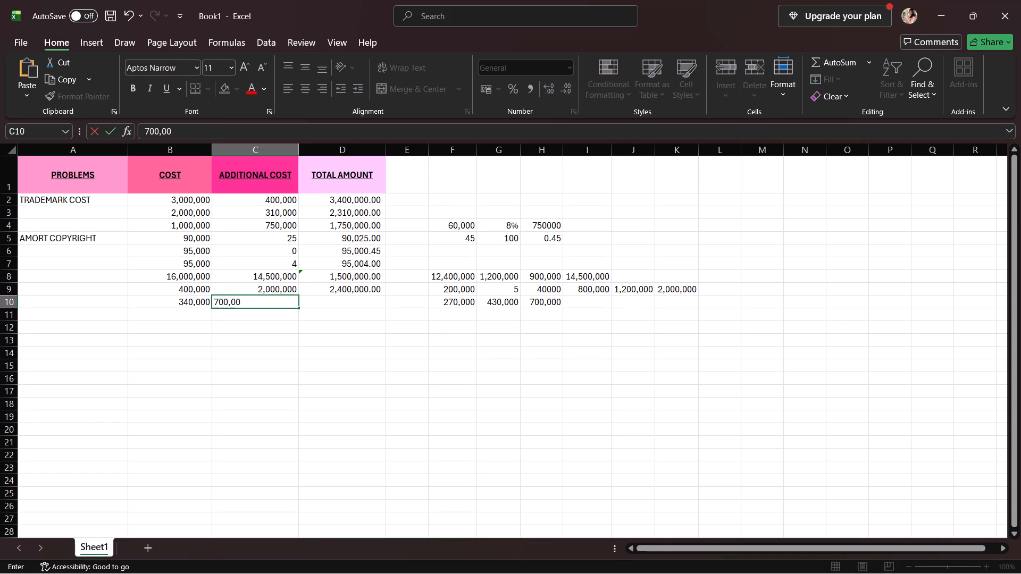
{"action": "key", "text": "minus"}
{"action": "key", "text": "Return"}
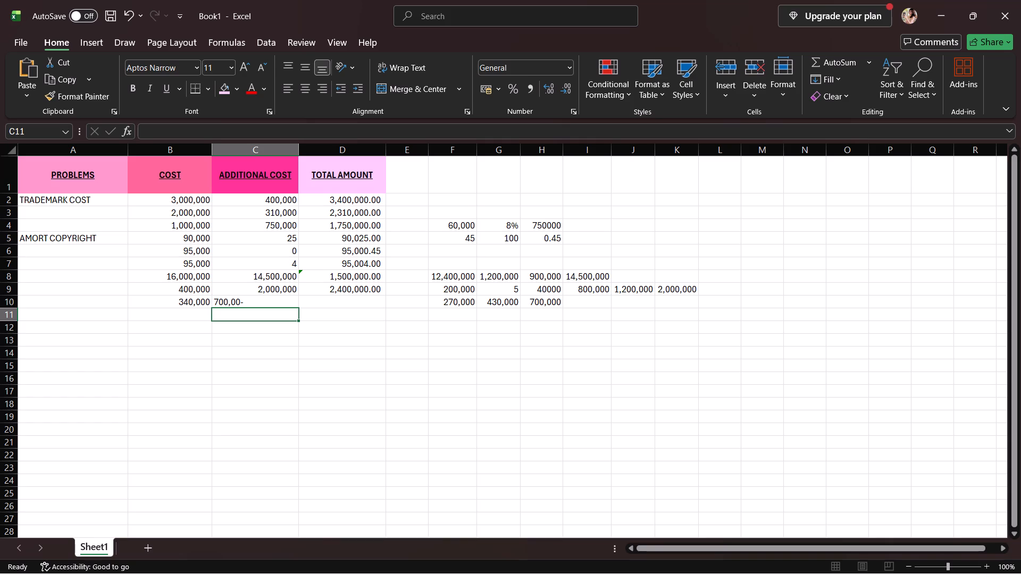
{"action": "key", "text": "BackSpace"}
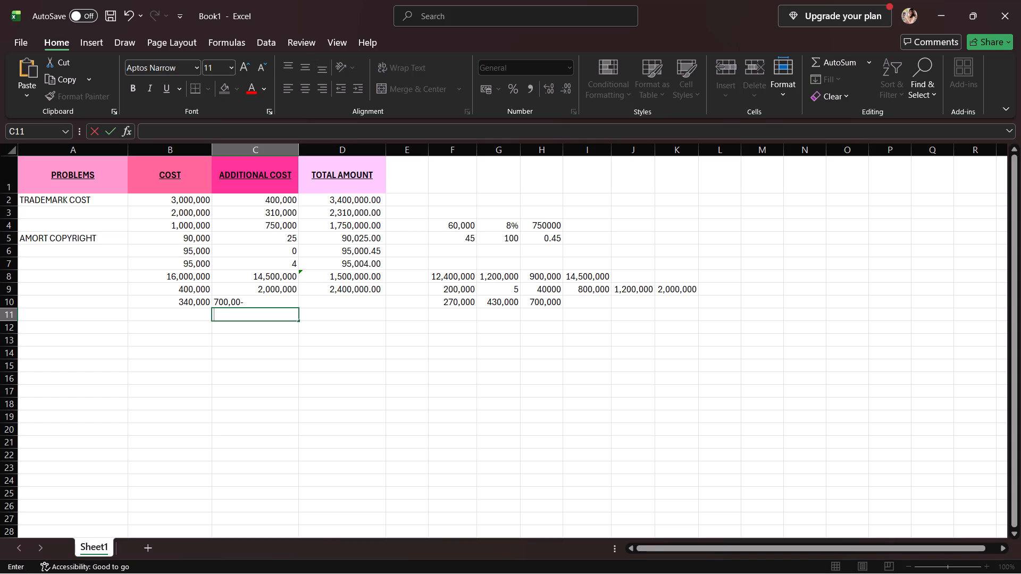
{"action": "left_click", "coordinate": [260, 298]}
{"action": "left_click", "coordinate": [260, 298]}
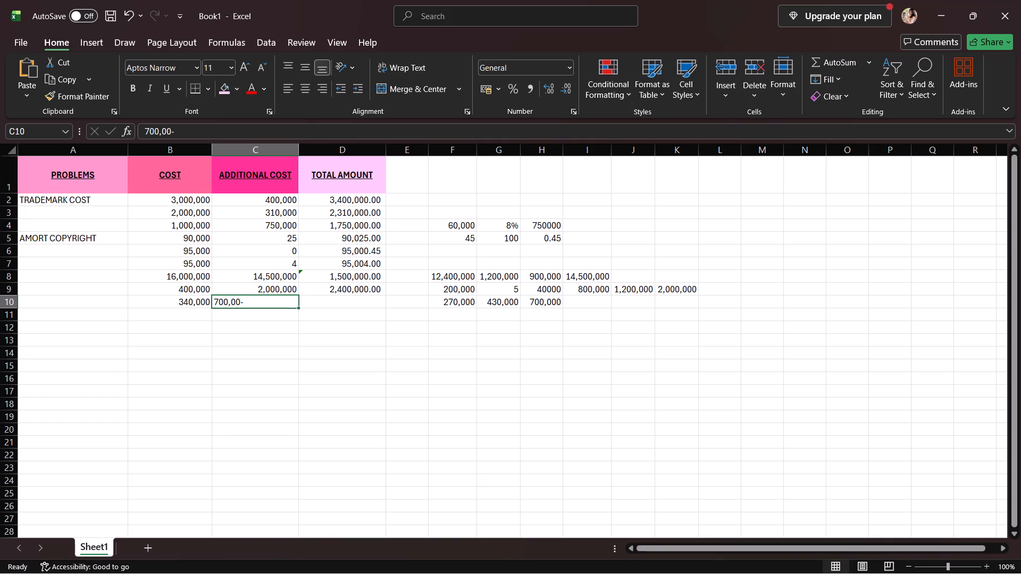
{"action": "key", "text": "BackSpace"}
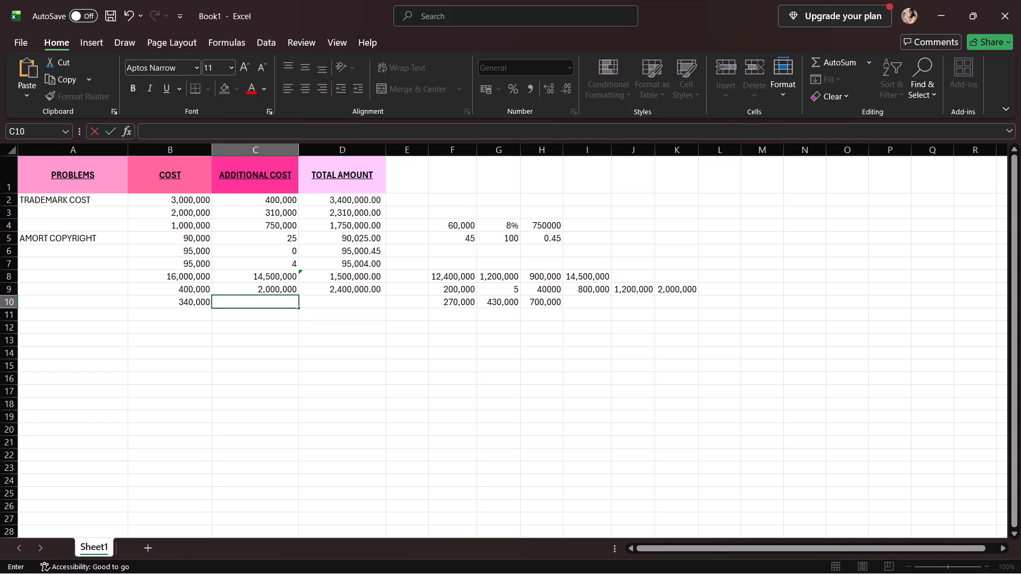
{"action": "type", "text": "7000"}
{"action": "key", "text": "BackSpace"}
{"action": "type", "text": ",000"}
{"action": "key", "text": "Return"}
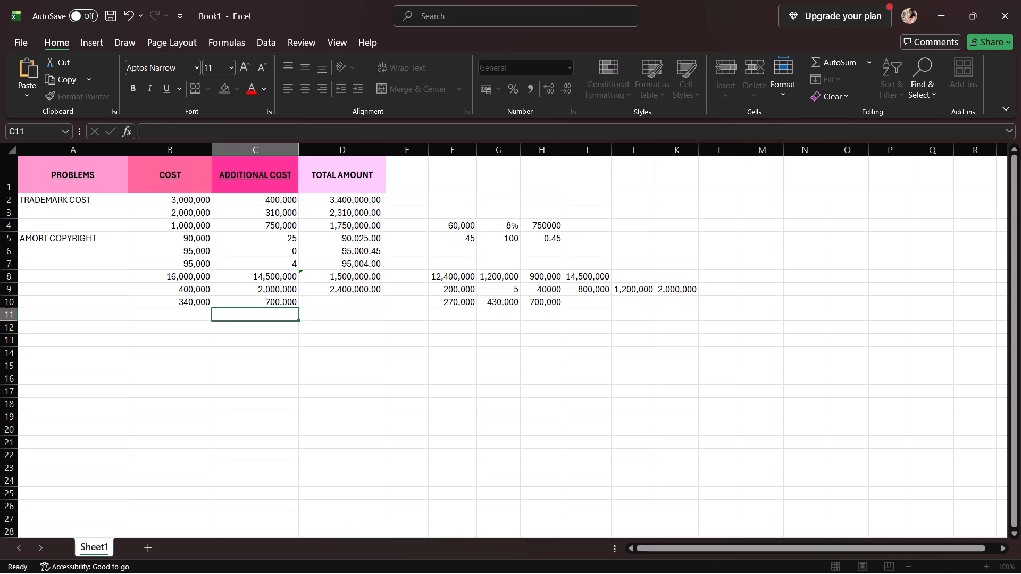
Fill the TOTAL AMOUNT formula from D9 down to D10 to add problem 12's two costs.
{"action": "left_click", "coordinate": [321, 302]}
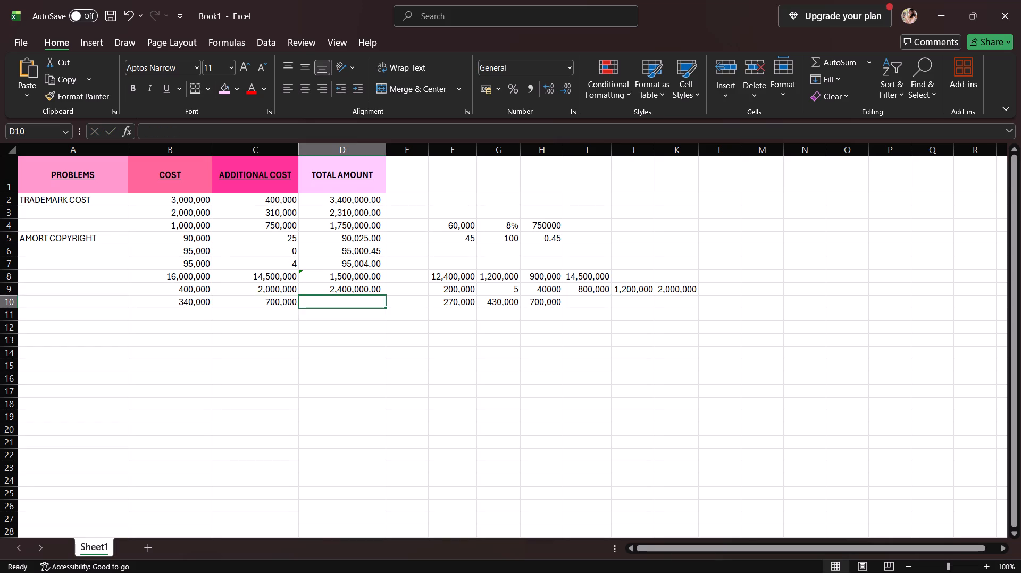
{"action": "left_click", "coordinate": [331, 294]}
{"action": "left_click", "coordinate": [342, 288]}
{"action": "left_click_drag", "start_coordinate": [384, 296], "coordinate": [382, 308]}
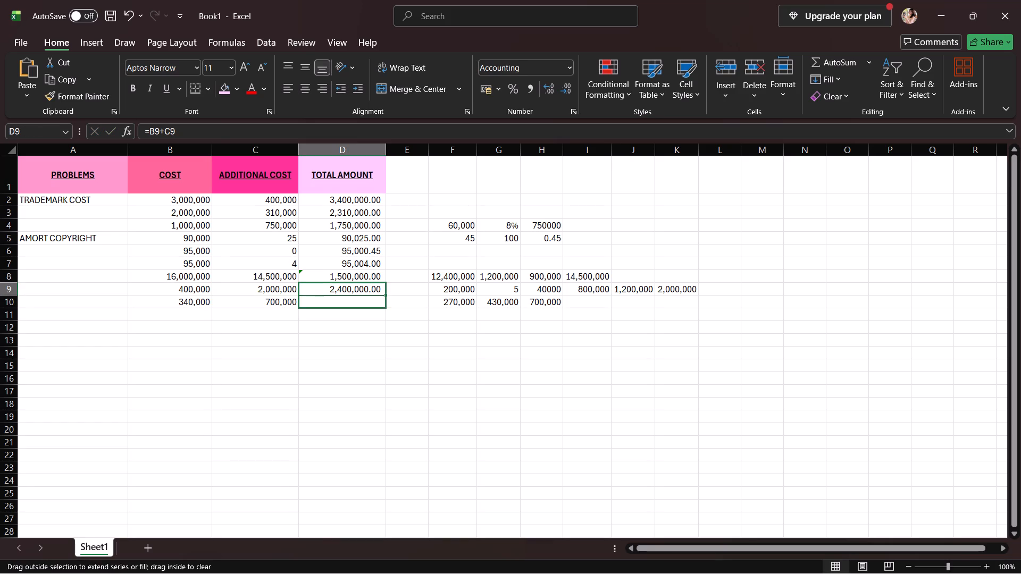
{"action": "left_click_drag", "start_coordinate": [382, 308], "coordinate": [383, 303]}
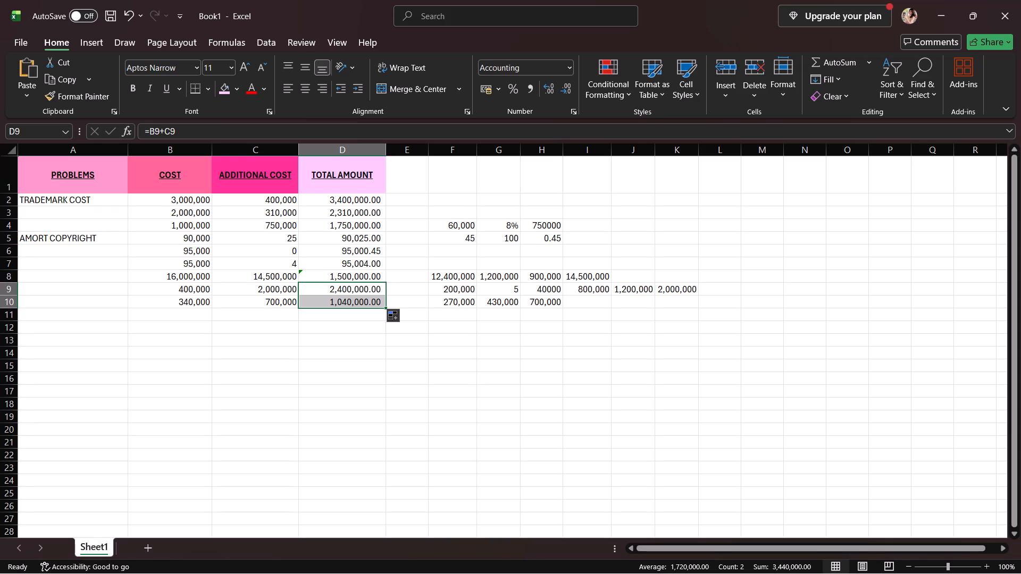
Switch to the quiz PDF in Edge and look through the problems from 13 onward for further computation items.
{"action": "left_click", "coordinate": [197, 311]}
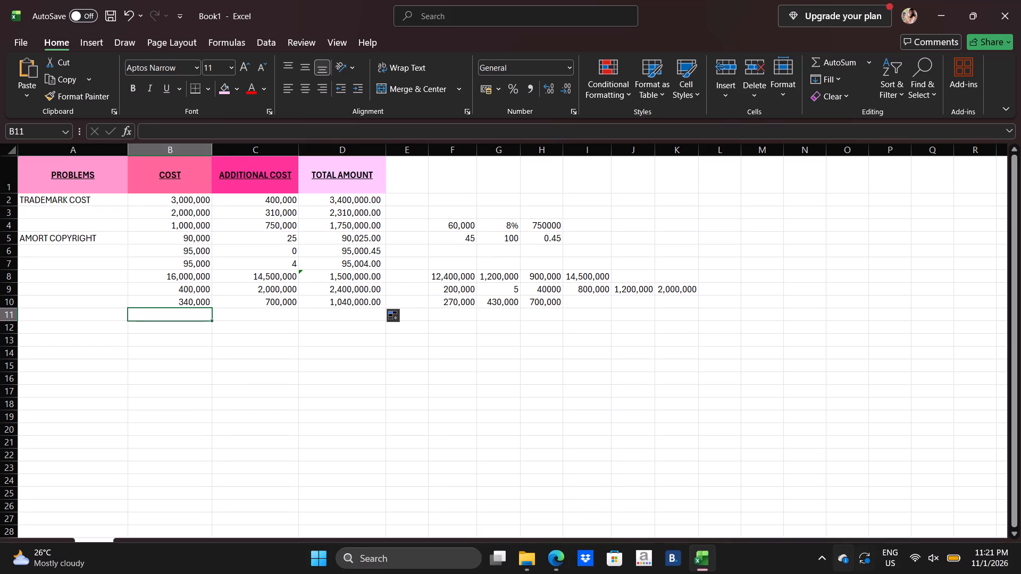
{"action": "left_click", "coordinate": [541, 563]}
{"action": "scroll", "coordinate": [541, 328], "scroll_direction": "down", "scroll_amount": 3}
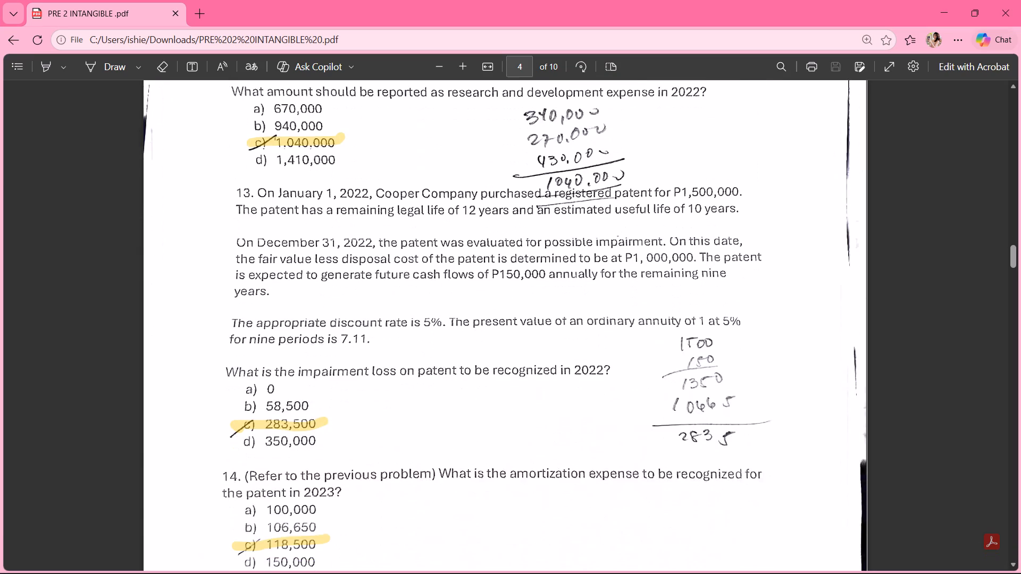
{"action": "scroll", "coordinate": [619, 242], "scroll_direction": "down", "scroll_amount": 1}
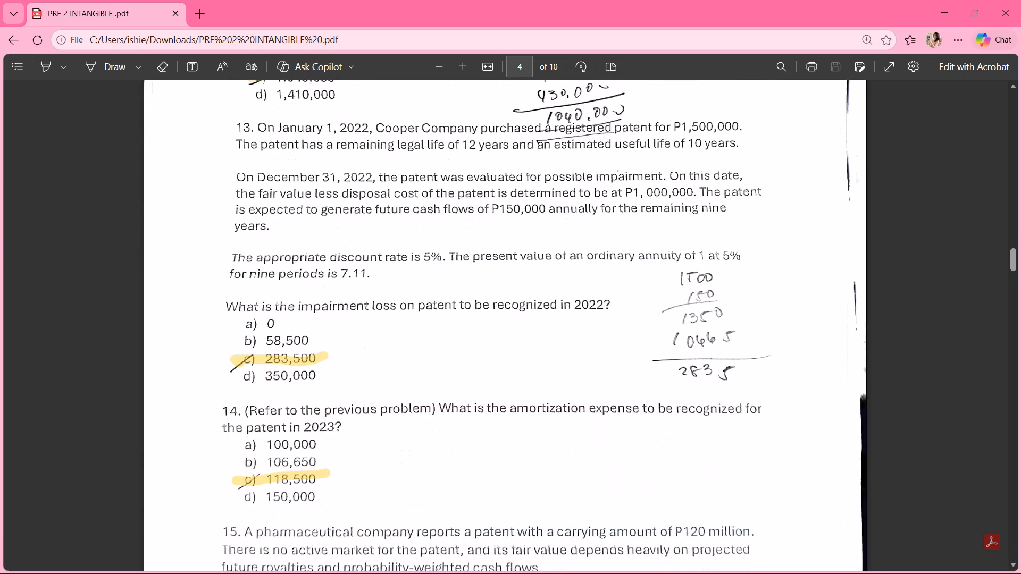
{"action": "scroll", "coordinate": [620, 243], "scroll_direction": "down", "scroll_amount": 4}
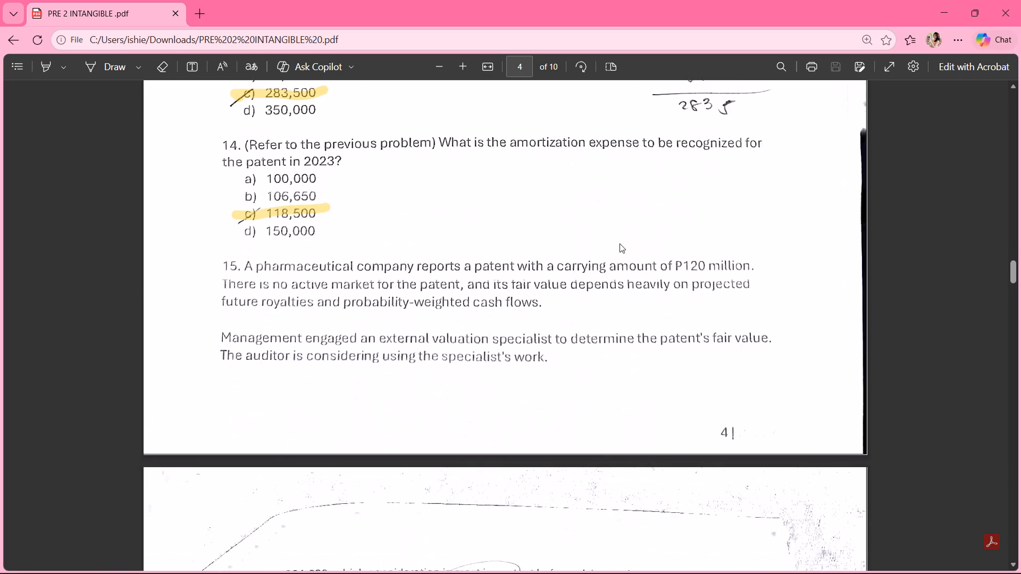
{"action": "scroll", "coordinate": [620, 243], "scroll_direction": "down", "scroll_amount": 16}
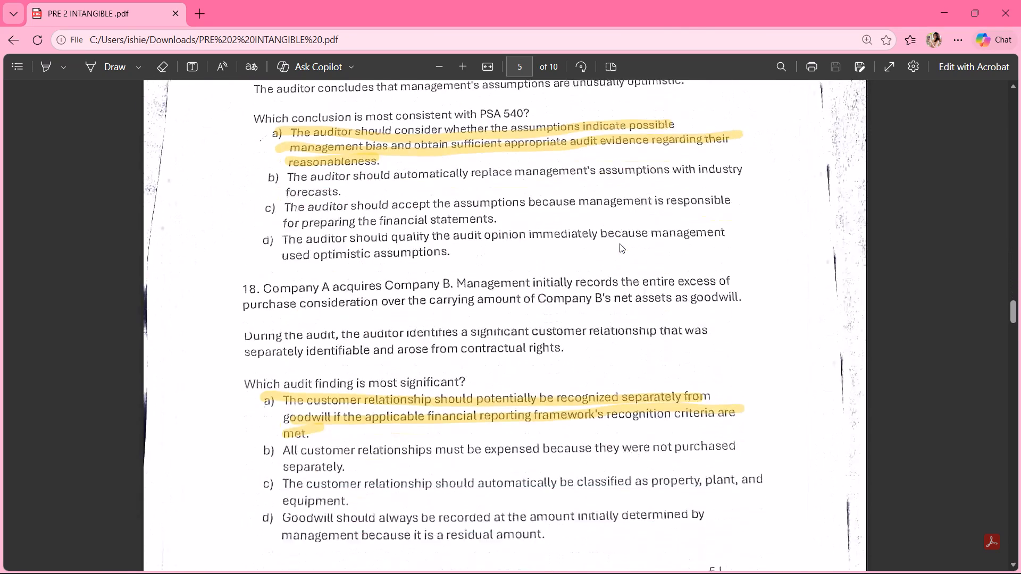
{"action": "scroll", "coordinate": [620, 243], "scroll_direction": "down", "scroll_amount": 11}
{"action": "scroll", "coordinate": [620, 243], "scroll_direction": "down", "scroll_amount": 14}
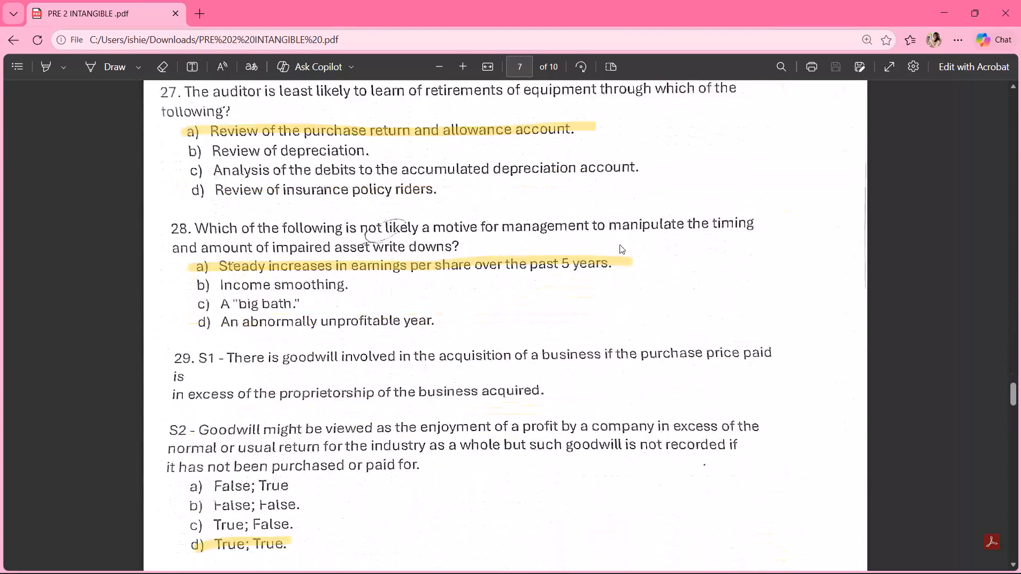
{"action": "scroll", "coordinate": [620, 244], "scroll_direction": "down", "scroll_amount": 20}
{"action": "scroll", "coordinate": [620, 244], "scroll_direction": "down", "scroll_amount": 6}
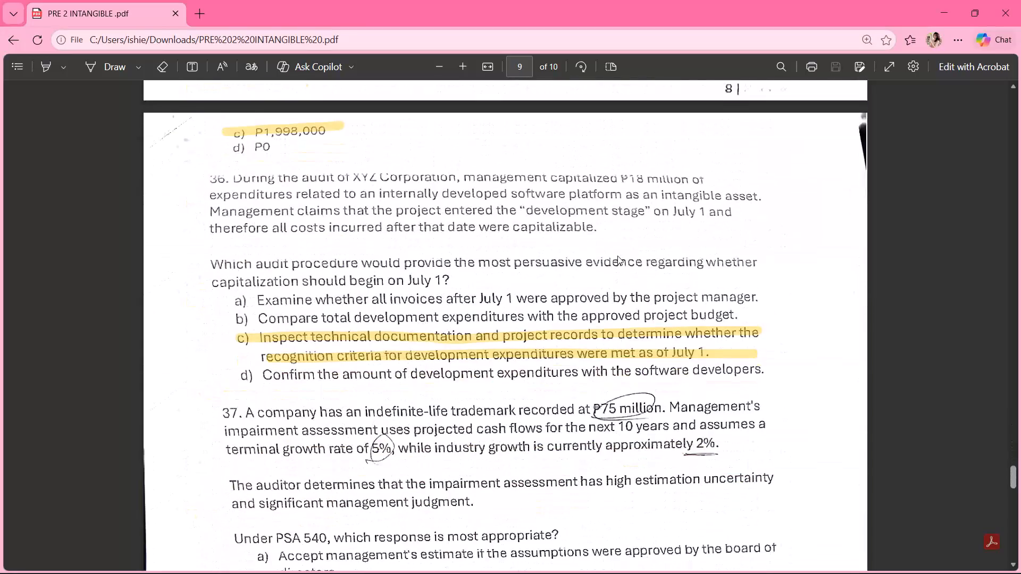
Examine Pink Corporation's transactions and the related questions on patent, license and trademark costs, carrying amount and expensed total through problem 35.
{"action": "scroll", "coordinate": [617, 256], "scroll_direction": "up", "scroll_amount": 11}
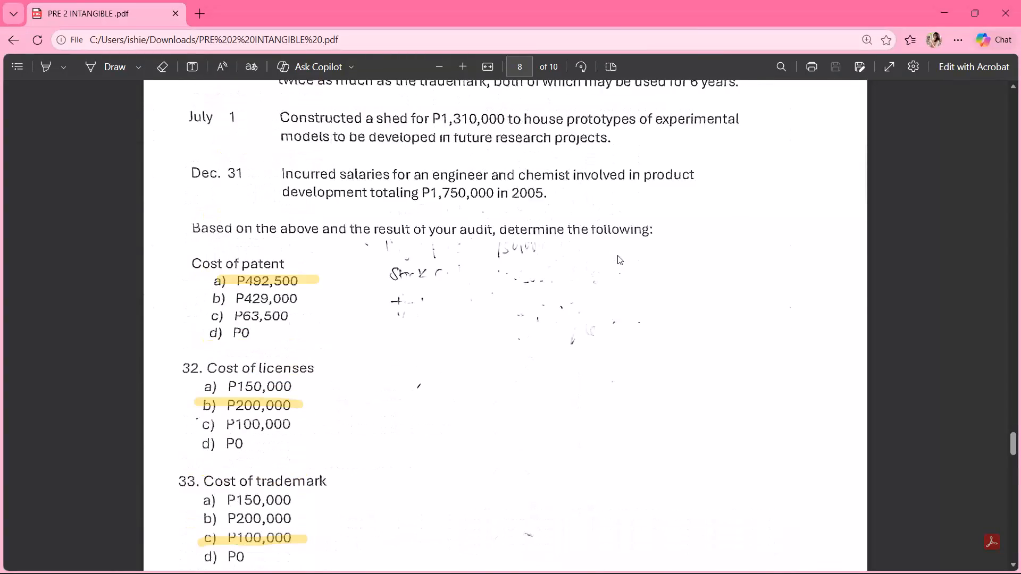
{"action": "scroll", "coordinate": [617, 255], "scroll_direction": "up", "scroll_amount": 4}
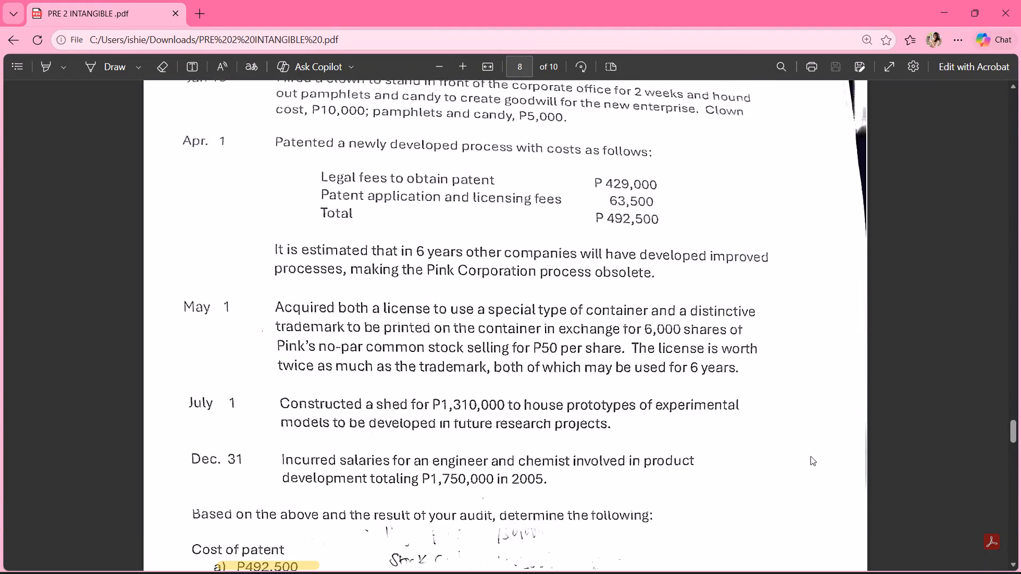
{"action": "scroll", "coordinate": [741, 274], "scroll_direction": "up", "scroll_amount": 1}
{"action": "scroll", "coordinate": [741, 274], "scroll_direction": "down", "scroll_amount": 7}
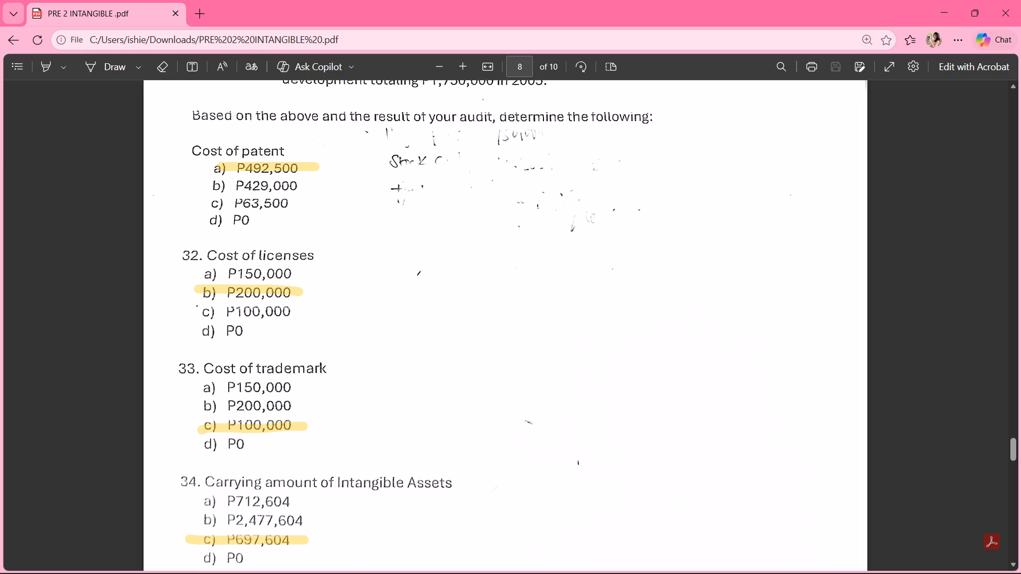
{"action": "scroll", "coordinate": [509, 239], "scroll_direction": "down", "scroll_amount": 3}
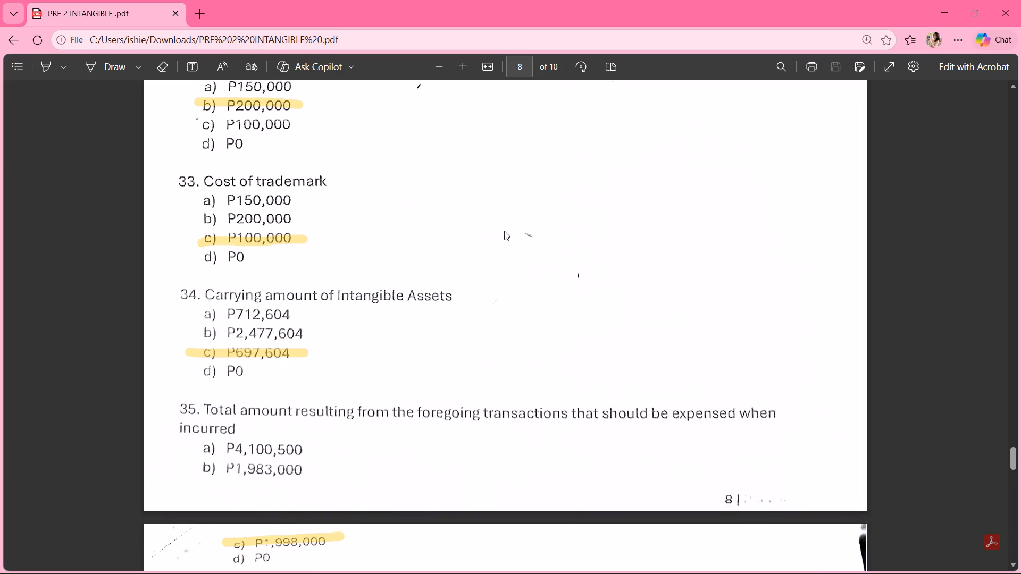
{"action": "scroll", "coordinate": [520, 246], "scroll_direction": "down", "scroll_amount": 2}
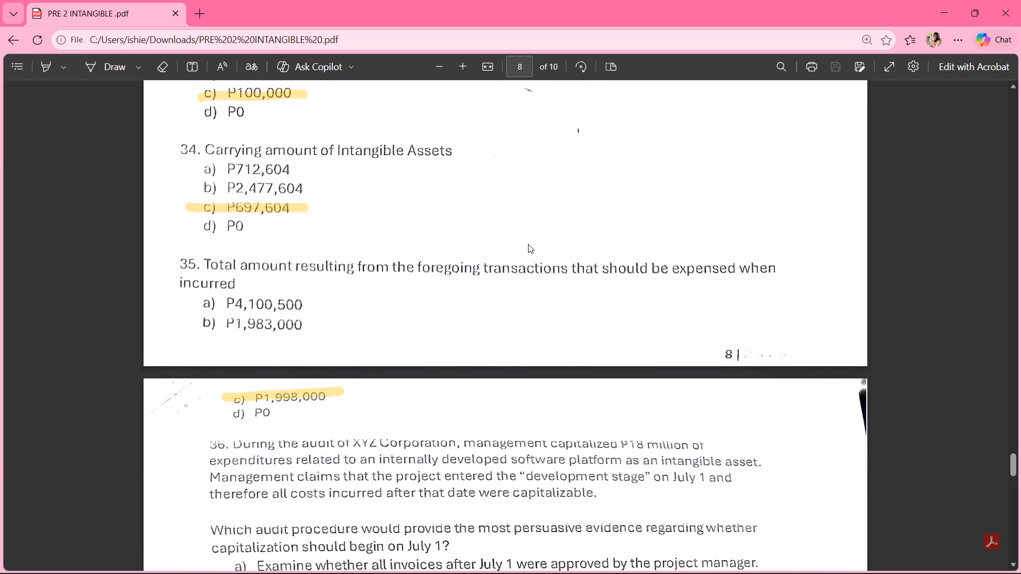
{"action": "scroll", "coordinate": [528, 244], "scroll_direction": "down", "scroll_amount": 2}
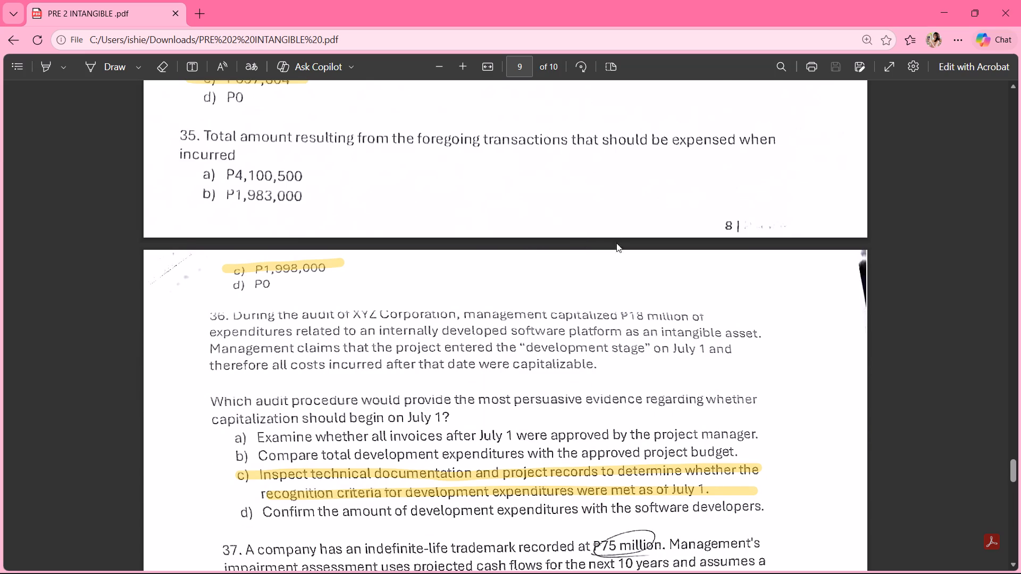
Read through audit problems 36 to 39 in the quiz PDF, covering capitalized software, trademark impairment, patent ownership and customer relationships.
{"action": "scroll", "coordinate": [629, 260], "scroll_direction": "down", "scroll_amount": 2}
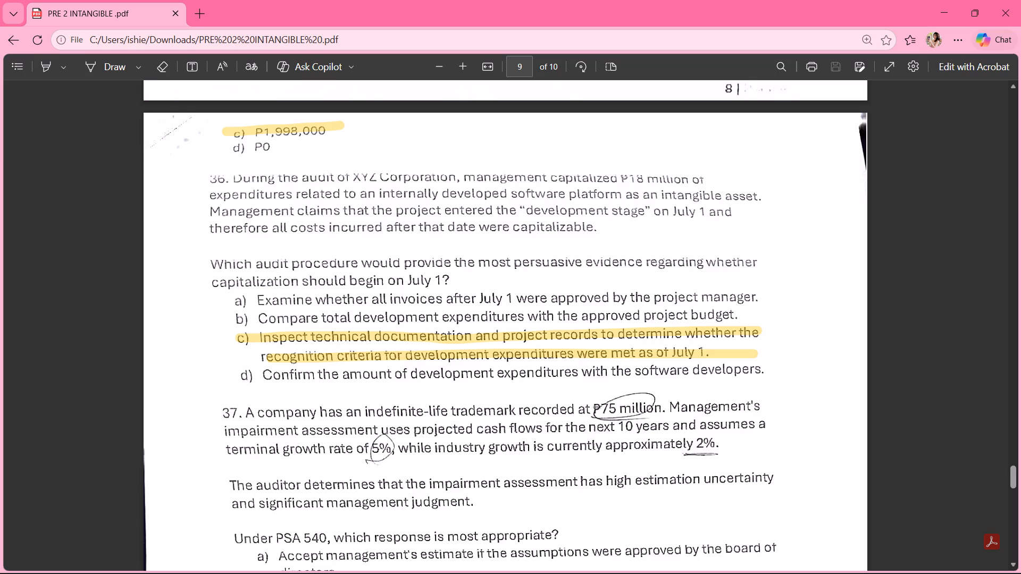
{"action": "scroll", "coordinate": [755, 316], "scroll_direction": "down", "scroll_amount": 1}
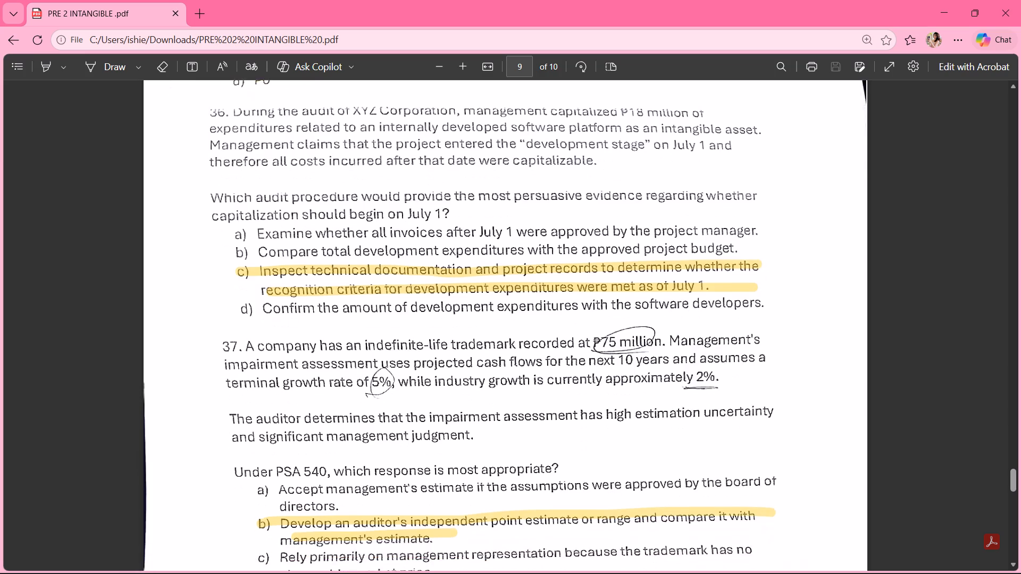
{"action": "scroll", "coordinate": [752, 266], "scroll_direction": "down", "scroll_amount": 4}
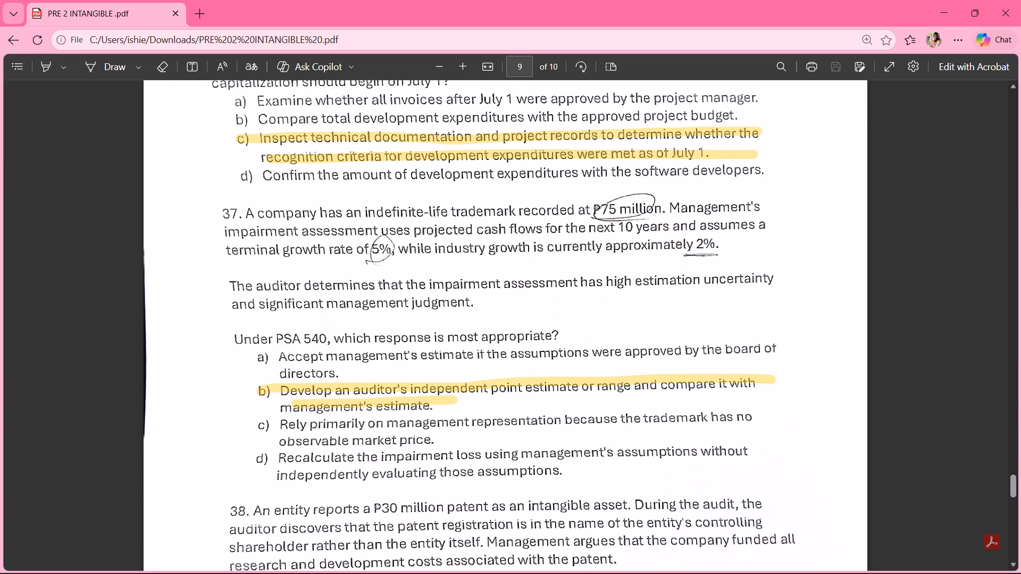
{"action": "scroll", "coordinate": [750, 272], "scroll_direction": "down", "scroll_amount": 4}
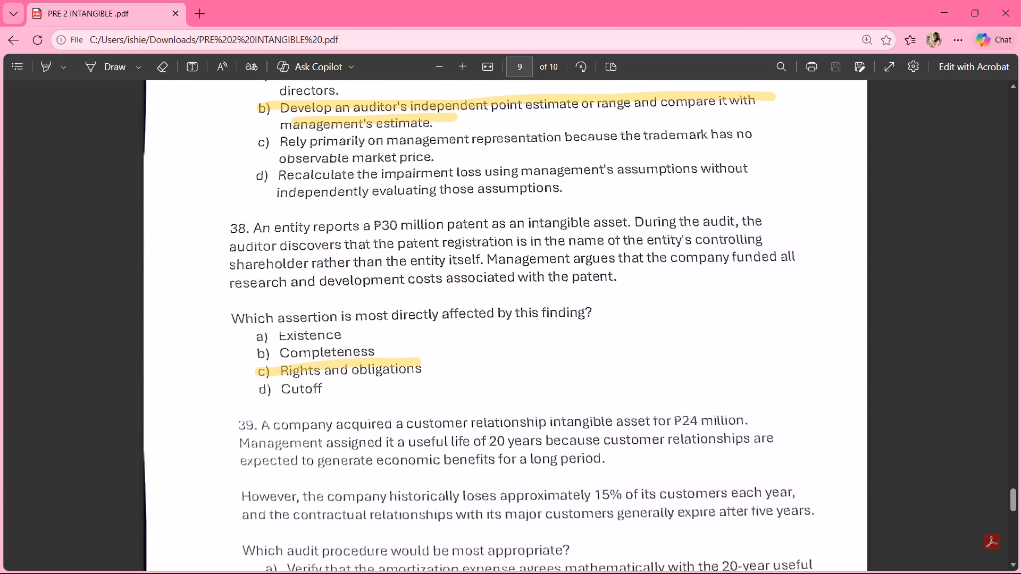
{"action": "scroll", "coordinate": [749, 272], "scroll_direction": "down", "scroll_amount": 2}
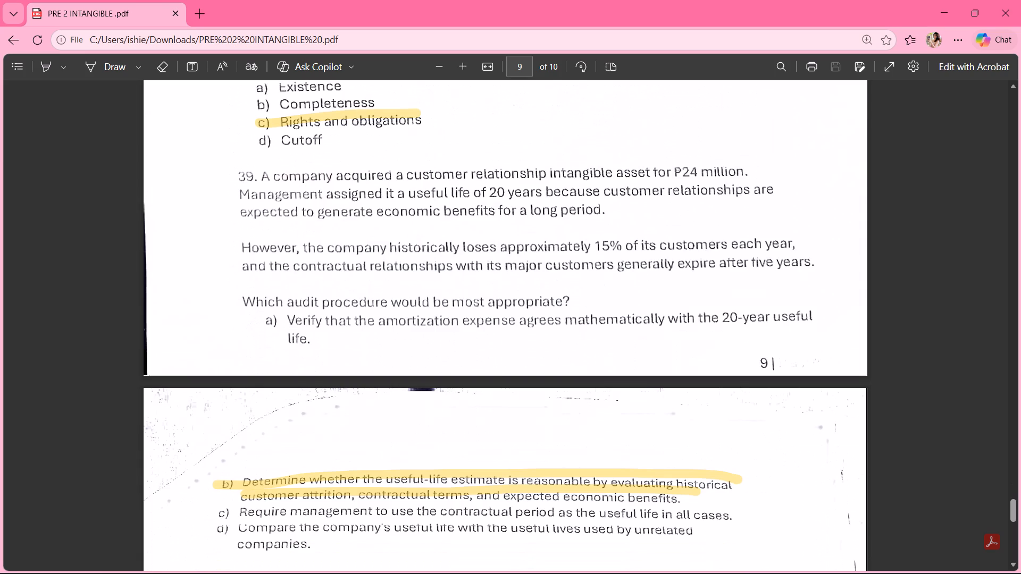
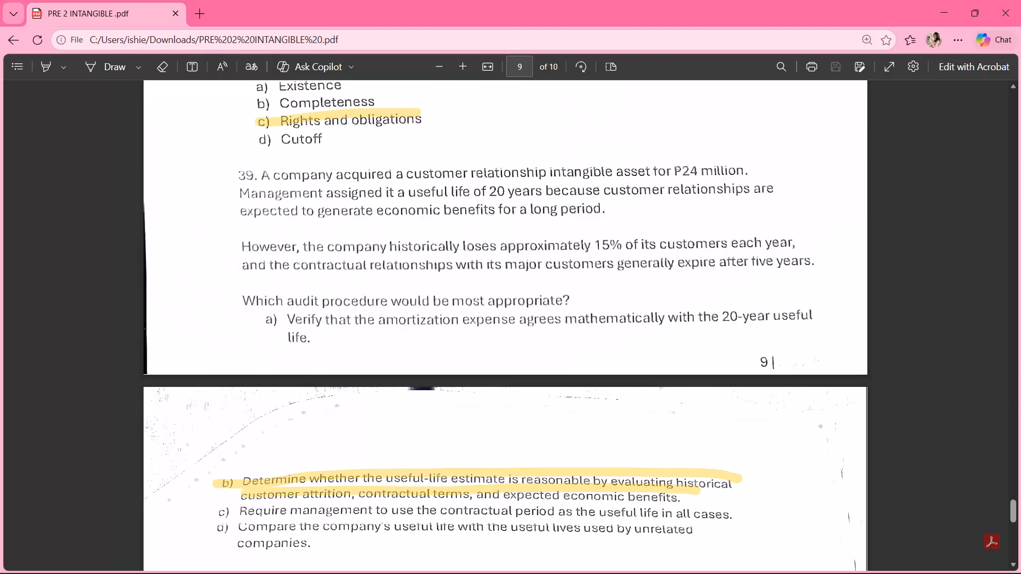
Read audit problem 40 on the subsequent patent sale and check the end of the quiz PDF for remaining items.
{"action": "scroll", "coordinate": [600, 258], "scroll_direction": "down", "scroll_amount": 1}
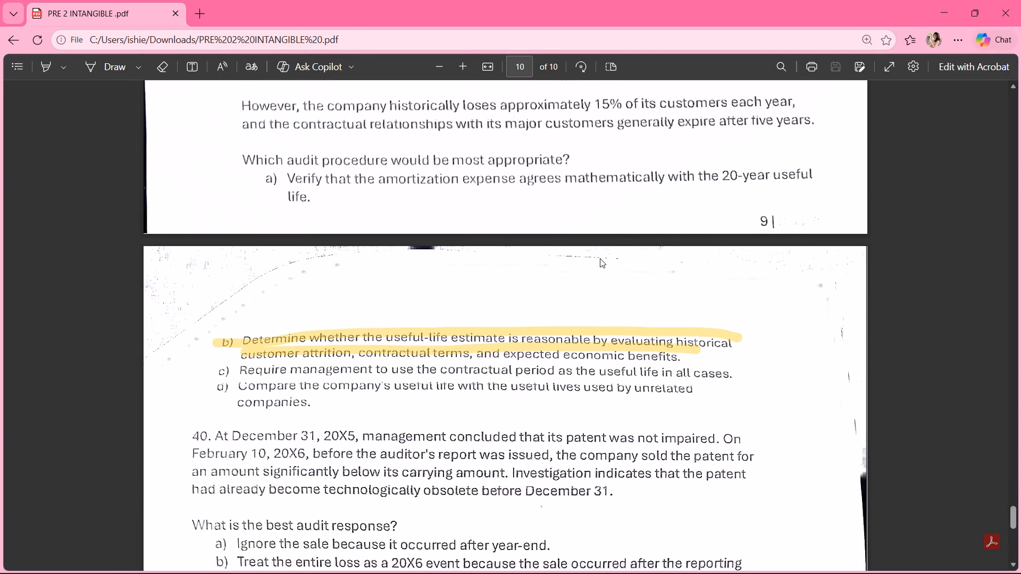
{"action": "scroll", "coordinate": [600, 258], "scroll_direction": "down", "scroll_amount": 6}
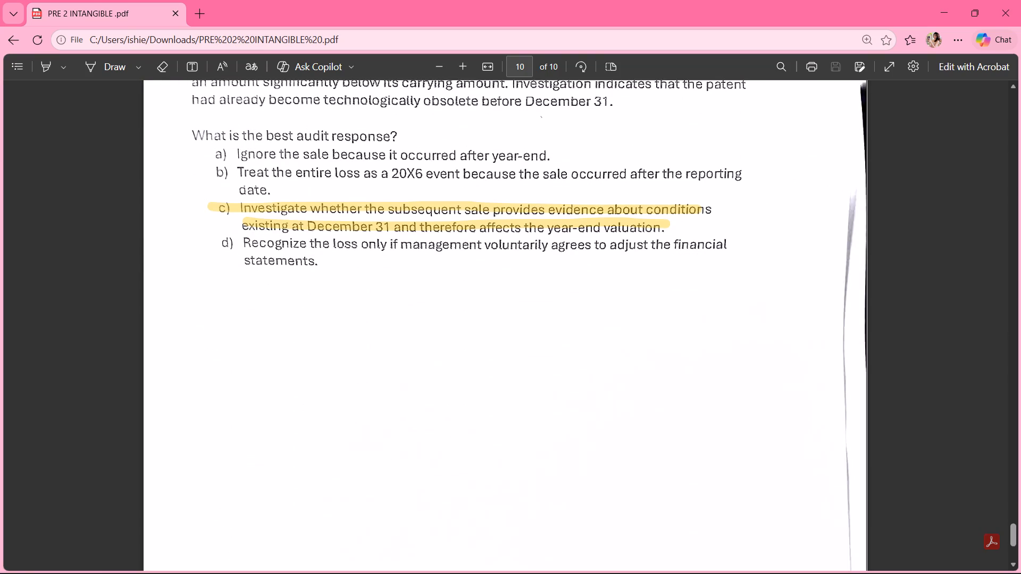
{"action": "scroll", "coordinate": [600, 257], "scroll_direction": "down", "scroll_amount": 10}
{"action": "scroll", "coordinate": [601, 256], "scroll_direction": "up", "scroll_amount": 4}
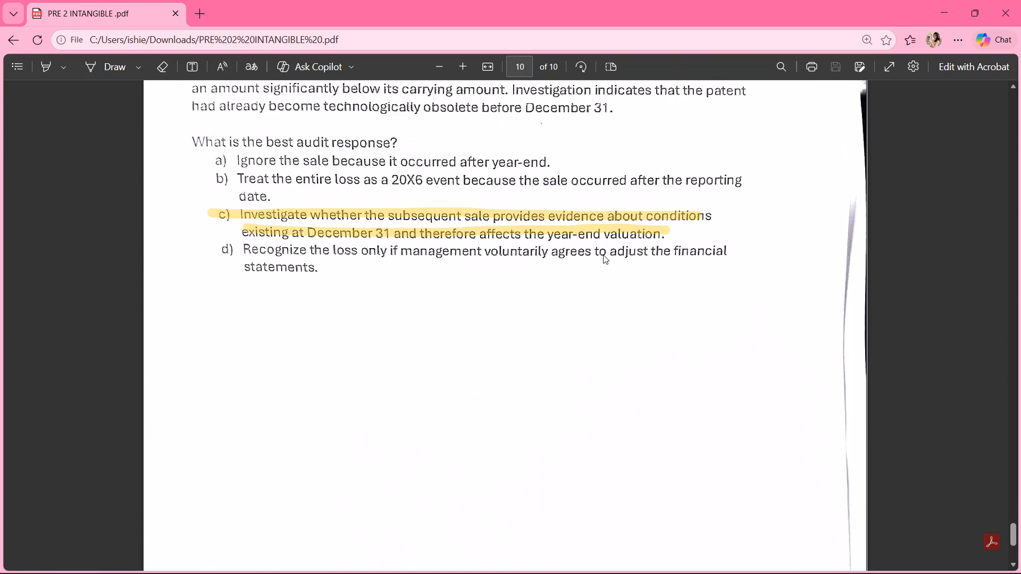
{"action": "scroll", "coordinate": [603, 255], "scroll_direction": "up", "scroll_amount": 14}
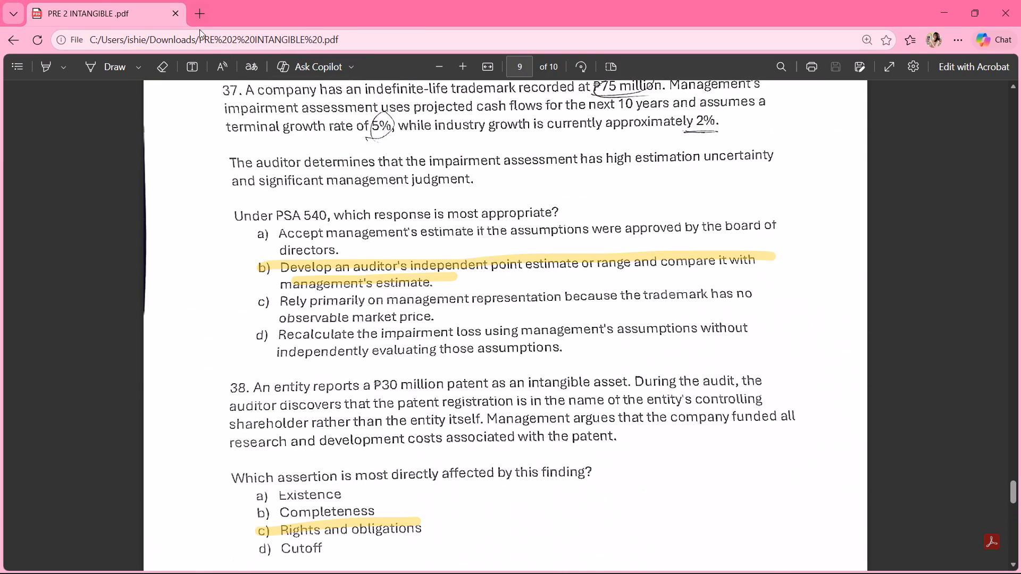
Close the intangible quiz PDF and open the Balance Sheet PDF from the Downloads folder.
{"action": "left_click", "coordinate": [174, 10]}
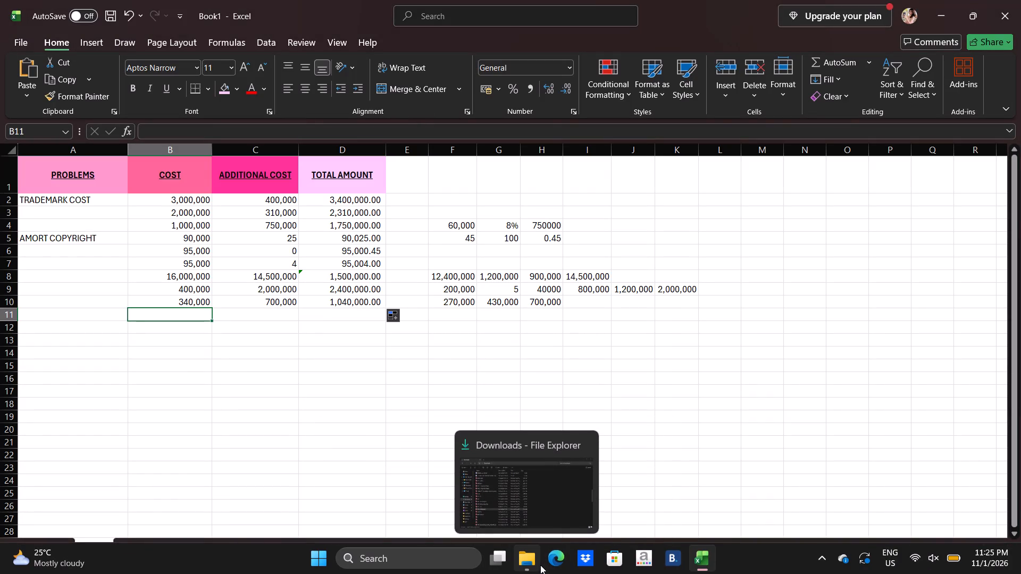
{"action": "left_click", "coordinate": [522, 517]}
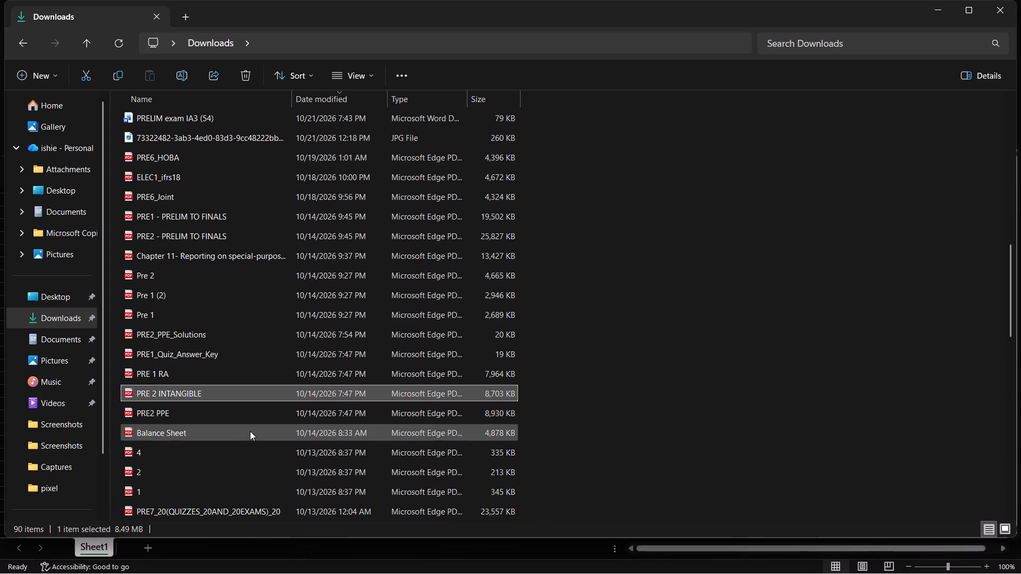
{"action": "left_click", "coordinate": [250, 433]}
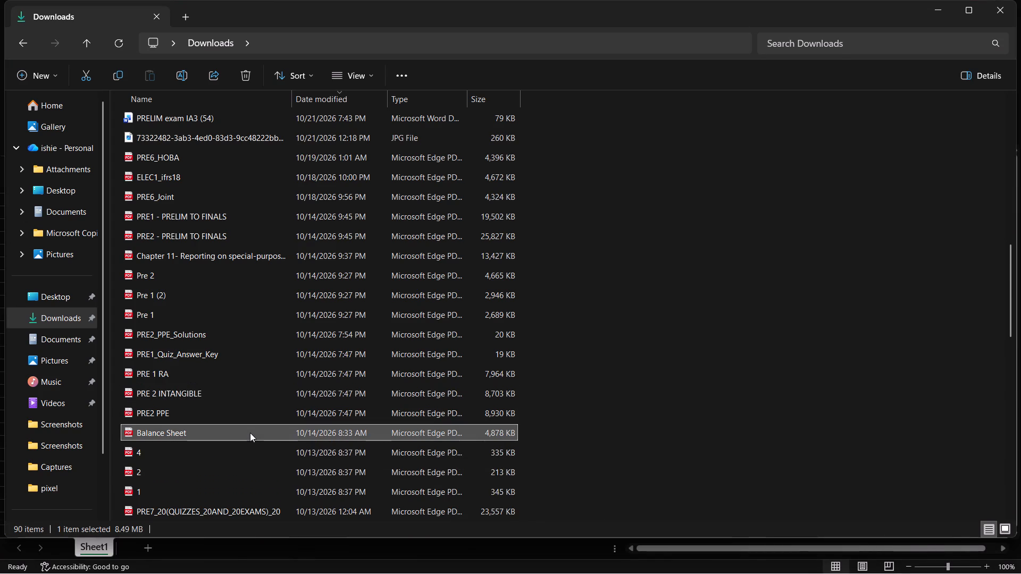
{"action": "double_click", "coordinate": [249, 433]}
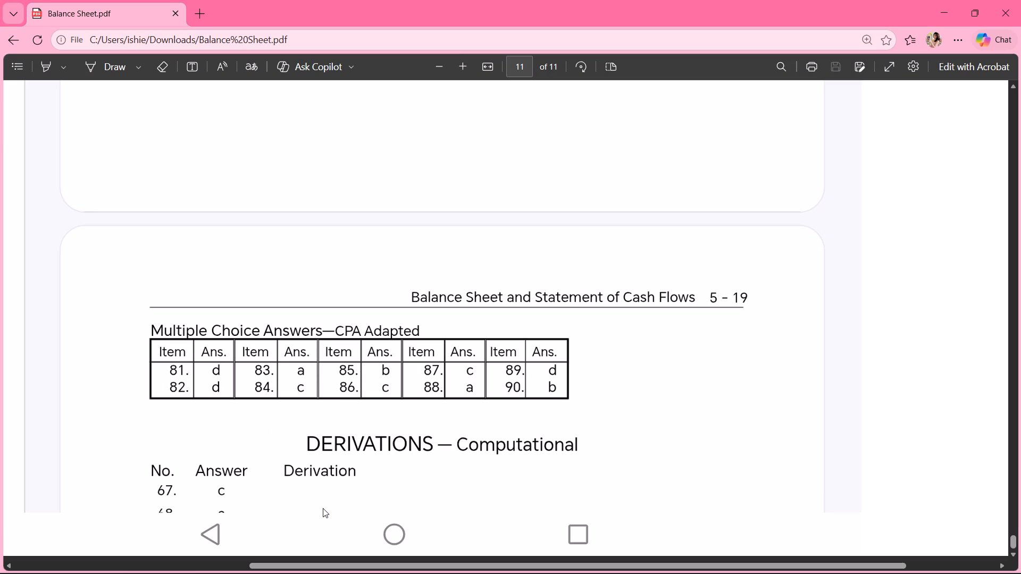
Look back through the Balance Sheet PDF's CPA-adapted questions 90 to 82, including Scott Corp.'s trial balance.
{"action": "scroll", "coordinate": [327, 517], "scroll_direction": "down", "scroll_amount": 3}
{"action": "scroll", "coordinate": [496, 375], "scroll_direction": "up", "scroll_amount": 8}
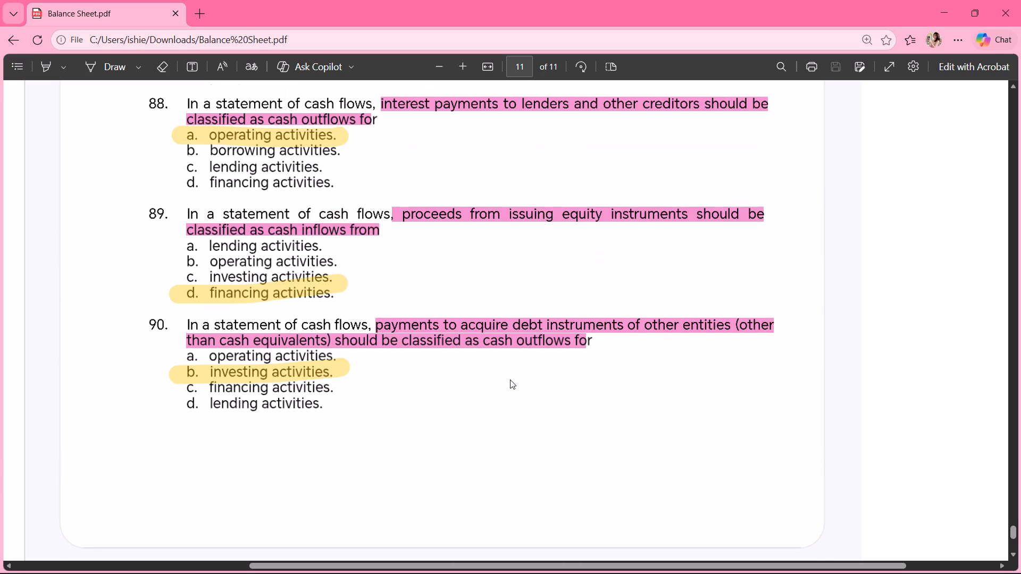
{"action": "scroll", "coordinate": [510, 379], "scroll_direction": "up", "scroll_amount": 10}
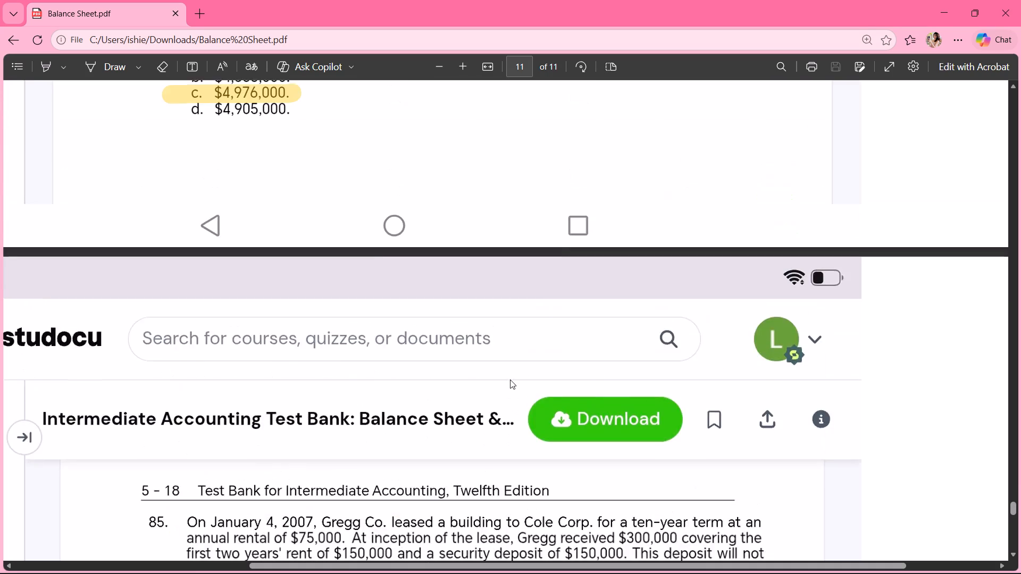
{"action": "scroll", "coordinate": [510, 379], "scroll_direction": "up", "scroll_amount": 13}
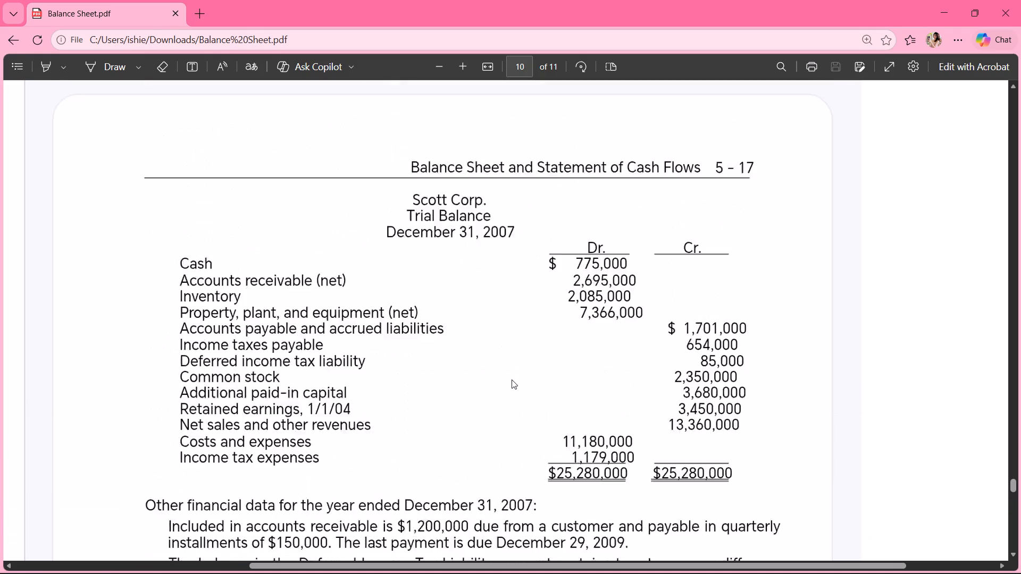
{"action": "scroll", "coordinate": [512, 379], "scroll_direction": "up", "scroll_amount": 12}
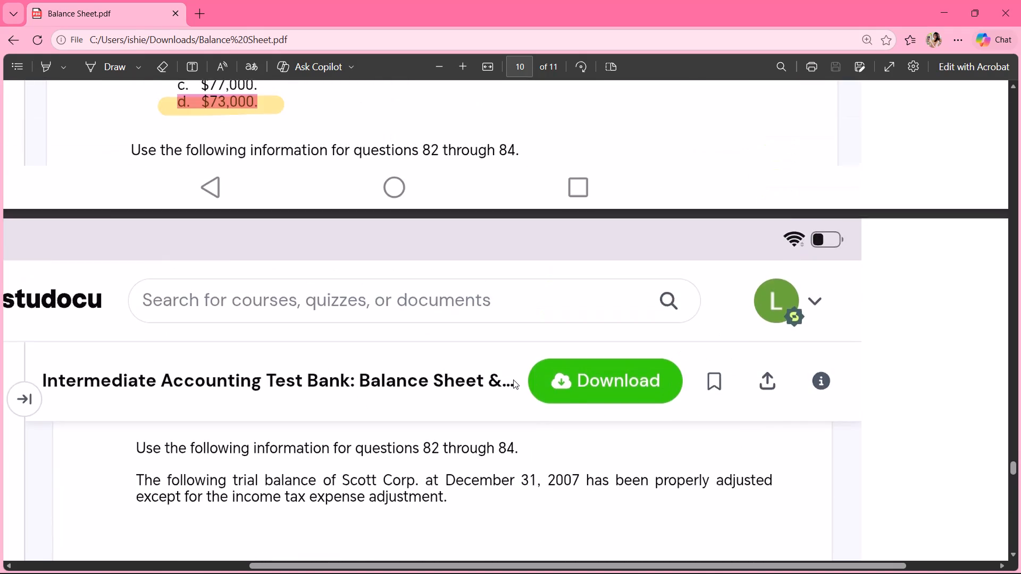
Look back through computational questions 81 to 68 on cash flow, debt coverage, stockholders' equity and intangible assets.
{"action": "scroll", "coordinate": [513, 379], "scroll_direction": "up", "scroll_amount": 16}
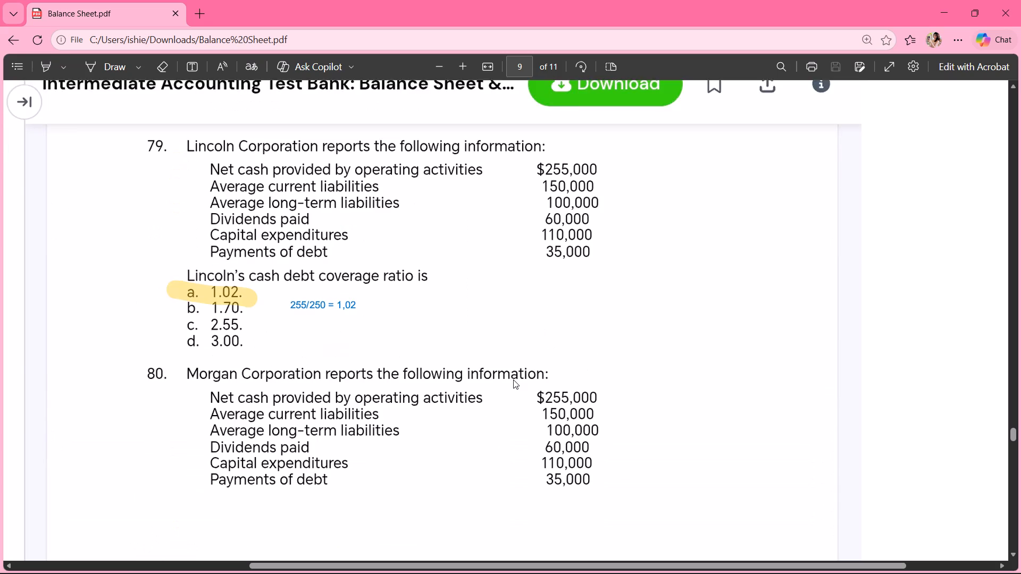
{"action": "scroll", "coordinate": [513, 379], "scroll_direction": "up", "scroll_amount": 15}
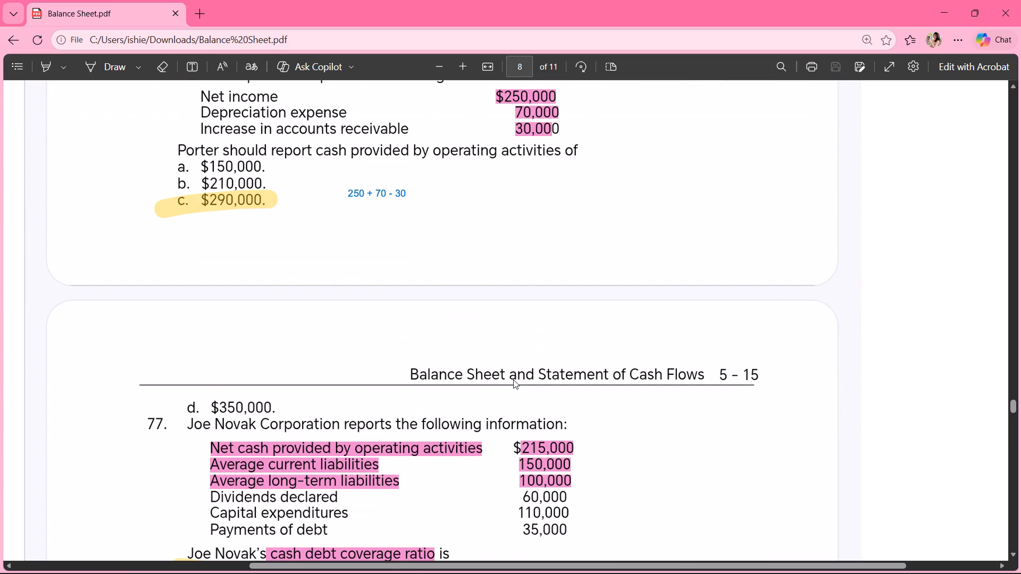
{"action": "scroll", "coordinate": [513, 379], "scroll_direction": "up", "scroll_amount": 4}
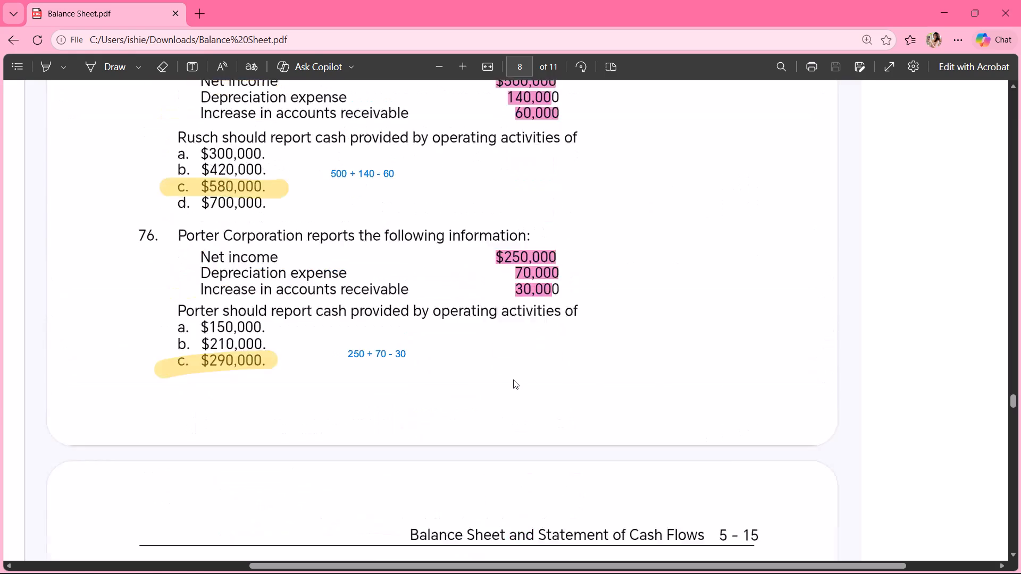
{"action": "scroll", "coordinate": [513, 379], "scroll_direction": "down", "scroll_amount": 2}
{"action": "scroll", "coordinate": [514, 378], "scroll_direction": "up", "scroll_amount": 4}
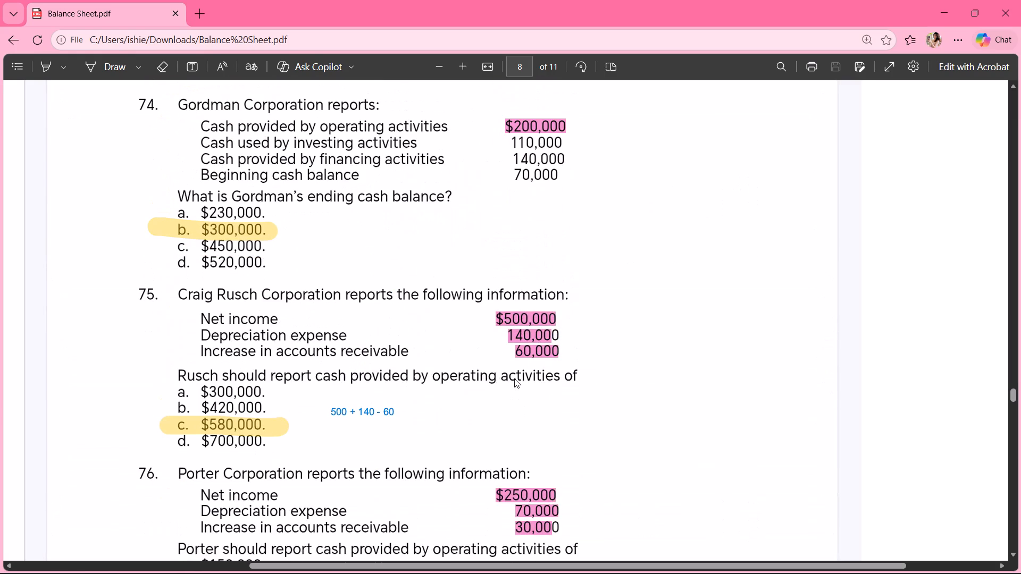
{"action": "scroll", "coordinate": [514, 378], "scroll_direction": "up", "scroll_amount": 12}
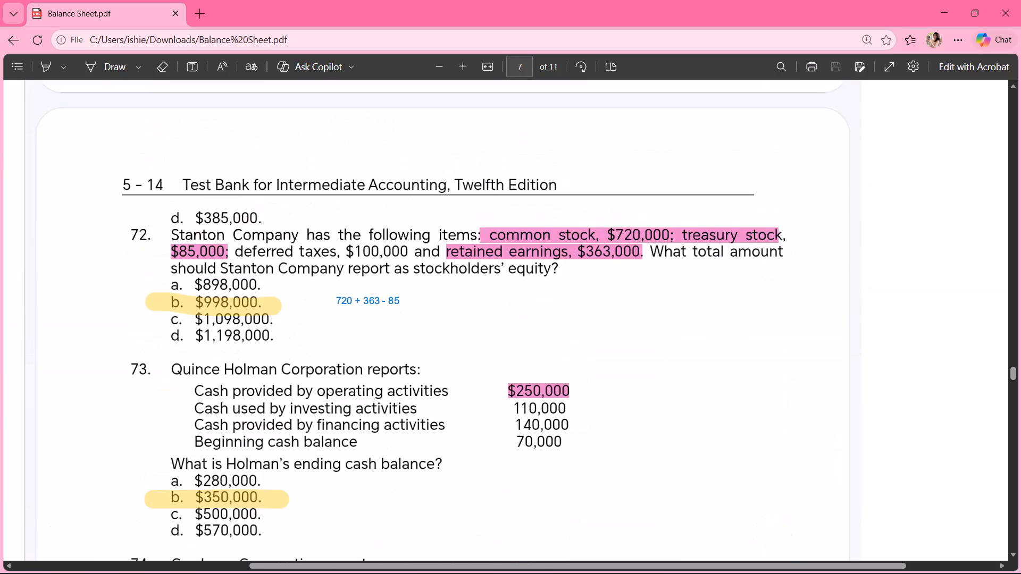
{"action": "scroll", "coordinate": [517, 378], "scroll_direction": "up", "scroll_amount": 10}
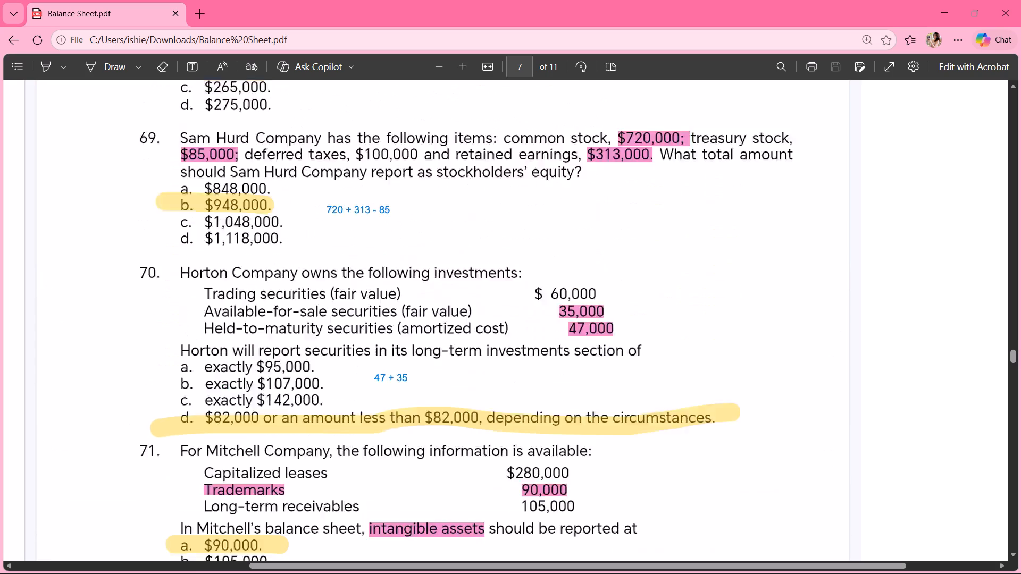
{"action": "scroll", "coordinate": [523, 379], "scroll_direction": "up", "scroll_amount": 3}
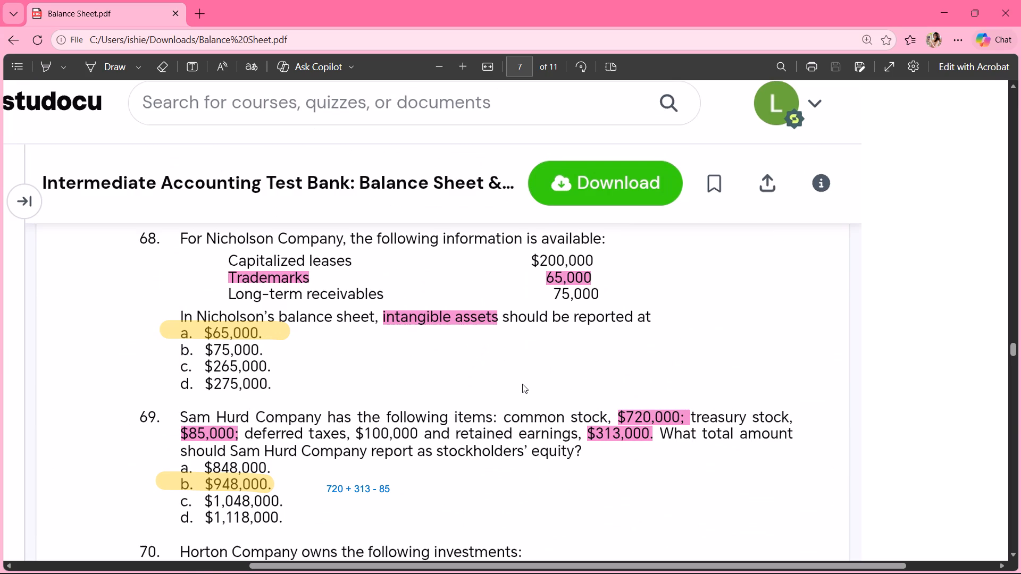
Examine the start of the computational section, questions 67 to 69, for figures usable in the worksheet.
{"action": "scroll", "coordinate": [522, 384], "scroll_direction": "up", "scroll_amount": 1}
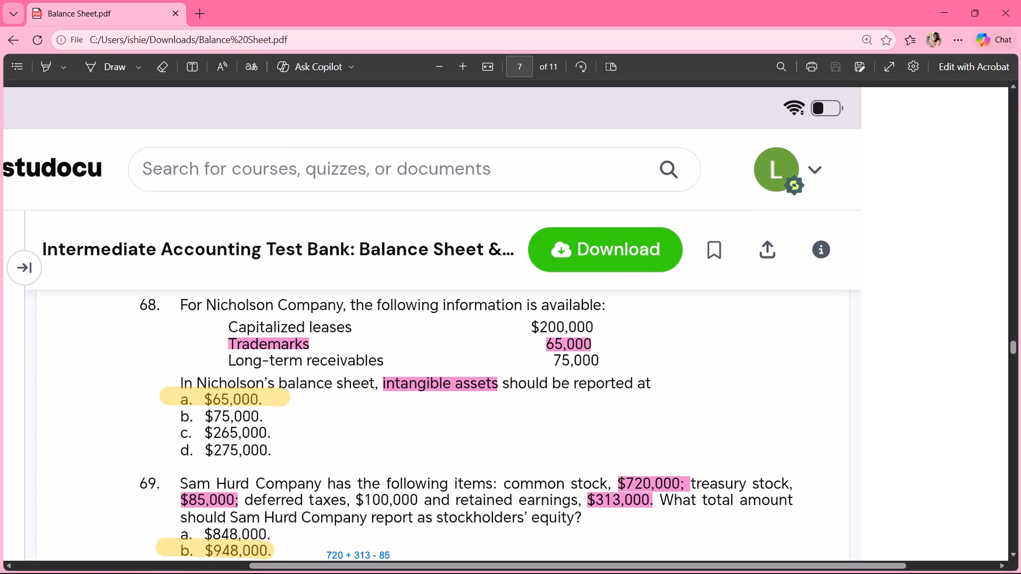
{"action": "scroll", "coordinate": [522, 413], "scroll_direction": "up", "scroll_amount": 3}
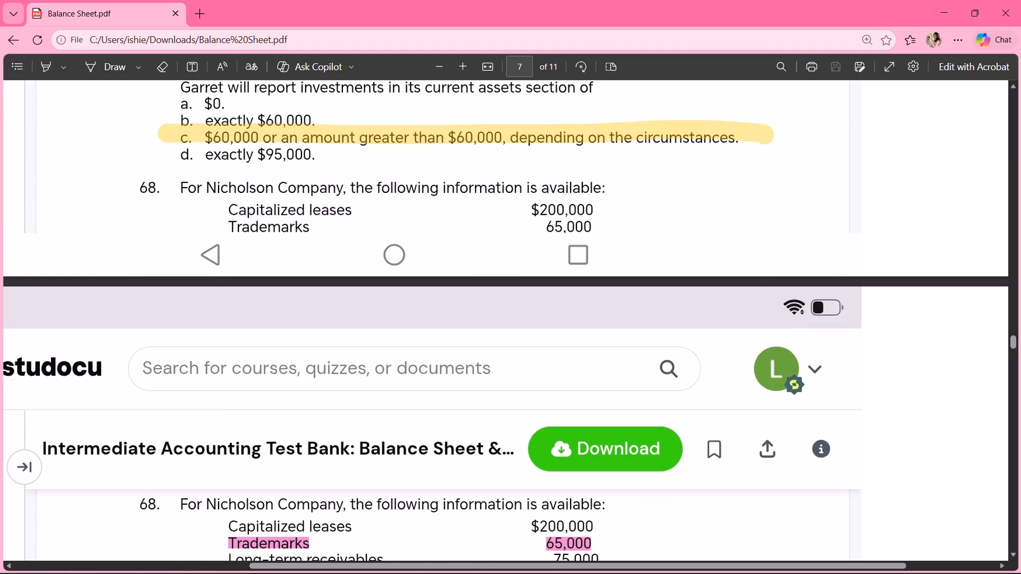
{"action": "scroll", "coordinate": [587, 473], "scroll_direction": "up", "scroll_amount": 7}
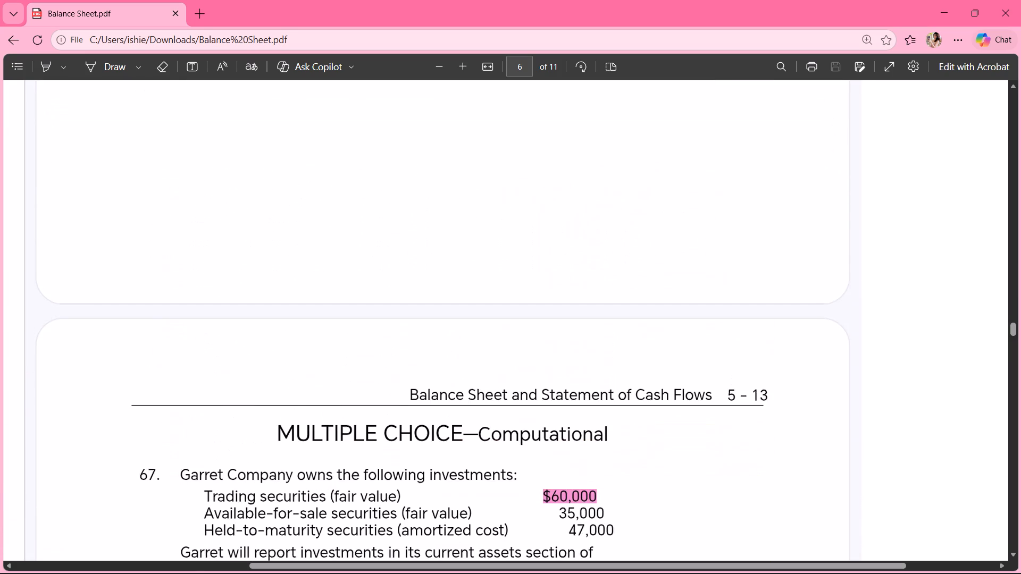
{"action": "scroll", "coordinate": [588, 469], "scroll_direction": "up", "scroll_amount": 8}
{"action": "scroll", "coordinate": [590, 466], "scroll_direction": "down", "scroll_amount": 3}
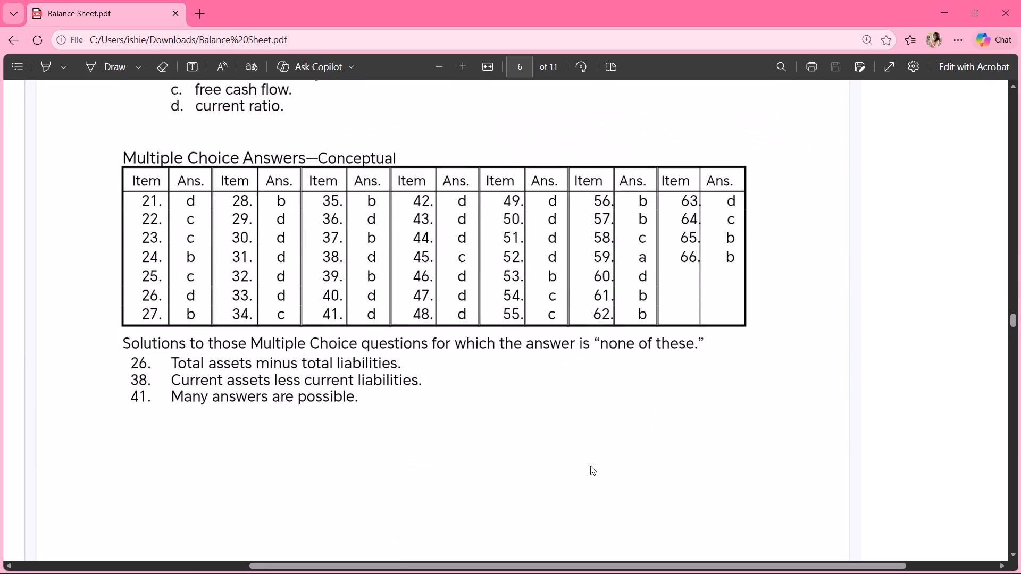
{"action": "scroll", "coordinate": [590, 466], "scroll_direction": "down", "scroll_amount": 7}
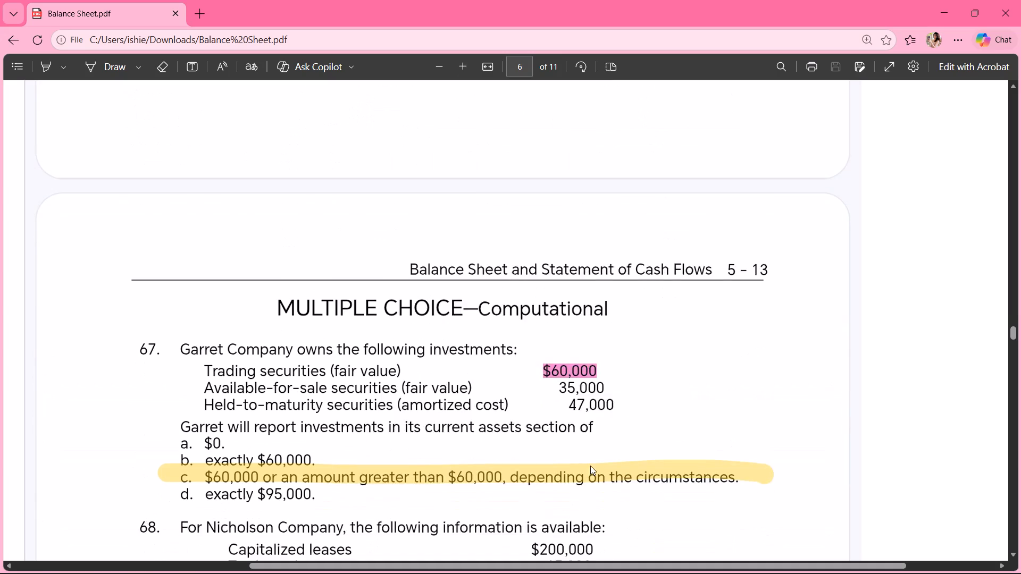
{"action": "scroll", "coordinate": [590, 466], "scroll_direction": "down", "scroll_amount": 7}
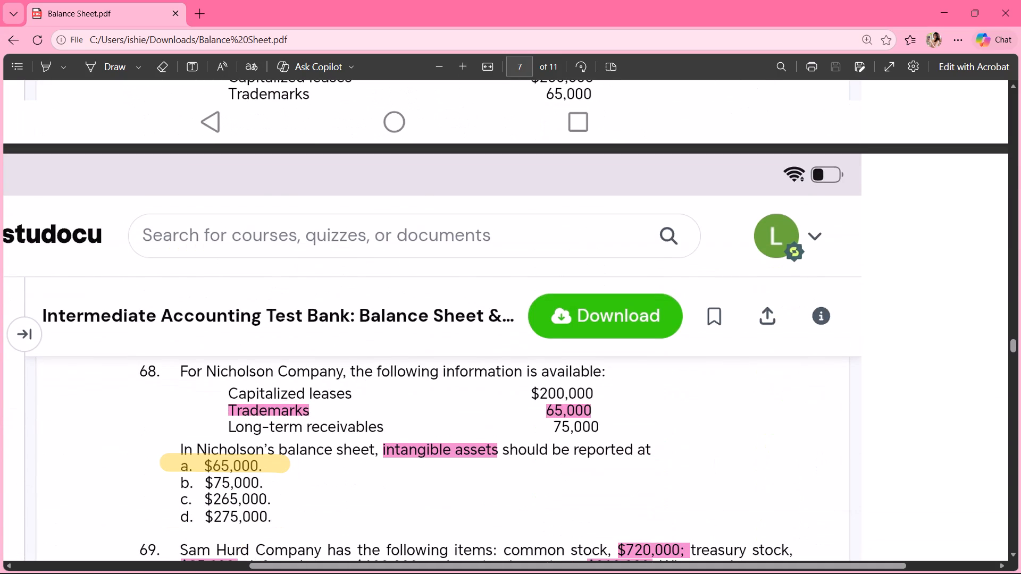
{"action": "scroll", "coordinate": [590, 466], "scroll_direction": "down", "scroll_amount": 2}
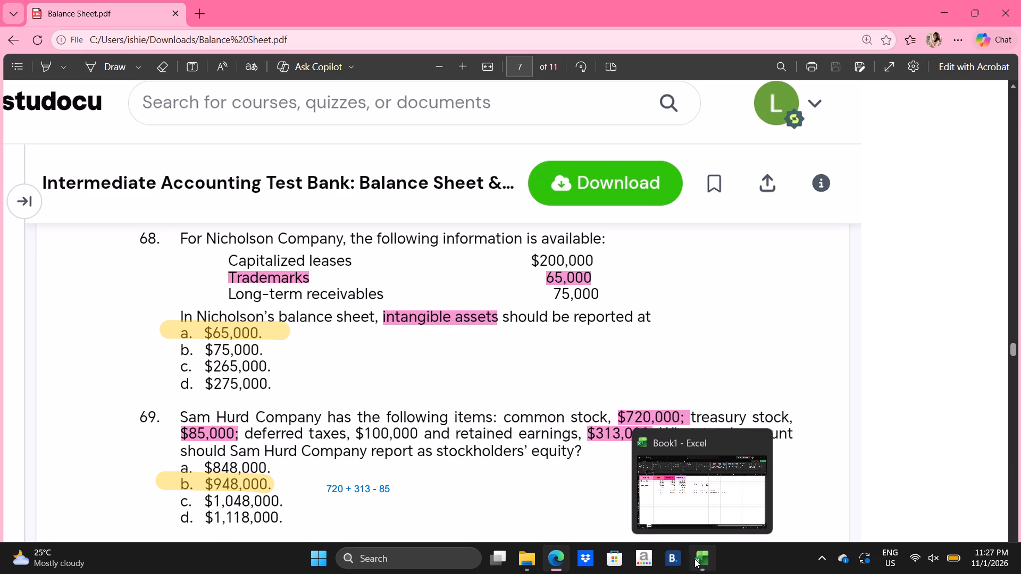
Switch to the Excel workbook and enter Sam Hurd Company's retained earnings of 313,000 in cell F11.
{"action": "left_click", "coordinate": [685, 491]}
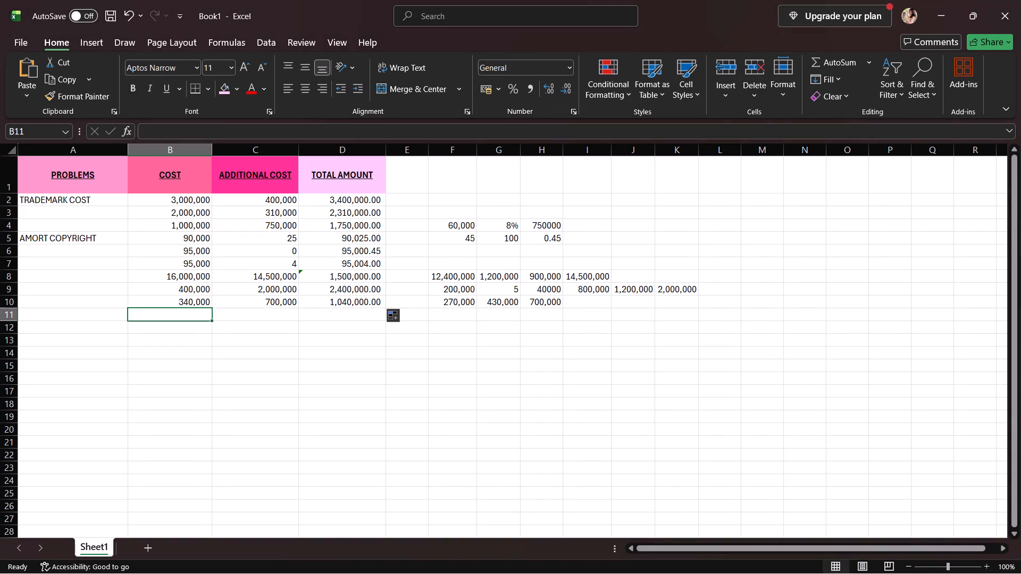
{"action": "left_click", "coordinate": [440, 325]}
{"action": "left_click", "coordinate": [443, 316]}
{"action": "left_click", "coordinate": [400, 326]}
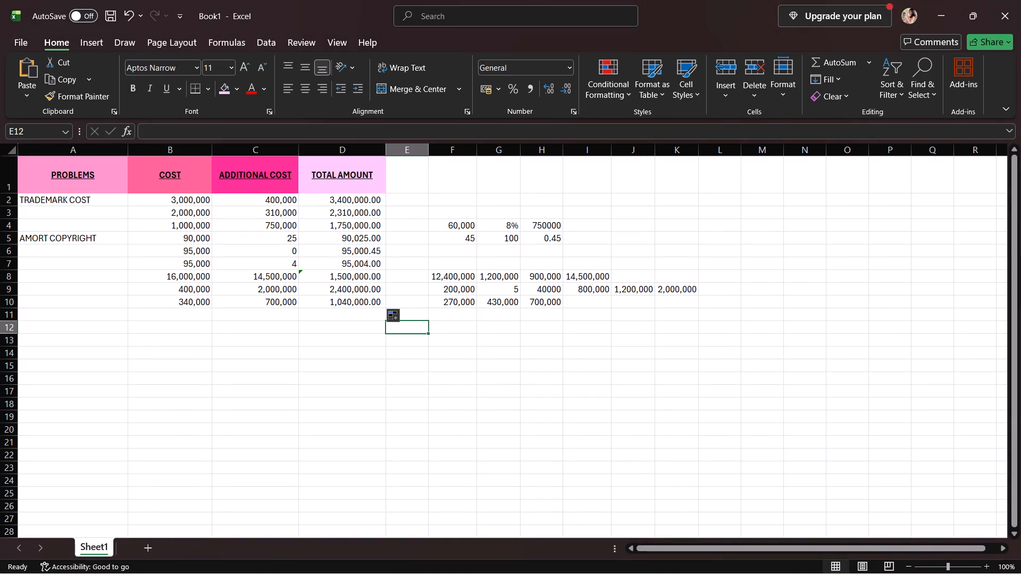
{"action": "left_click", "coordinate": [415, 313]}
{"action": "left_click", "coordinate": [401, 315]}
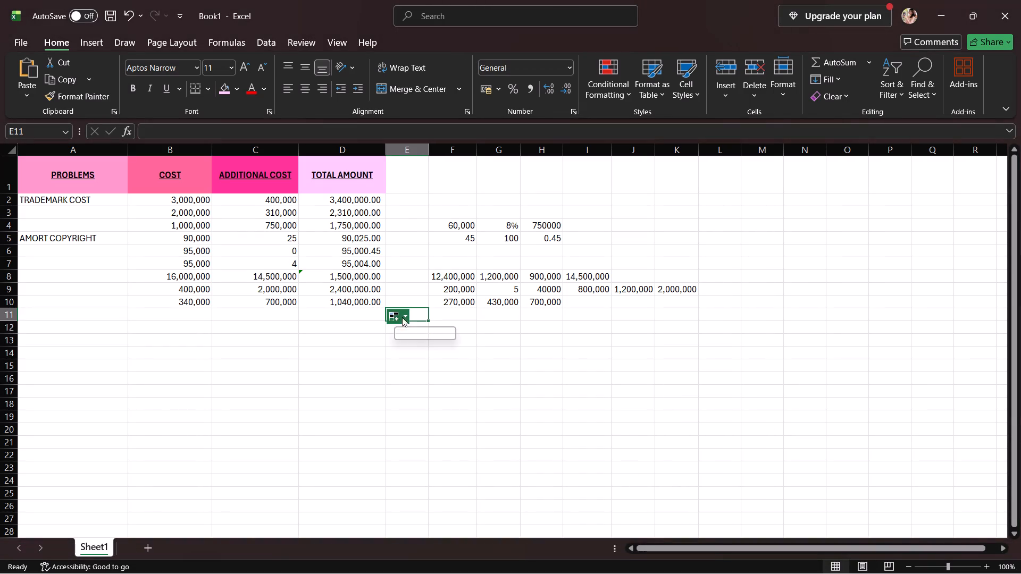
{"action": "left_click", "coordinate": [441, 319]}
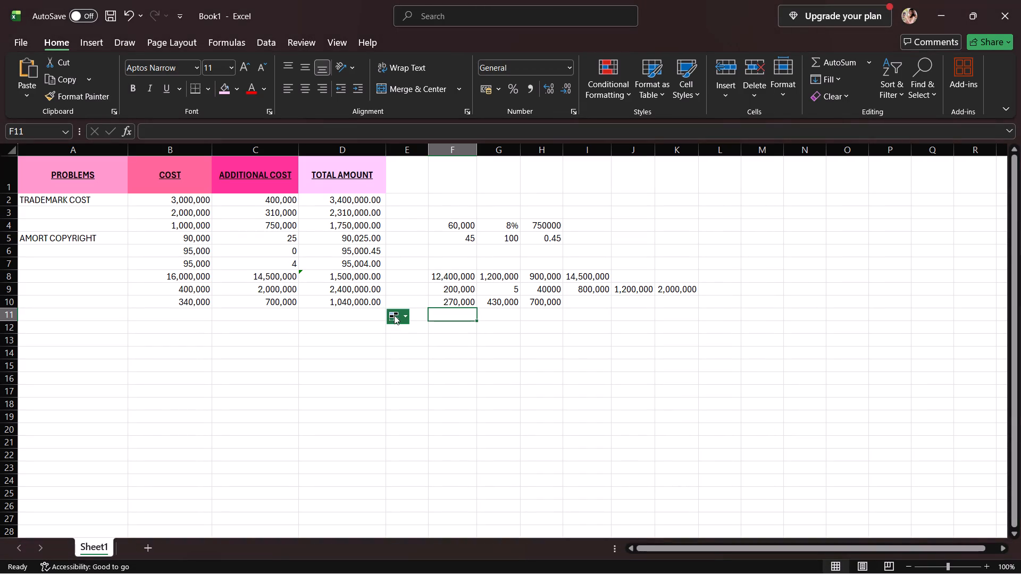
{"action": "left_click", "coordinate": [403, 313]}
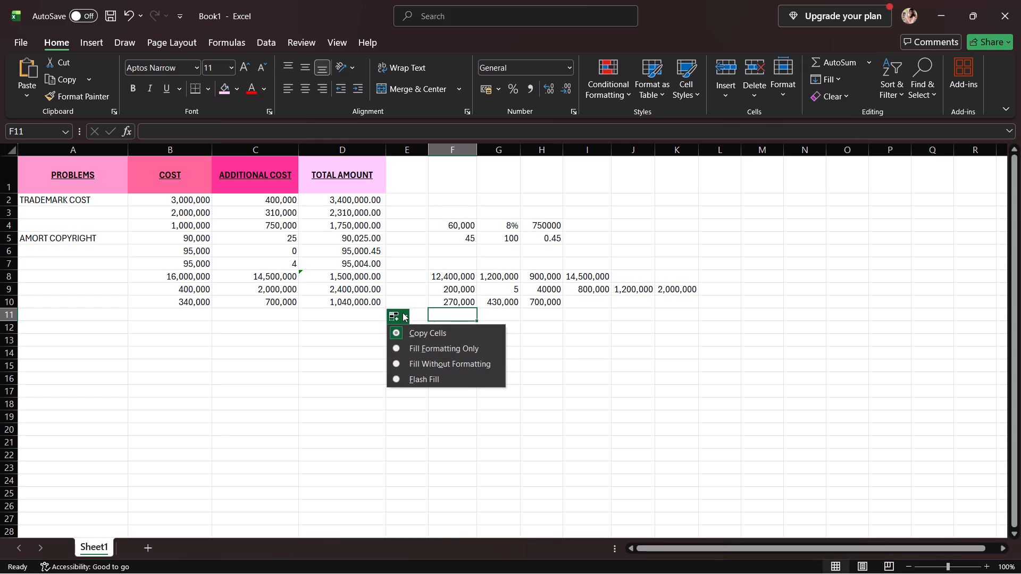
{"action": "left_click", "coordinate": [412, 315]}
{"action": "left_click", "coordinate": [448, 319]}
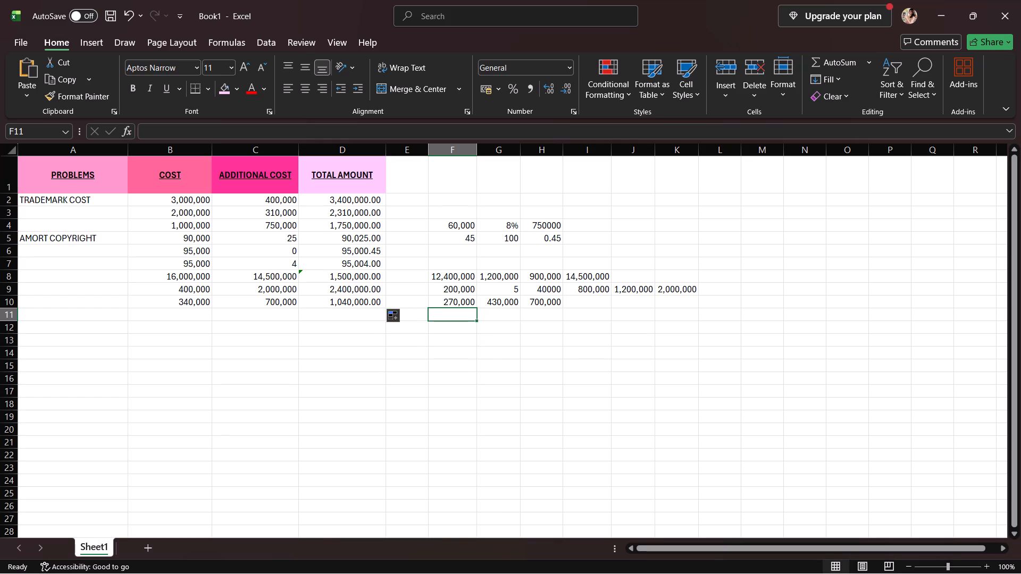
{"action": "type", "text": "313"}
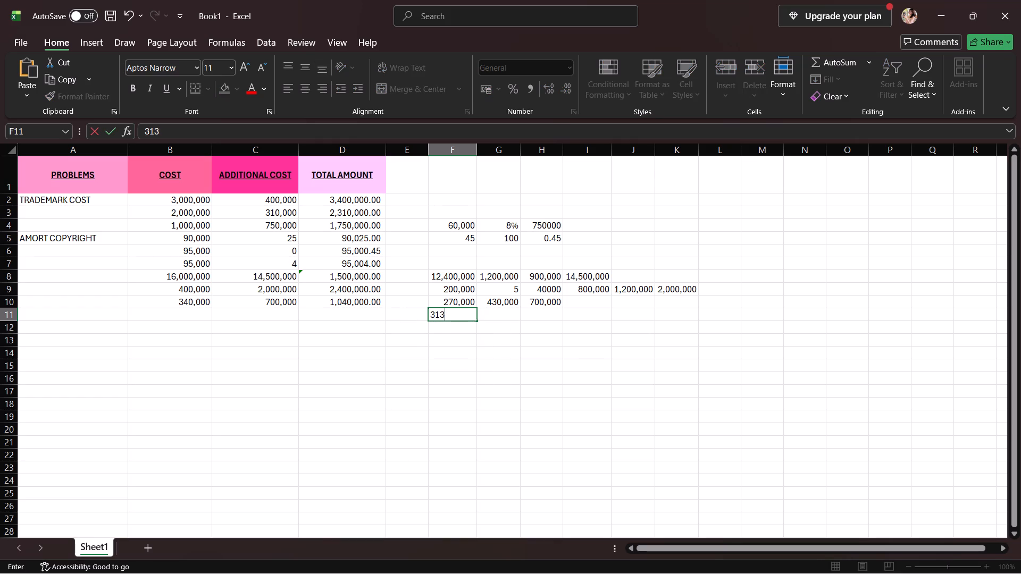
{"action": "type", "text": ",000"}
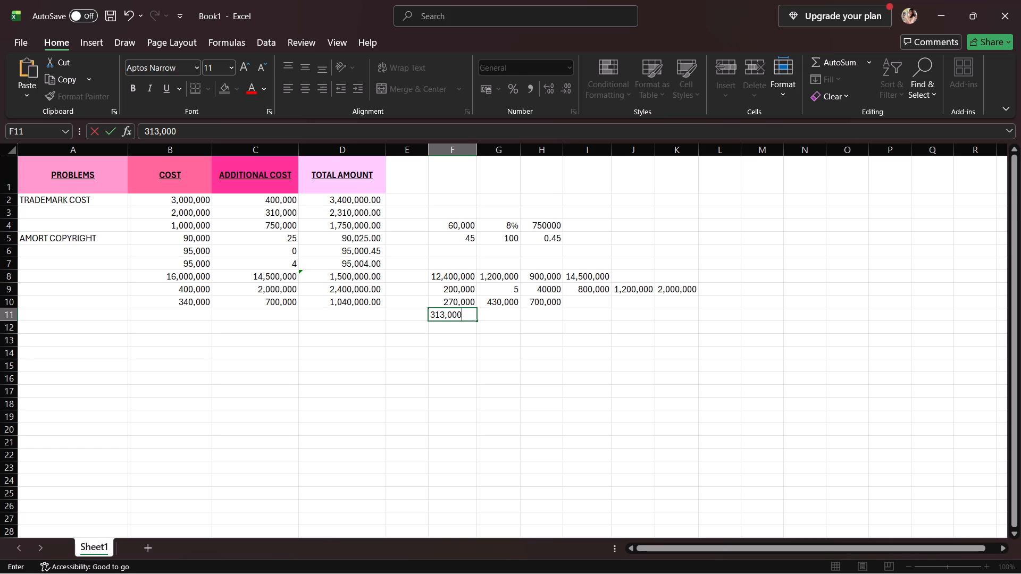
{"action": "left_click", "coordinate": [501, 316]}
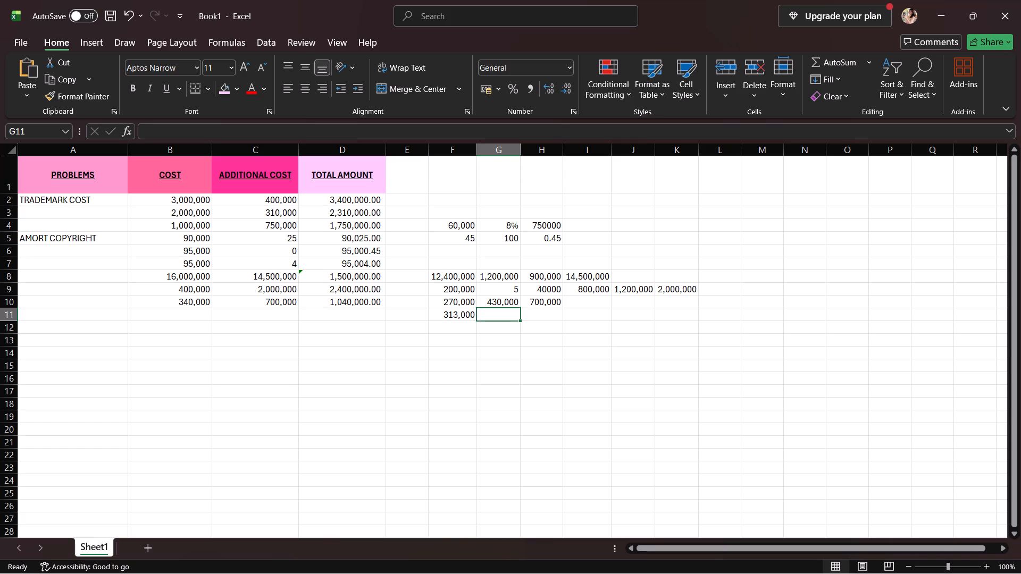
Enter Sam Hurd Company's treasury stock of 85,000 in cell G11.
{"action": "left_click", "coordinate": [509, 316]}
{"action": "type", "text": "85"}
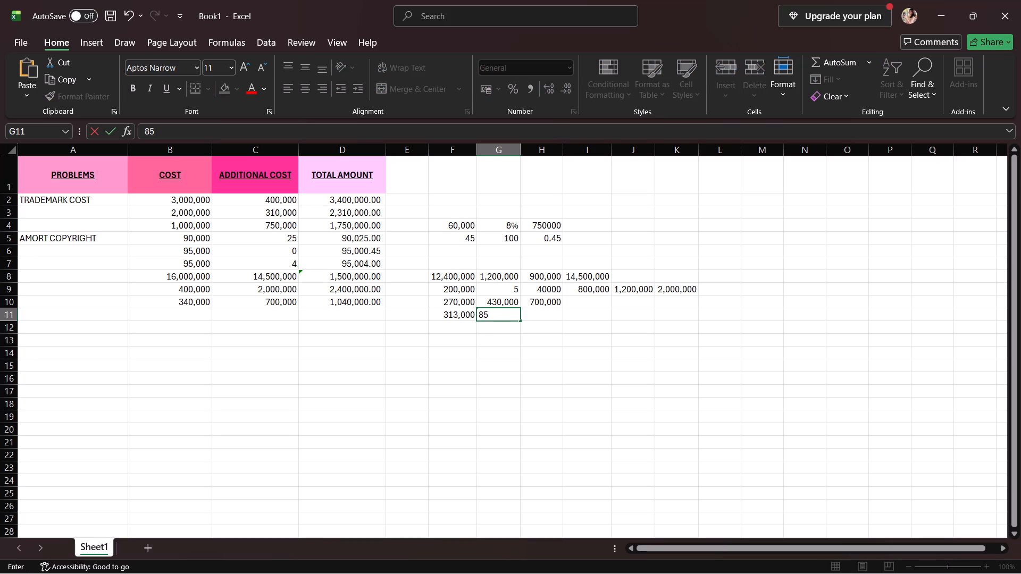
{"action": "type", "text": ",000"}
Subtract treasury stock from retained earnings in cell H11 with the formula =F11-G11.
{"action": "left_click", "coordinate": [541, 316]}
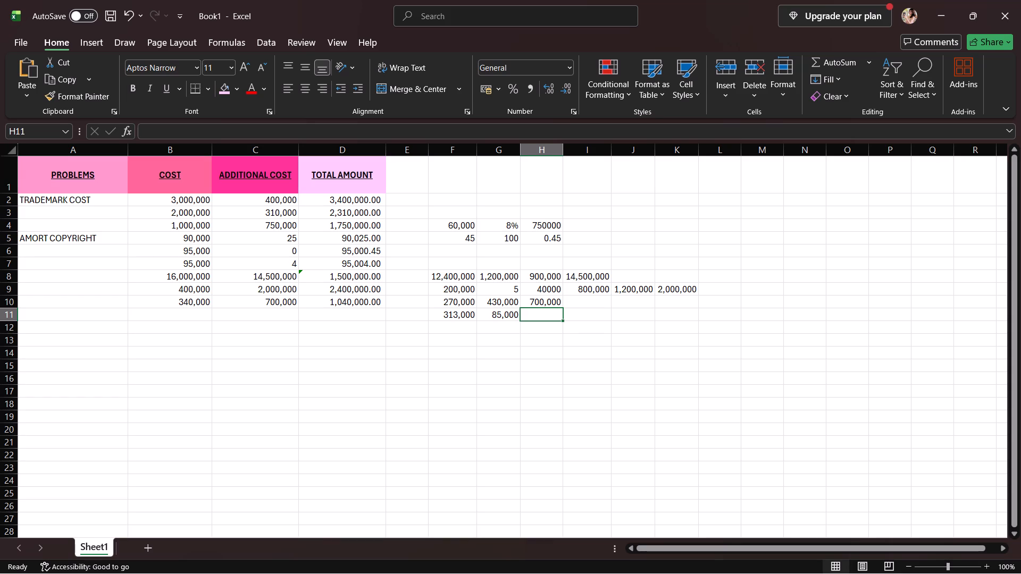
{"action": "left_click", "coordinate": [455, 320]}
{"action": "left_click", "coordinate": [523, 315]}
{"action": "key", "text": "equal"}
{"action": "left_click", "coordinate": [451, 314]}
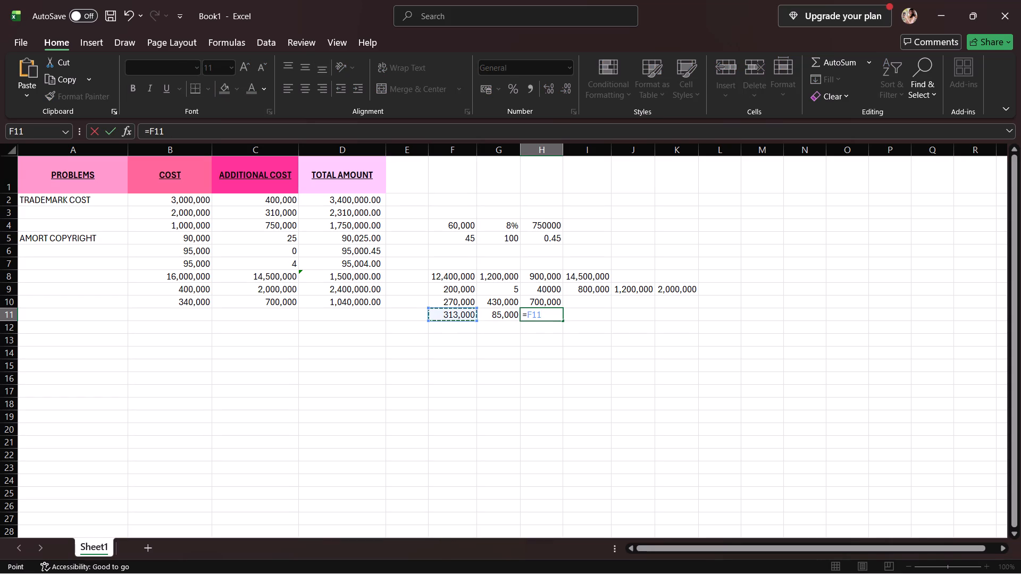
{"action": "key", "text": "shift+underscore"}
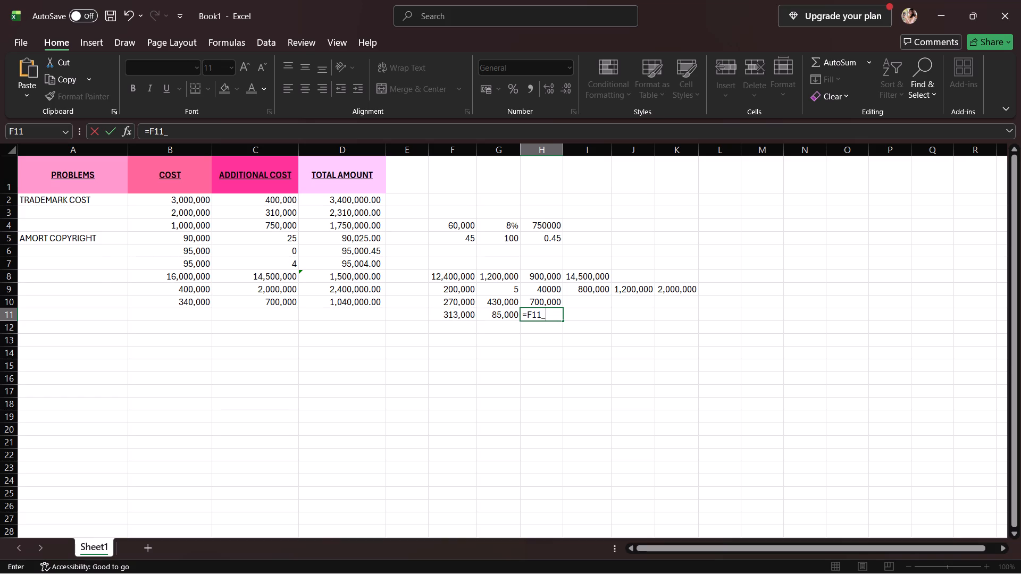
{"action": "key", "text": "BackSpace"}
{"action": "key", "text": "minus"}
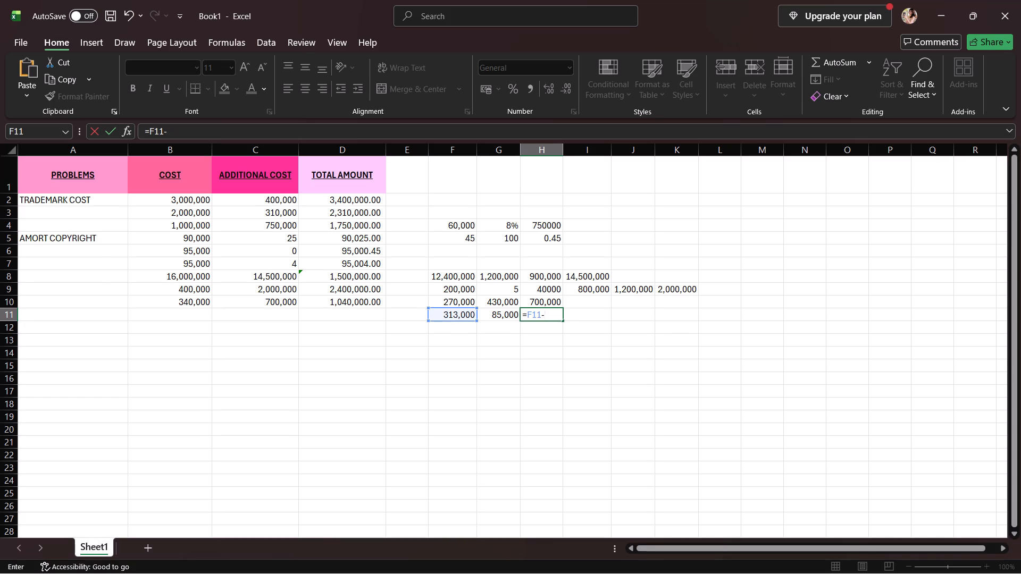
{"action": "left_click", "coordinate": [497, 317]}
{"action": "key", "text": "Return"}
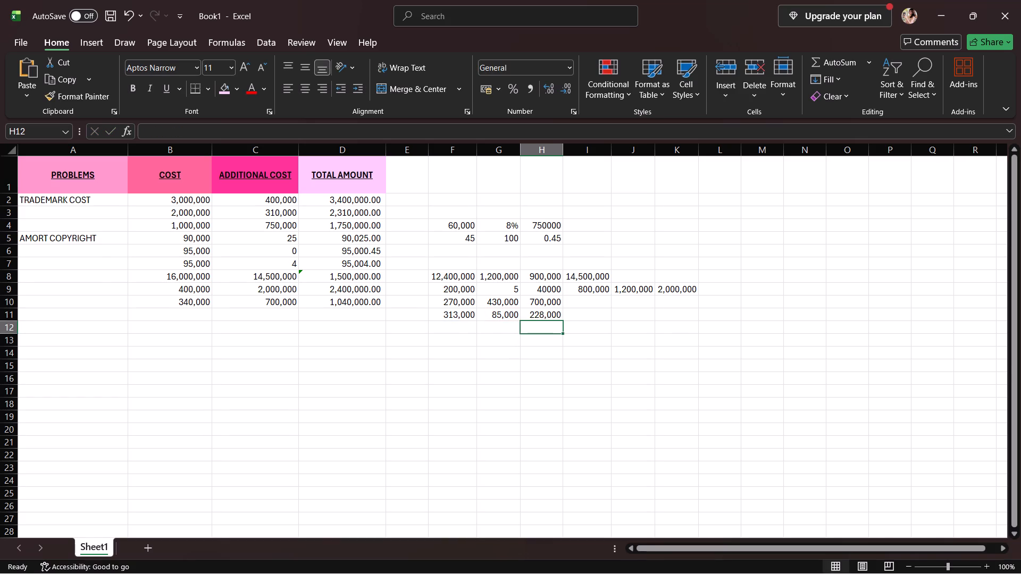
Fill in row 11 with a cost of 720,000 in B11 and an additional cost of 228,000 in C11.
{"action": "left_click", "coordinate": [203, 315]}
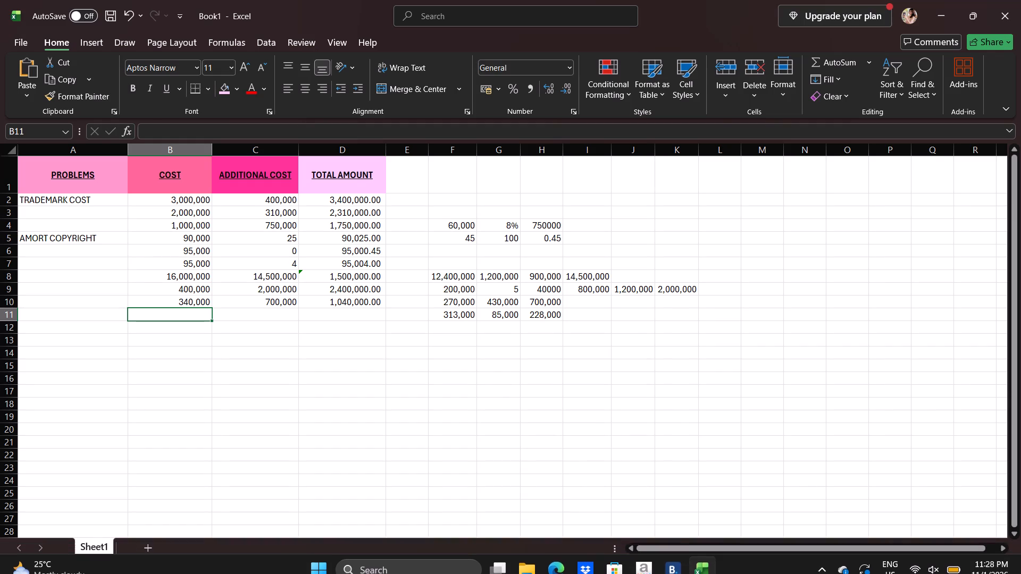
{"action": "left_click", "coordinate": [203, 318]}
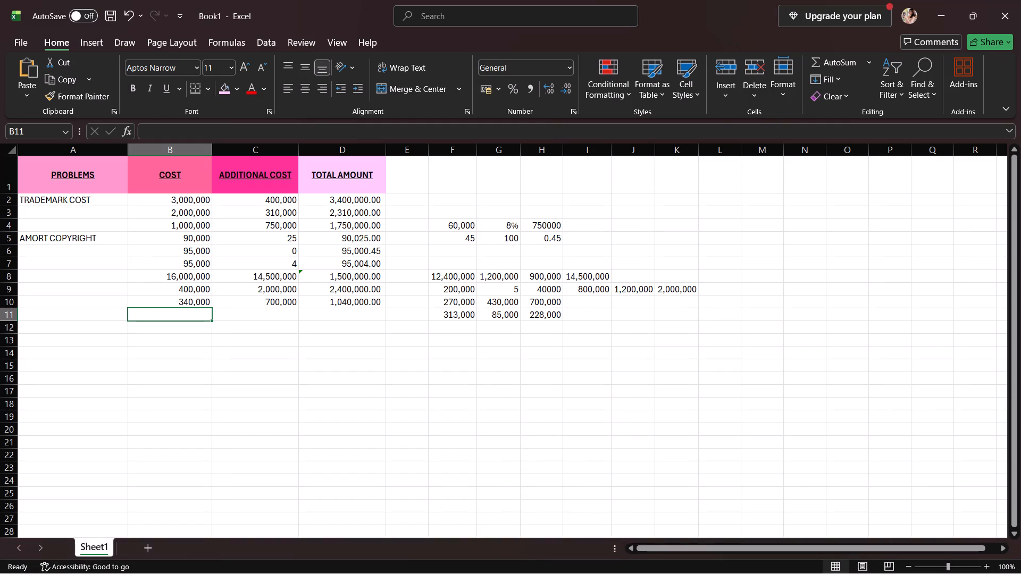
{"action": "type", "text": "720,00"}
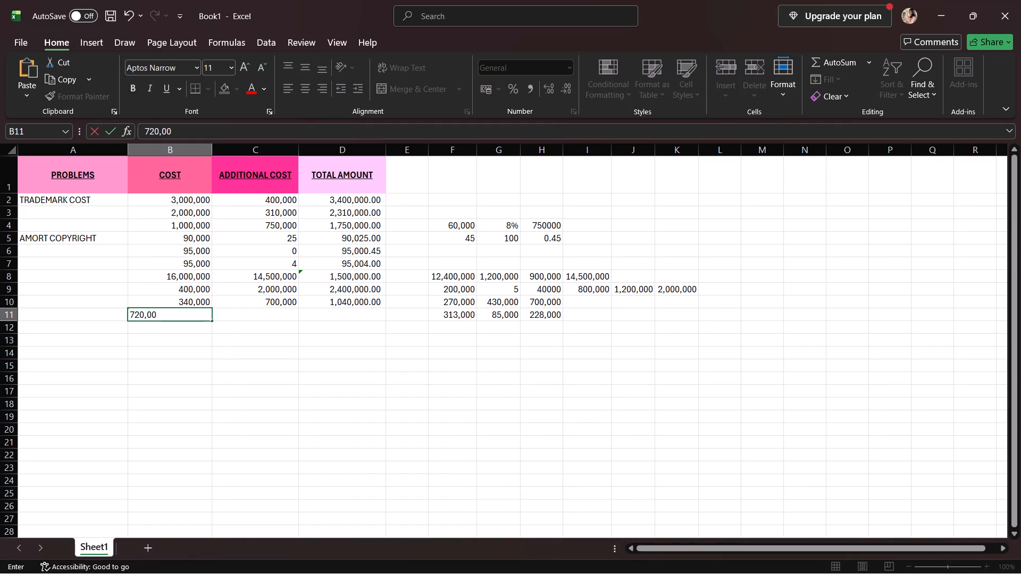
{"action": "key", "text": "0"}
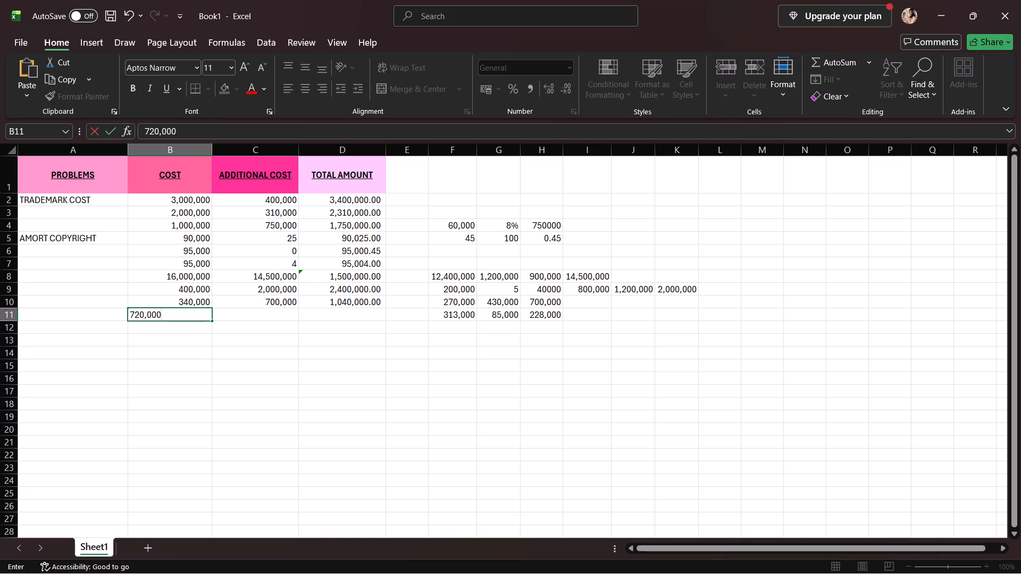
{"action": "left_click", "coordinate": [239, 320]}
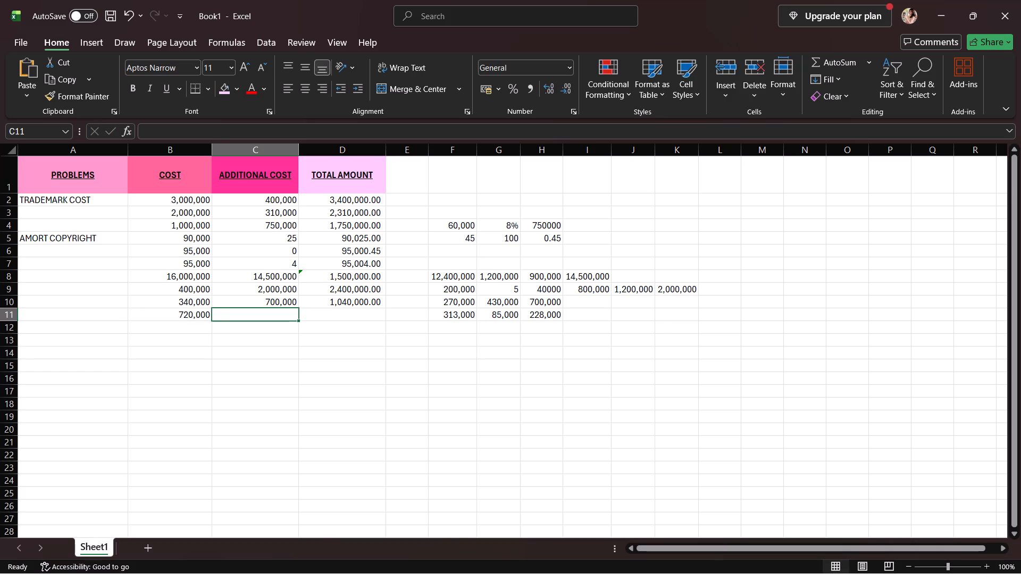
{"action": "type", "text": "228"}
{"action": "type", "text": ",000"}
{"action": "key", "text": "Return"}
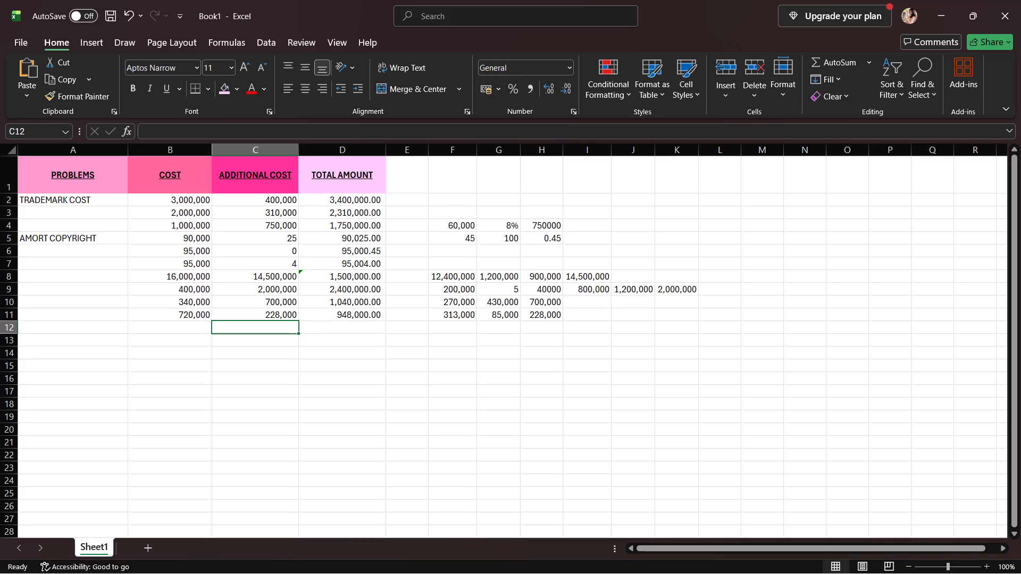
Change the total amount formula in D11 to subtract the additional cost, =B11-C11.
{"action": "left_click", "coordinate": [314, 318]}
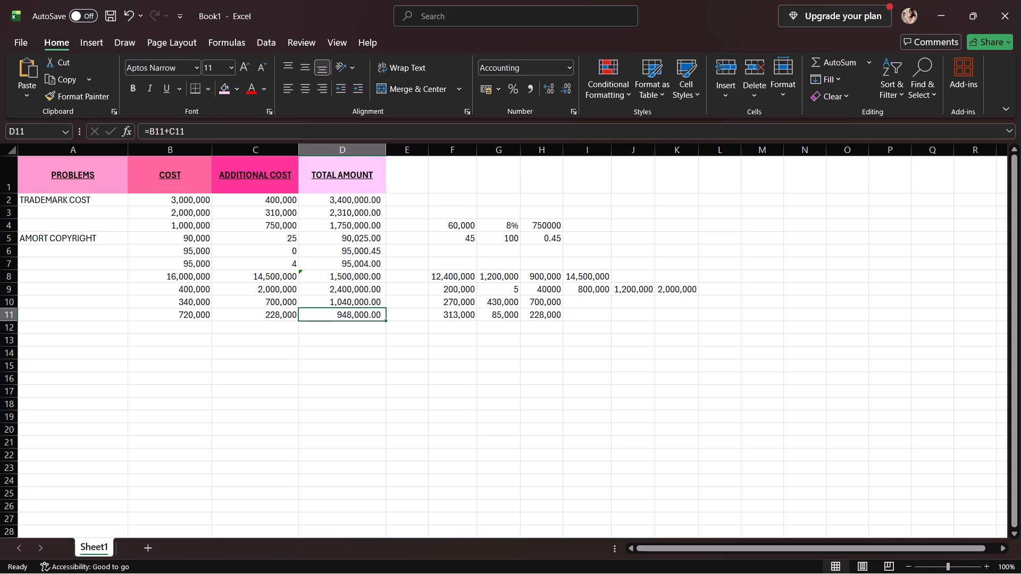
{"action": "left_click", "coordinate": [332, 312]}
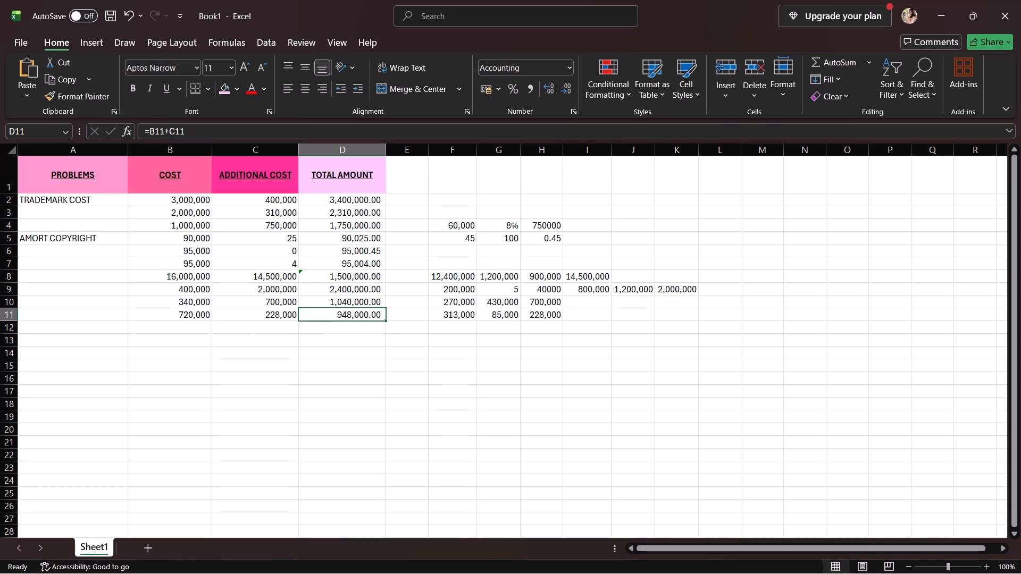
{"action": "left_click", "coordinate": [171, 136]}
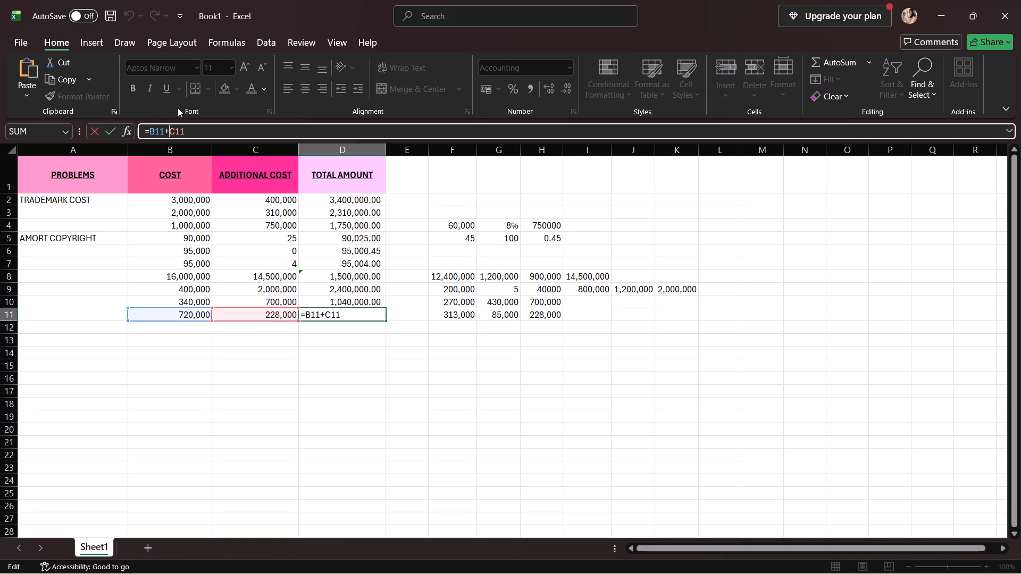
{"action": "key", "text": "BackSpace"}
{"action": "key", "text": "minus"}
{"action": "key", "text": "Return"}
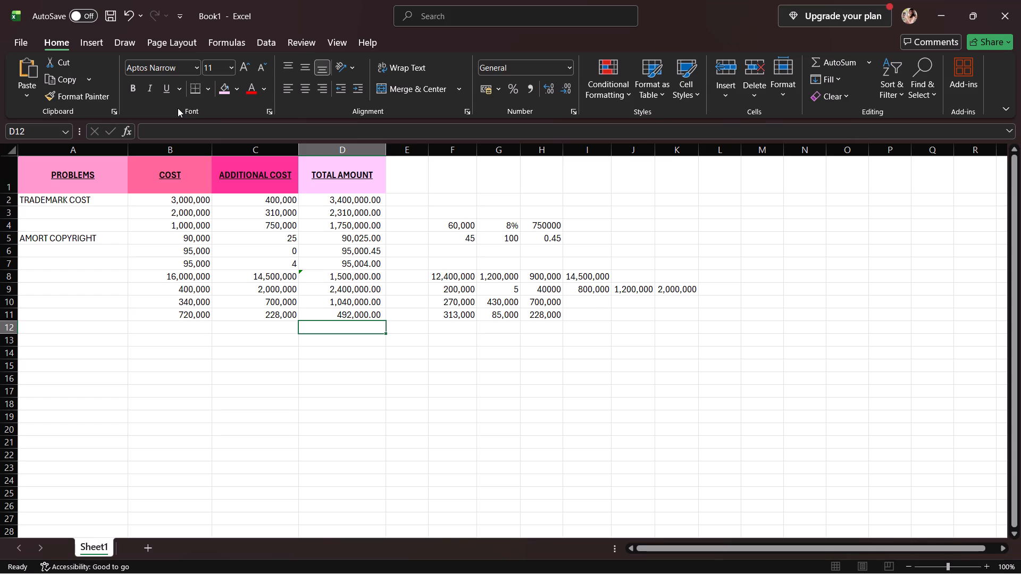
Consult question 70 in the Balance Sheet PDF in Edge, then in Excel enter Horton Company's securities, 35,000 in B12 and 47,000 in C12.
{"action": "left_click", "coordinate": [199, 326]}
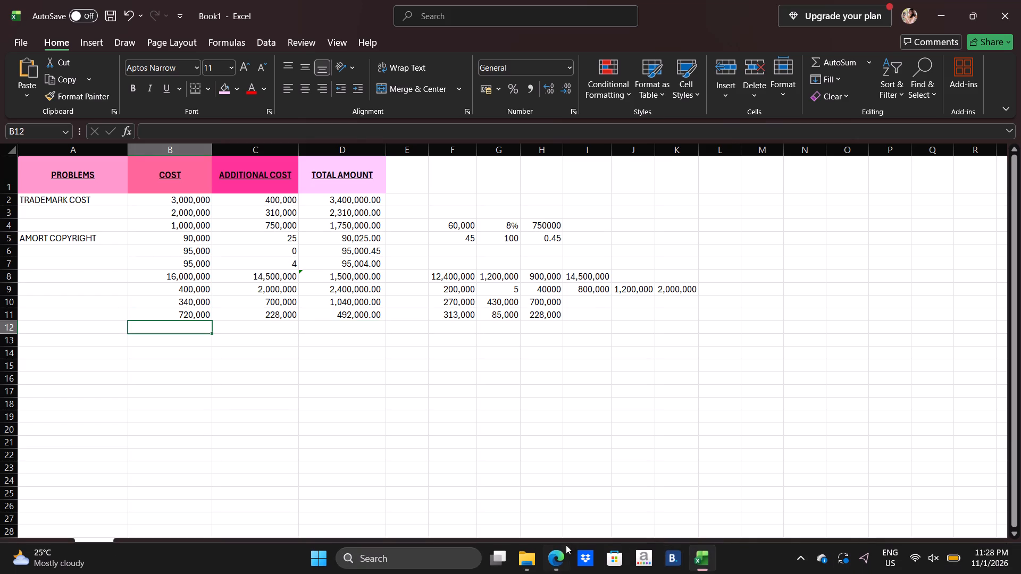
{"action": "left_click", "coordinate": [560, 556]}
{"action": "left_click", "coordinate": [553, 472]}
{"action": "scroll", "coordinate": [383, 445], "scroll_direction": "down", "scroll_amount": 3}
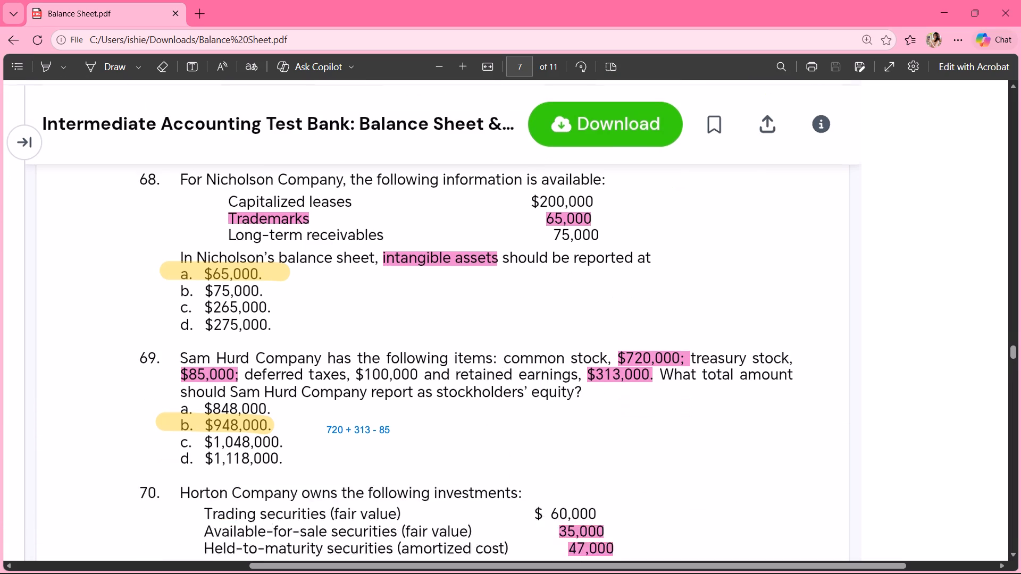
{"action": "scroll", "coordinate": [384, 436], "scroll_direction": "down", "scroll_amount": 2}
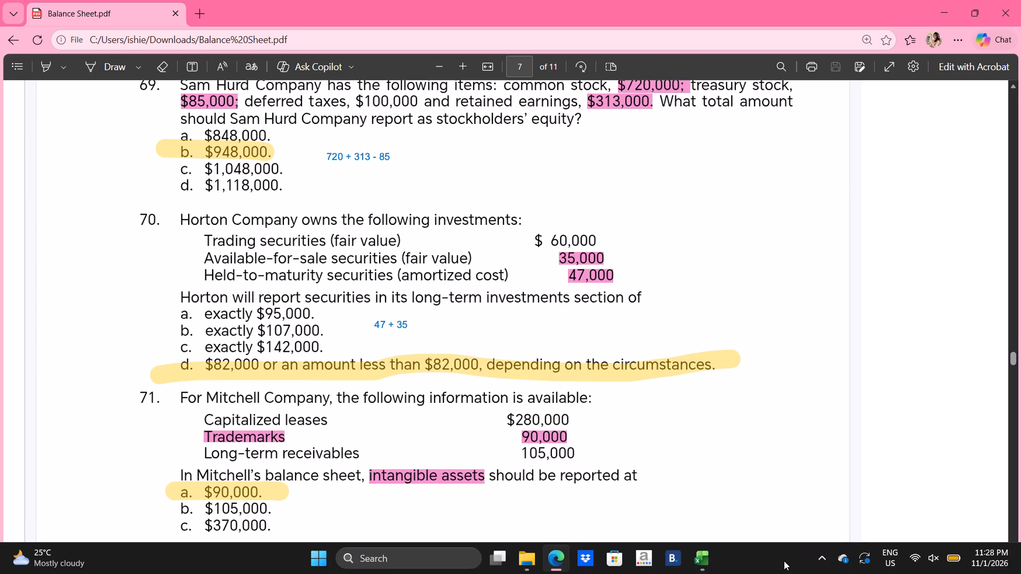
{"action": "left_click", "coordinate": [700, 564]}
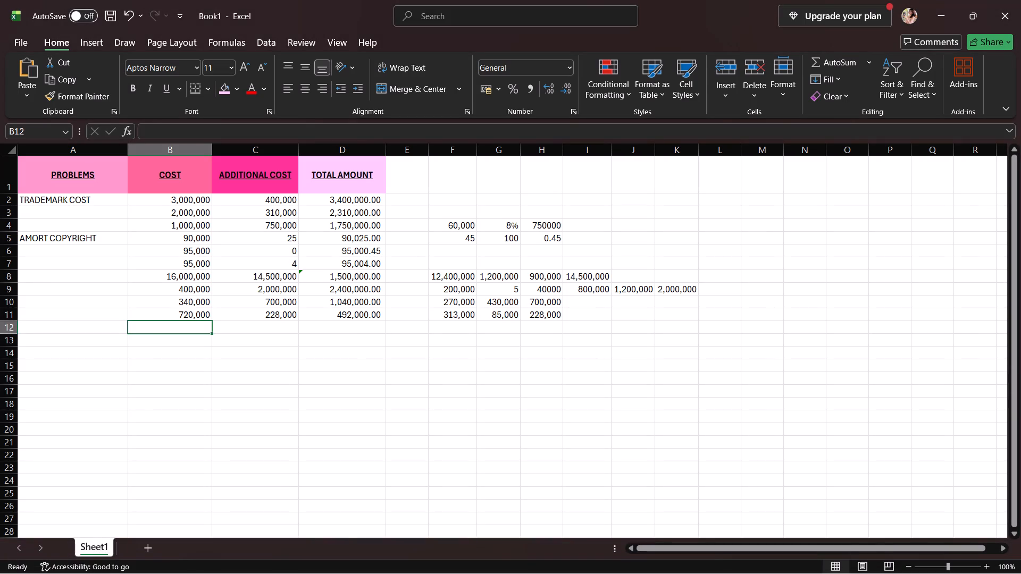
{"action": "left_click", "coordinate": [152, 333]}
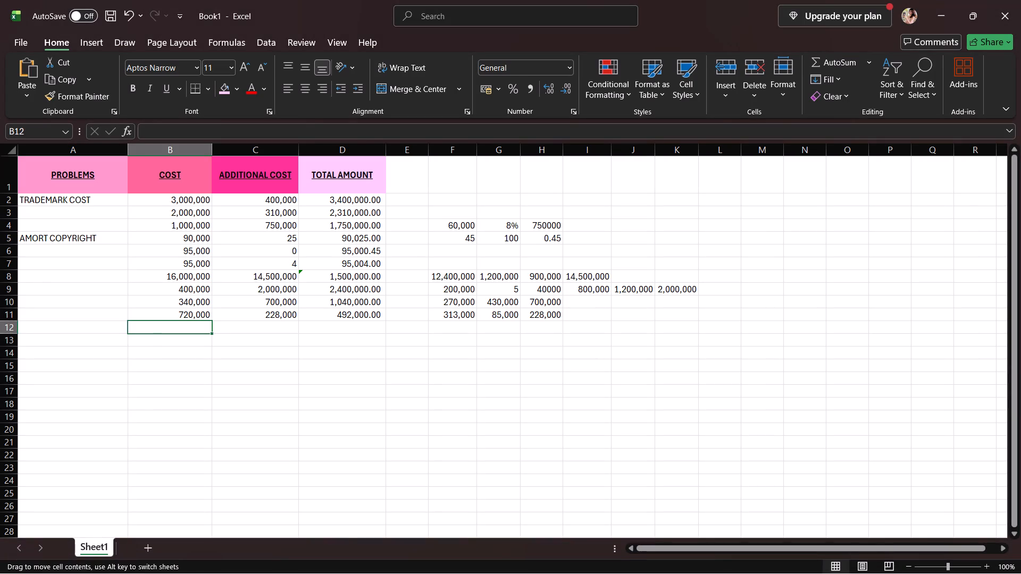
{"action": "type", "text": "35"}
{"action": "type", "text": ",000"}
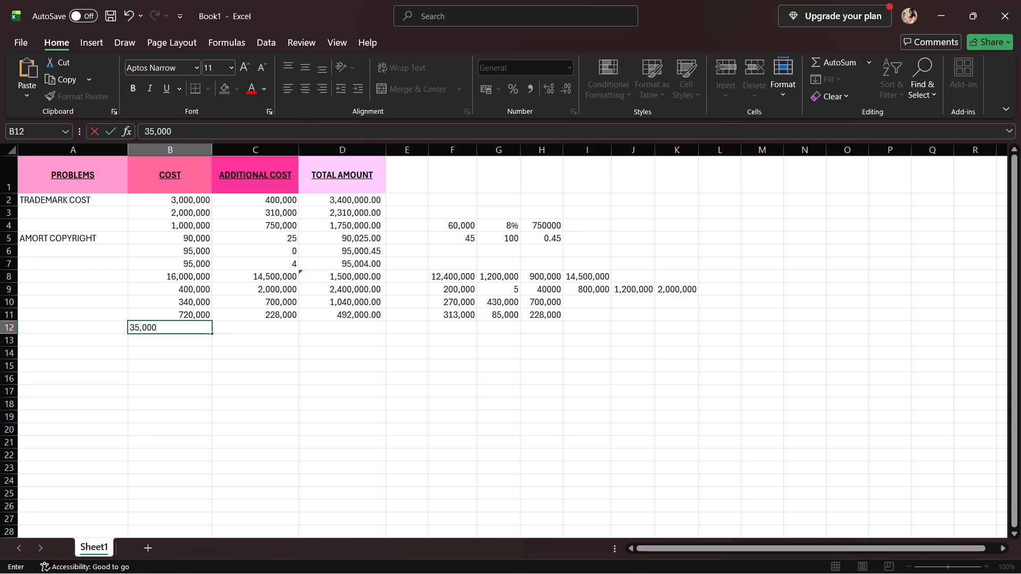
{"action": "left_click", "coordinate": [227, 335]}
{"action": "left_click", "coordinate": [229, 333]}
{"action": "left_click", "coordinate": [233, 327]}
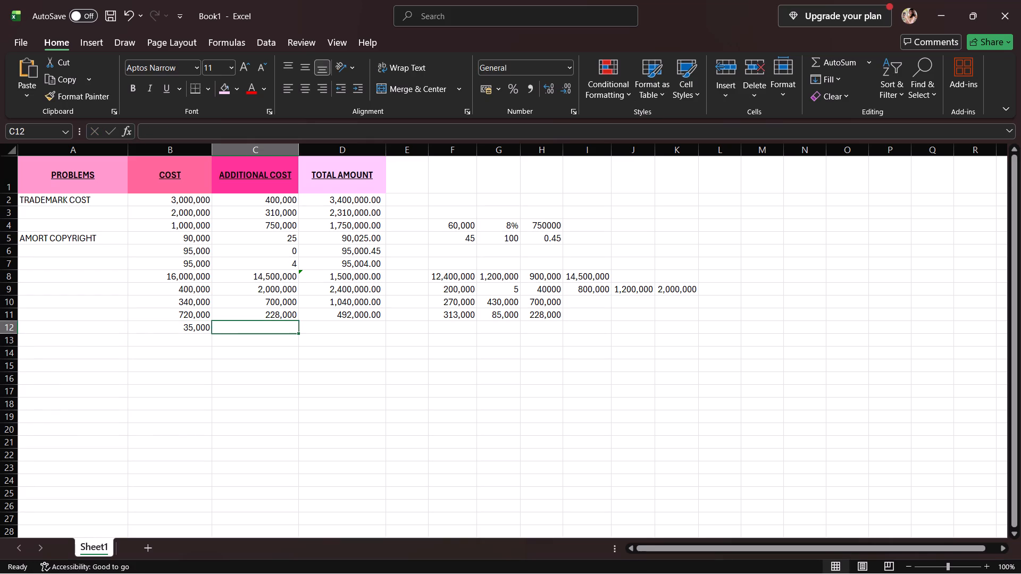
{"action": "type", "text": "47,000"}
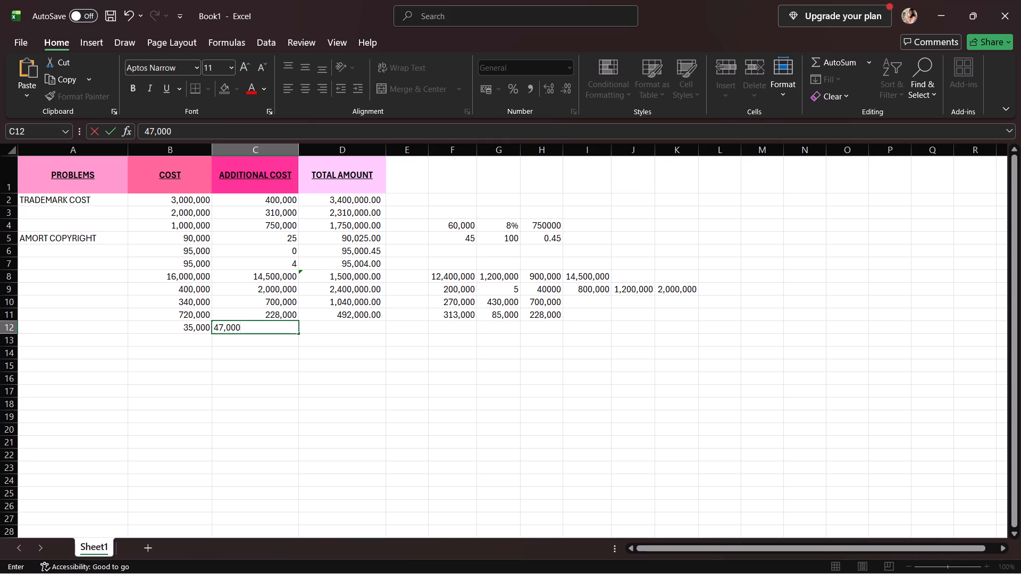
Add Horton Company's two securities amounts in the total amount cell D12 with the formula =B12+C12.
{"action": "left_click", "coordinate": [314, 327]}
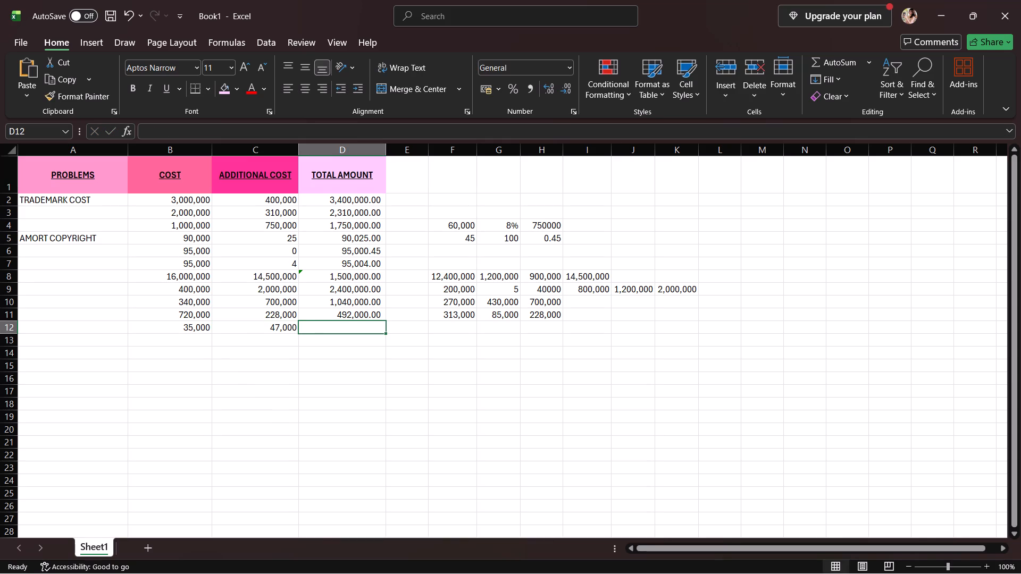
{"action": "key", "text": "equal"}
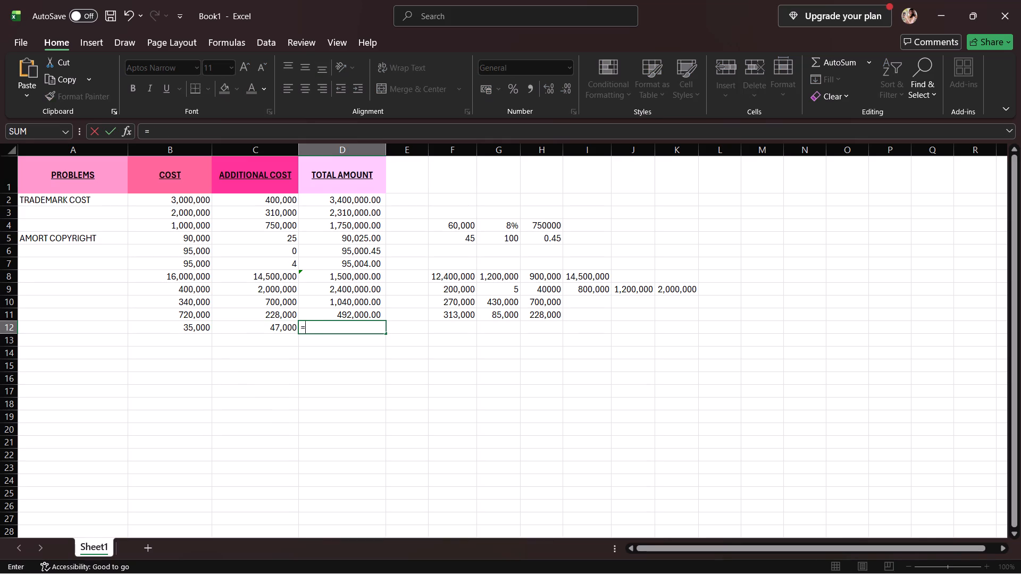
{"action": "left_click", "coordinate": [186, 326]}
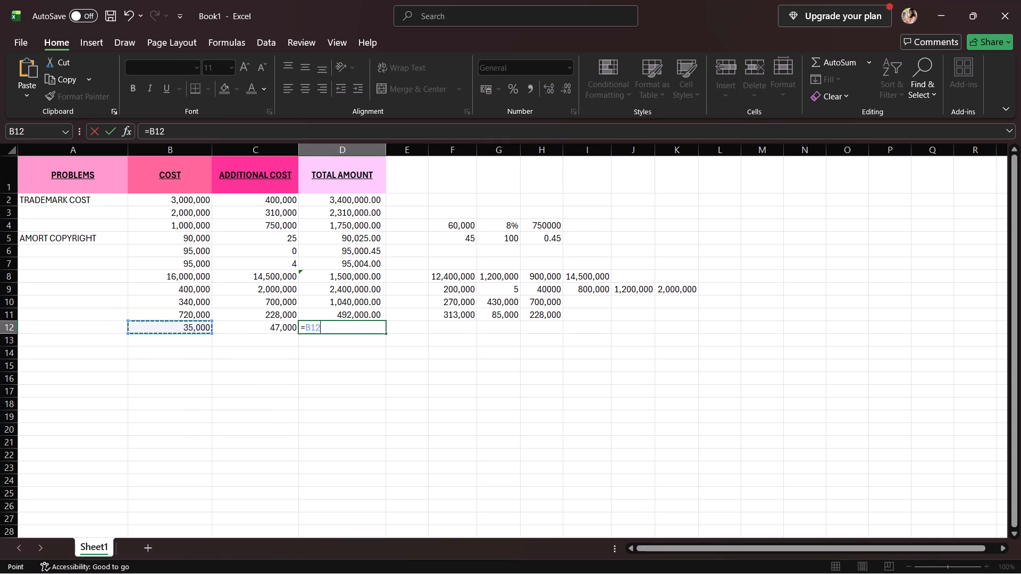
{"action": "key", "text": "shift+plus"}
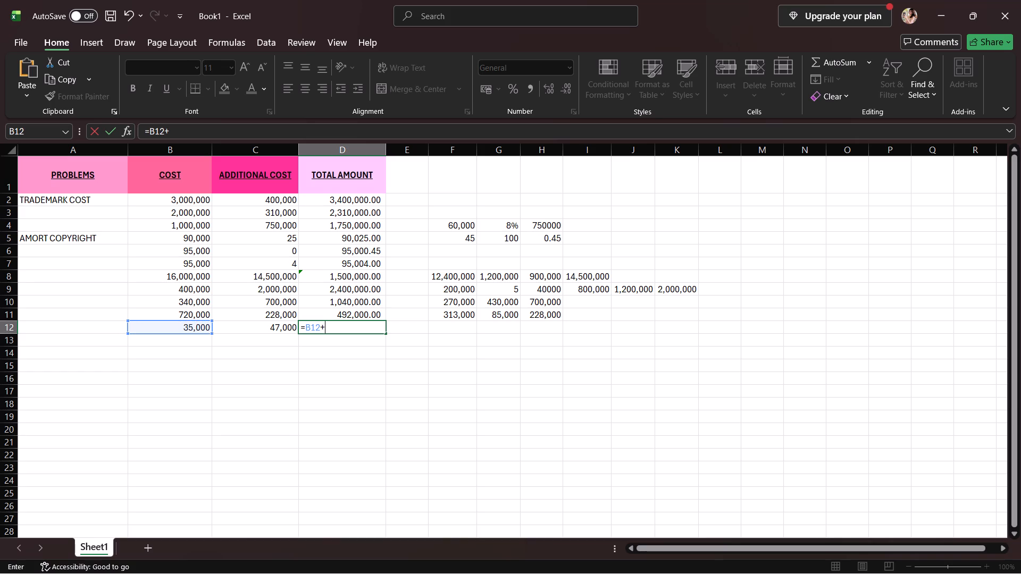
{"action": "left_click", "coordinate": [290, 328]}
{"action": "key", "text": "Return"}
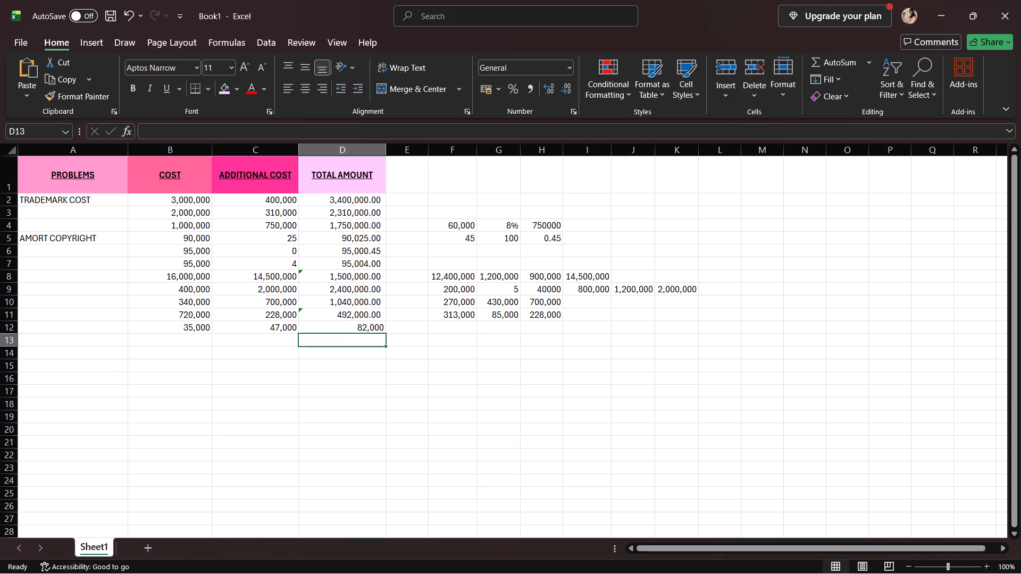
Consult question 72 in the Balance Sheet PDF in Edge, then in Excel enter Stanton Company's common stock, 720,000, in B13.
{"action": "left_click", "coordinate": [193, 327]}
{"action": "left_click", "coordinate": [185, 347]}
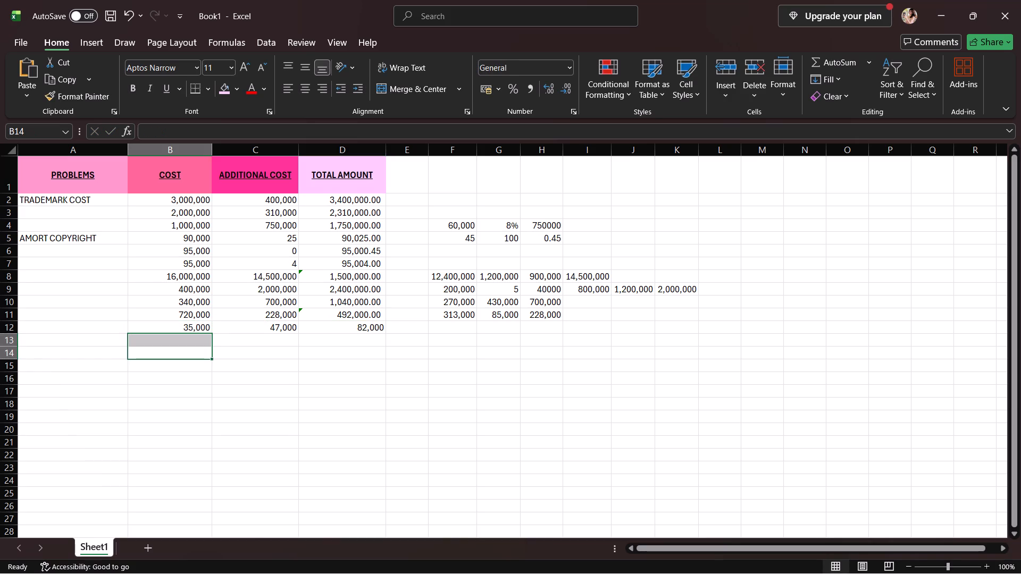
{"action": "left_click", "coordinate": [308, 397]}
{"action": "left_click", "coordinate": [199, 334]}
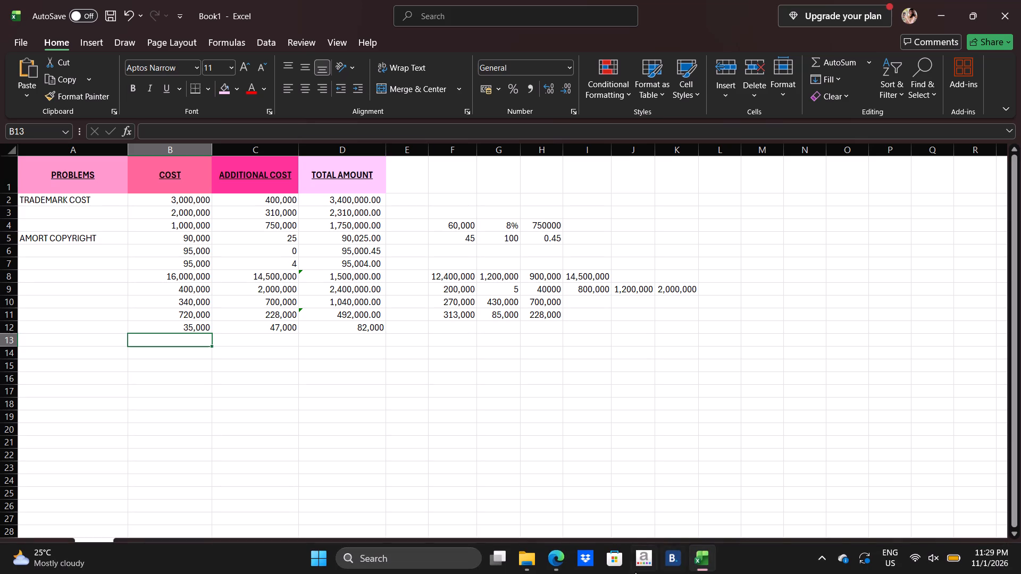
{"action": "left_click", "coordinate": [554, 563]}
{"action": "scroll", "coordinate": [563, 457], "scroll_direction": "down", "scroll_amount": 2}
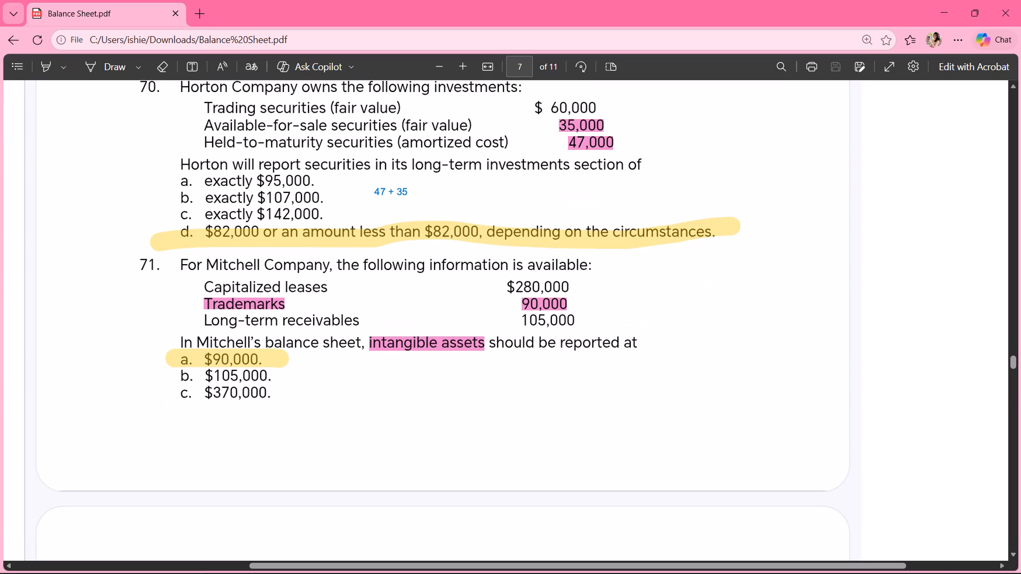
{"action": "scroll", "coordinate": [563, 458], "scroll_direction": "down", "scroll_amount": 3}
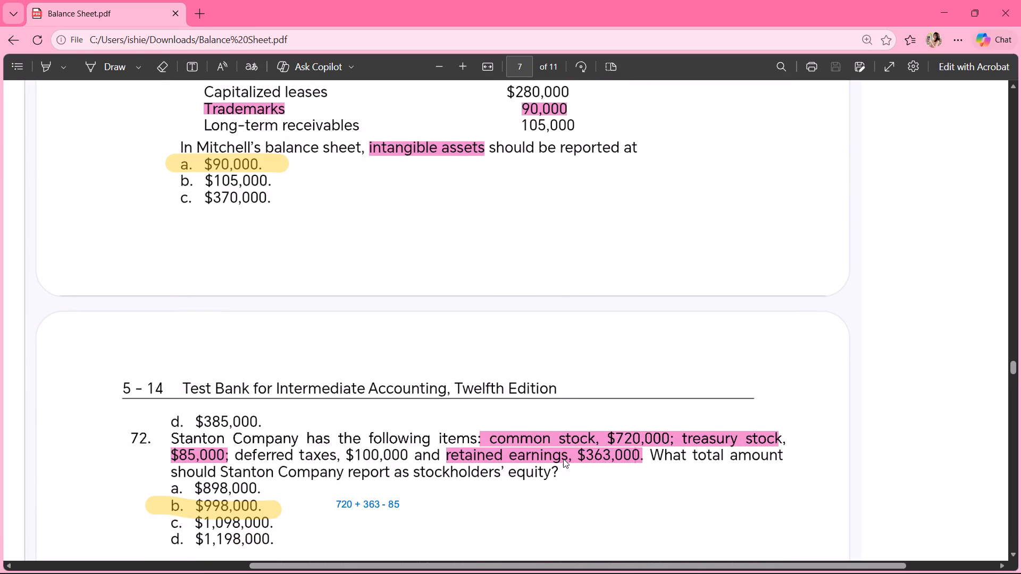
{"action": "scroll", "coordinate": [563, 459], "scroll_direction": "down", "scroll_amount": 3}
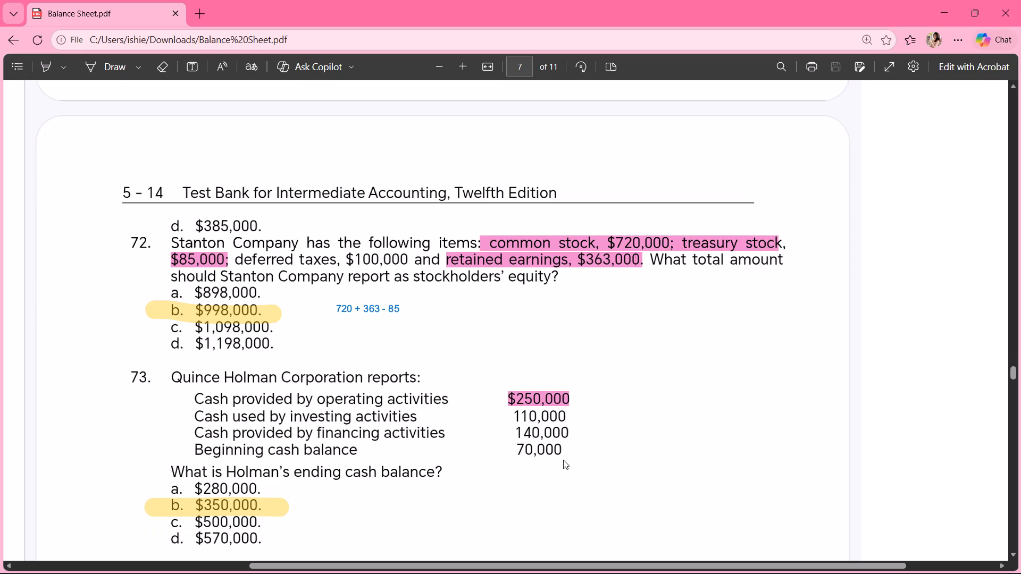
{"action": "scroll", "coordinate": [563, 460], "scroll_direction": "down", "scroll_amount": 1}
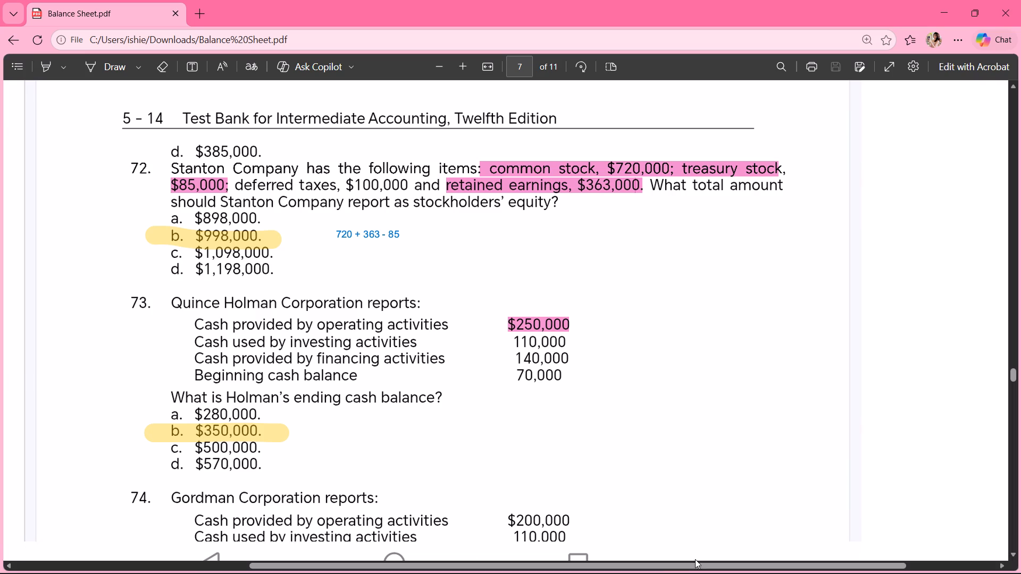
{"action": "left_click", "coordinate": [712, 567]}
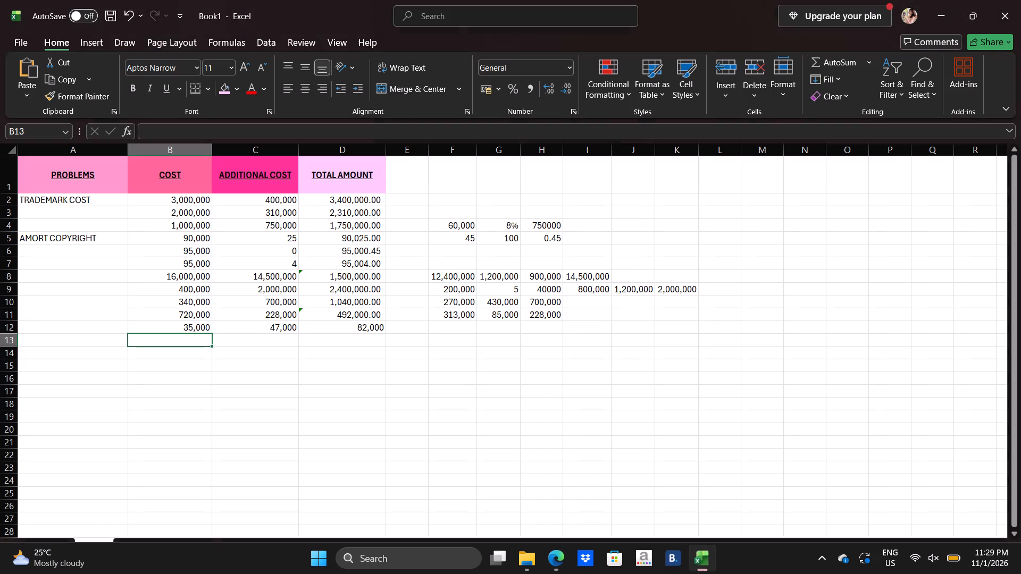
{"action": "left_click", "coordinate": [172, 344]}
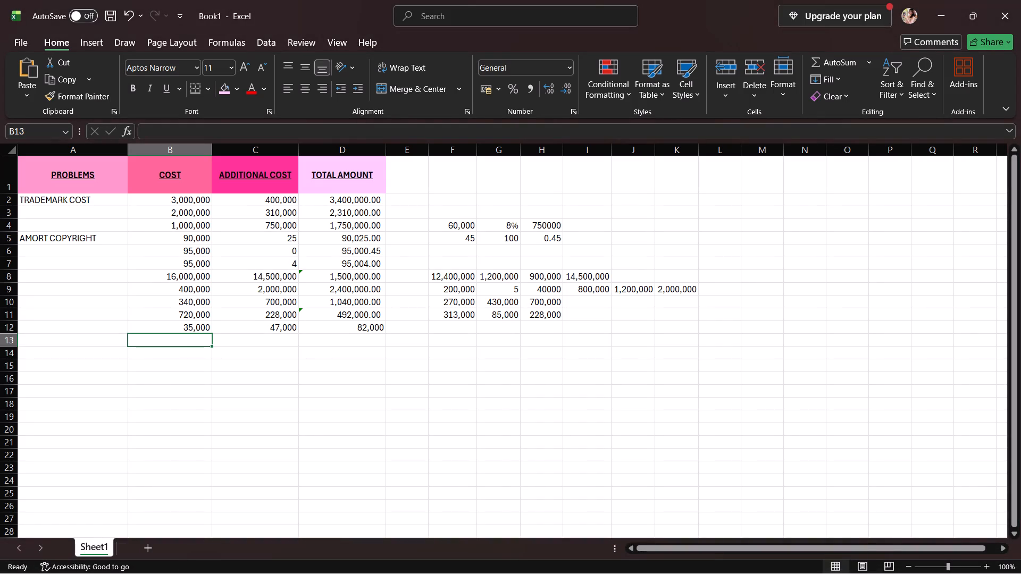
{"action": "type", "text": "720,000"}
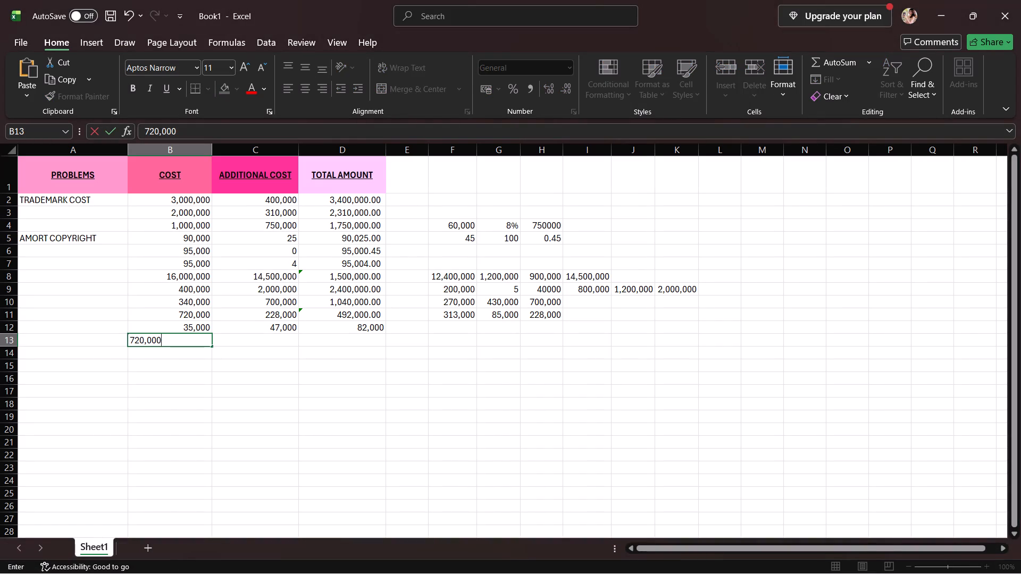
Enter Stanton Company's retained earnings, 363,000, in F13 and its treasury stock, 85,000, in G13.
{"action": "left_click", "coordinate": [442, 342]}
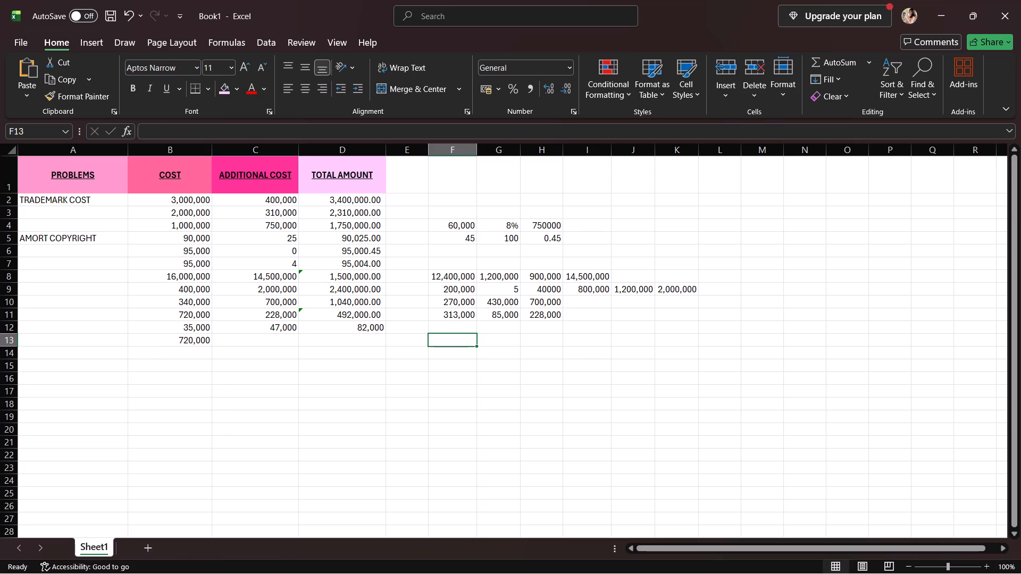
{"action": "type", "text": "363"}
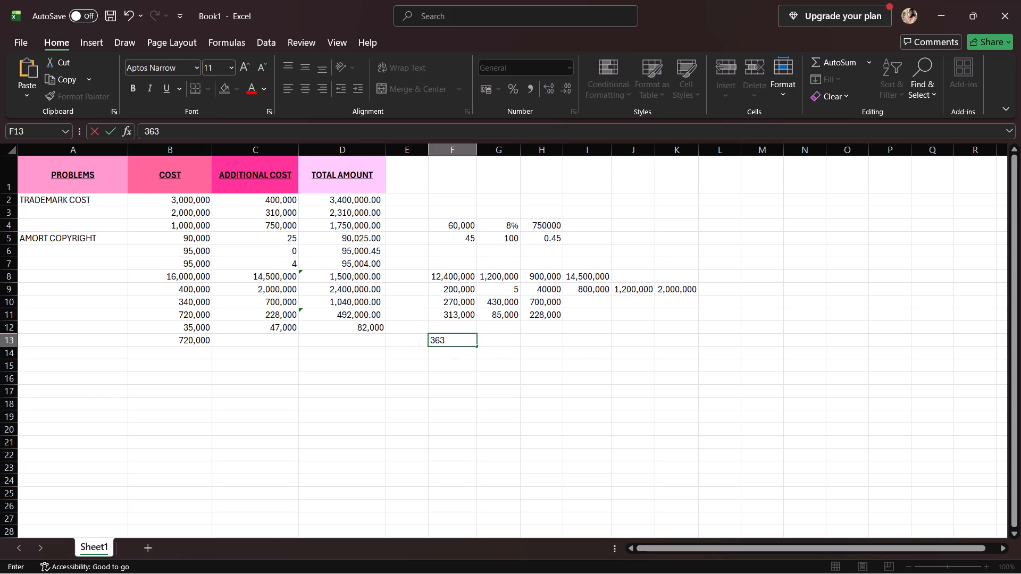
{"action": "type", "text": ",000"}
{"action": "left_click", "coordinate": [515, 340]}
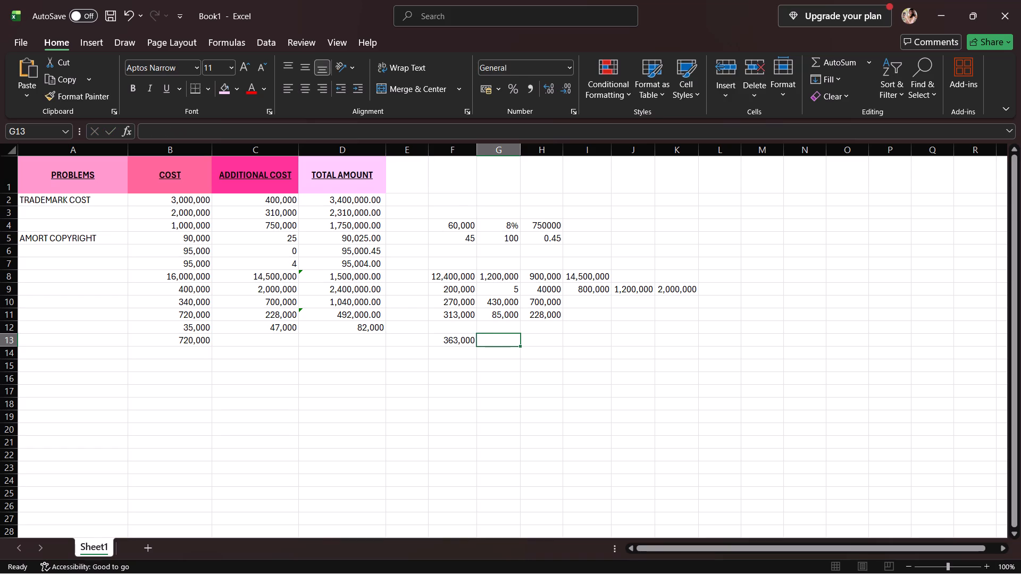
{"action": "type", "text": "85"}
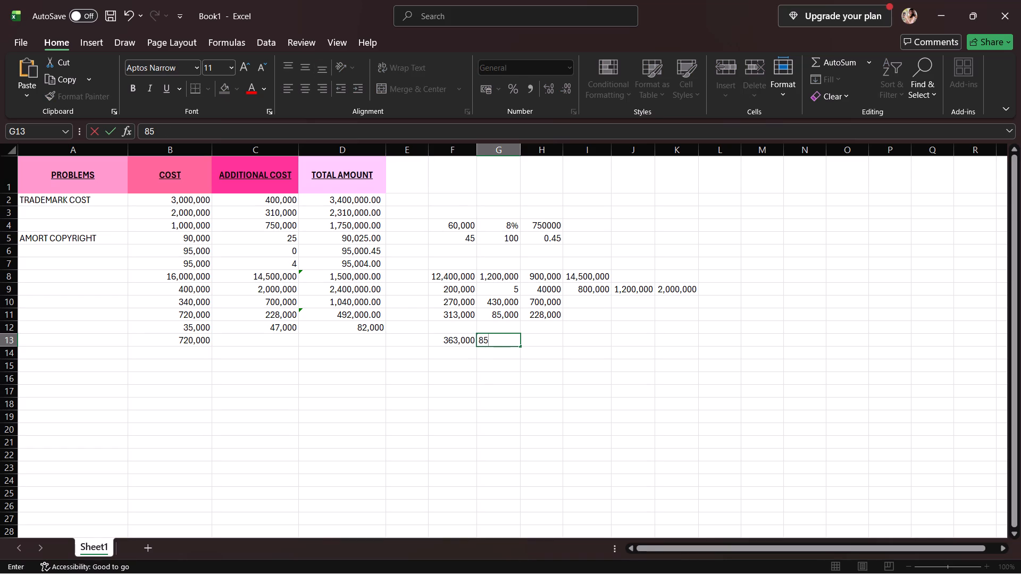
{"action": "type", "text": ",000"}
Subtract the treasury stock from the retained earnings in H13 with the formula =F13-G13.
{"action": "left_click", "coordinate": [531, 342]}
{"action": "key", "text": "equal"}
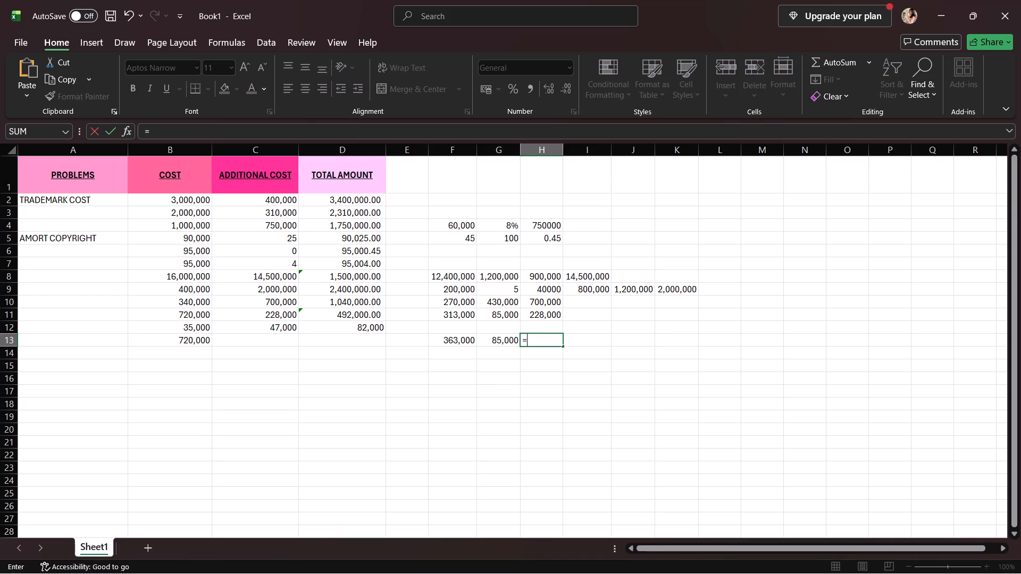
{"action": "left_click", "coordinate": [472, 341]}
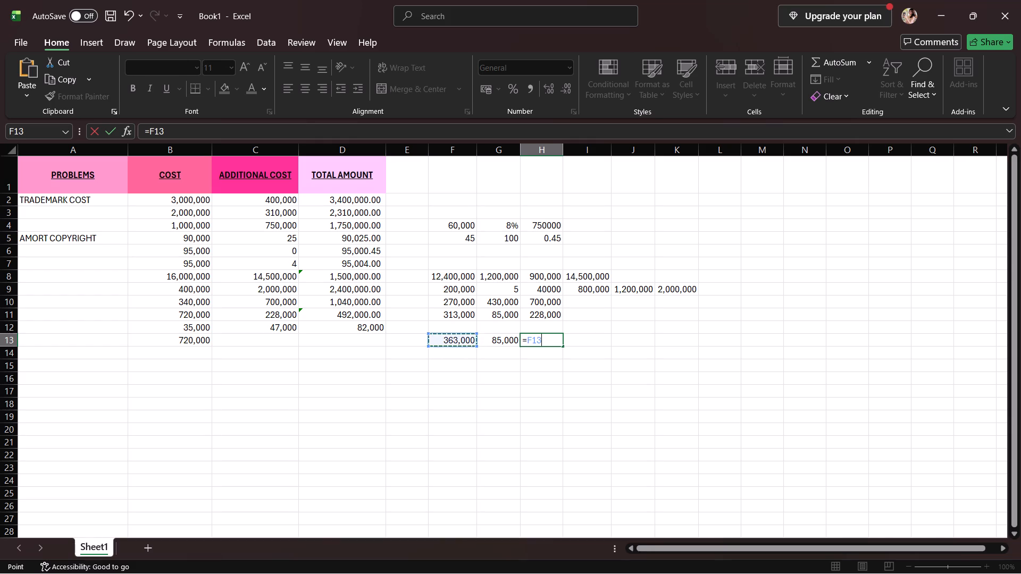
{"action": "key", "text": "minus"}
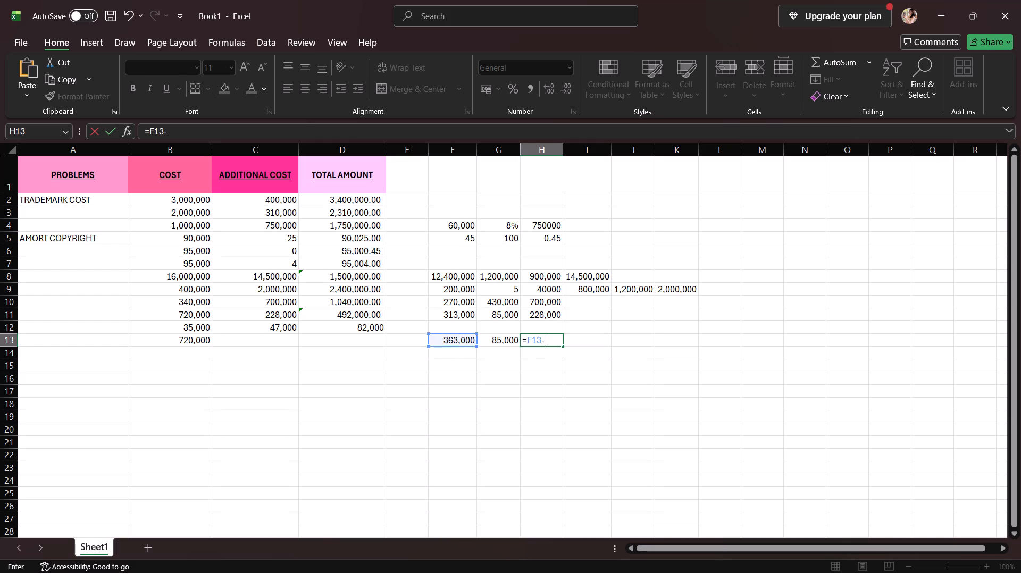
{"action": "left_click", "coordinate": [513, 339]}
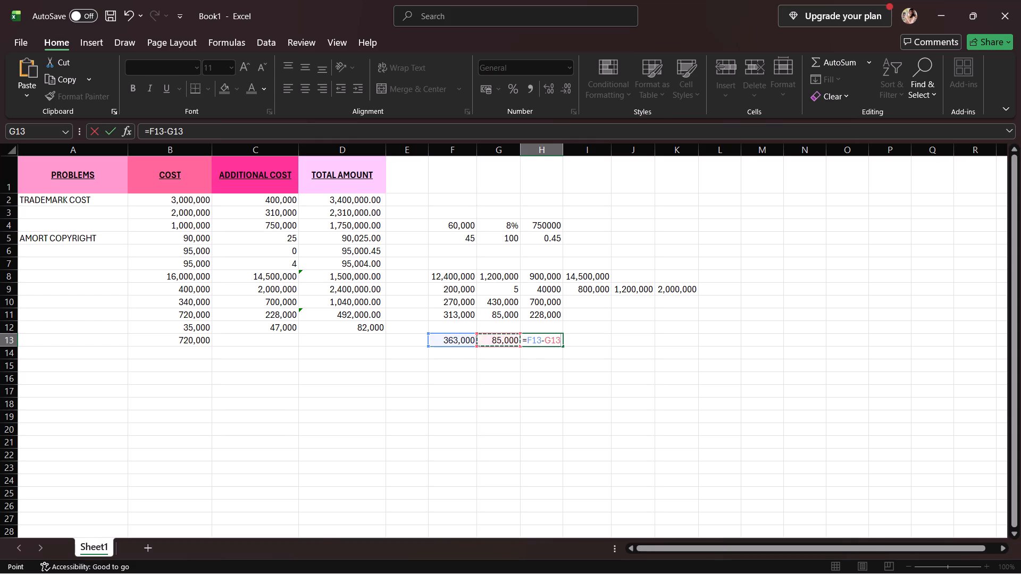
{"action": "key", "text": "Return"}
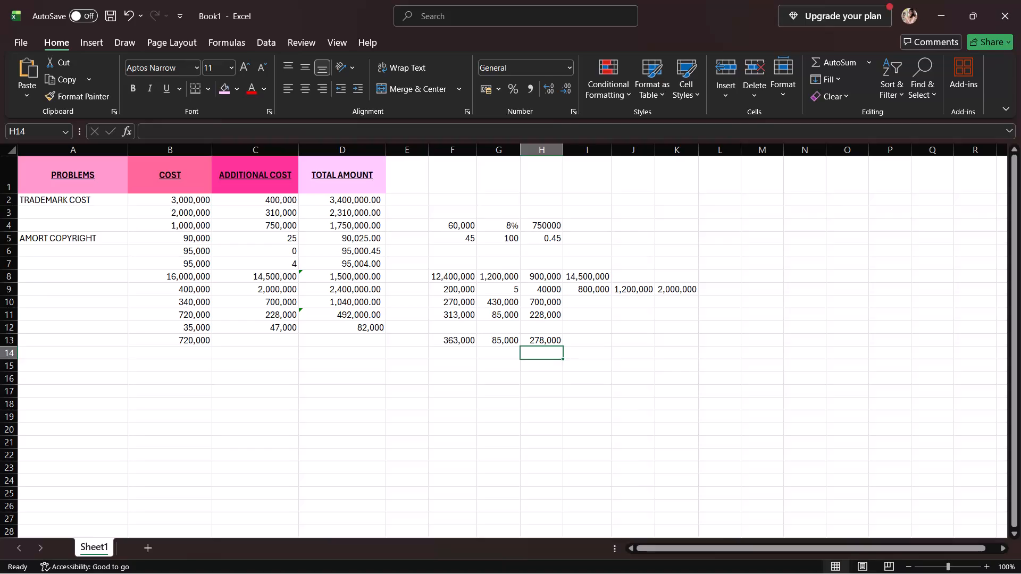
Enter 278,000 as the additional cost in C13.
{"action": "left_click", "coordinate": [272, 336]}
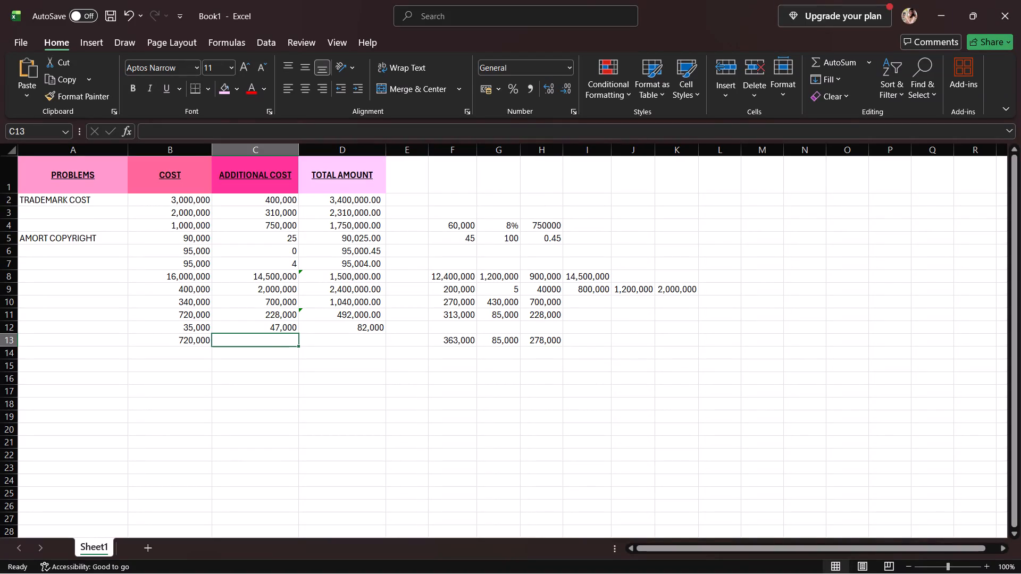
{"action": "type", "text": "27"}
{"action": "key", "text": "8"}
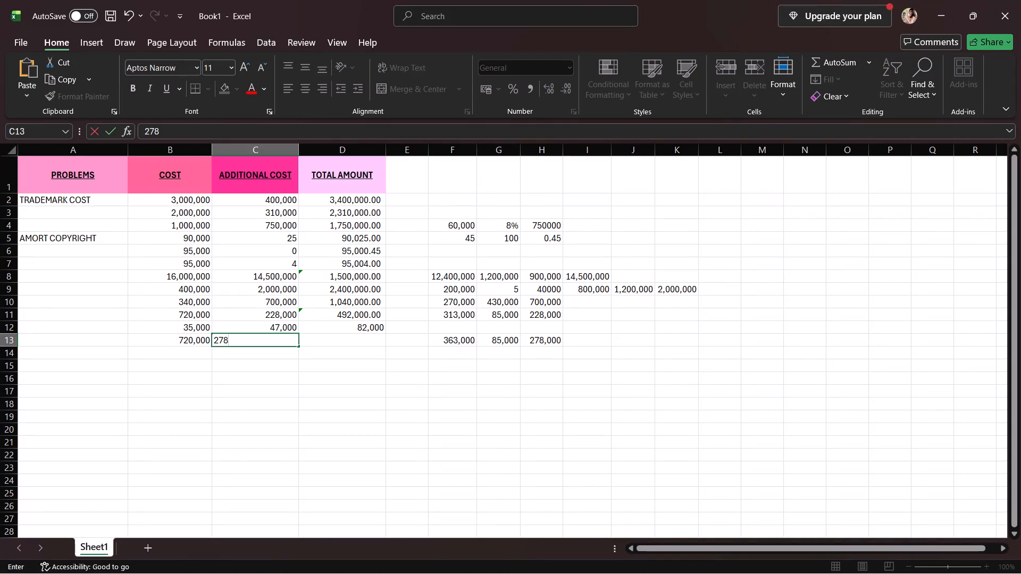
{"action": "type", "text": ",000"}
{"action": "key", "text": "Return"}
Fill in the total amount cell D13 with the formula =B13-C13.
{"action": "left_click", "coordinate": [336, 344]}
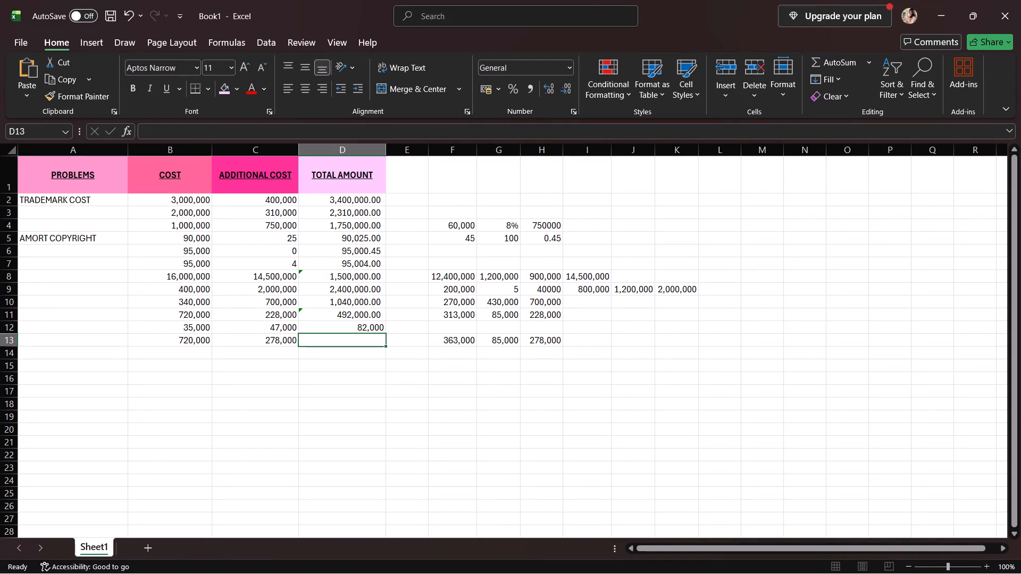
{"action": "key", "text": "equal"}
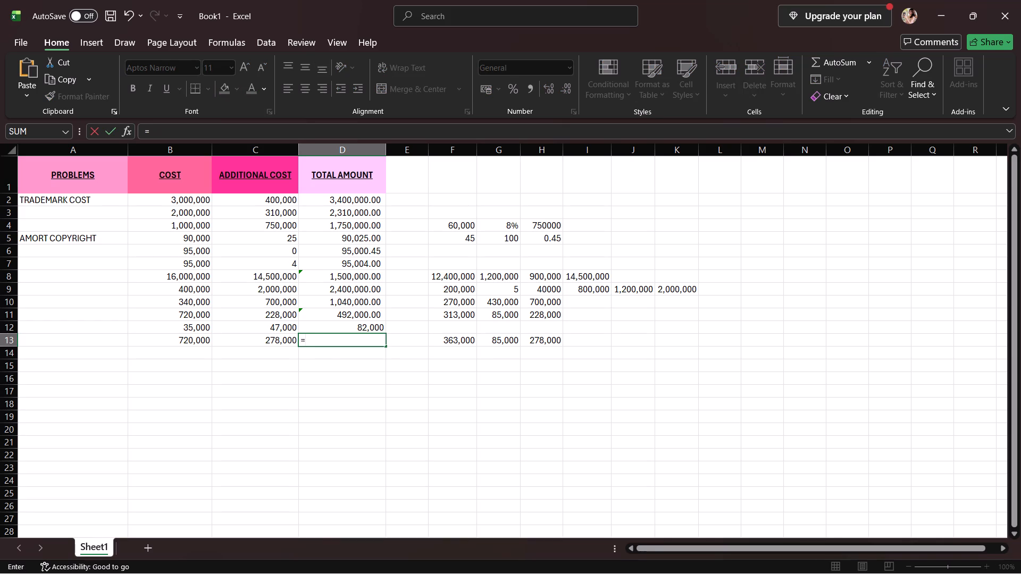
{"action": "type", "text": "72"}
{"action": "key", "text": "0"}
{"action": "key", "text": "BackSpace"}
{"action": "key", "text": "BackSpace"}
{"action": "key", "text": "BackSpace"}
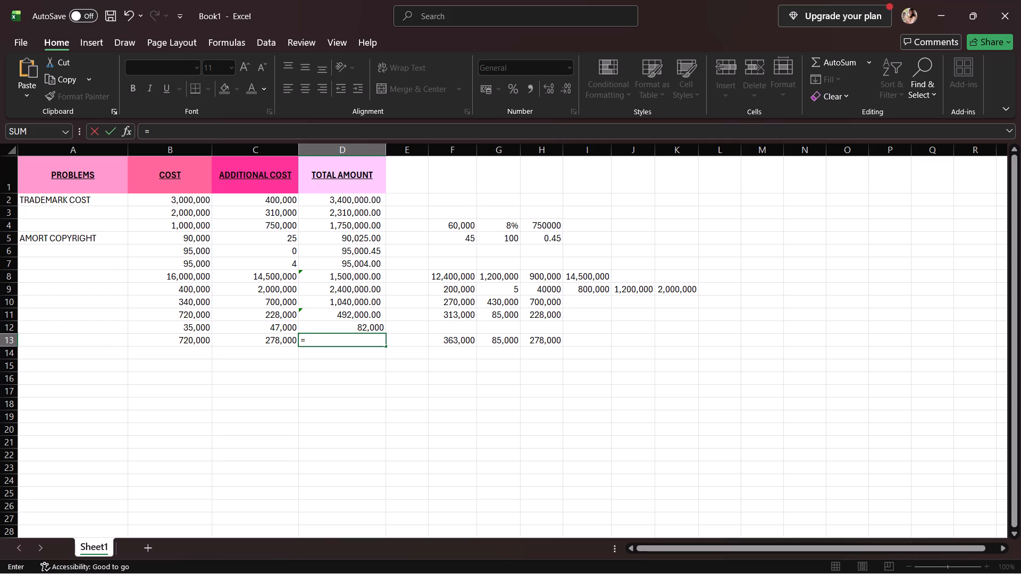
{"action": "left_click", "coordinate": [182, 340]}
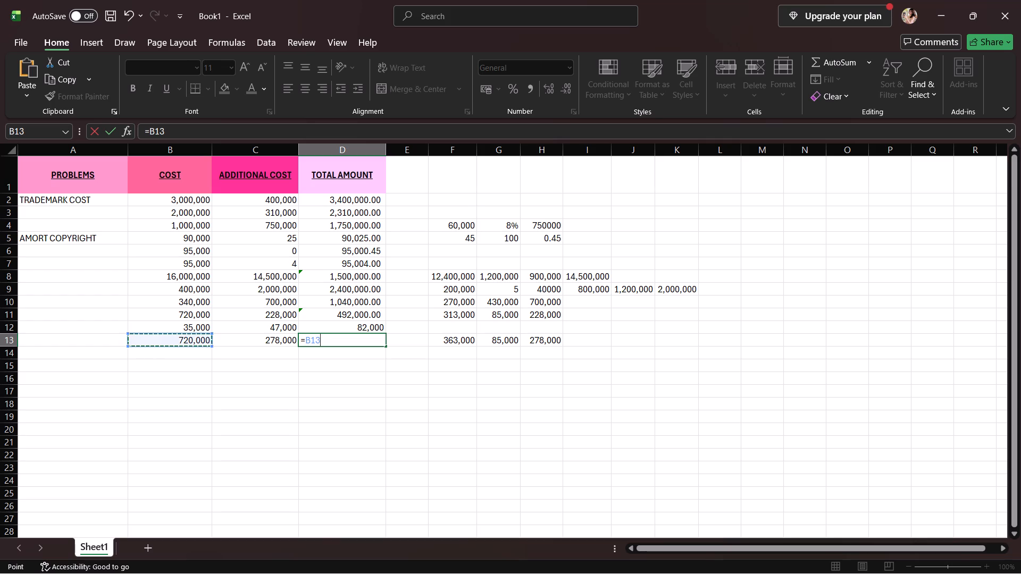
{"action": "key", "text": "minus"}
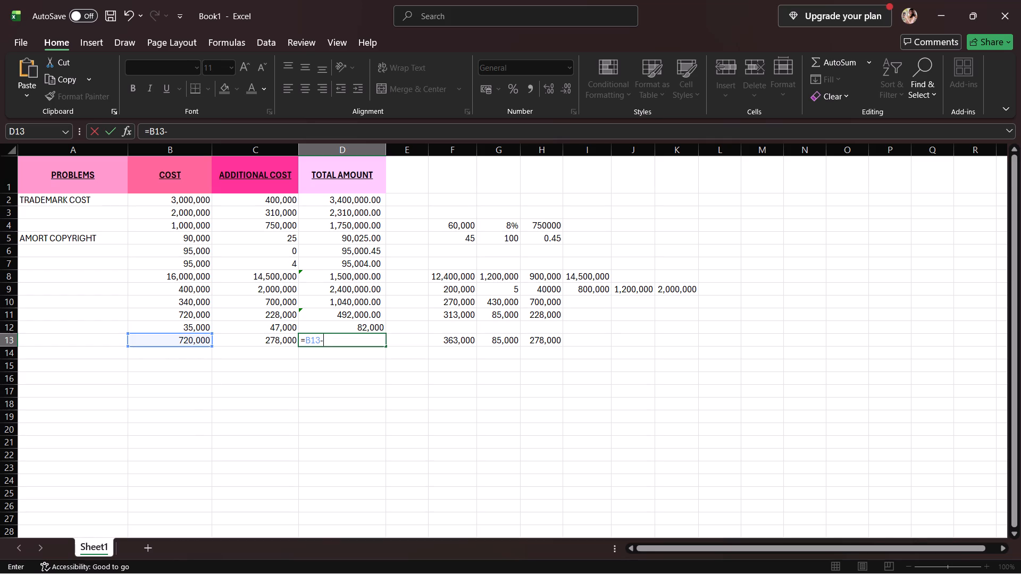
{"action": "left_click", "coordinate": [286, 343]}
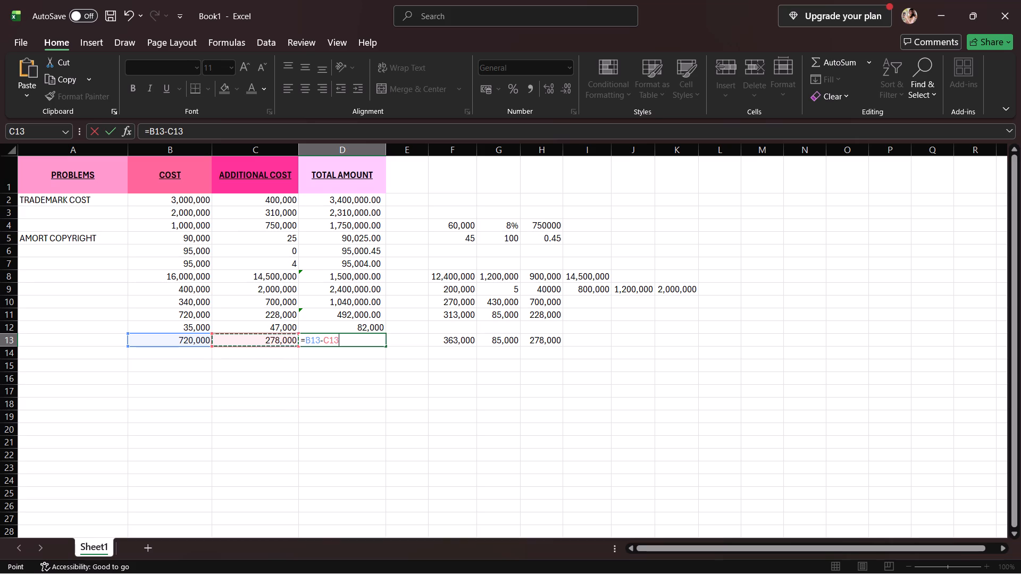
{"action": "key", "text": "Return"}
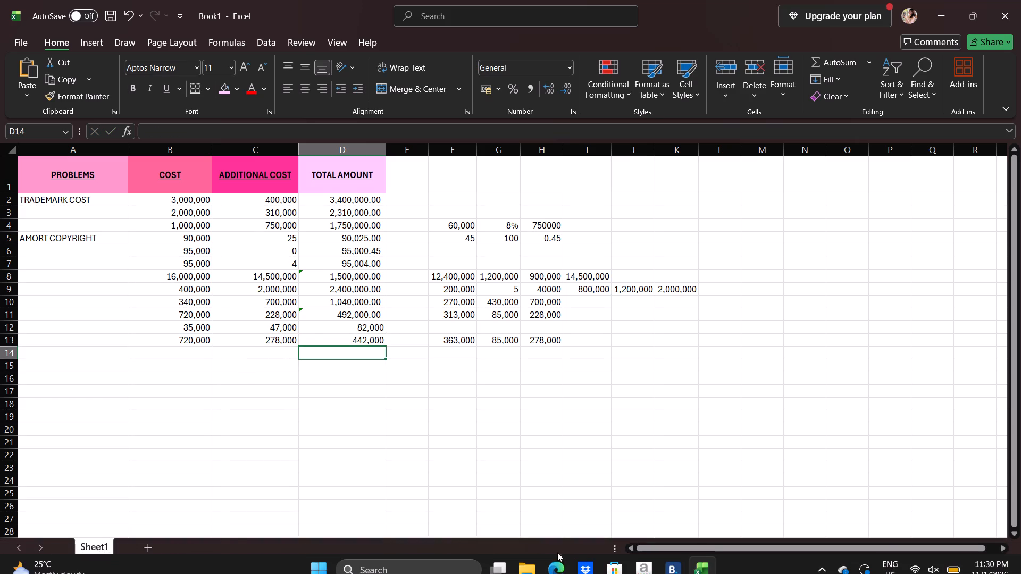
Check question 72 in the Balance Sheet PDF and change the total amount formula in D13 to =B13+C13.
{"action": "left_click", "coordinate": [556, 565]}
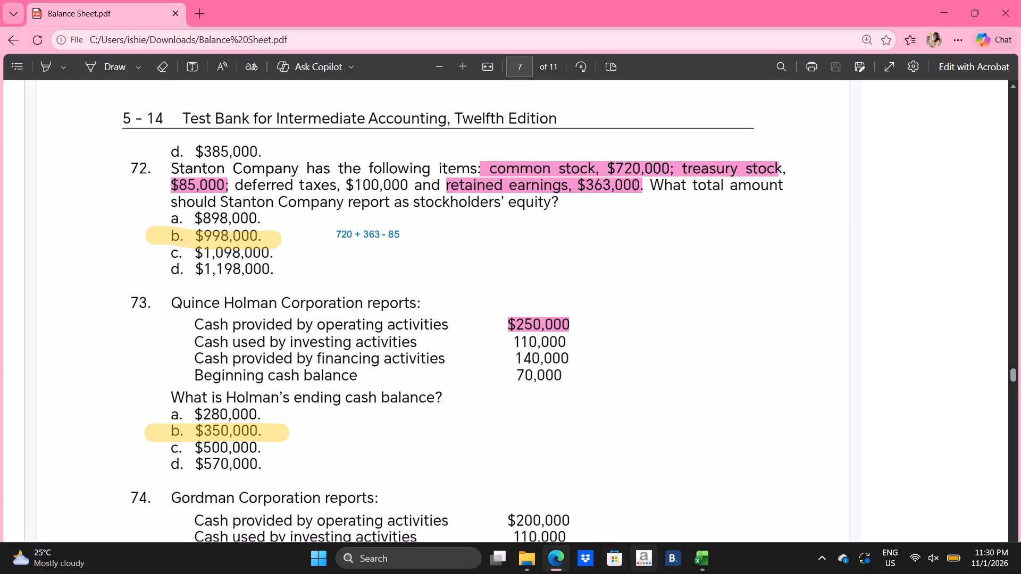
{"action": "left_click", "coordinate": [691, 562]}
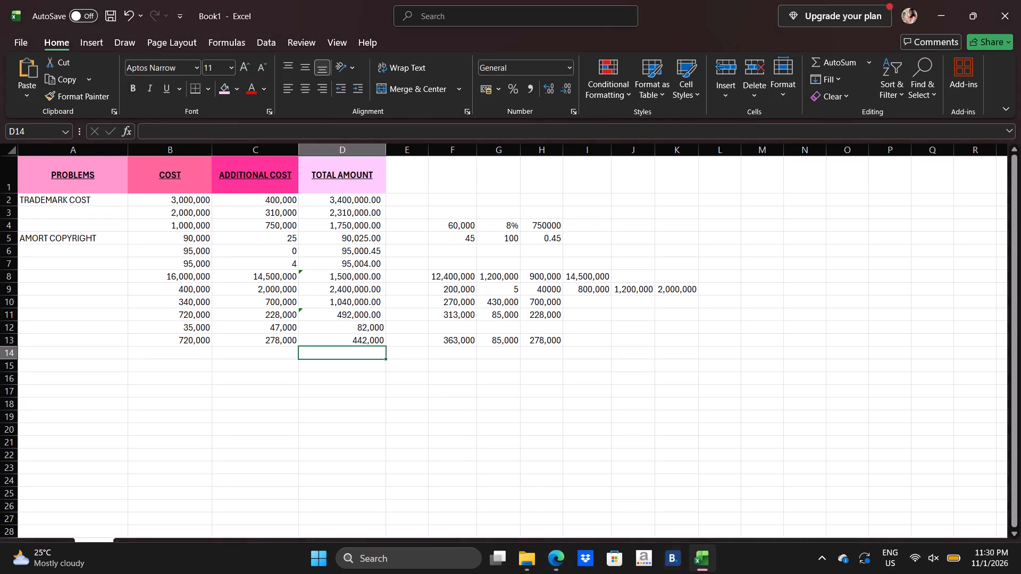
{"action": "left_click", "coordinate": [379, 339]}
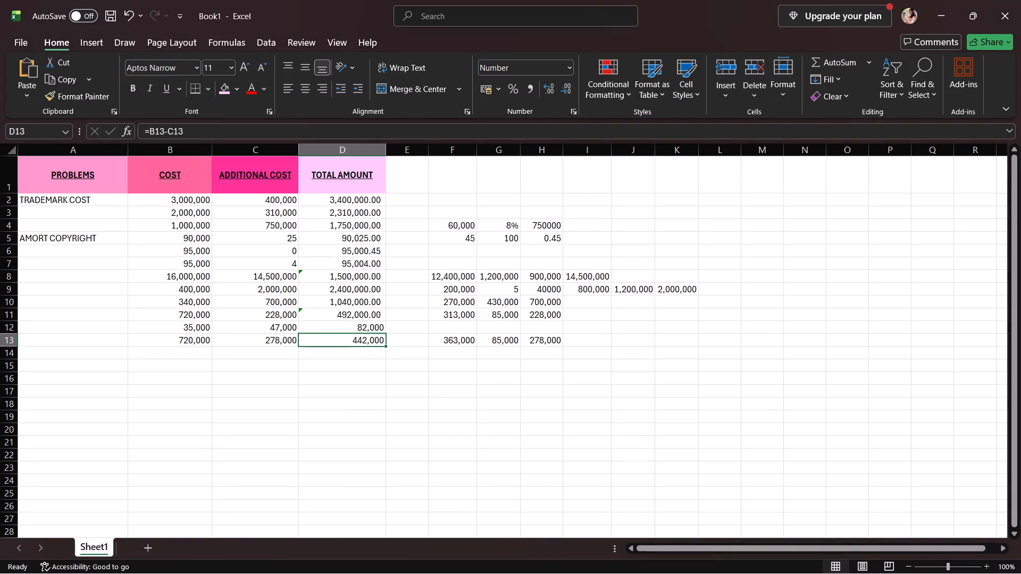
{"action": "left_click", "coordinate": [168, 132]}
{"action": "key", "text": "BackSpace"}
{"action": "key", "text": "shift+plus"}
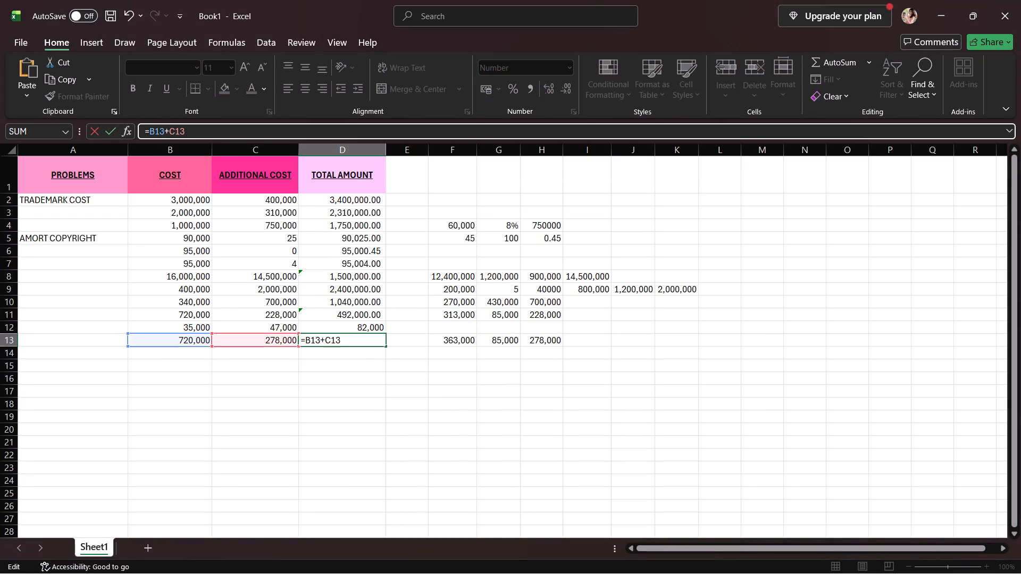
{"action": "key", "text": "Return"}
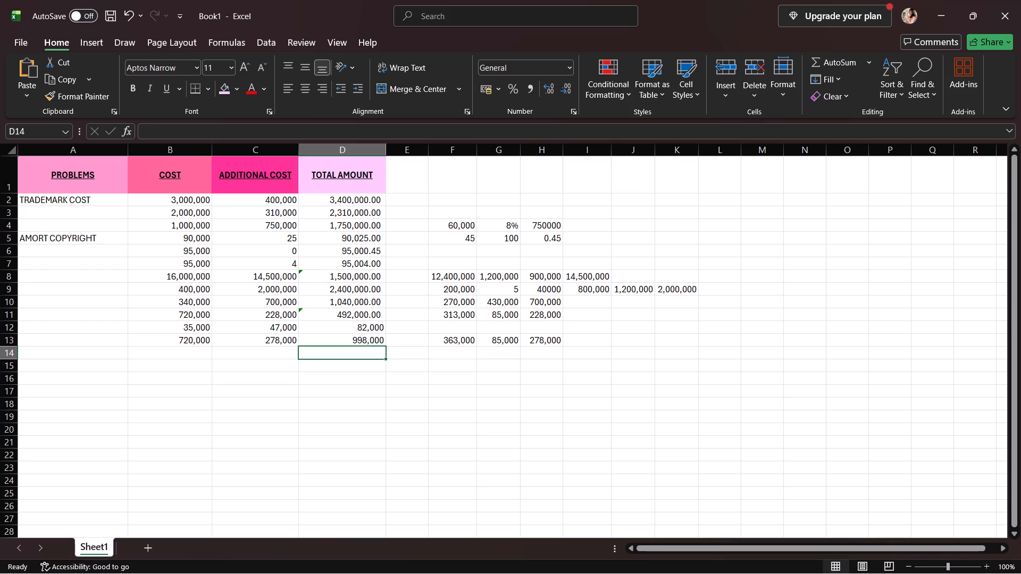
Find question 75 in the Balance Sheet PDF and enter its net income, 500,000, as the cost in B14.
{"action": "left_click", "coordinate": [153, 353]}
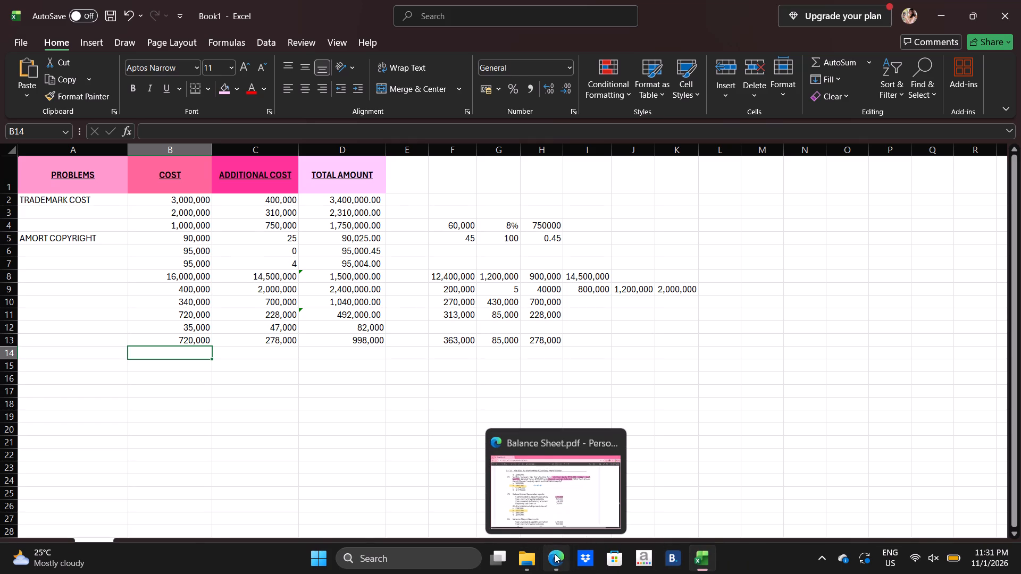
{"action": "left_click", "coordinate": [571, 508]}
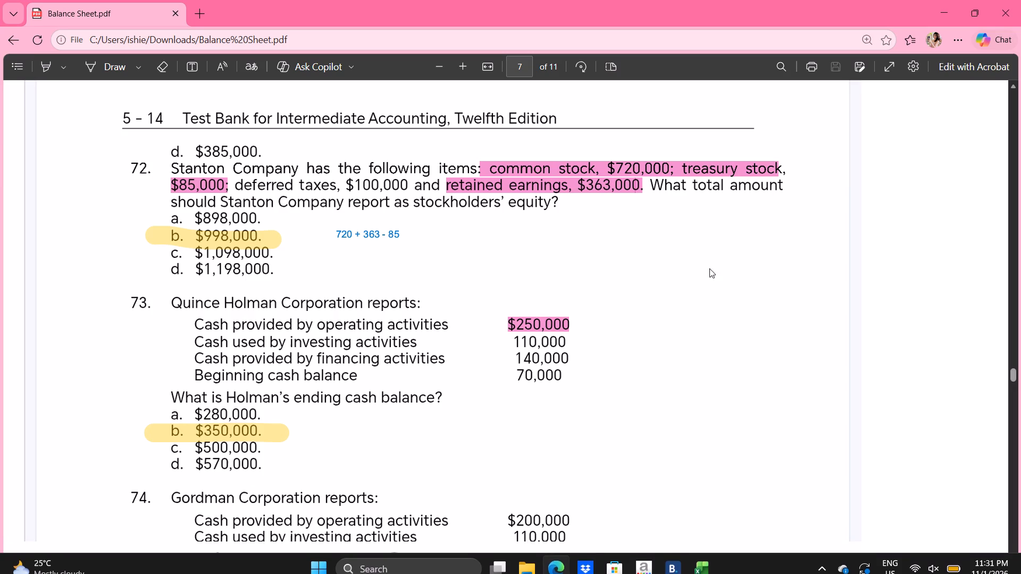
{"action": "scroll", "coordinate": [718, 276], "scroll_direction": "down", "scroll_amount": 13}
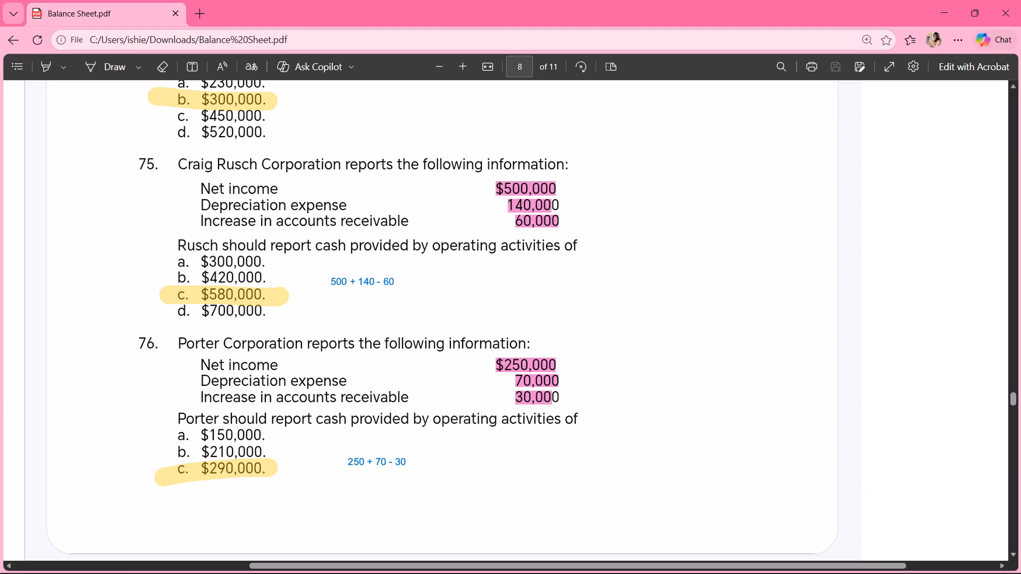
{"action": "left_click", "coordinate": [713, 559]}
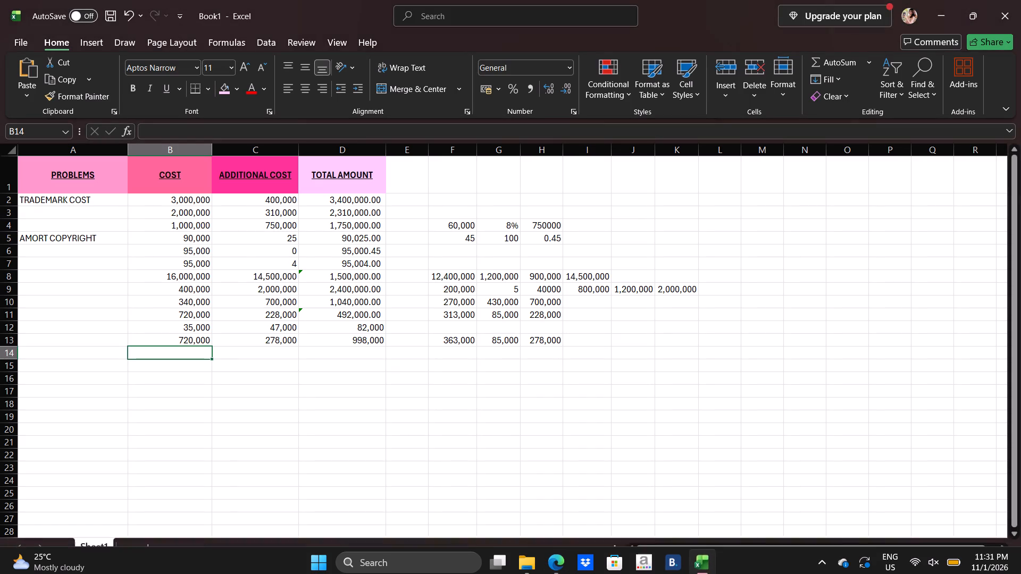
{"action": "key", "text": "5"}
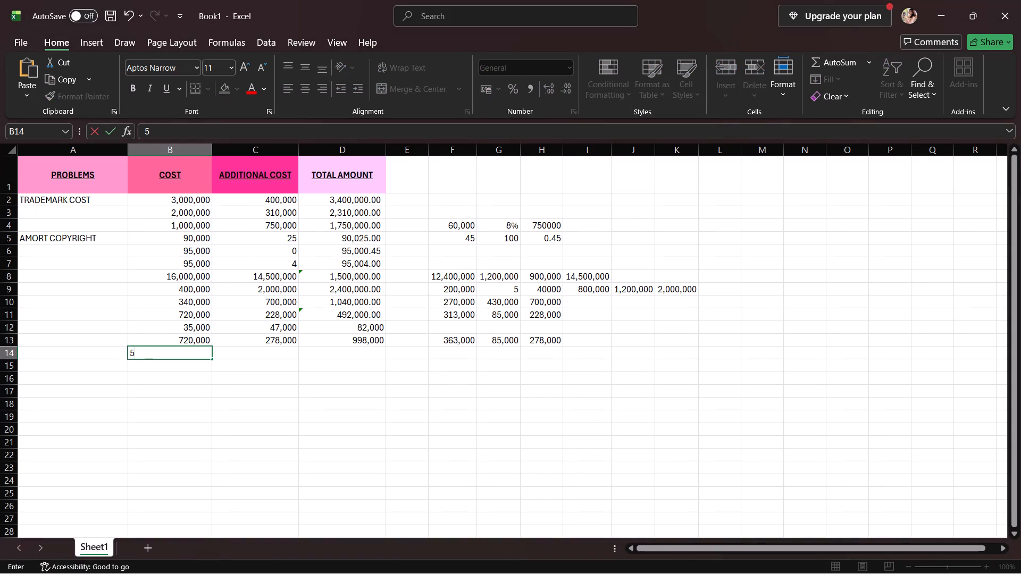
{"action": "type", "text": "00,000"}
Enter question 75's depreciation expense, 140,000, in F14 and its increase in accounts receivable, 60,000, in G14.
{"action": "left_click", "coordinate": [466, 352]}
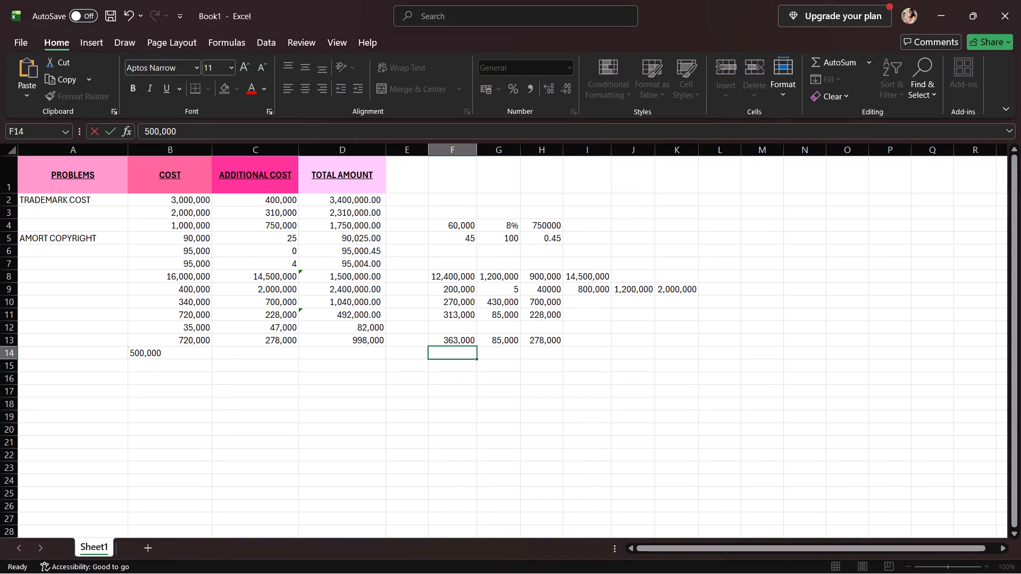
{"action": "type", "text": "14"}
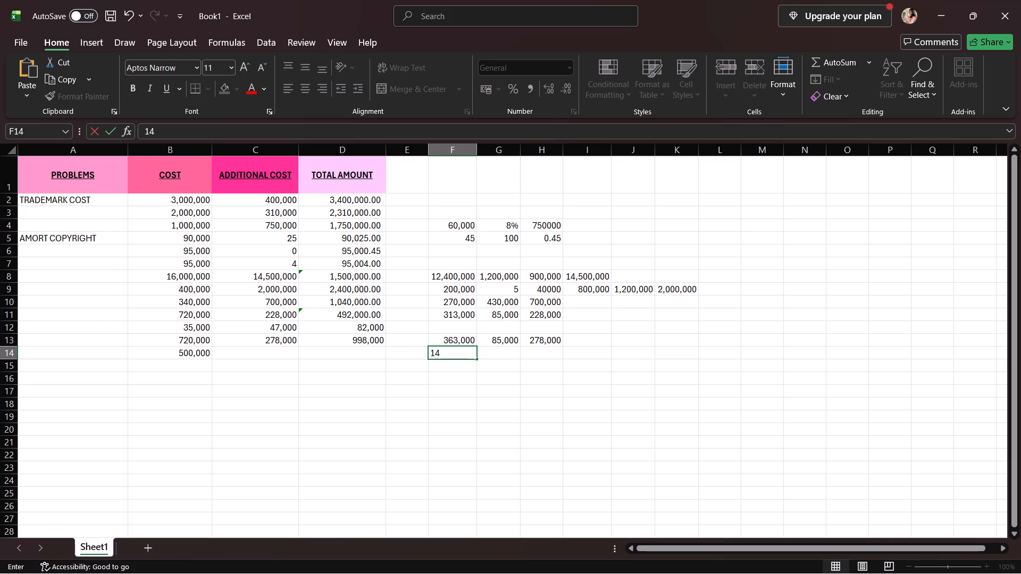
{"action": "type", "text": "0,00"}
{"action": "key", "text": "0"}
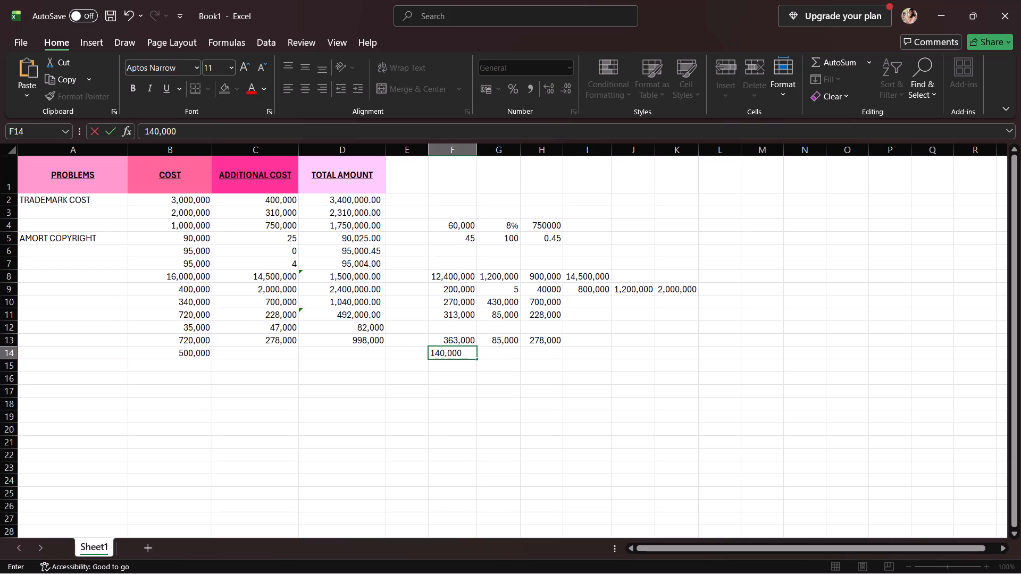
{"action": "left_click", "coordinate": [490, 353]}
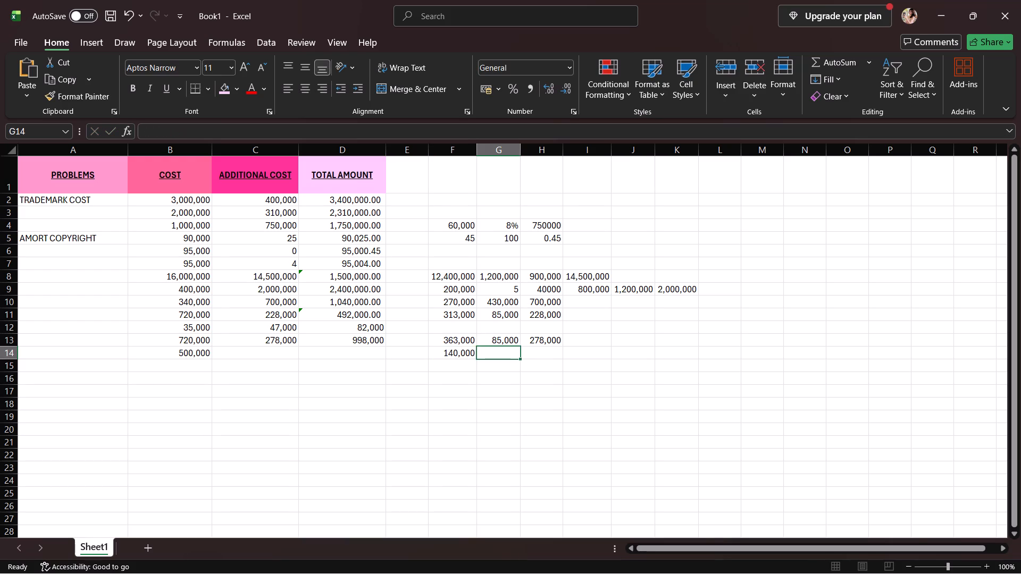
{"action": "type", "text": "60,00"}
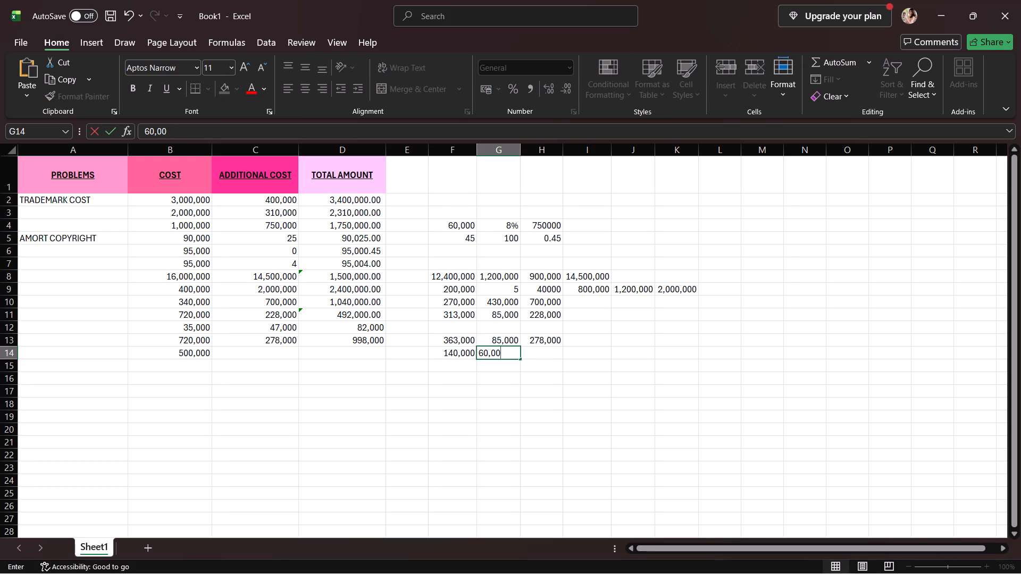
{"action": "key", "text": "0"}
Subtract the receivable increase from the depreciation expense in H14 with the formula =F14-G14.
{"action": "left_click", "coordinate": [546, 351]}
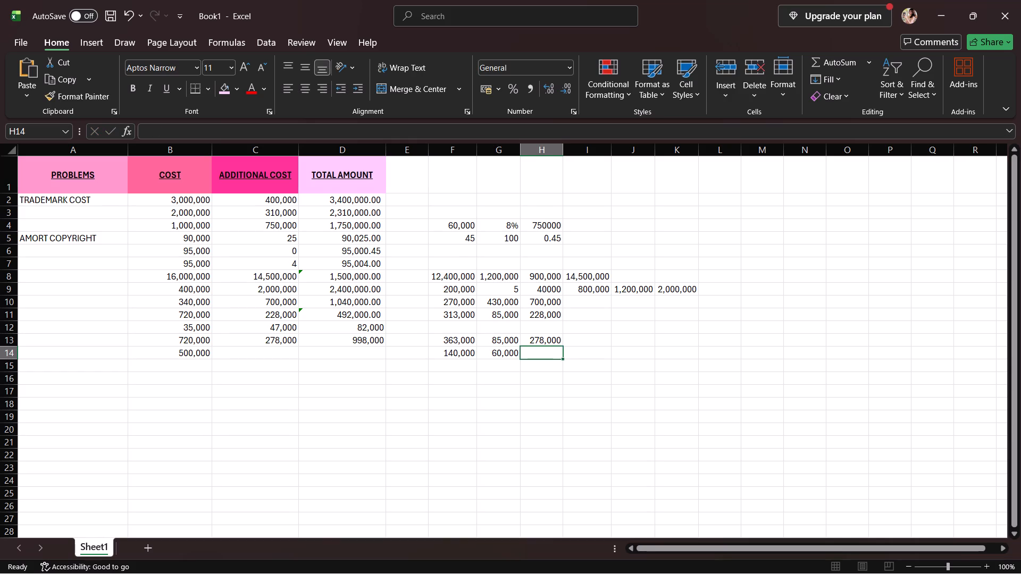
{"action": "key", "text": "equal"}
{"action": "left_click", "coordinate": [445, 357]}
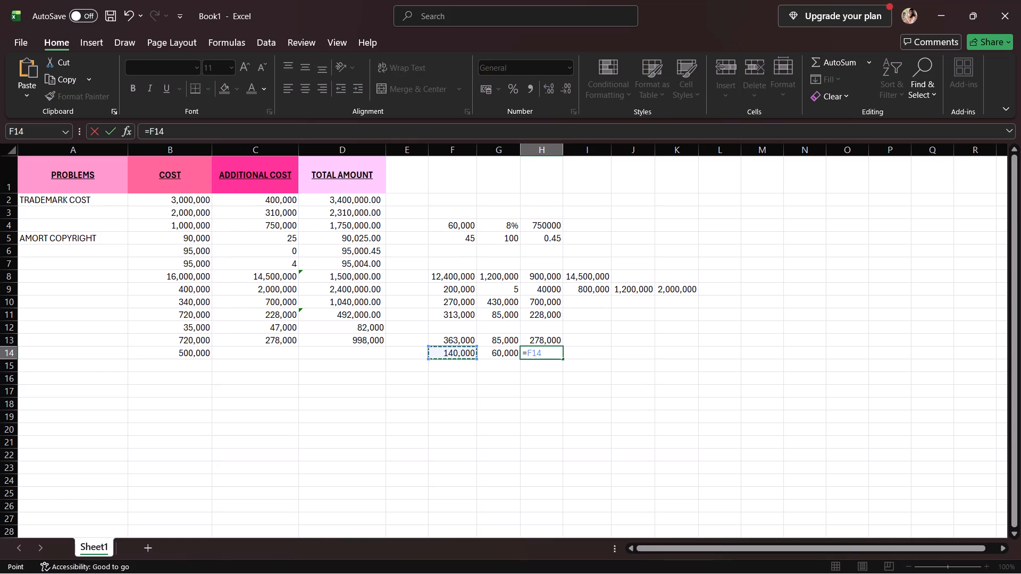
{"action": "key", "text": "minus"}
{"action": "left_click", "coordinate": [500, 352]}
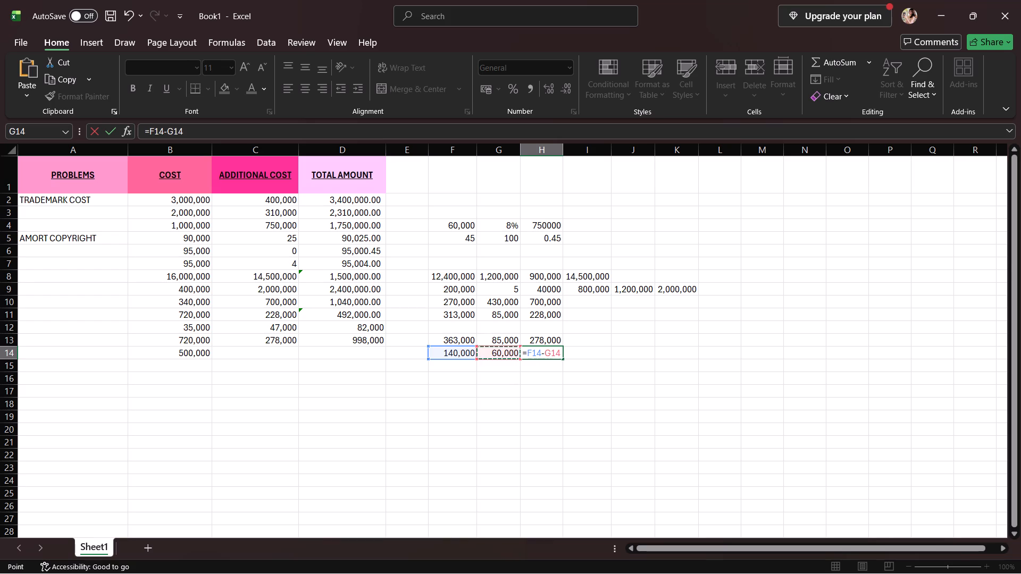
{"action": "key", "text": "Return"}
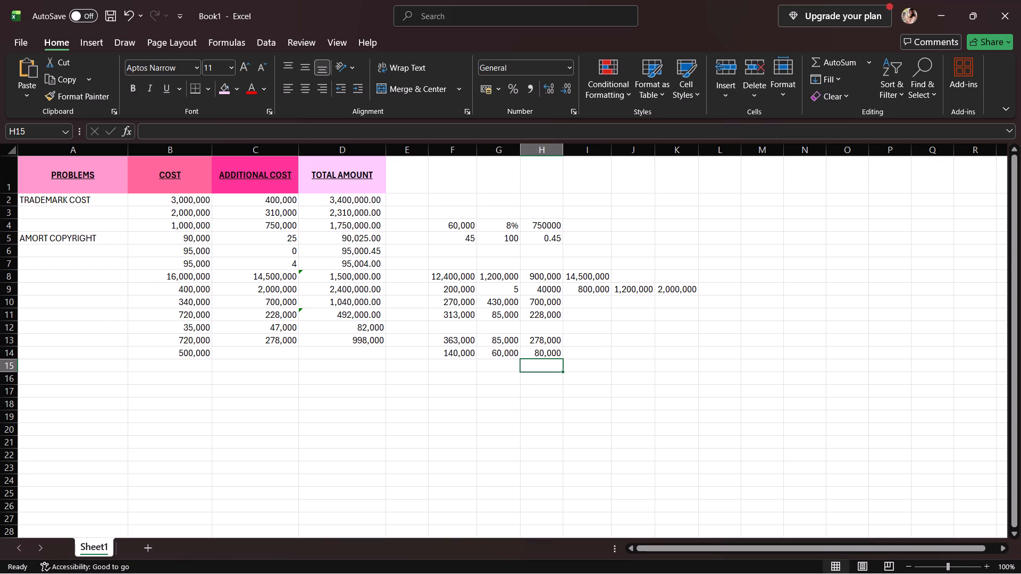
Enter 80,000 as the additional cost in C14.
{"action": "left_click", "coordinate": [268, 349]}
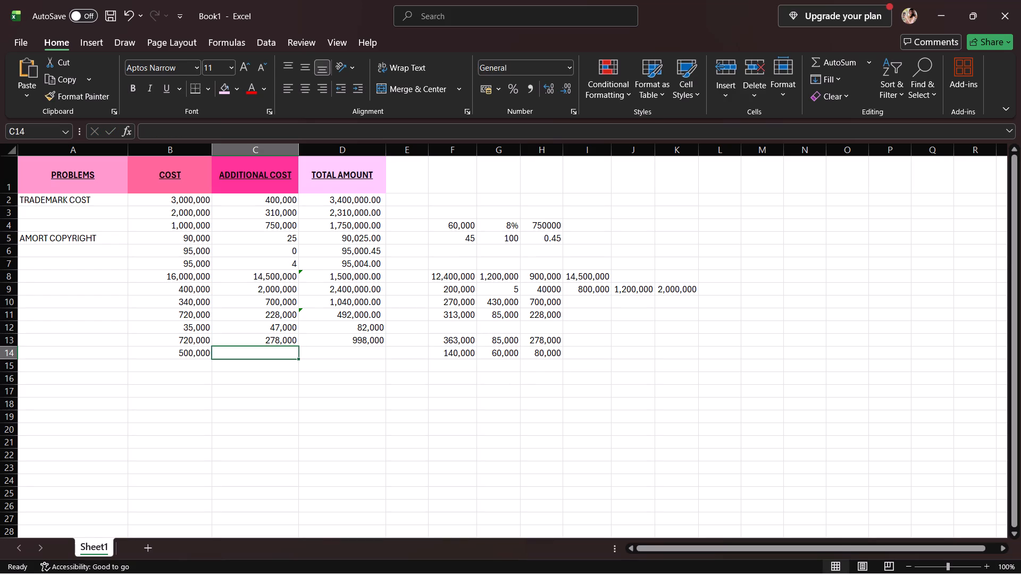
{"action": "type", "text": "80,000"}
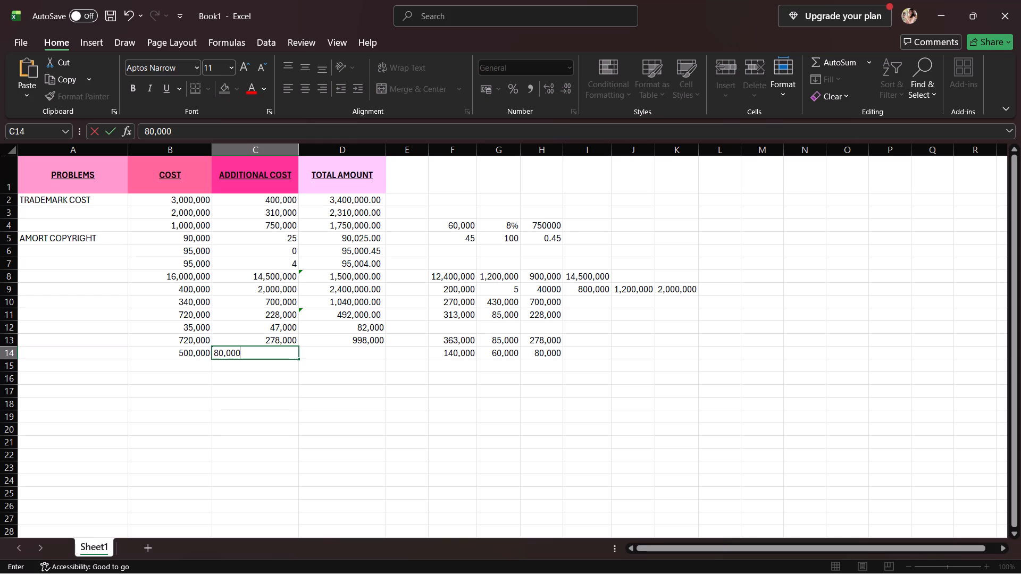
{"action": "left_click", "coordinate": [307, 356]}
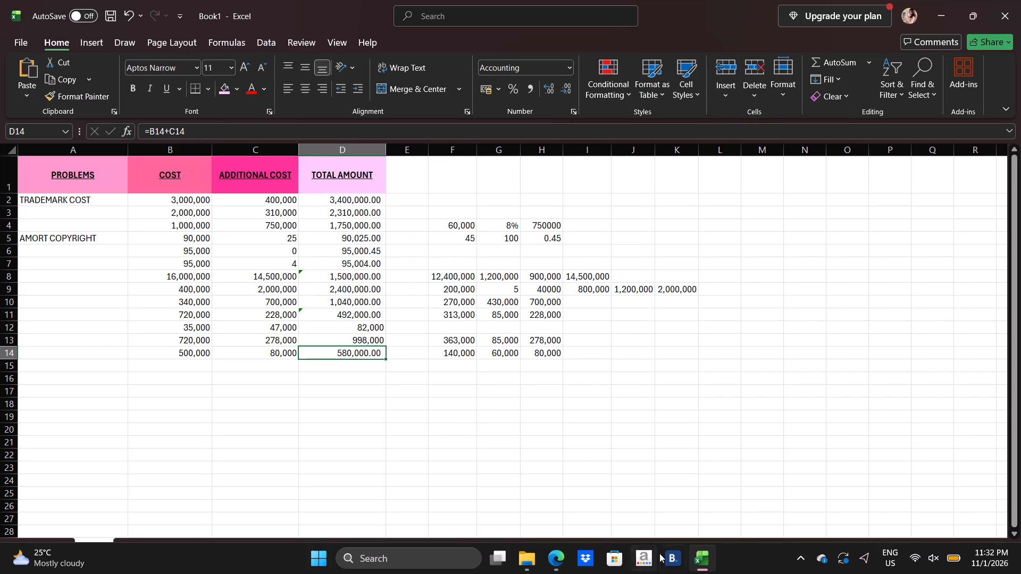
Enter Porter Corporation's depreciation expense, 70,000, in F15 and its increase in accounts receivable, 30,000, in G15.
{"action": "left_click", "coordinate": [458, 362]}
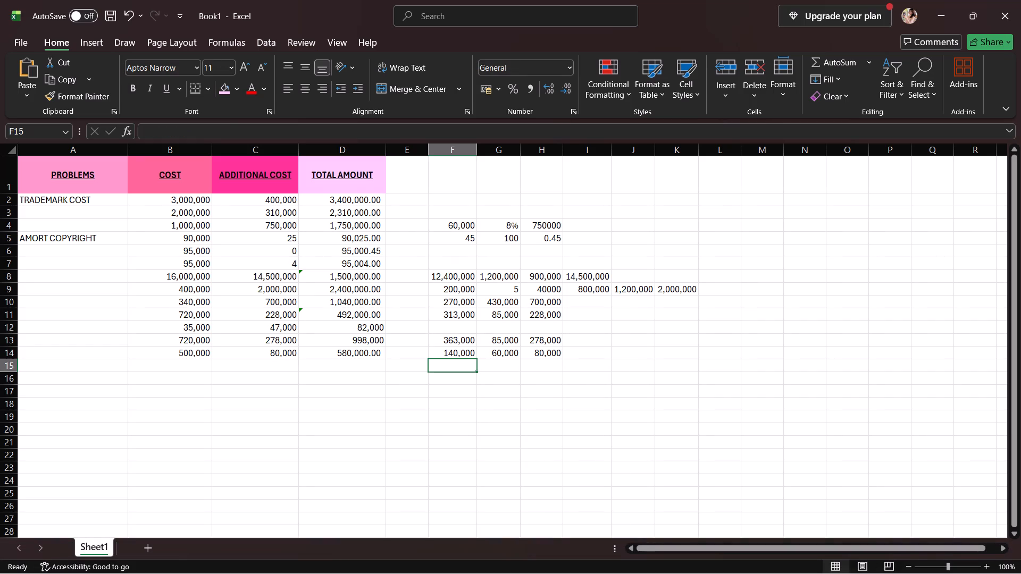
{"action": "type", "text": "70,000"}
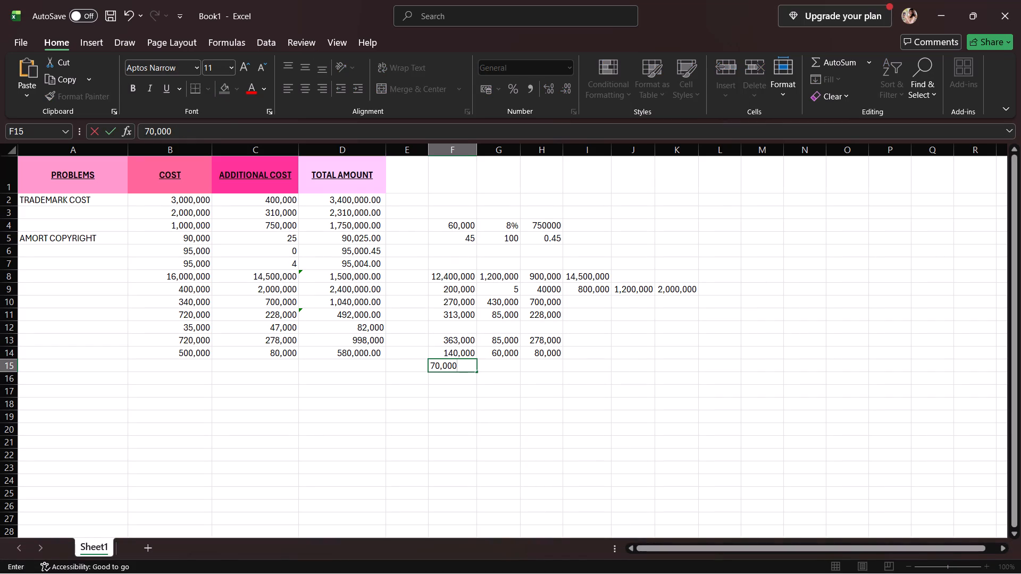
{"action": "left_click", "coordinate": [488, 367]}
{"action": "type", "text": "30"}
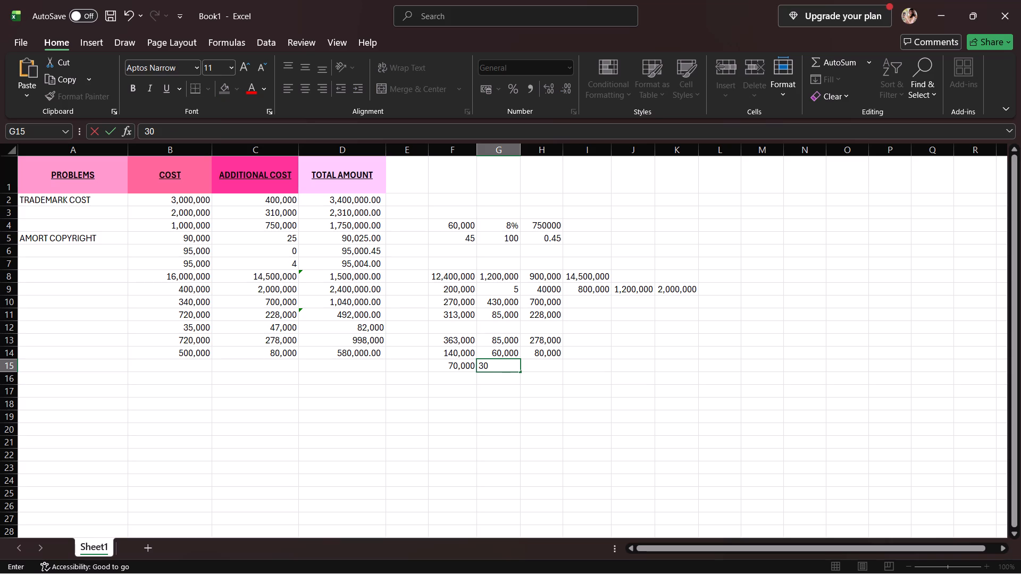
{"action": "type", "text": ",00"}
{"action": "key", "text": "0"}
Subtract Porter Corporation's receivable increase from its depreciation expense in H15 with the formula =F15-G15.
{"action": "left_click", "coordinate": [551, 367]}
{"action": "key", "text": "equal"}
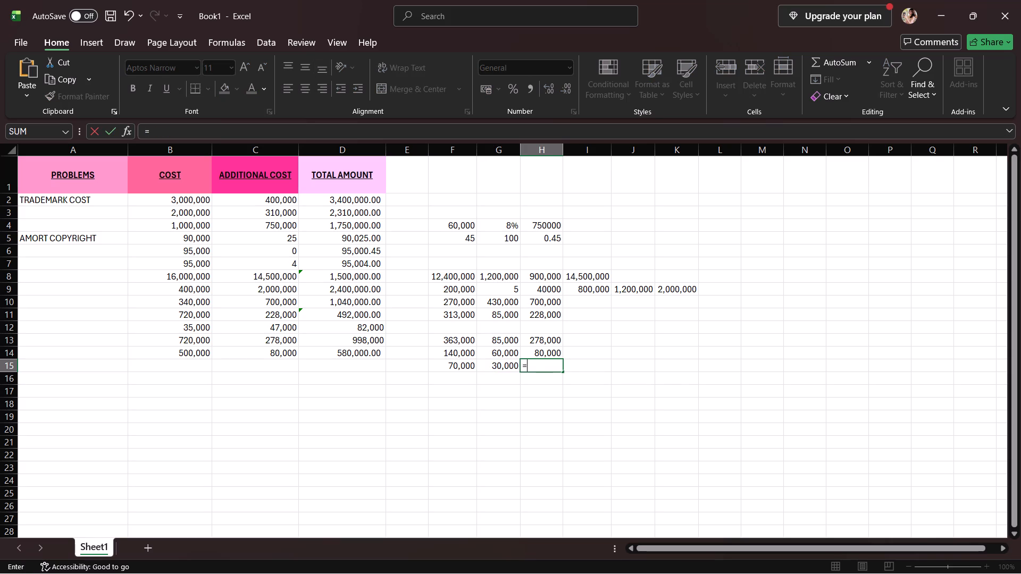
{"action": "left_click", "coordinate": [450, 352]}
{"action": "left_click", "coordinate": [454, 367]}
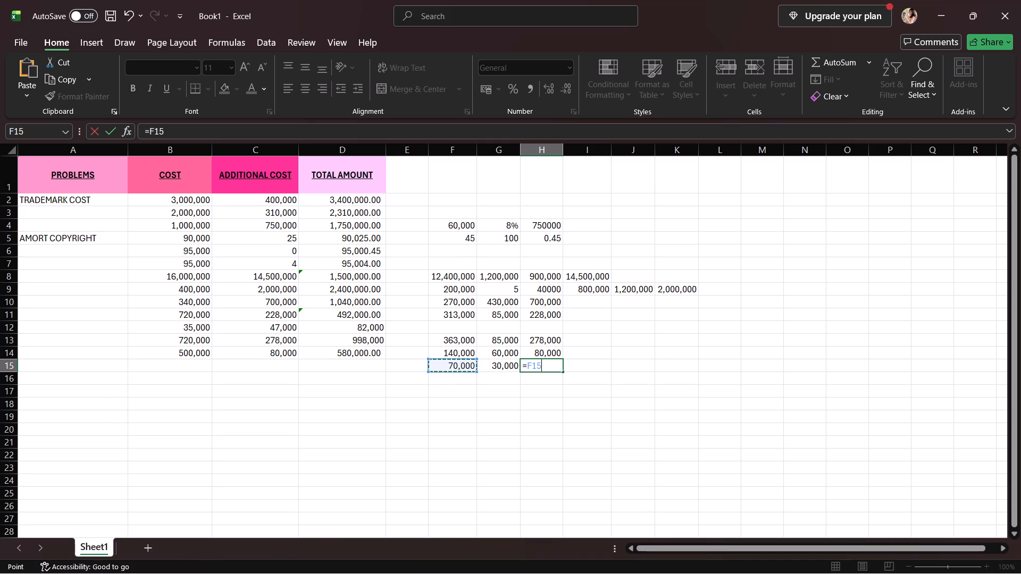
{"action": "key", "text": "minus"}
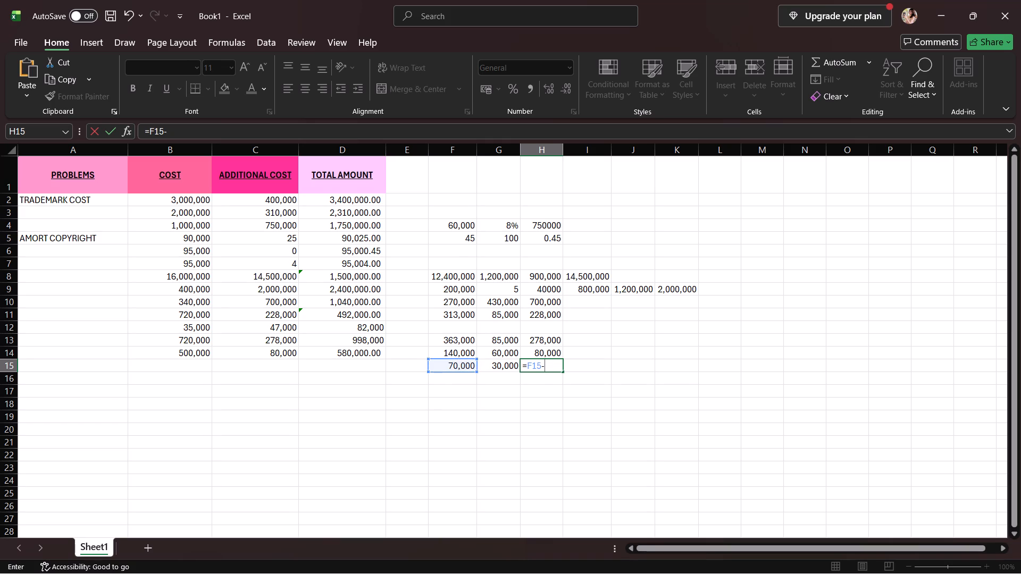
{"action": "left_click", "coordinate": [503, 373]}
{"action": "left_click", "coordinate": [505, 369]}
{"action": "key", "text": "Return"}
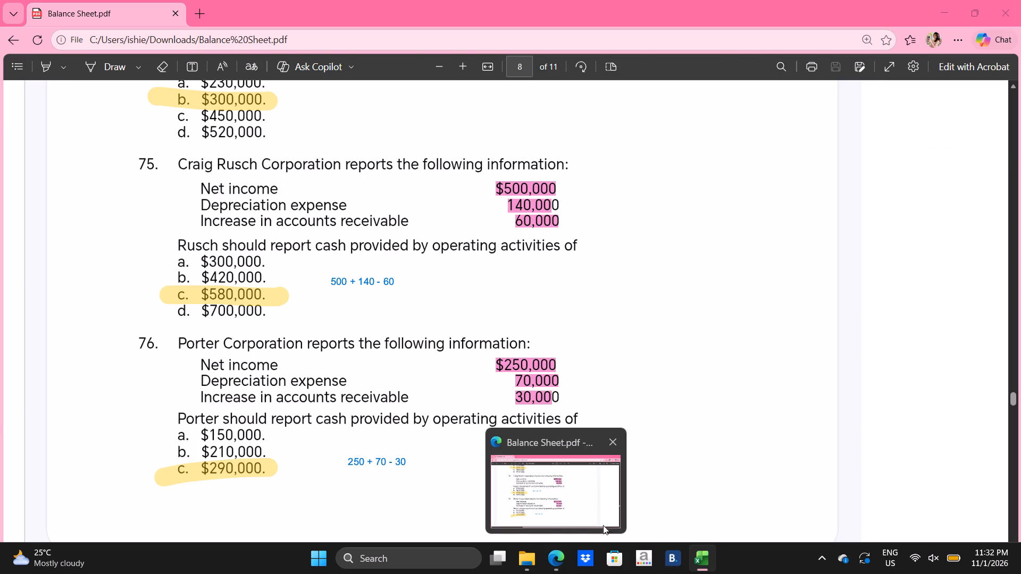
Enter Porter Corporation's net income, 250,000, as the cost in B15.
{"action": "left_click", "coordinate": [181, 369]}
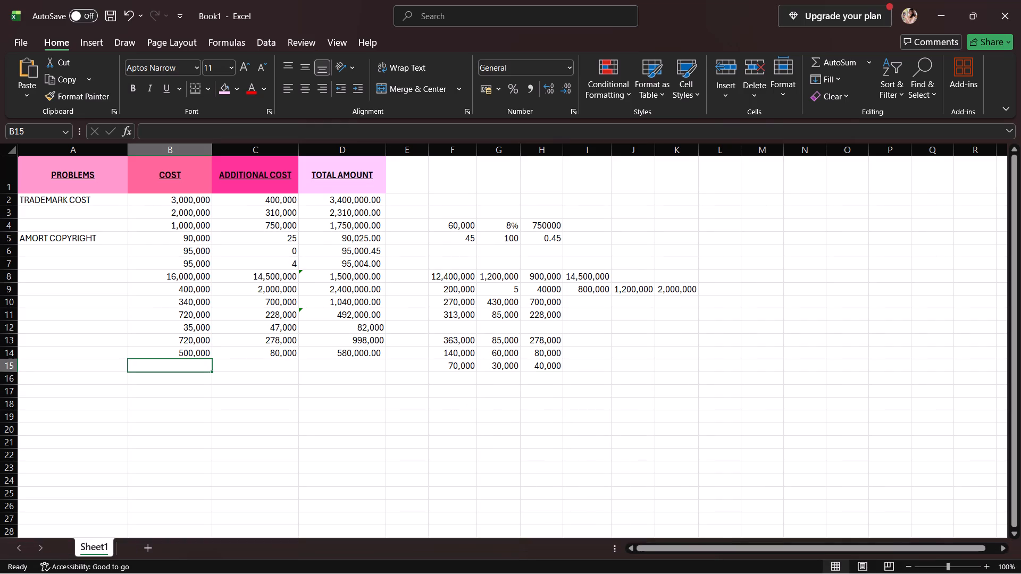
{"action": "type", "text": "250,000"}
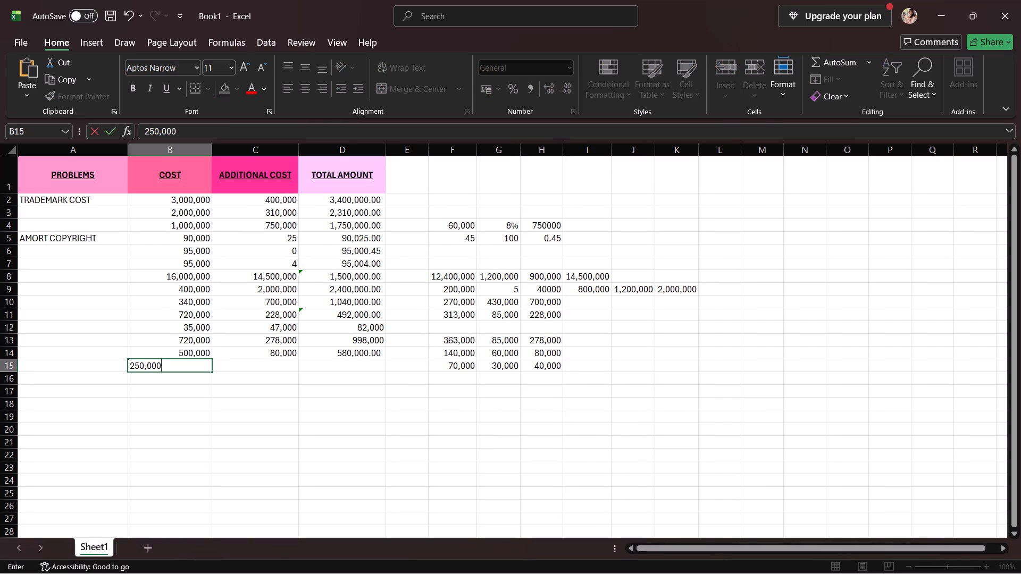
Enter 40,000 as the additional cost in C15 for Porter Corporation.
{"action": "left_click", "coordinate": [219, 365]}
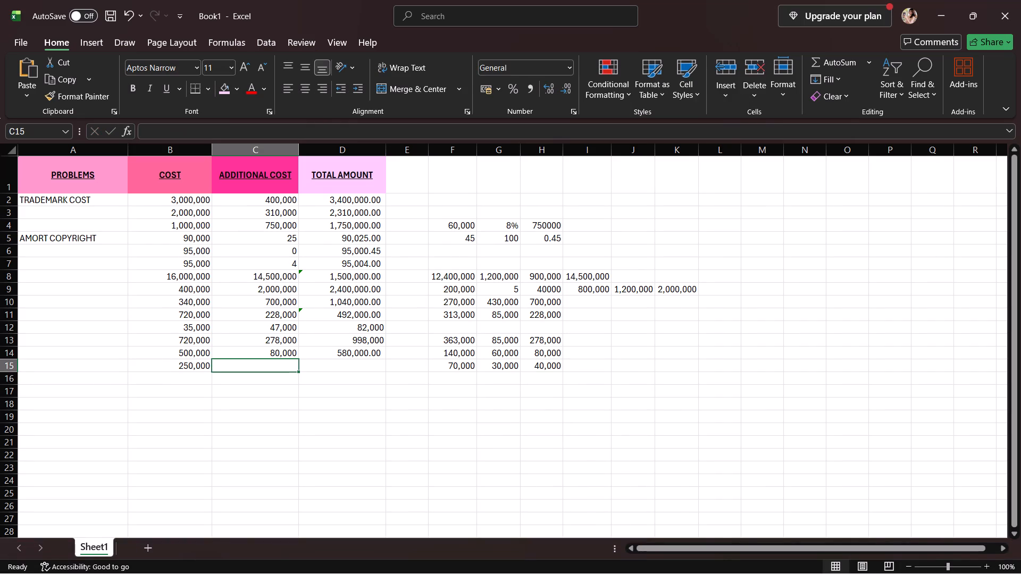
{"action": "type", "text": "40,000"}
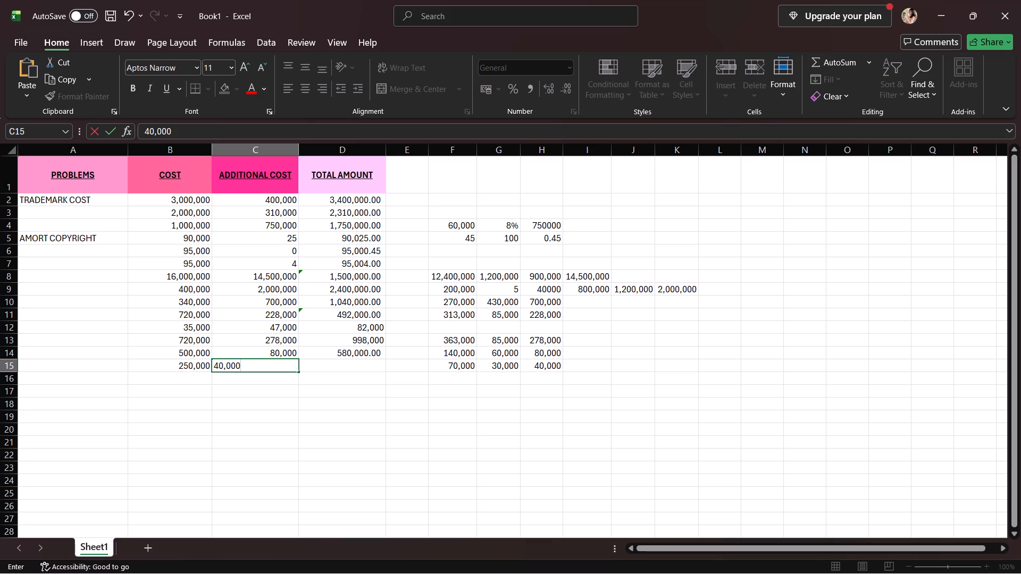
{"action": "left_click", "coordinate": [319, 367]}
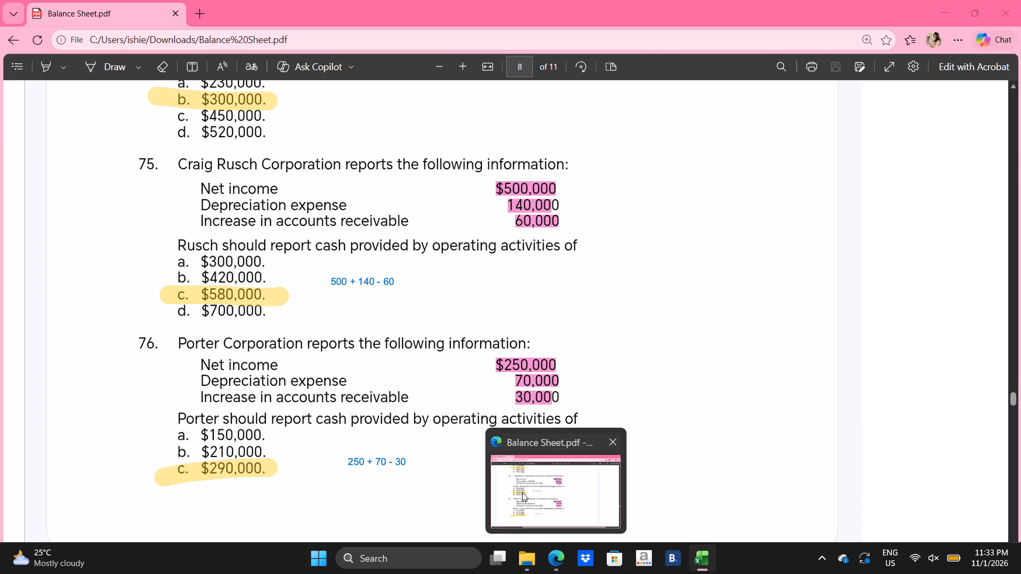
{"action": "left_click", "coordinate": [364, 403]}
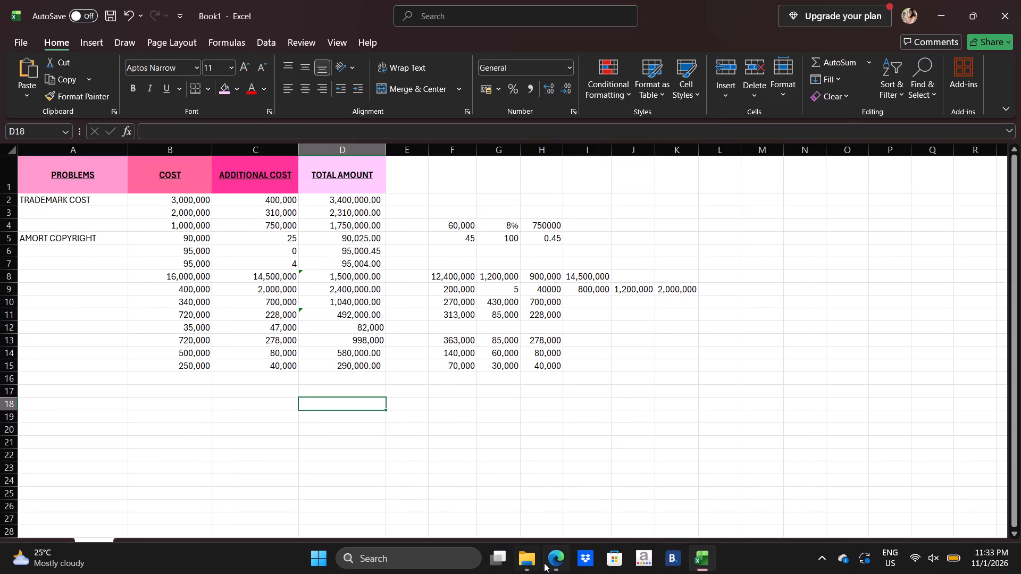
Consult question 77 in Balance Sheet.pdf and enter its net cash provided by operating activities, 215,000, as the cost in B16 of the Excel sheet.
{"action": "left_click", "coordinate": [551, 506]}
{"action": "scroll", "coordinate": [528, 483], "scroll_direction": "down", "scroll_amount": 6}
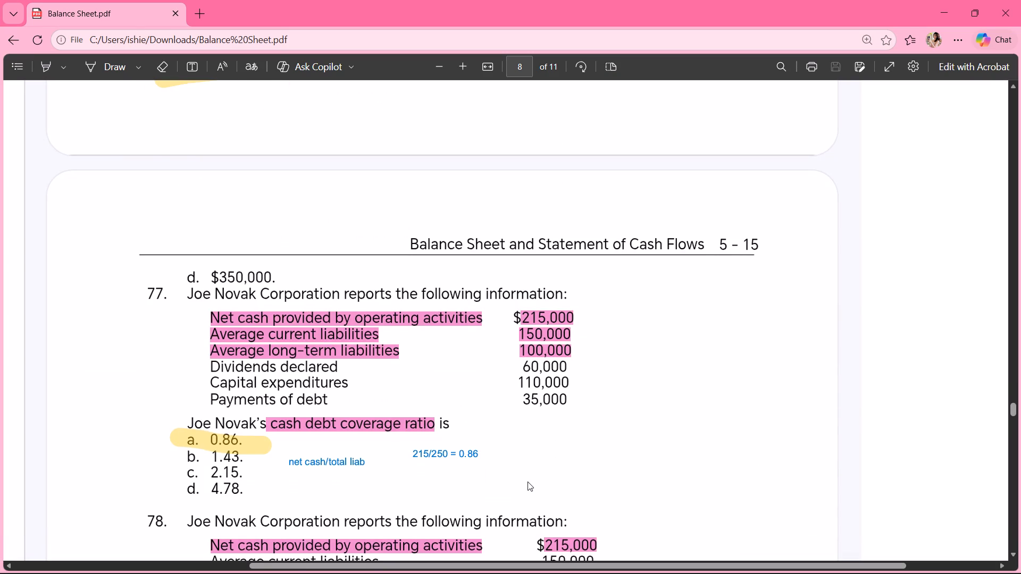
{"action": "scroll", "coordinate": [528, 482], "scroll_direction": "down", "scroll_amount": 3}
{"action": "scroll", "coordinate": [528, 482], "scroll_direction": "up", "scroll_amount": 2}
{"action": "scroll", "coordinate": [528, 482], "scroll_direction": "down", "scroll_amount": 1}
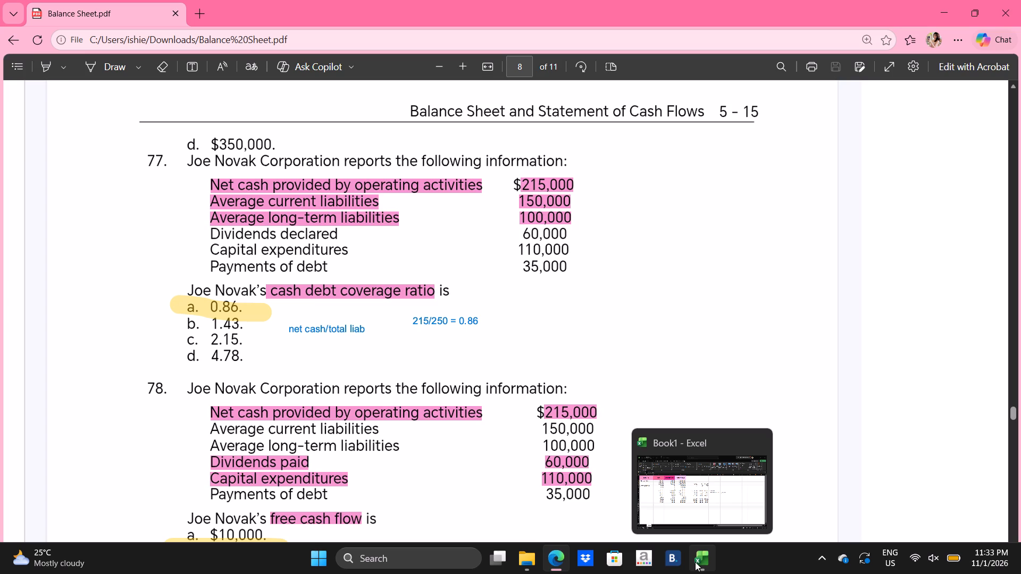
{"action": "left_click", "coordinate": [696, 561]}
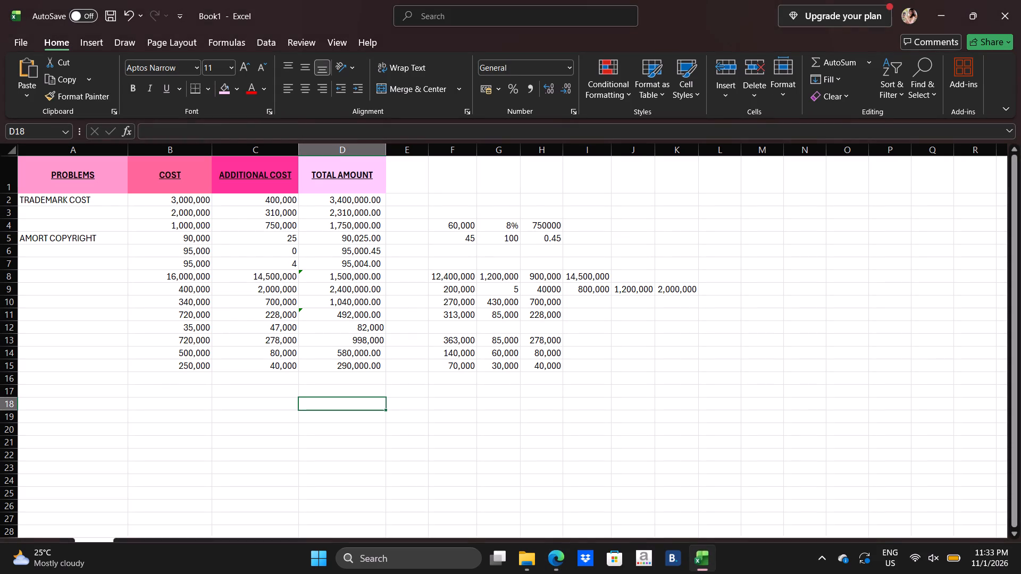
{"action": "left_click", "coordinate": [207, 377]}
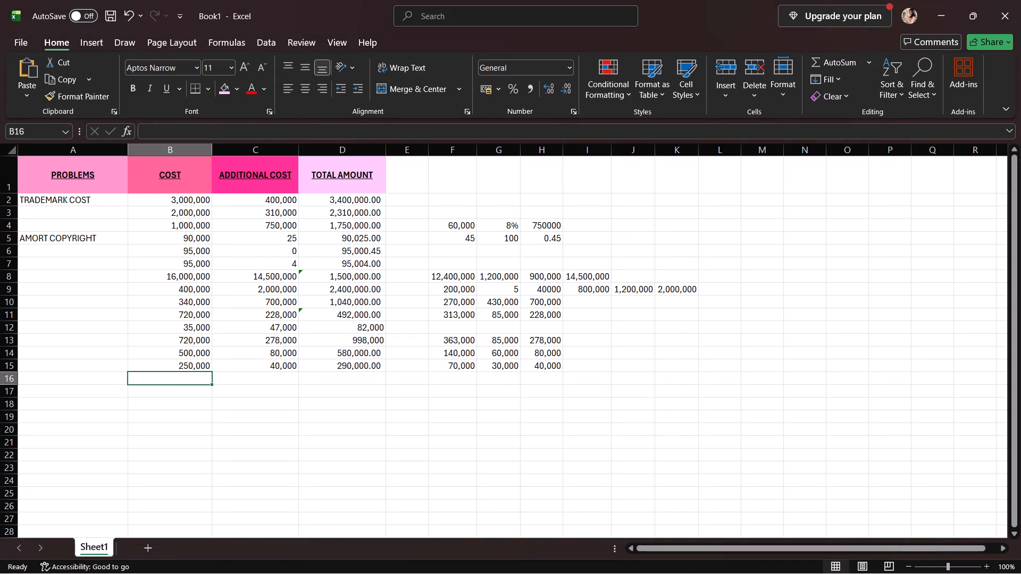
{"action": "type", "text": "215"}
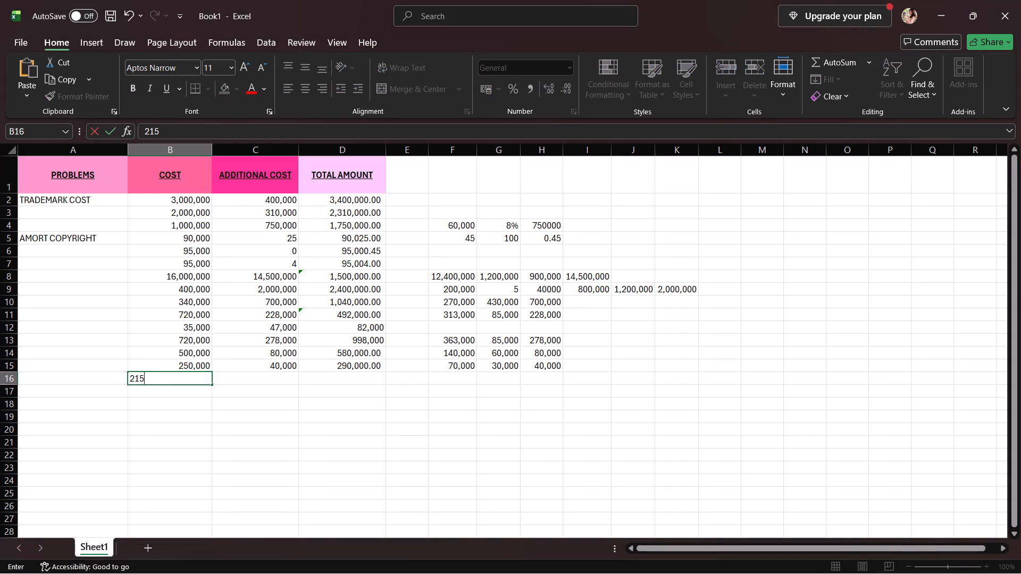
{"action": "type", "text": ",000"}
{"action": "left_click", "coordinate": [255, 379]}
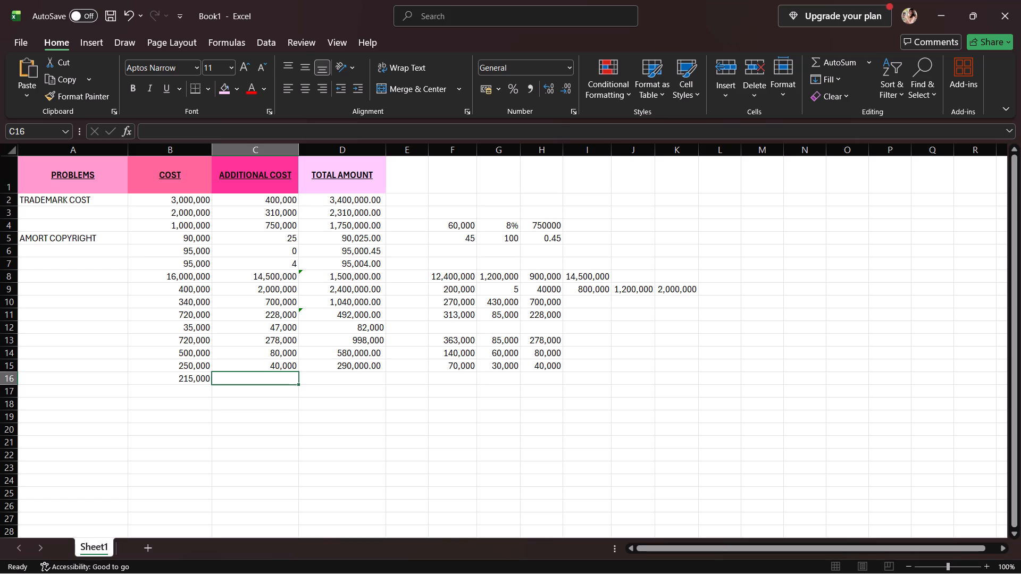
Label the problem in A16 as CASH DEBT RATIO.
{"action": "left_click", "coordinate": [77, 381]}
{"action": "type", "text": "CAST"}
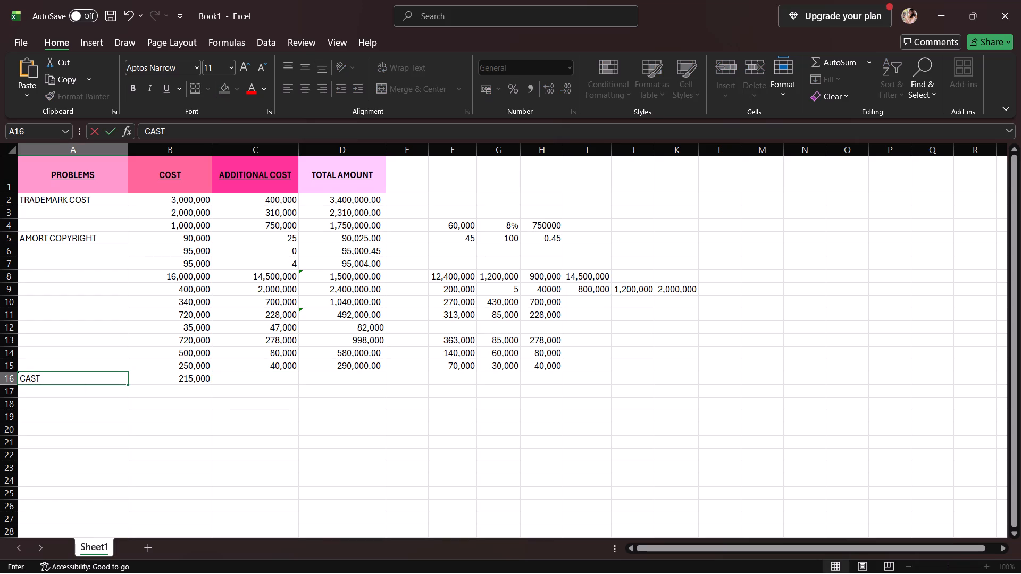
{"action": "key", "text": "space"}
{"action": "key", "text": "BackSpace"}
{"action": "key", "text": "BackSpace"}
{"action": "type", "text": "H DEBT RATU"}
{"action": "key", "text": "BackSpace"}
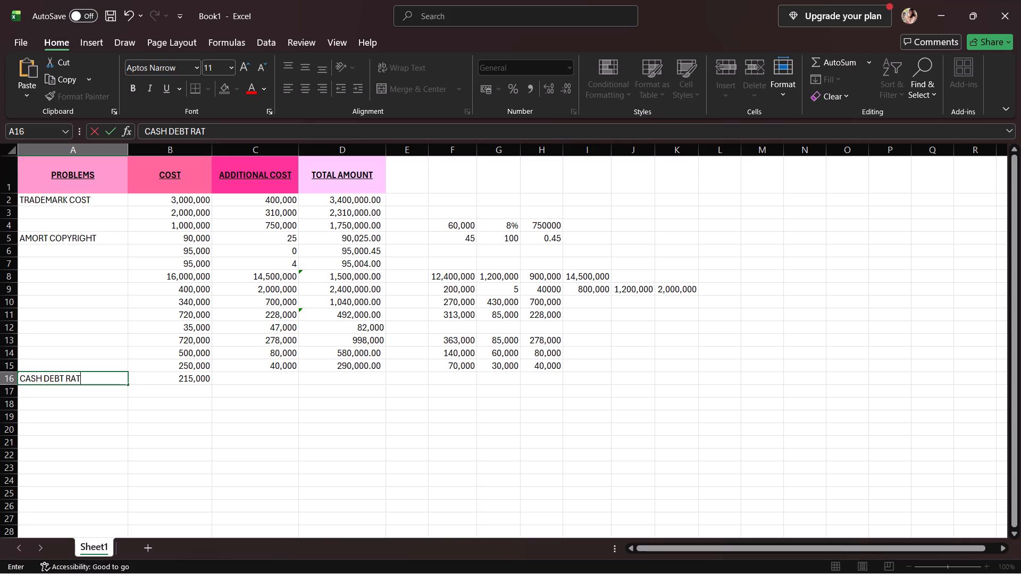
{"action": "type", "text": "IO"}
Enter question 77's combined average liabilities, 250,000, as the additional cost in C16.
{"action": "left_click", "coordinate": [214, 377]}
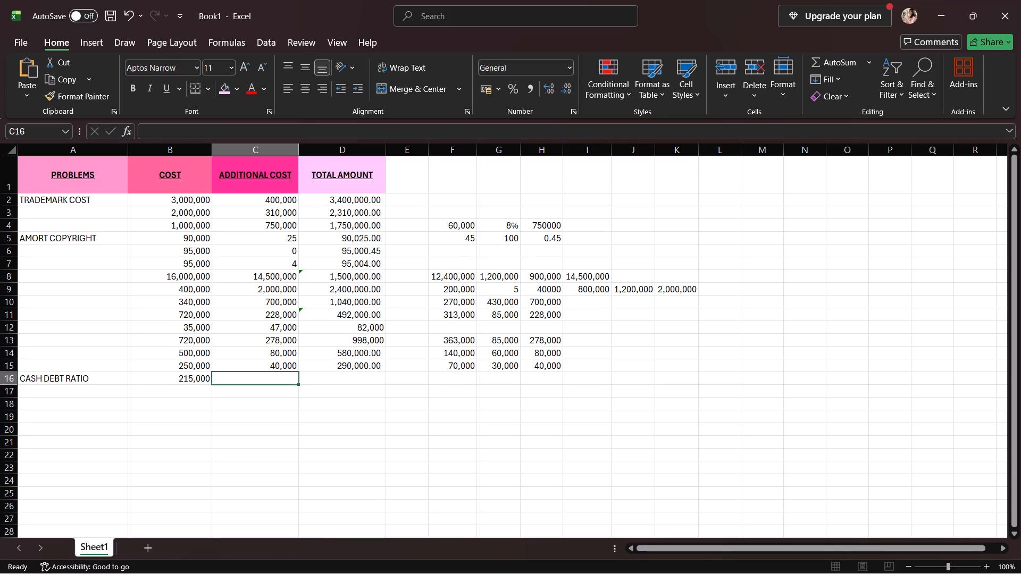
{"action": "type", "text": "250"}
{"action": "type", "text": ",000"}
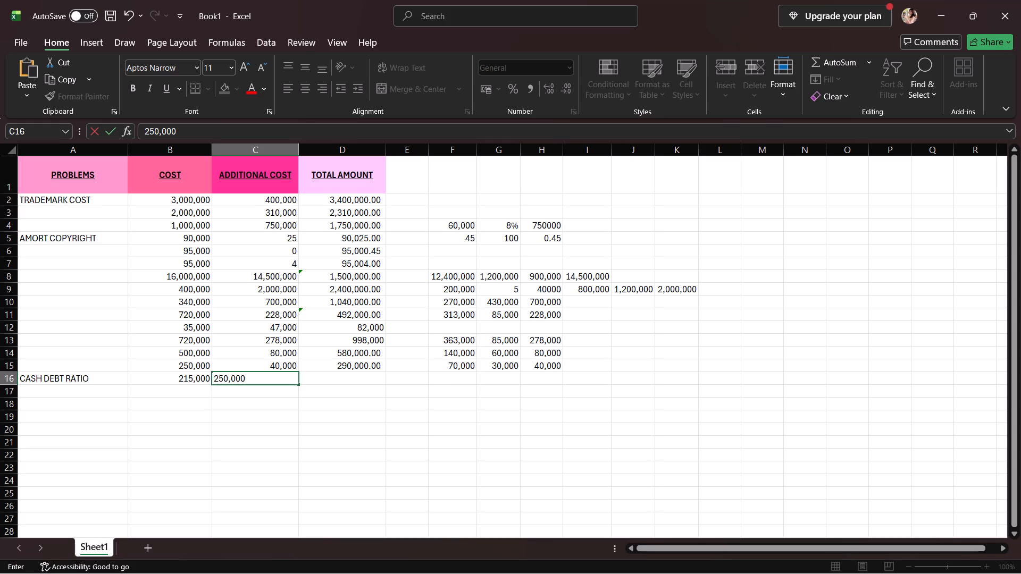
{"action": "left_click", "coordinate": [305, 377]}
Change the total amount formula in D16 to divide cost by additional cost, =B16/C16.
{"action": "left_click", "coordinate": [311, 377]}
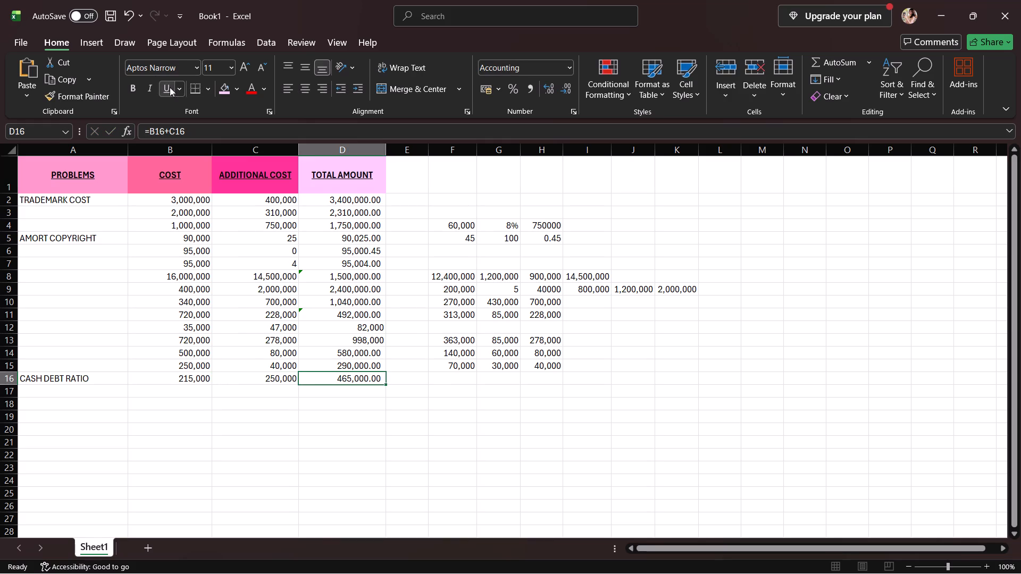
{"action": "left_click", "coordinate": [168, 130]}
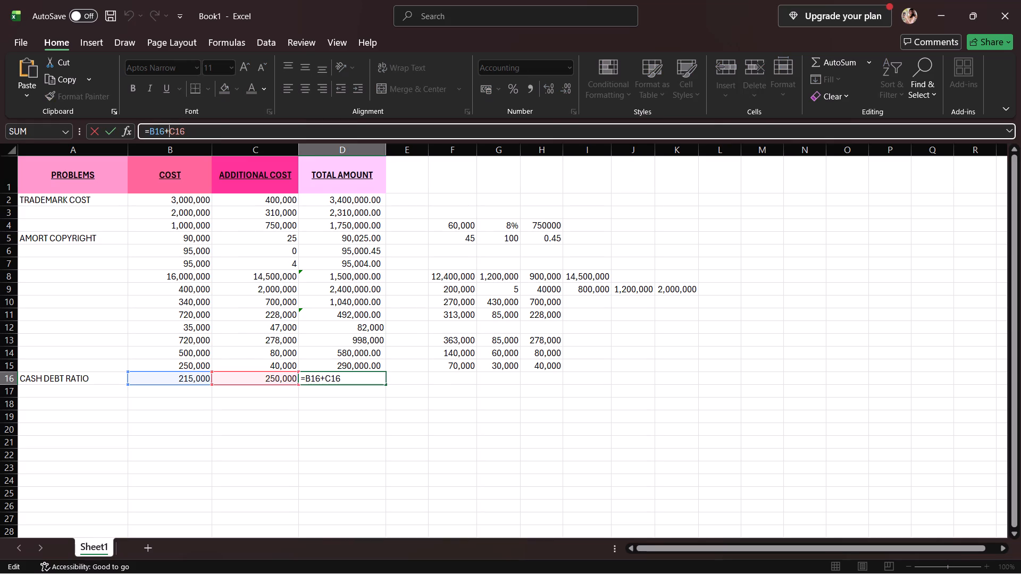
{"action": "key", "text": "BackSpace"}
{"action": "key", "text": "shift+question"}
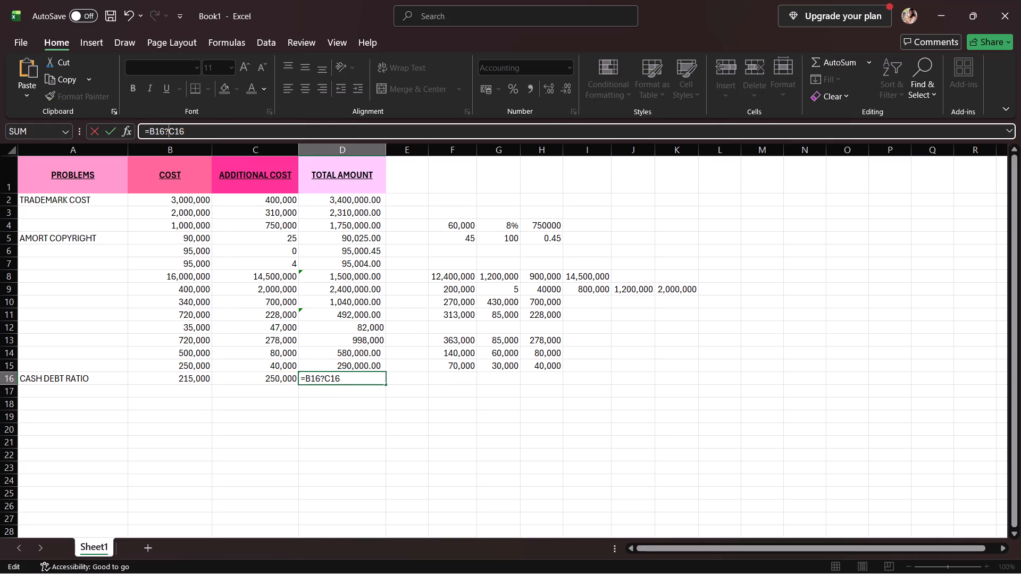
{"action": "key", "text": "BackSpace"}
{"action": "key", "text": "slash"}
{"action": "key", "text": "Return"}
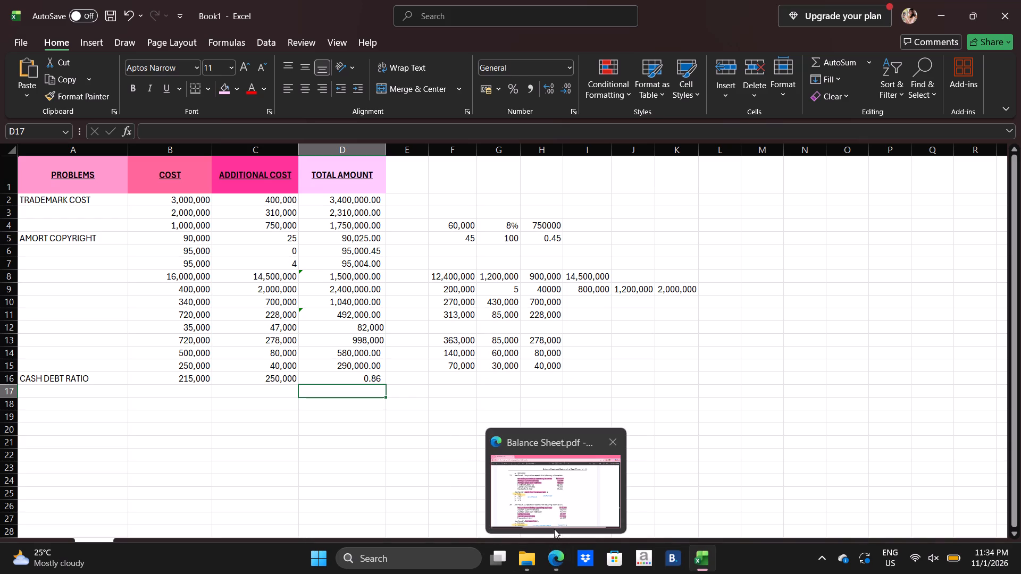
Consult question 78 in Balance Sheet.pdf and enter its net cash provided by operating activities, 215,000, as the cost in B17 of the Excel sheet.
{"action": "left_click", "coordinate": [558, 520]}
{"action": "scroll", "coordinate": [564, 420], "scroll_direction": "down", "scroll_amount": 3}
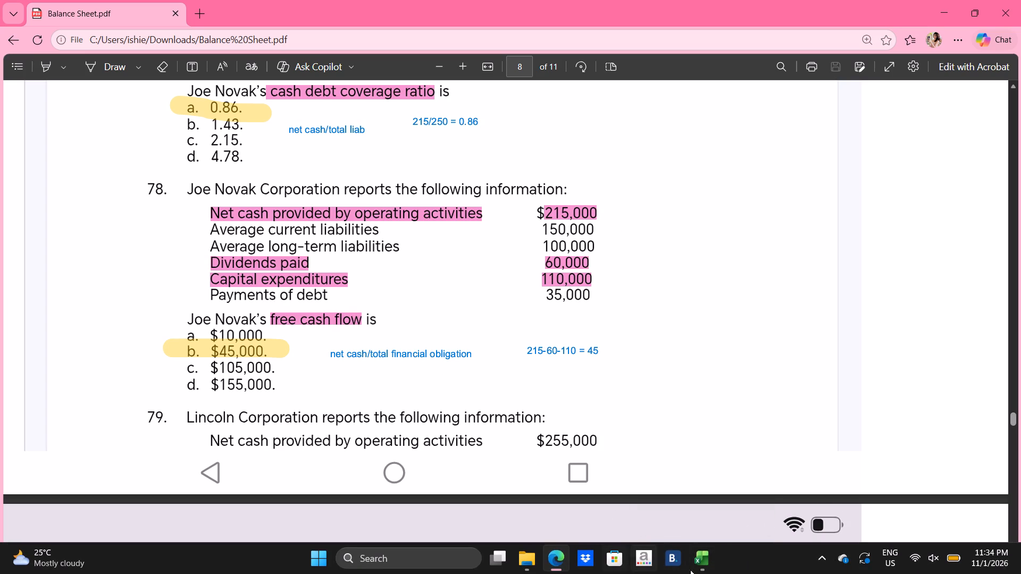
{"action": "left_click", "coordinate": [712, 511]}
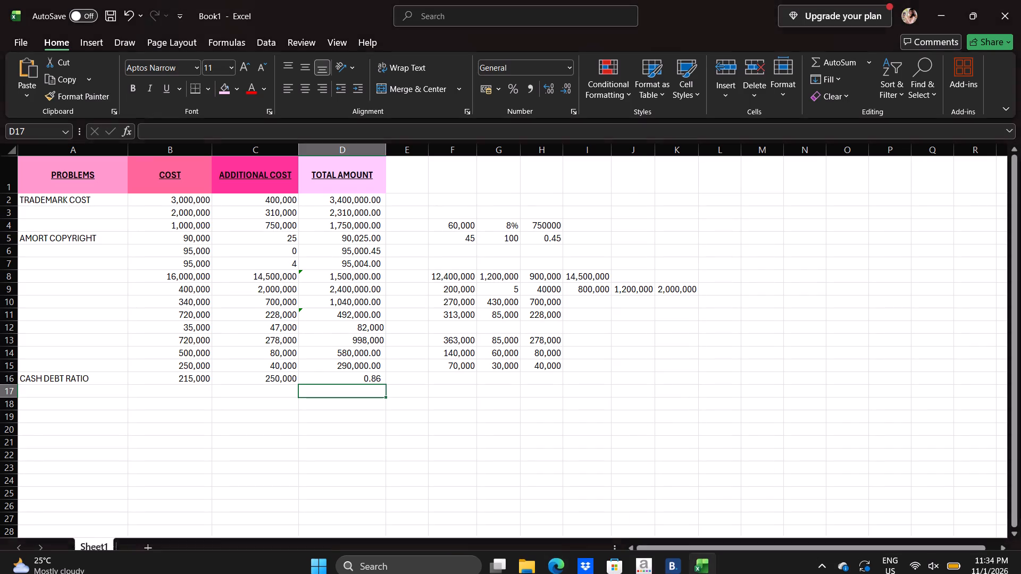
{"action": "left_click", "coordinate": [200, 392]}
{"action": "type", "text": "215"}
{"action": "type", "text": ",000"}
Enter question 78's capital expenditures, 110,000, in F17 and its dividends paid, 60,000, in G17.
{"action": "left_click", "coordinate": [434, 394]}
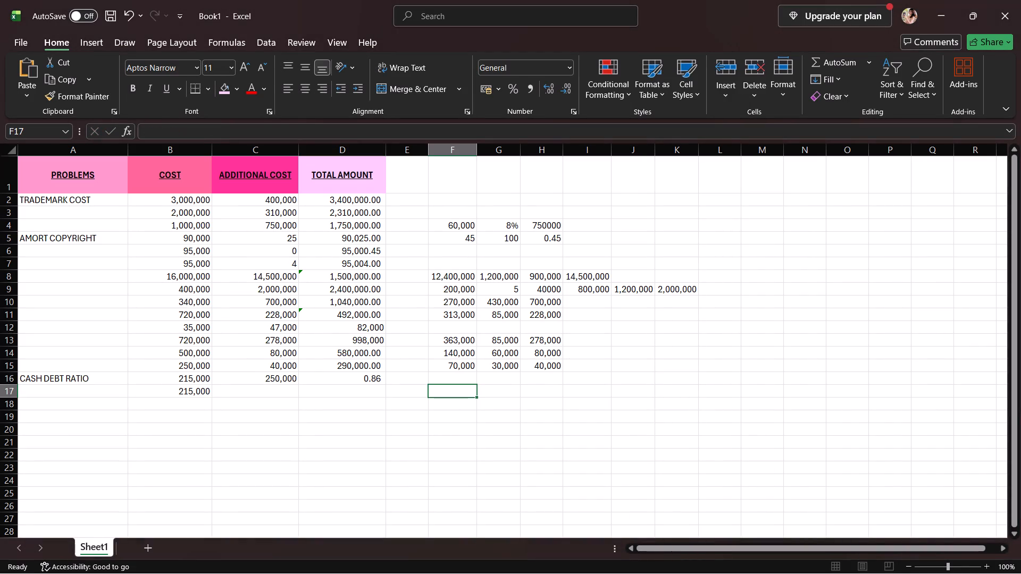
{"action": "type", "text": "110,000"}
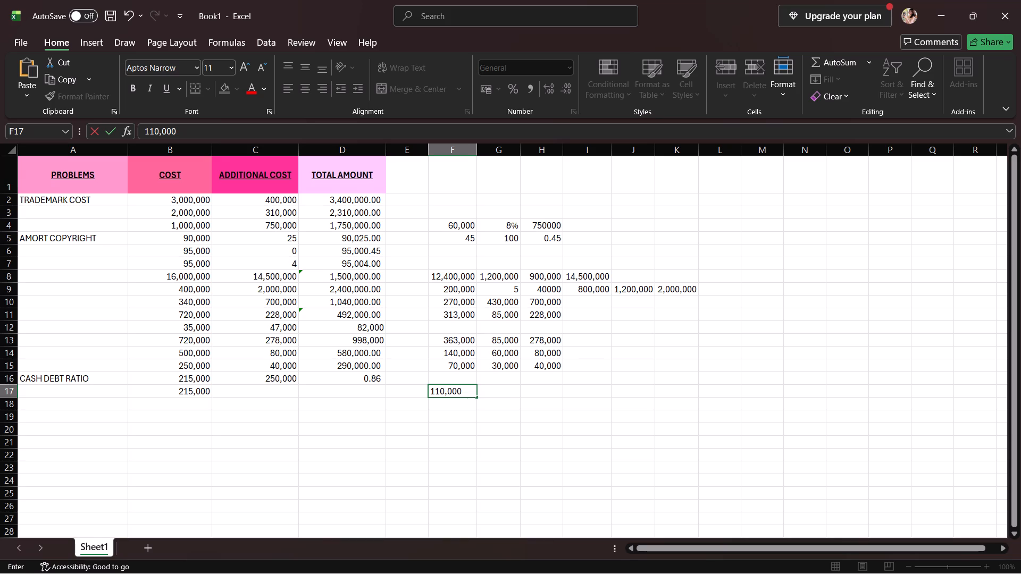
{"action": "left_click", "coordinate": [505, 394]}
{"action": "type", "text": "60,000"}
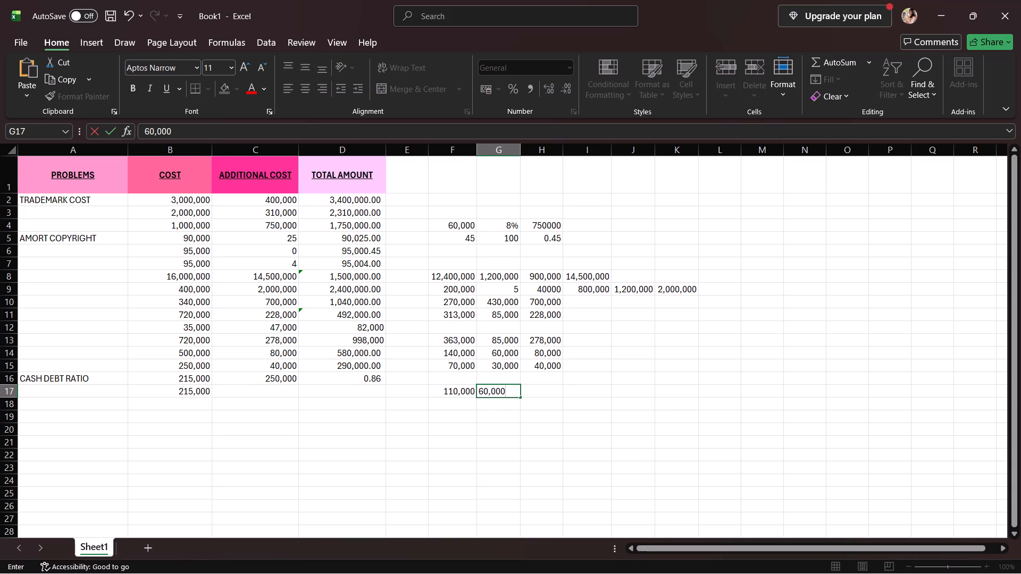
Subtract question 78's dividends paid from its capital expenditures in H17 with the formula =F17-G17.
{"action": "left_click", "coordinate": [538, 395]}
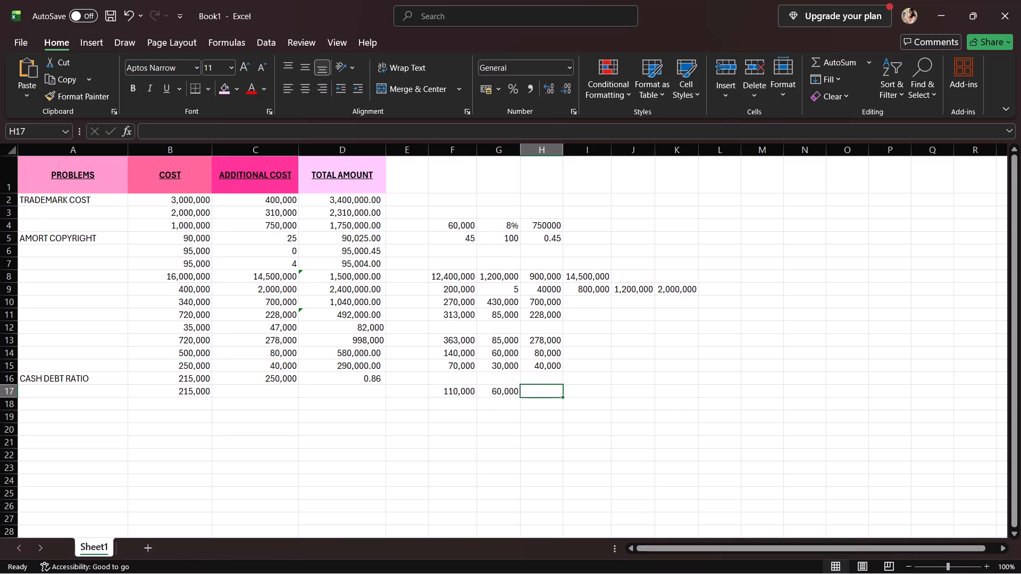
{"action": "key", "text": "equal"}
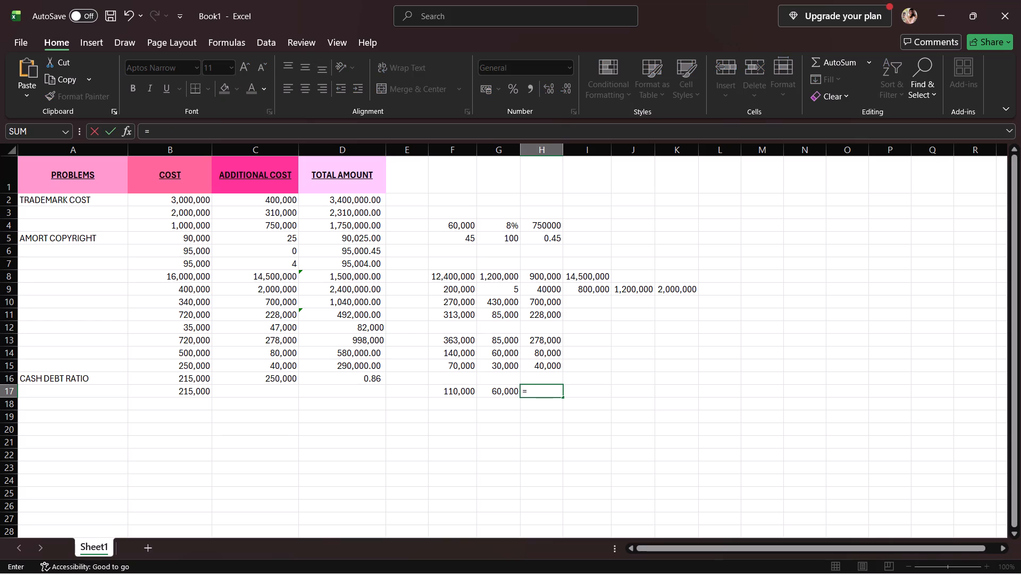
{"action": "left_click", "coordinate": [444, 392]}
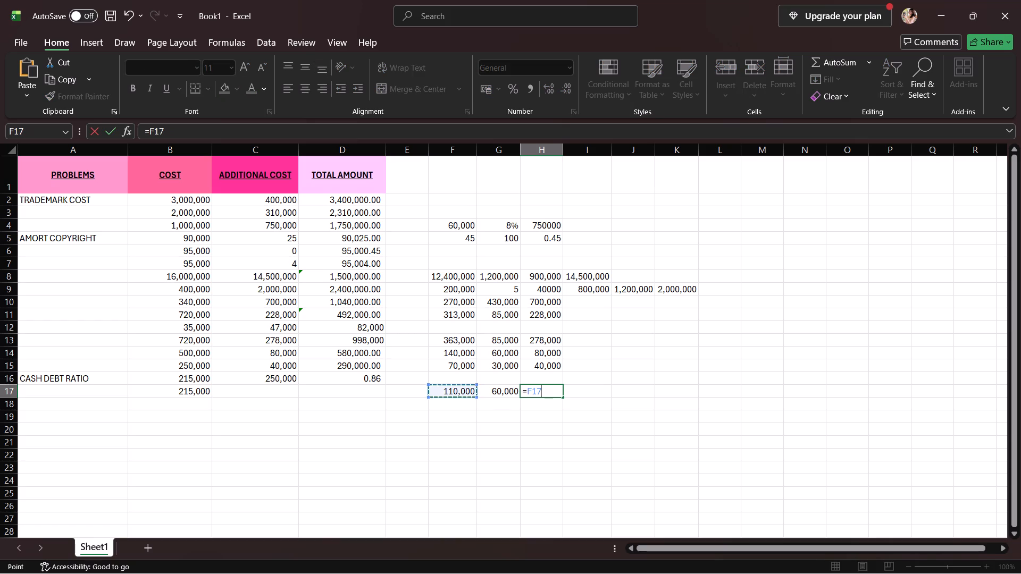
{"action": "key", "text": "minus"}
{"action": "left_click", "coordinate": [506, 389]}
{"action": "key", "text": "Return"}
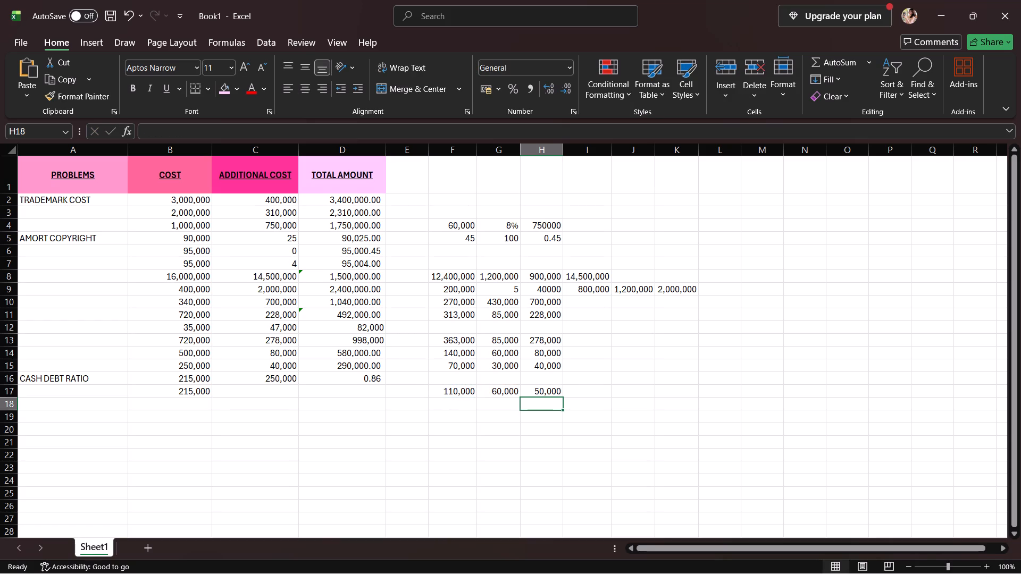
Enter 50,000 as the additional cost in C17.
{"action": "left_click", "coordinate": [257, 388]}
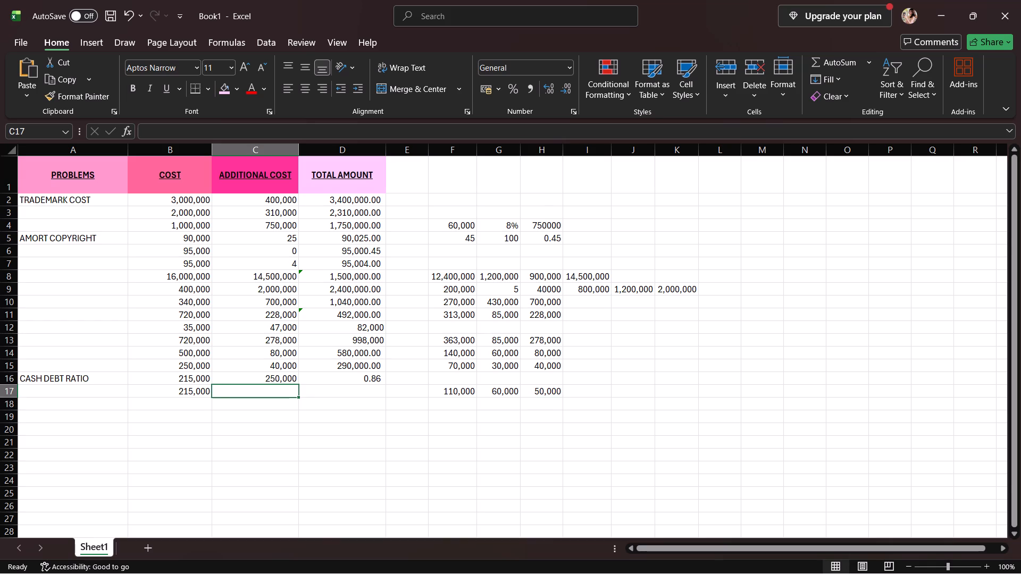
{"action": "type", "text": "50,000"}
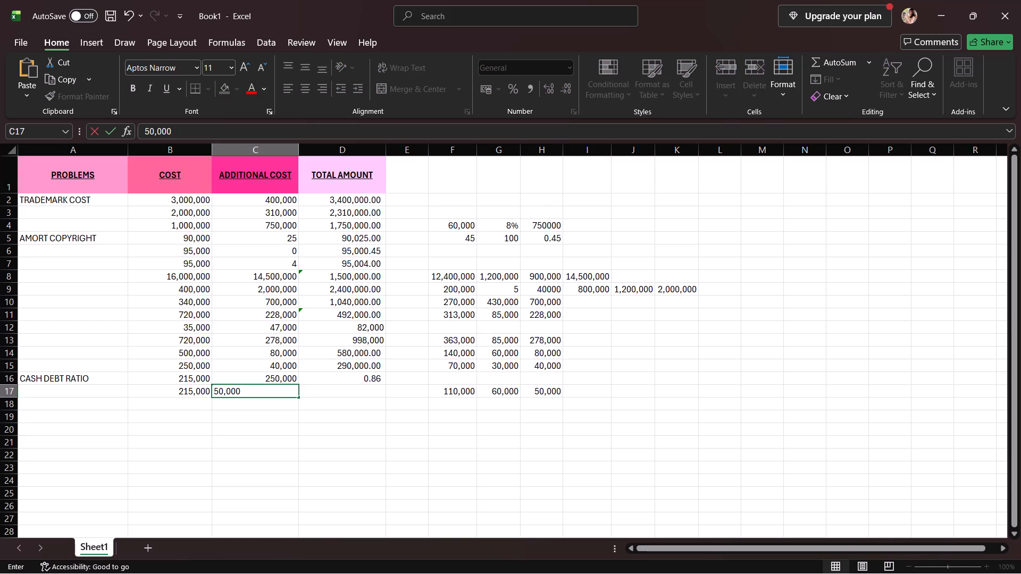
{"action": "left_click", "coordinate": [325, 394]}
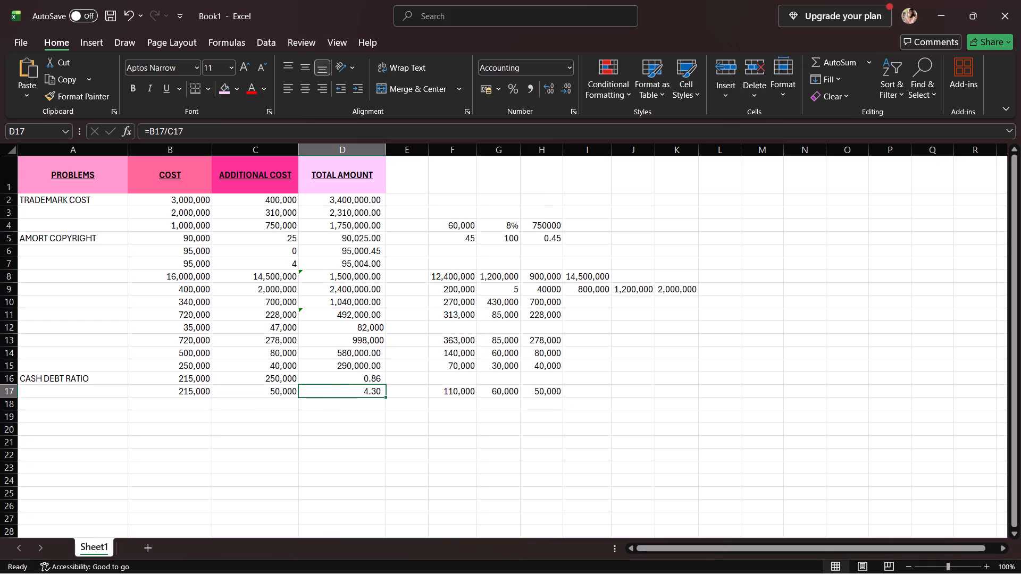
{"action": "left_click", "coordinate": [331, 395]}
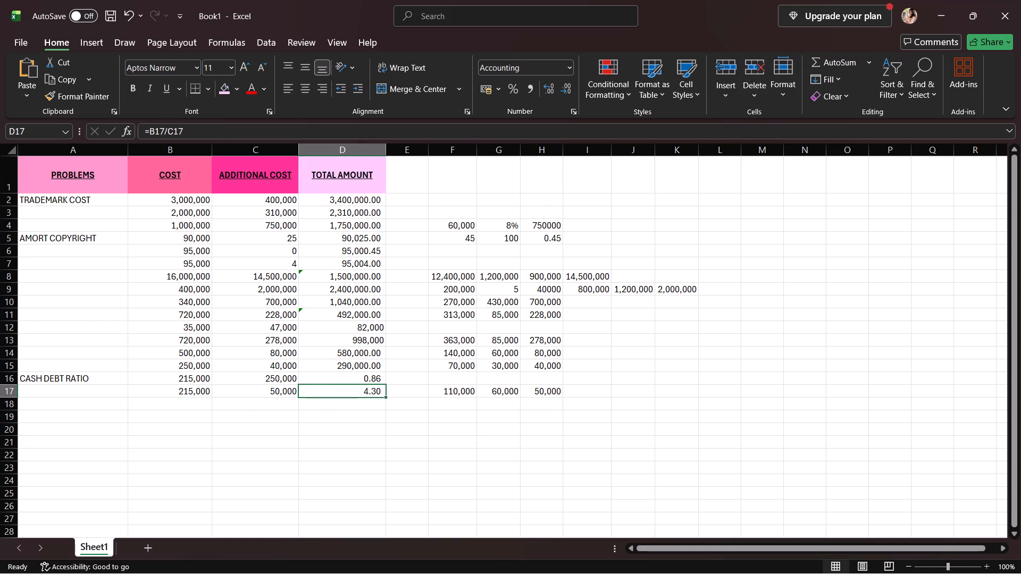
Change the total amount formula in D17 to subtract the additional cost from the cost, =B17-C17.
{"action": "left_click", "coordinate": [167, 130]}
{"action": "key", "text": "BackSpace"}
{"action": "key", "text": "minus"}
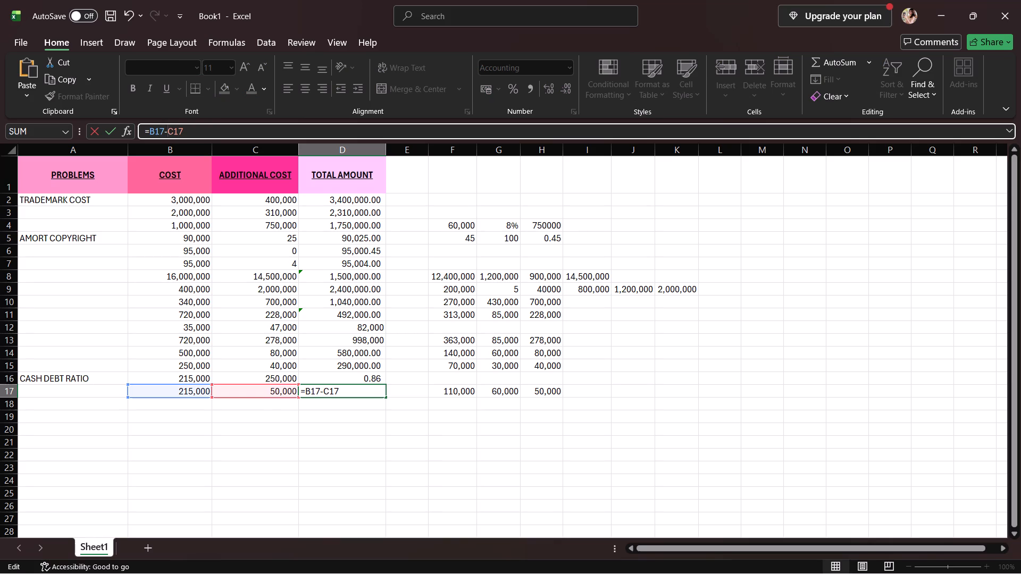
{"action": "key", "text": "Return"}
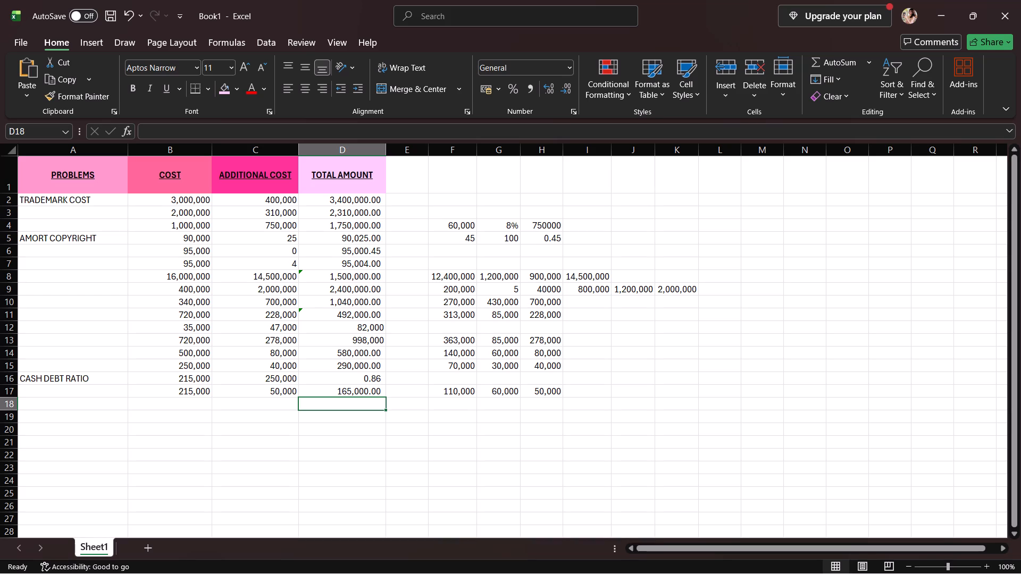
Replace question 78's additional cost in C17 with 170,000.
{"action": "left_click", "coordinate": [347, 392]}
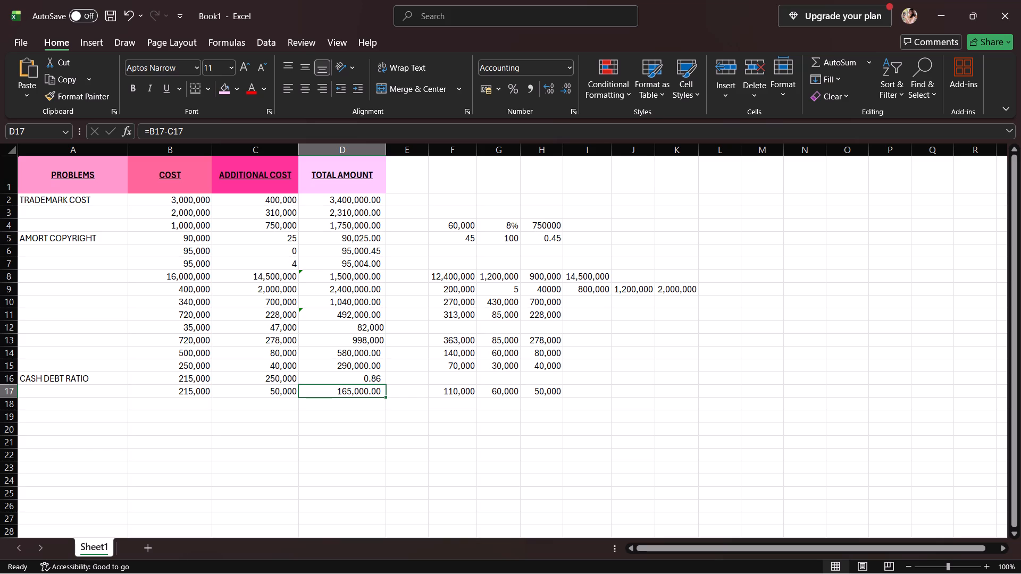
{"action": "left_click", "coordinate": [292, 397]}
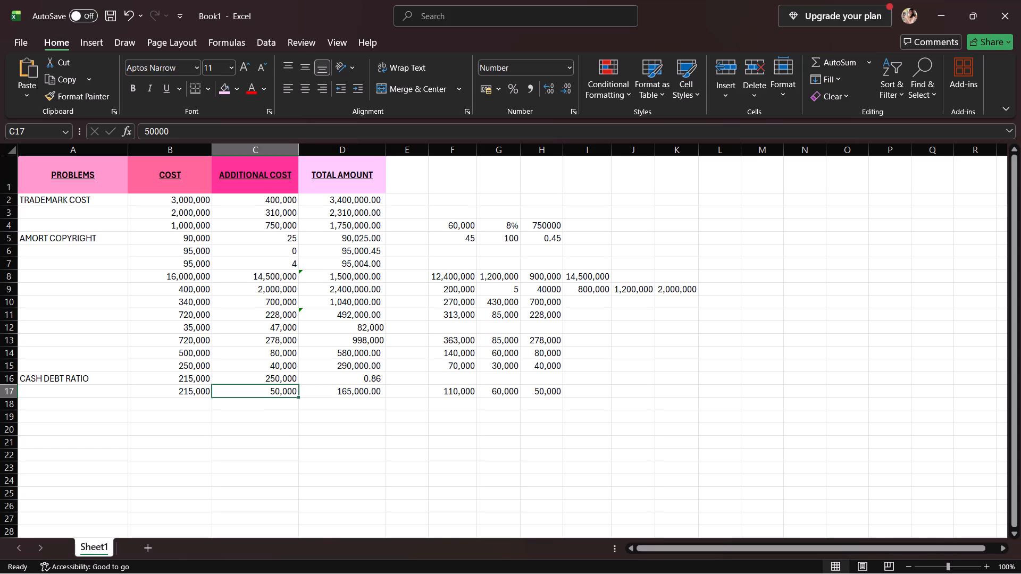
{"action": "left_click", "coordinate": [281, 394]}
{"action": "left_click", "coordinate": [279, 394]}
{"action": "key", "text": "BackSpace"}
{"action": "key", "text": "BackSpace"}
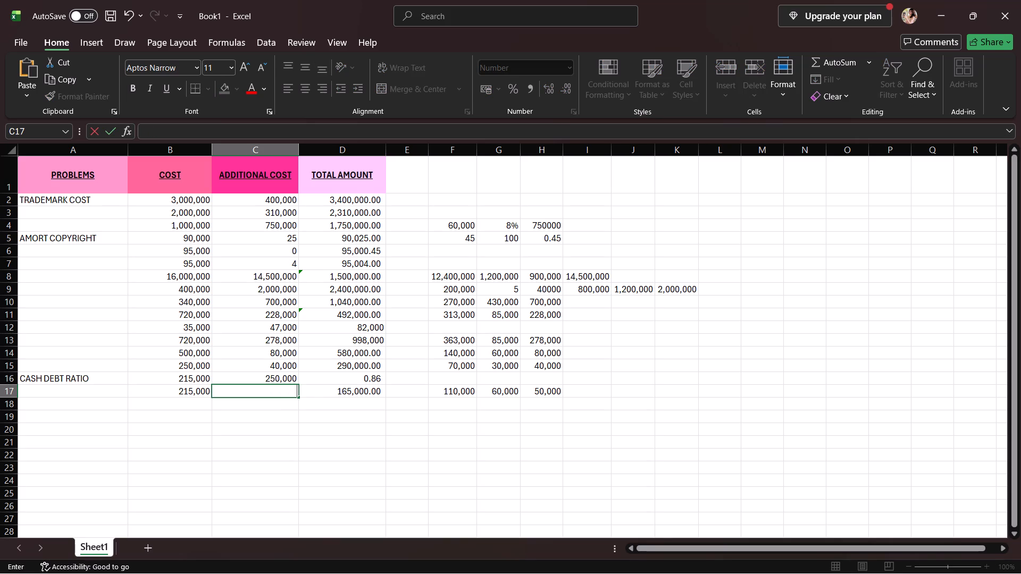
{"action": "type", "text": "70,00"}
{"action": "key", "text": "BackSpace"}
{"action": "key", "text": "BackSpace"}
{"action": "key", "text": "BackSpace"}
{"action": "key", "text": "BackSpace"}
{"action": "key", "text": "BackSpace"}
{"action": "type", "text": "170,000"}
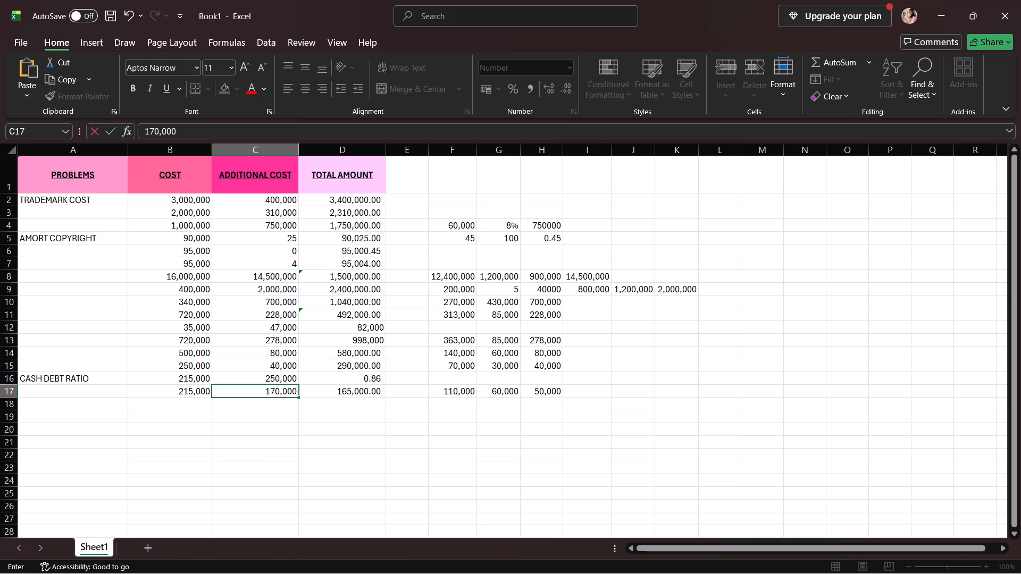
{"action": "left_click", "coordinate": [324, 392]}
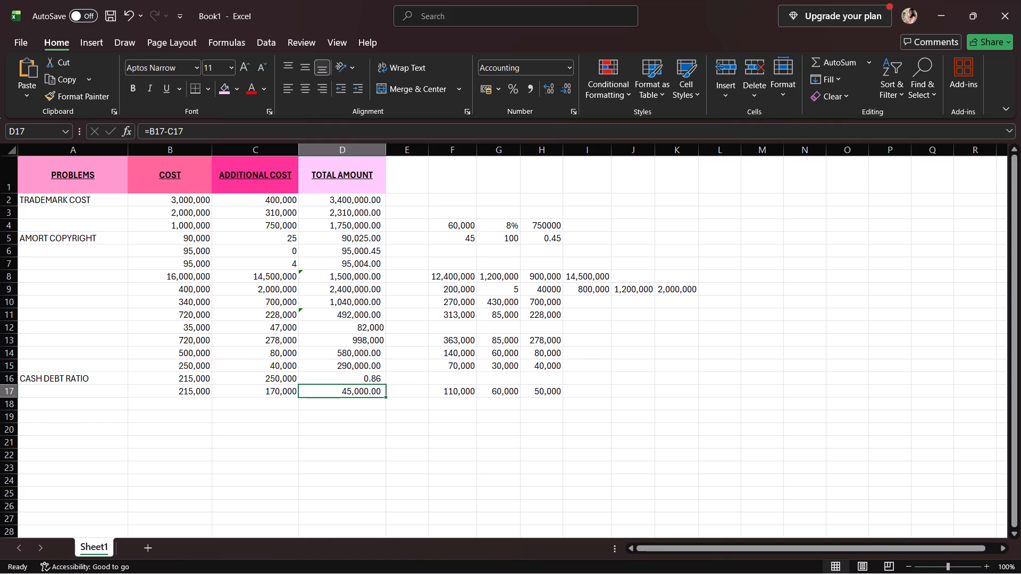
Change the formula in H17 to add capital expenditures and dividends paid, =F17+G17.
{"action": "left_click", "coordinate": [534, 395]}
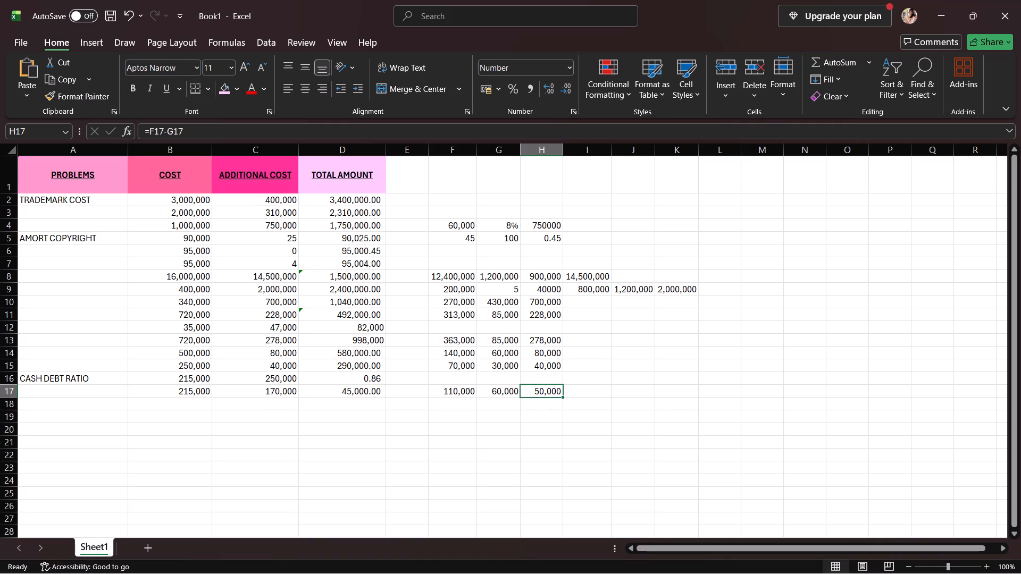
{"action": "left_click", "coordinate": [163, 132]}
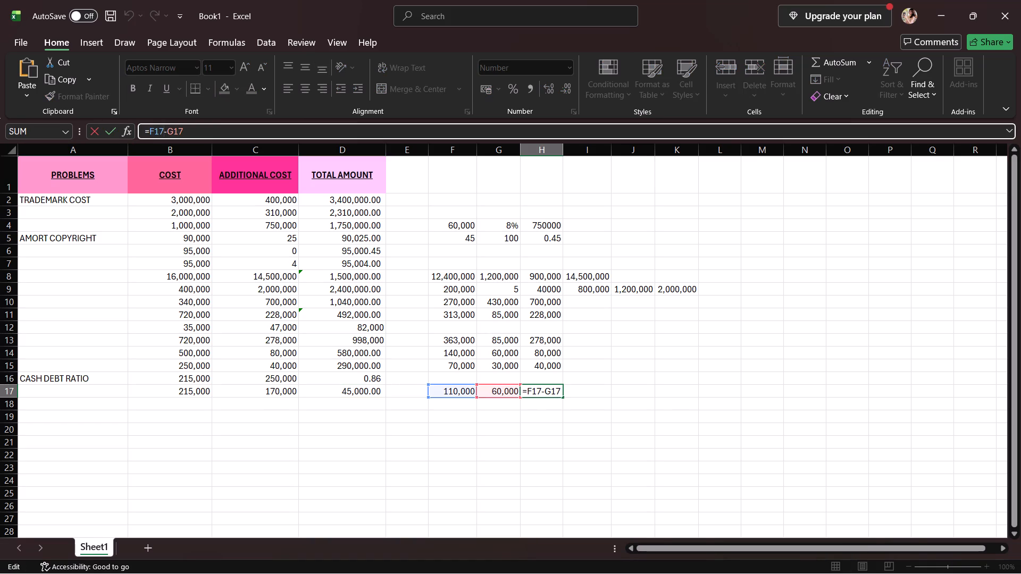
{"action": "left_click", "coordinate": [170, 130]}
{"action": "key", "text": "BackSpace"}
{"action": "key", "text": "equal"}
{"action": "key", "text": "BackSpace"}
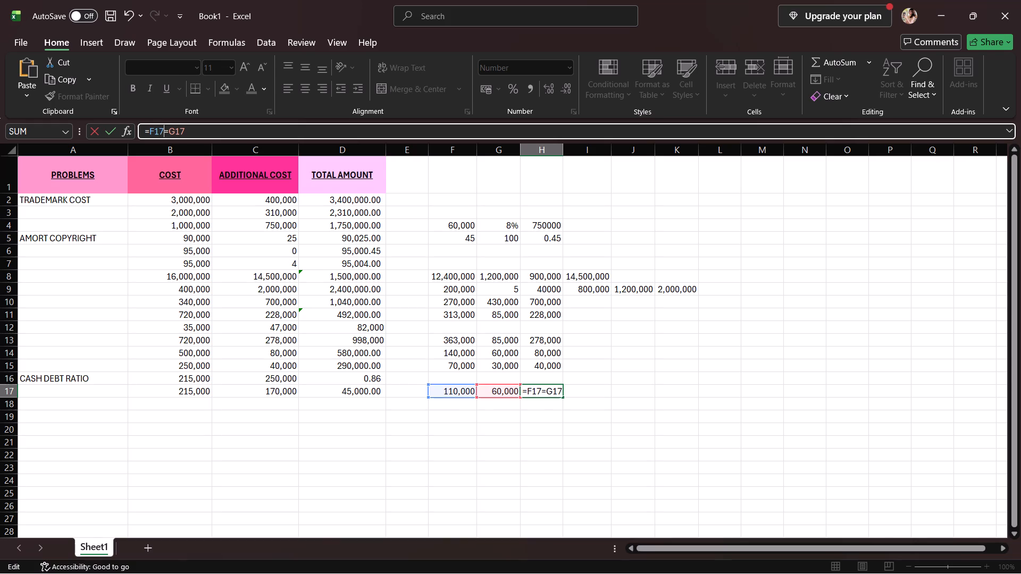
{"action": "key", "text": "shift+plus"}
{"action": "key", "text": "Return"}
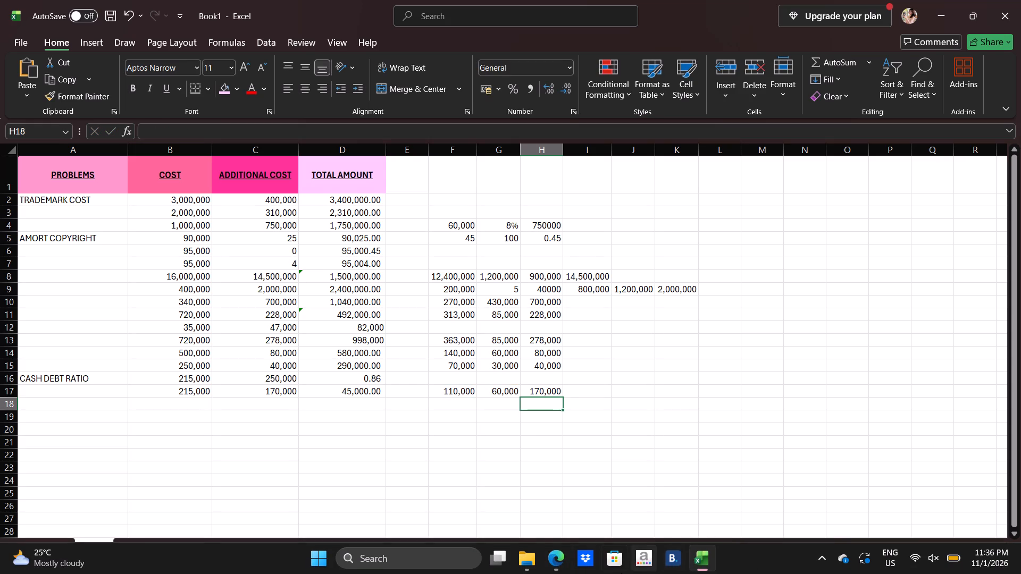
Consult question 79 in Balance Sheet.pdf and enter 255,000 as the cost in B18 and 250,000 as the additional cost in C18 of the Excel sheet.
{"action": "left_click", "coordinate": [552, 559]}
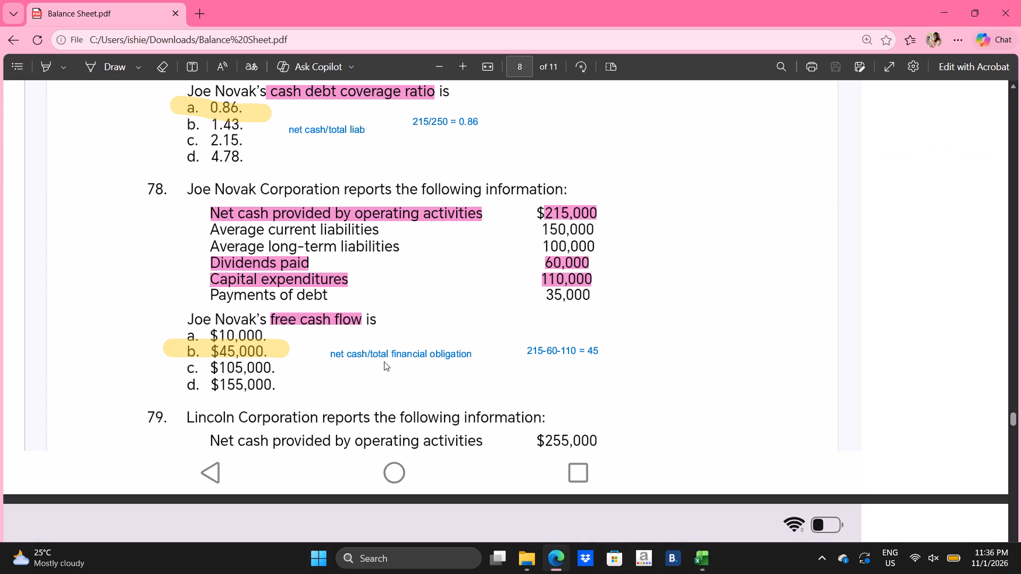
{"action": "scroll", "coordinate": [286, 120], "scroll_direction": "down", "scroll_amount": 4}
{"action": "scroll", "coordinate": [315, 174], "scroll_direction": "down", "scroll_amount": 5}
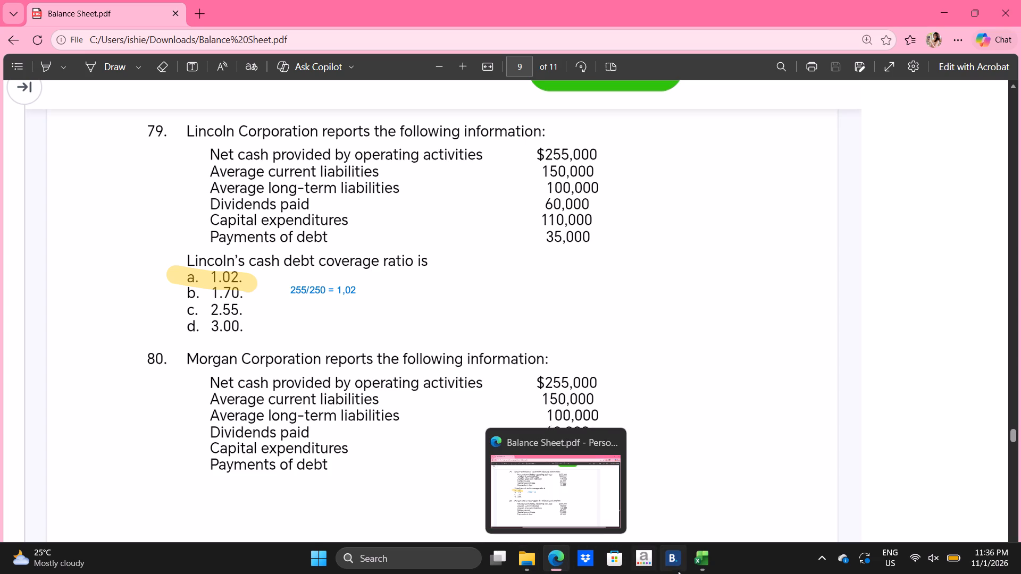
{"action": "left_click", "coordinate": [711, 563]}
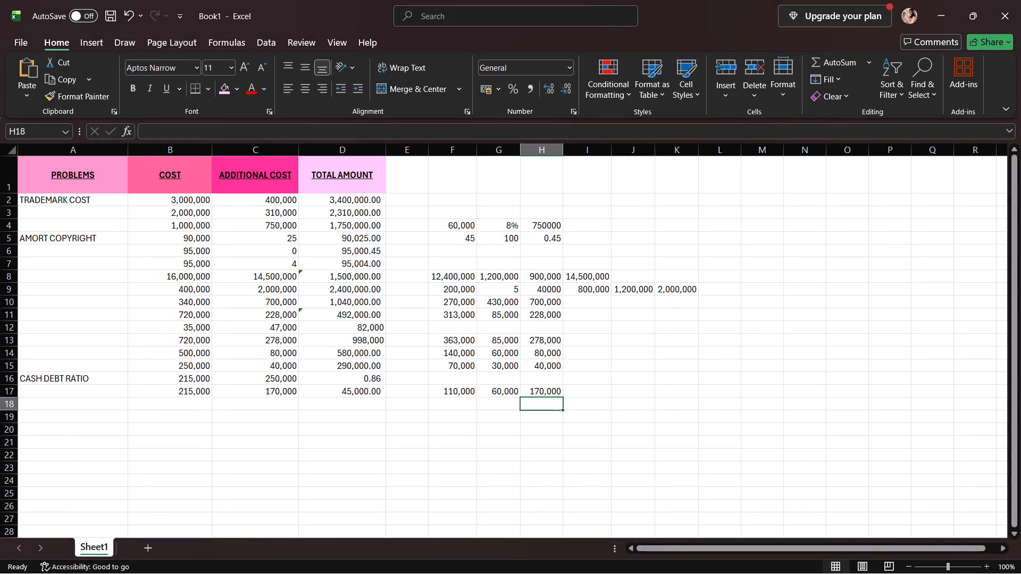
{"action": "left_click", "coordinate": [197, 398]}
{"action": "left_click", "coordinate": [202, 405]}
{"action": "type", "text": "255"}
{"action": "type", "text": ",000"}
{"action": "left_click", "coordinate": [264, 411]}
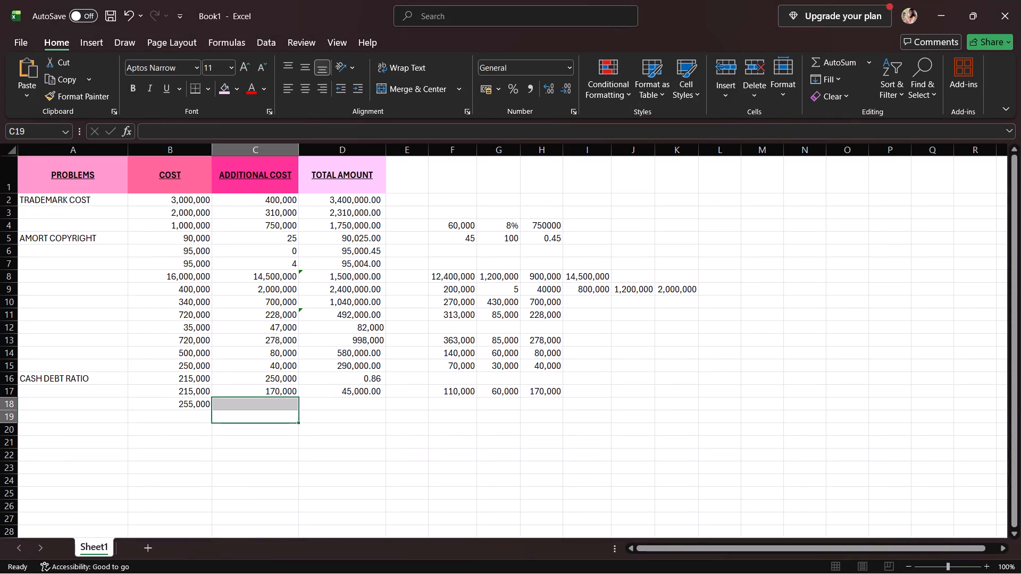
{"action": "left_click", "coordinate": [272, 405]}
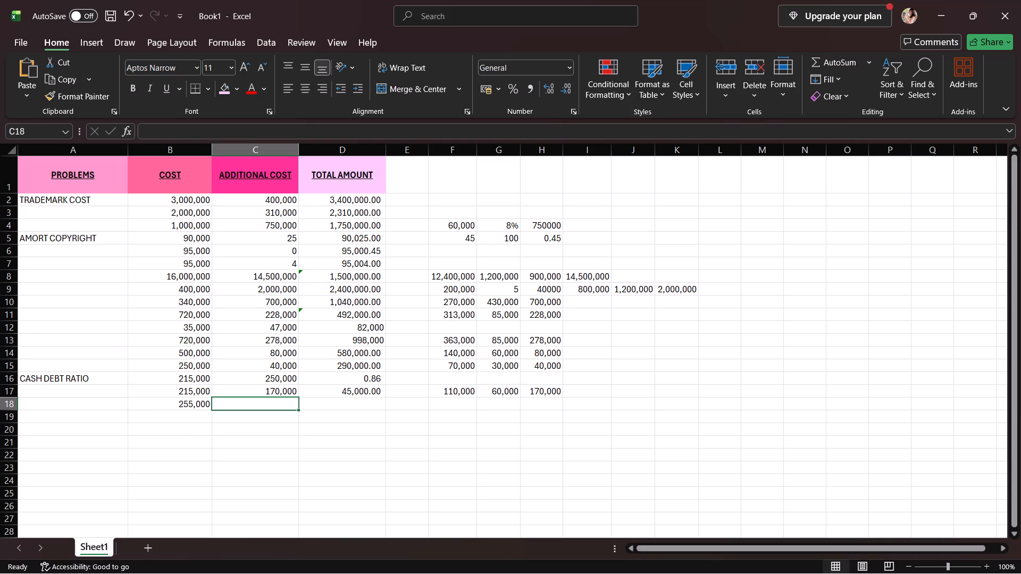
{"action": "type", "text": "250"}
{"action": "type", "text": ",000"}
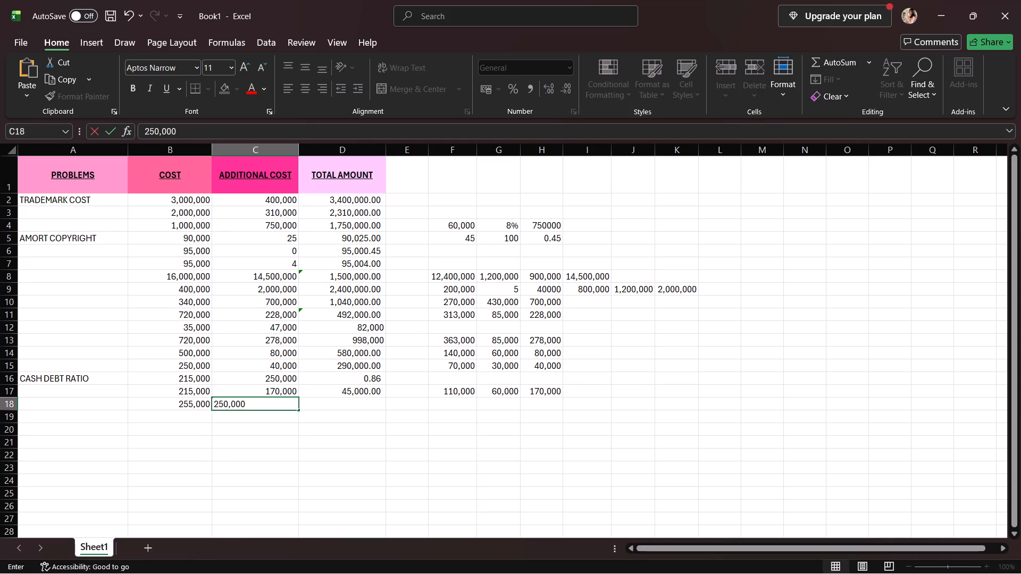
Divide question 79's cost by its additional cost in D18 with the formula =B18/C18.
{"action": "left_click", "coordinate": [362, 401]}
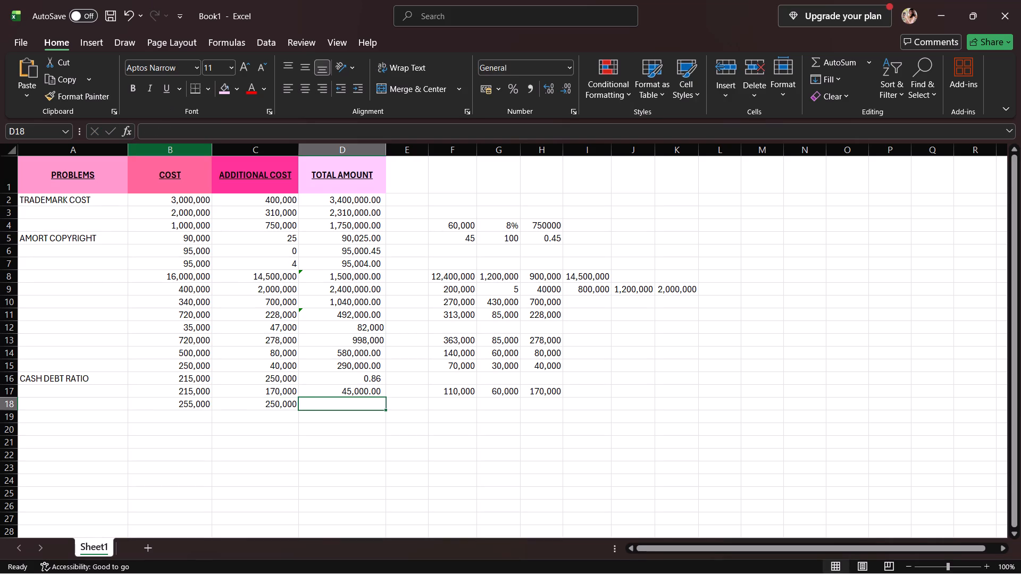
{"action": "key", "text": "equal"}
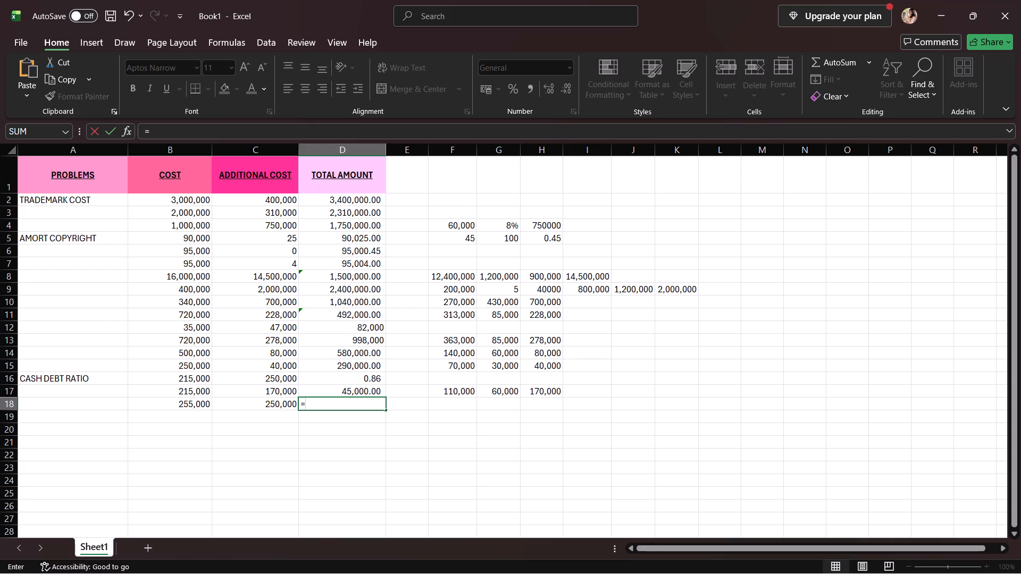
{"action": "left_click", "coordinate": [184, 402]}
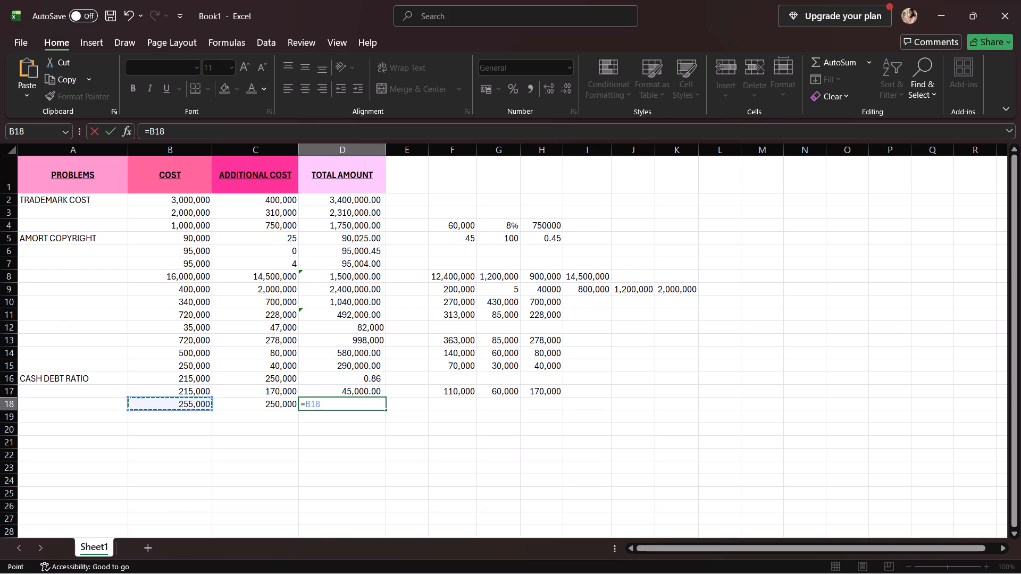
{"action": "key", "text": "slash"}
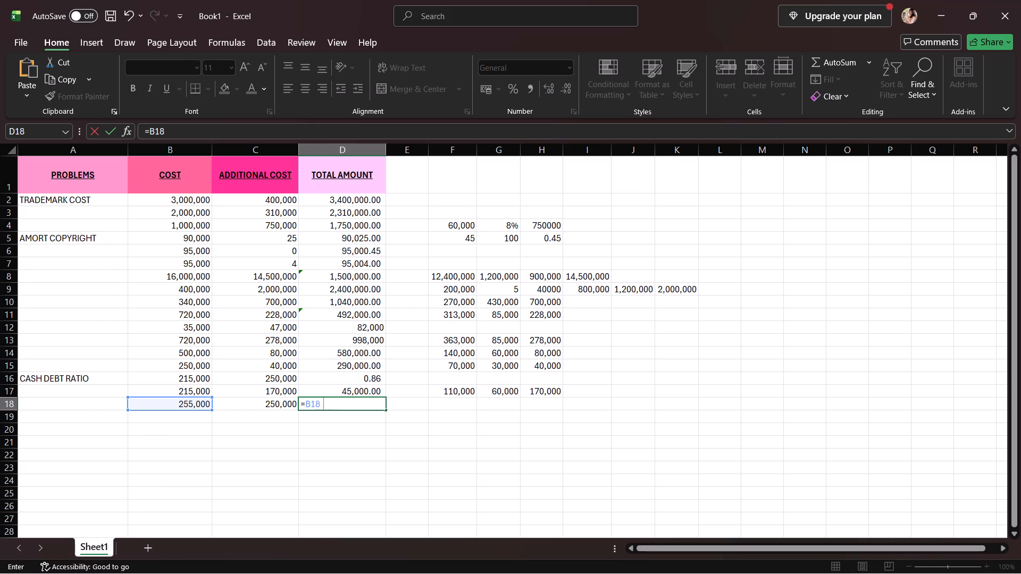
{"action": "left_click", "coordinate": [289, 406]}
{"action": "key", "text": "Return"}
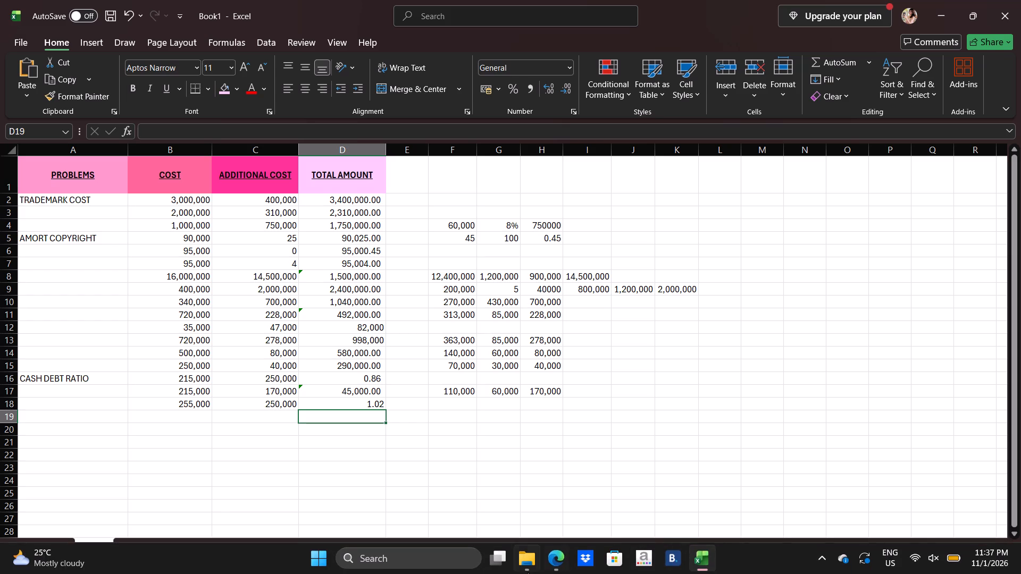
Consult question 80 in Balance Sheet.pdf and replace the additional cost in C18 of the Excel sheet with 170,000.
{"action": "left_click", "coordinate": [562, 553]}
{"action": "scroll", "coordinate": [535, 428], "scroll_direction": "down", "scroll_amount": 3}
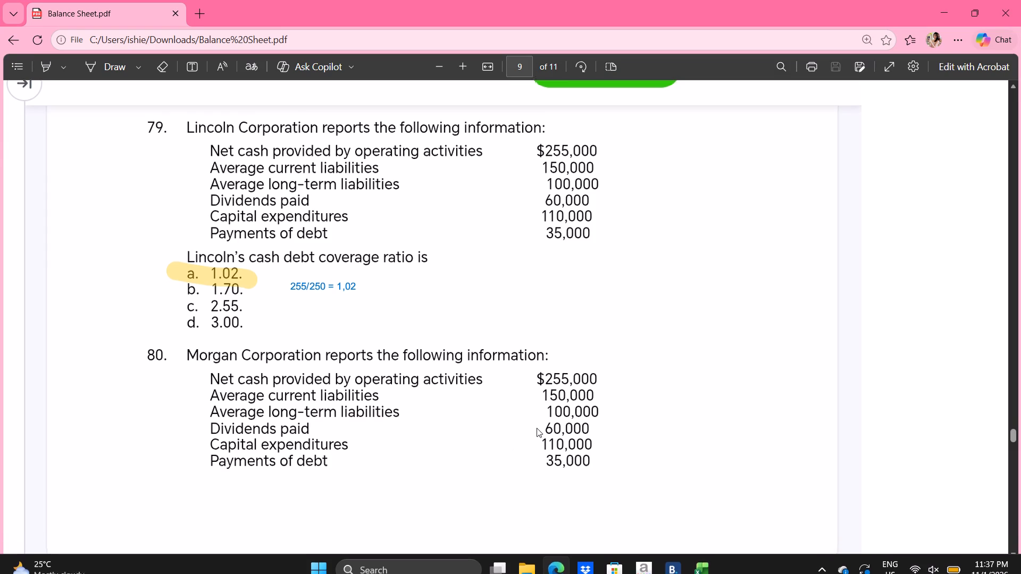
{"action": "scroll", "coordinate": [539, 426], "scroll_direction": "down", "scroll_amount": 2}
{"action": "scroll", "coordinate": [539, 426], "scroll_direction": "up", "scroll_amount": 3}
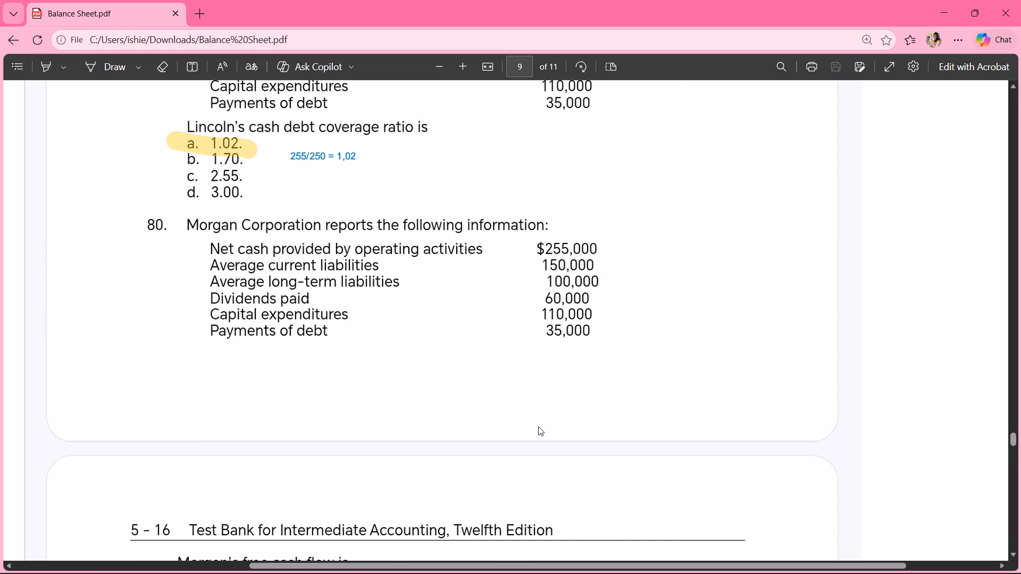
{"action": "scroll", "coordinate": [538, 426], "scroll_direction": "down", "scroll_amount": 5}
{"action": "scroll", "coordinate": [538, 426], "scroll_direction": "up", "scroll_amount": 3}
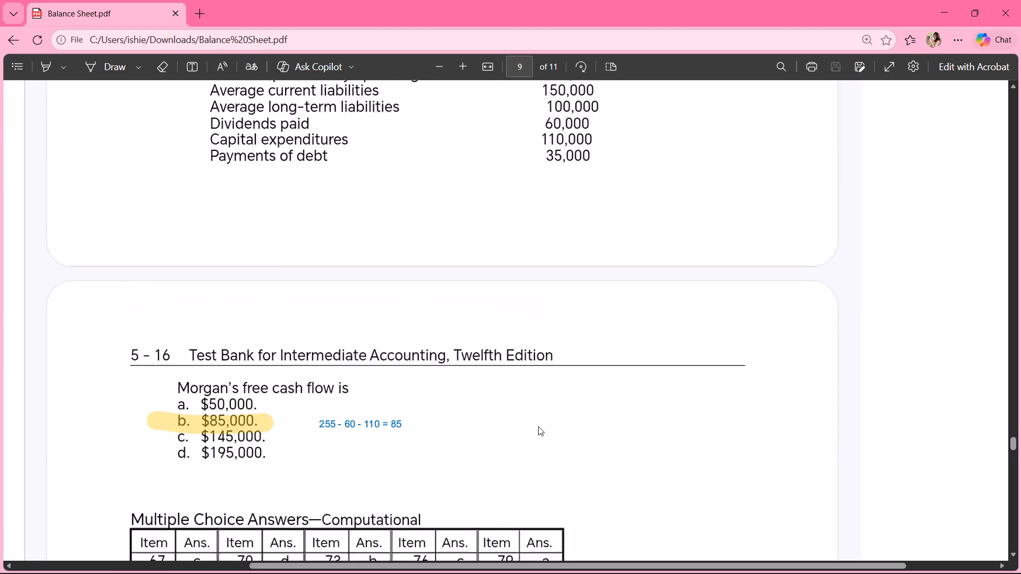
{"action": "scroll", "coordinate": [538, 426], "scroll_direction": "up", "scroll_amount": 1}
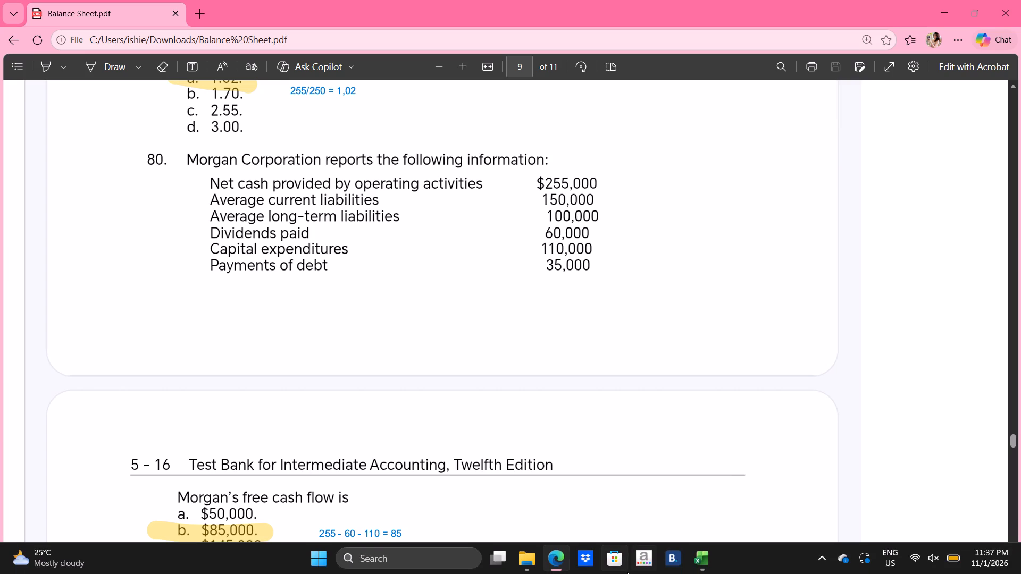
{"action": "left_click", "coordinate": [696, 556]}
{"action": "left_click", "coordinate": [696, 560]}
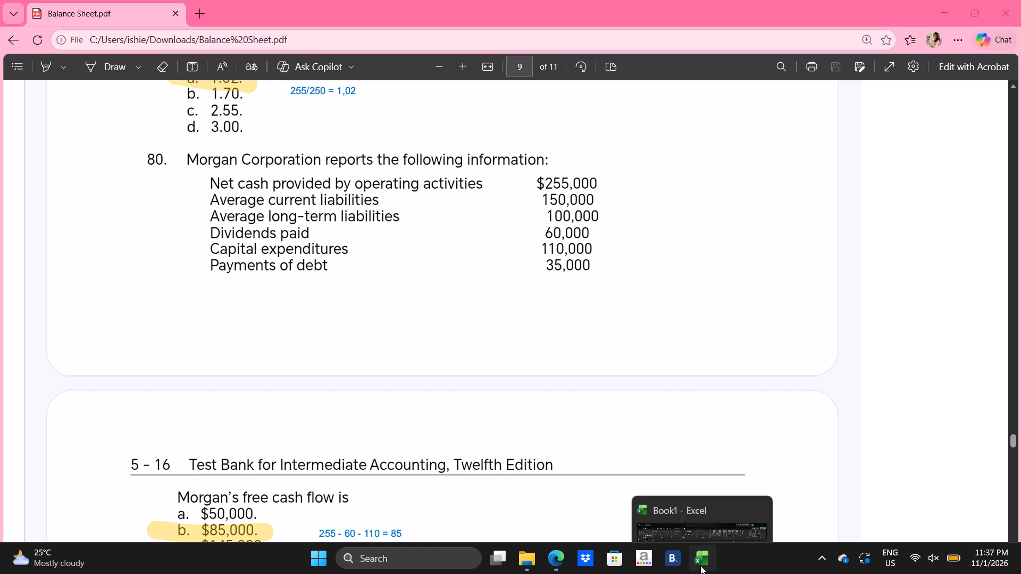
{"action": "left_click", "coordinate": [715, 506]}
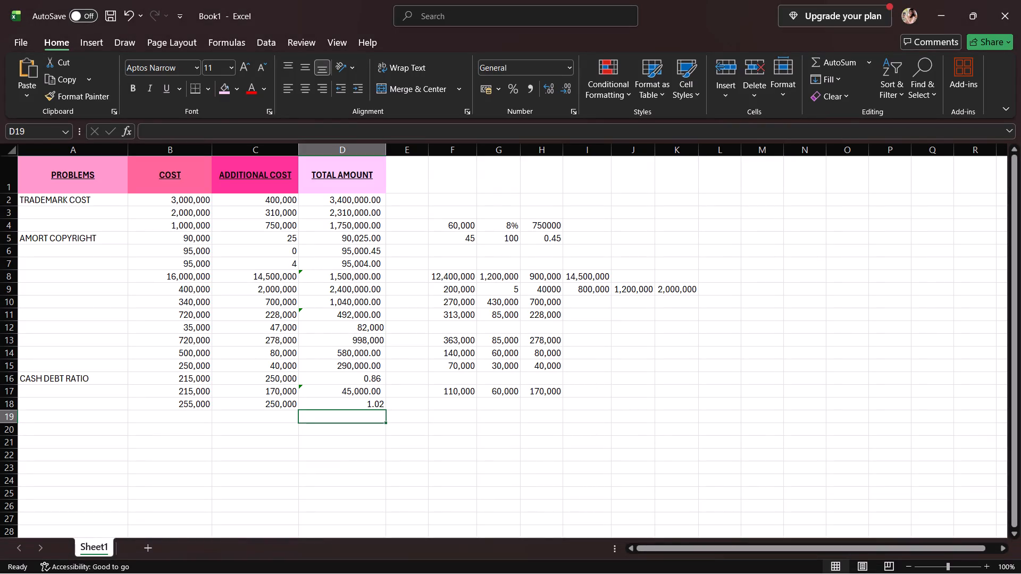
{"action": "left_click", "coordinate": [283, 408]}
{"action": "left_click", "coordinate": [279, 407]}
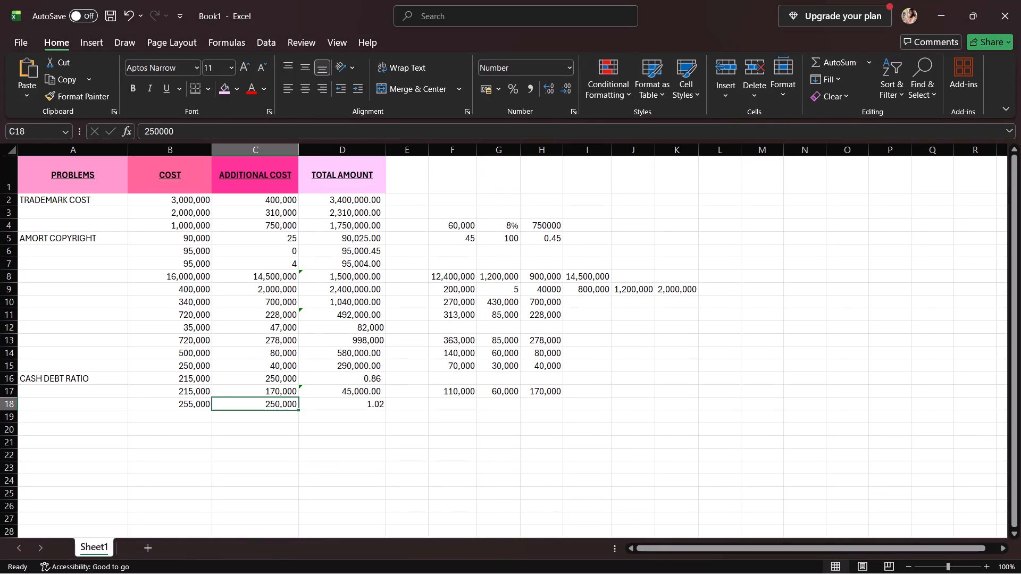
{"action": "key", "text": "BackSpace"}
{"action": "type", "text": "170,000"}
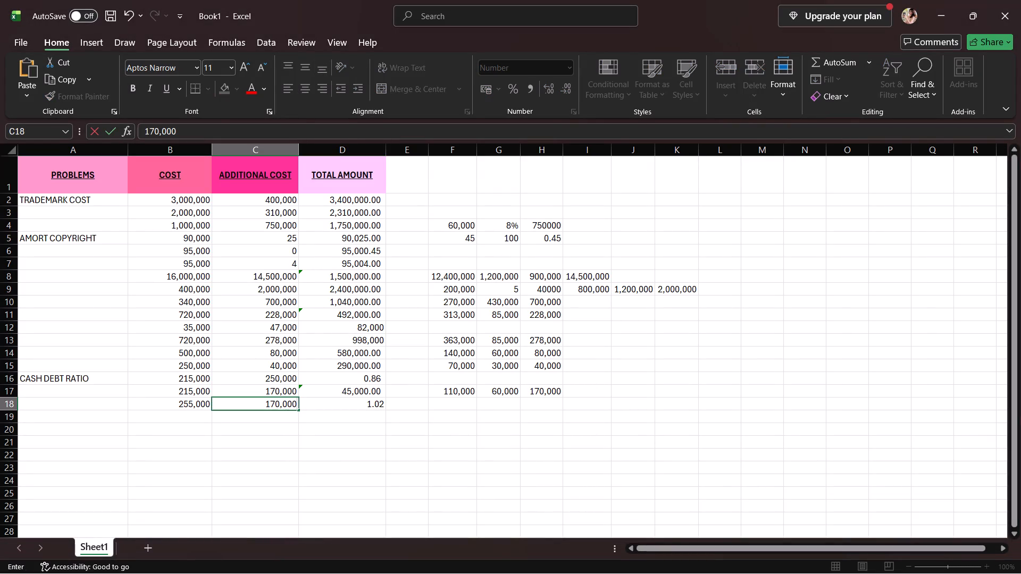
{"action": "left_click", "coordinate": [371, 410]}
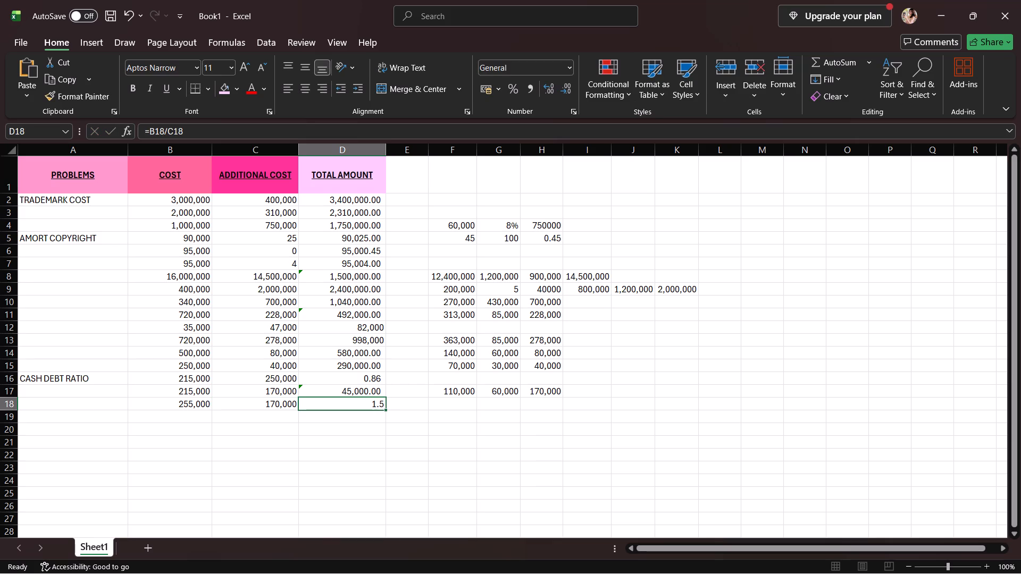
Change the formula in D18 to subtract the additional cost from the cost, =B18-C18.
{"action": "left_click", "coordinate": [166, 131]}
{"action": "key", "text": "BackSpace"}
{"action": "key", "text": "minus"}
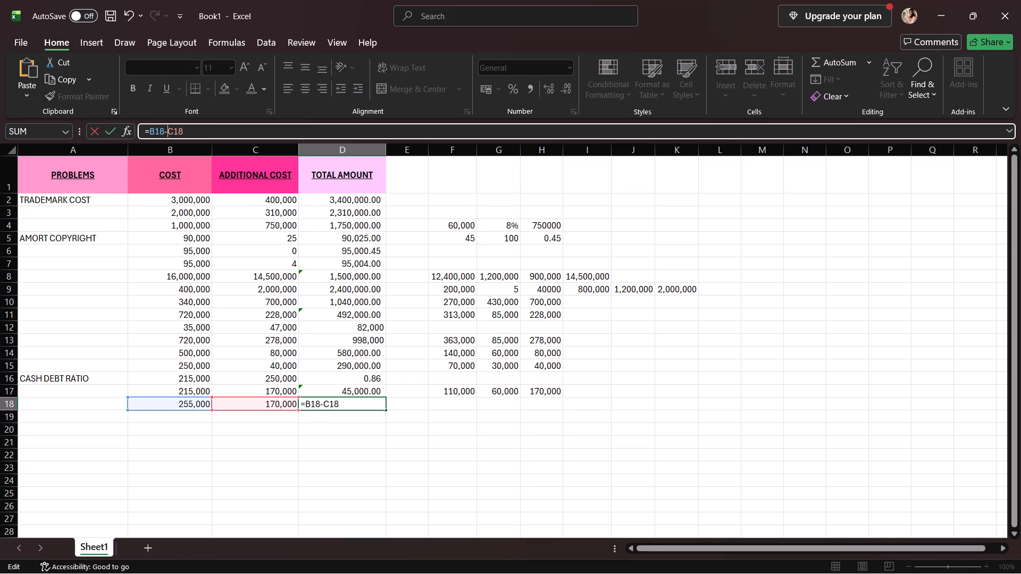
{"action": "key", "text": "Return"}
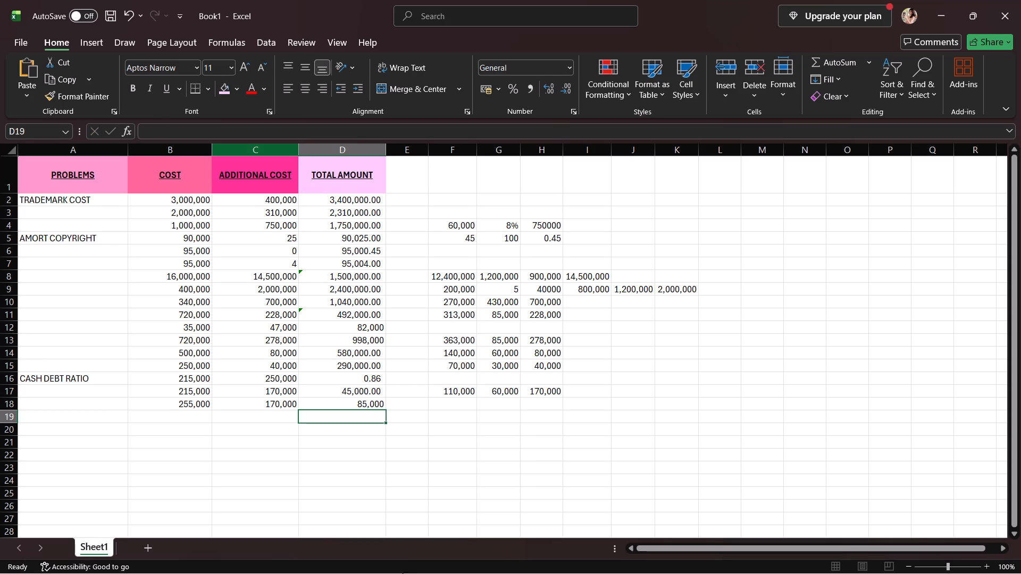
Label the problems in A18 and A17 as FREE CASH FLOW.
{"action": "left_click", "coordinate": [106, 405]}
{"action": "type", "text": "FREE CASH FLOW"}
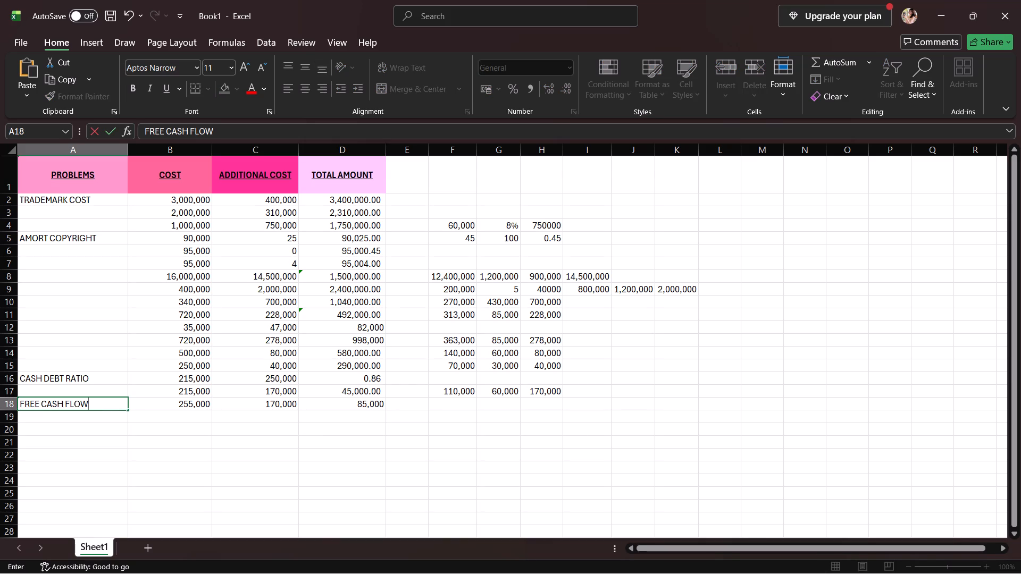
{"action": "left_click", "coordinate": [319, 374]}
{"action": "left_click", "coordinate": [321, 385]}
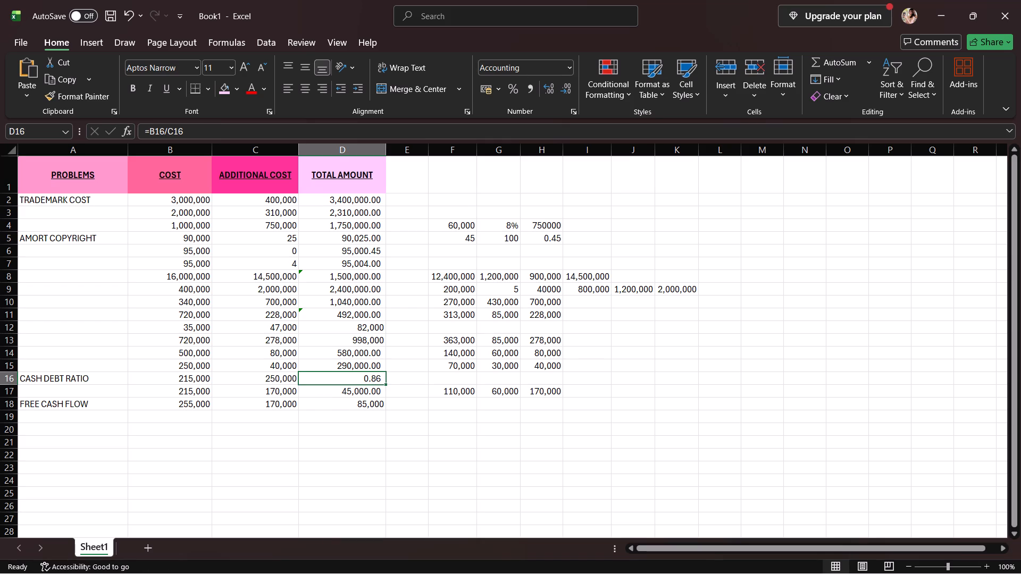
{"action": "left_click", "coordinate": [334, 396]}
{"action": "left_click", "coordinate": [98, 391]}
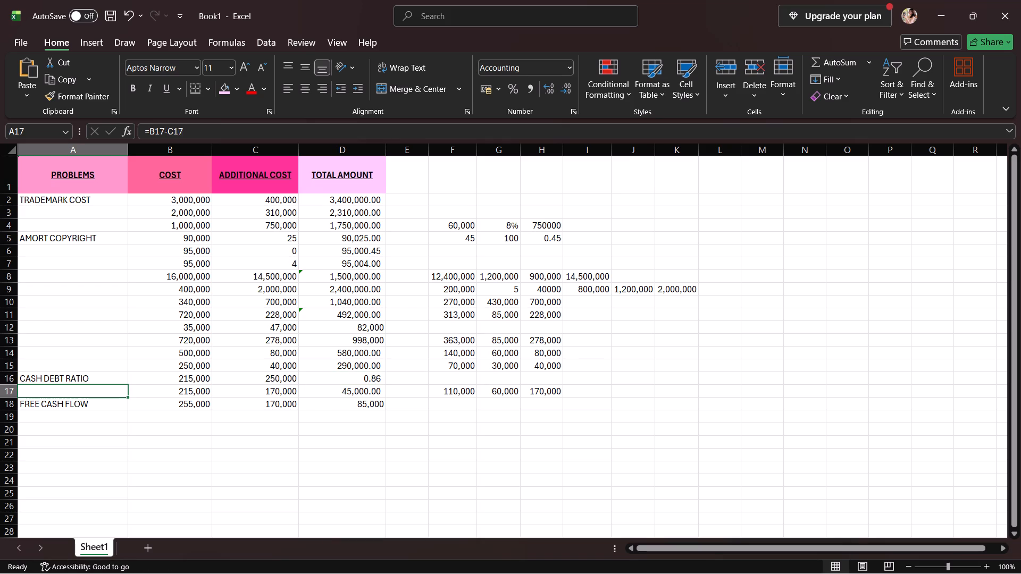
{"action": "type", "text": "FREE"}
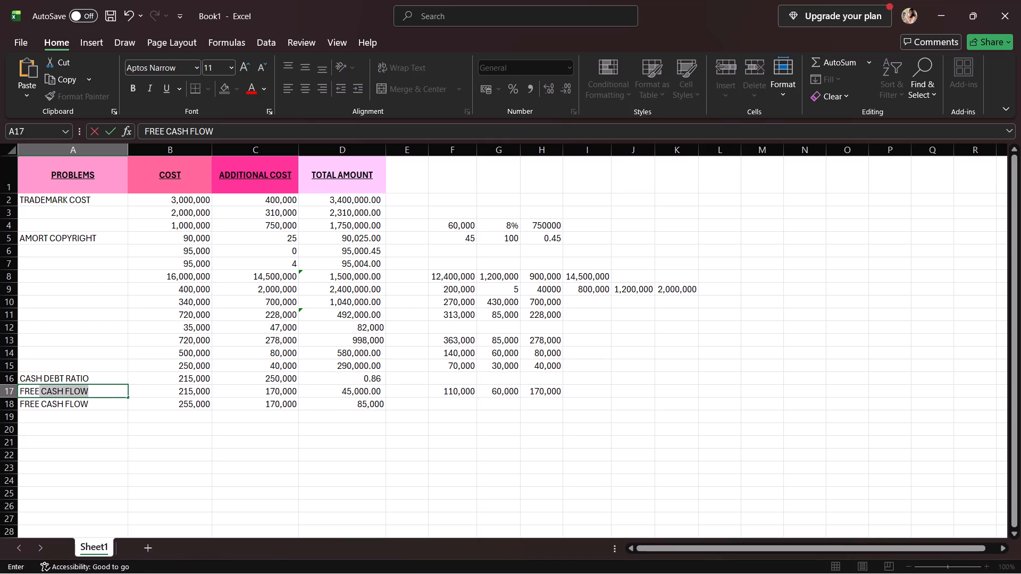
{"action": "key", "text": "space"}
{"action": "key", "text": "Return"}
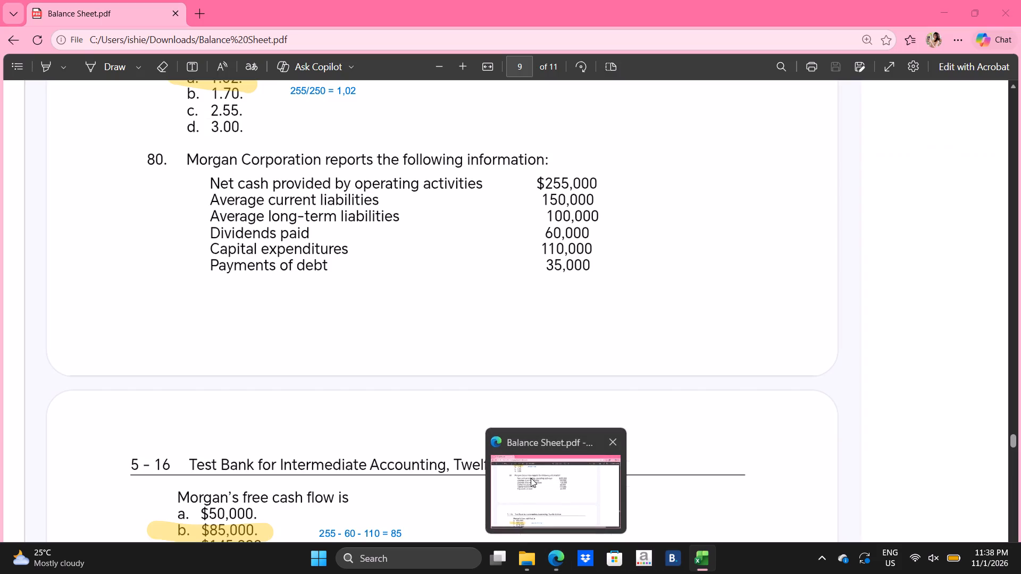
Switch to Balance Sheet.pdf, look through the remaining questions from 81 to the answer key for computational problems, and close the file.
{"action": "left_click", "coordinate": [531, 477]}
{"action": "scroll", "coordinate": [531, 477], "scroll_direction": "down", "scroll_amount": 10}
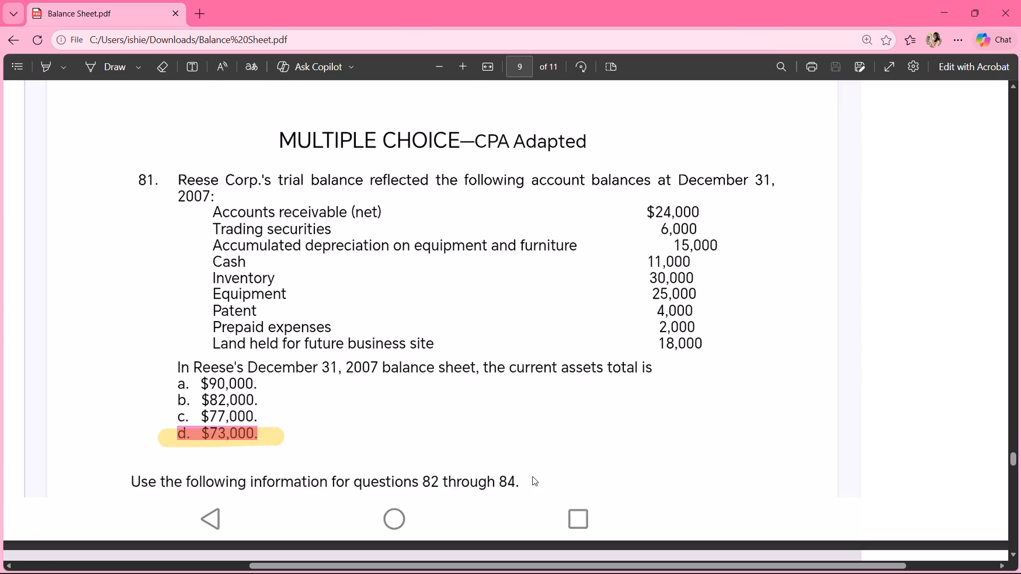
{"action": "scroll", "coordinate": [532, 476], "scroll_direction": "down", "scroll_amount": 6}
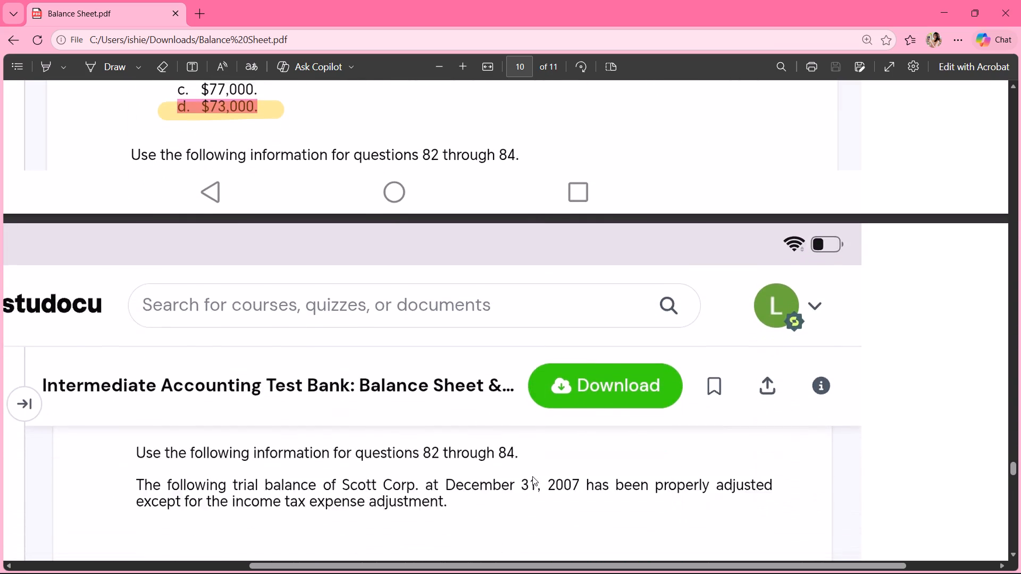
{"action": "scroll", "coordinate": [532, 476], "scroll_direction": "down", "scroll_amount": 17}
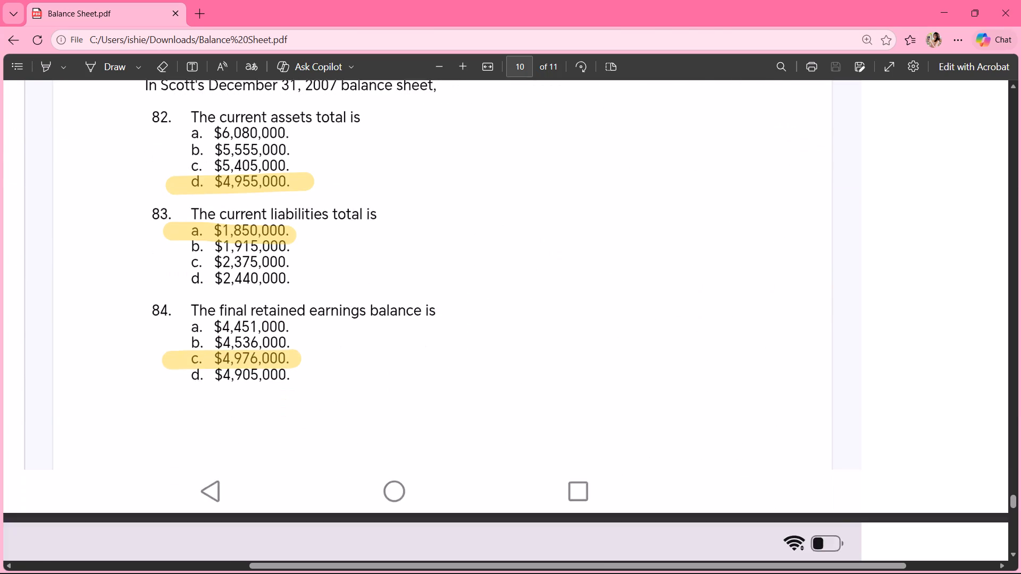
{"action": "scroll", "coordinate": [534, 474], "scroll_direction": "up", "scroll_amount": 1}
{"action": "scroll", "coordinate": [534, 474], "scroll_direction": "down", "scroll_amount": 18}
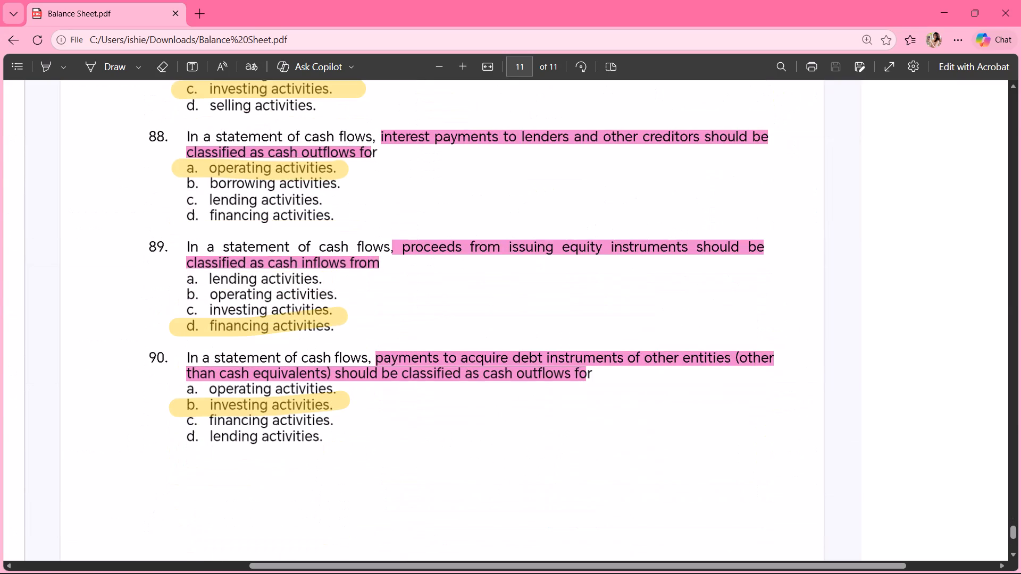
{"action": "scroll", "coordinate": [534, 474], "scroll_direction": "down", "scroll_amount": 15}
{"action": "scroll", "coordinate": [534, 474], "scroll_direction": "up", "scroll_amount": 3}
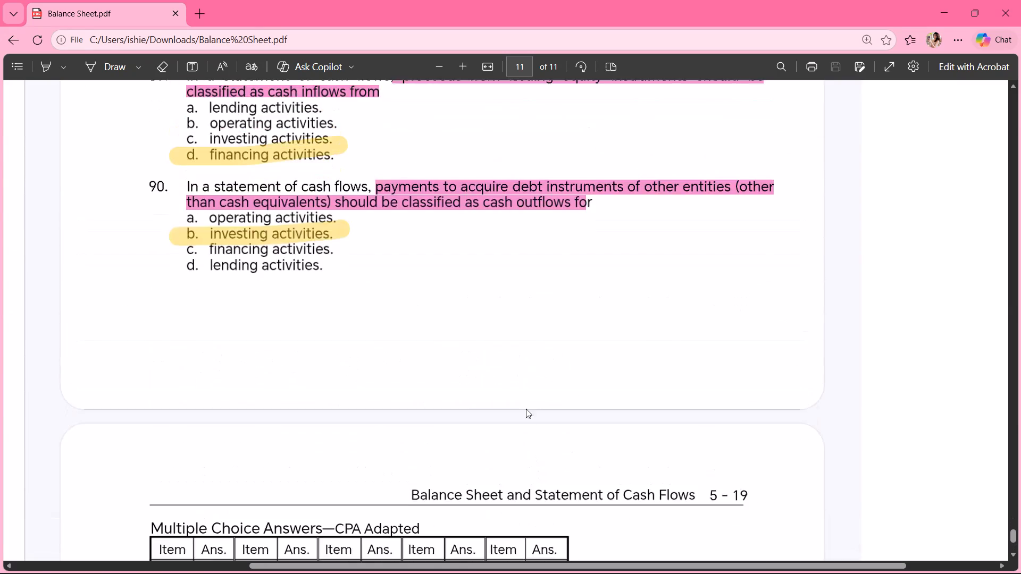
{"action": "scroll", "coordinate": [525, 410], "scroll_direction": "down", "scroll_amount": 8}
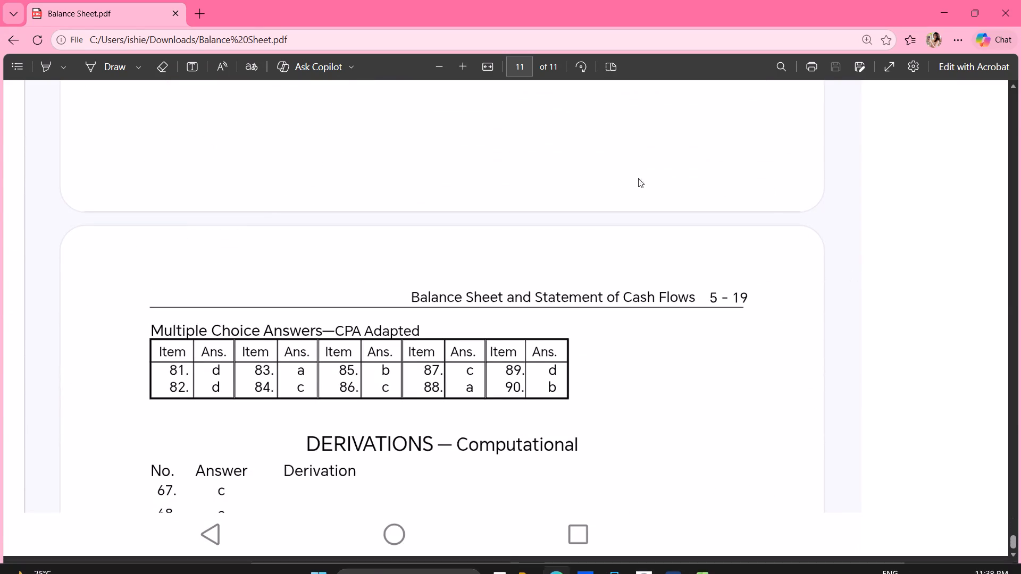
{"action": "scroll", "coordinate": [579, 257], "scroll_direction": "down", "scroll_amount": 7}
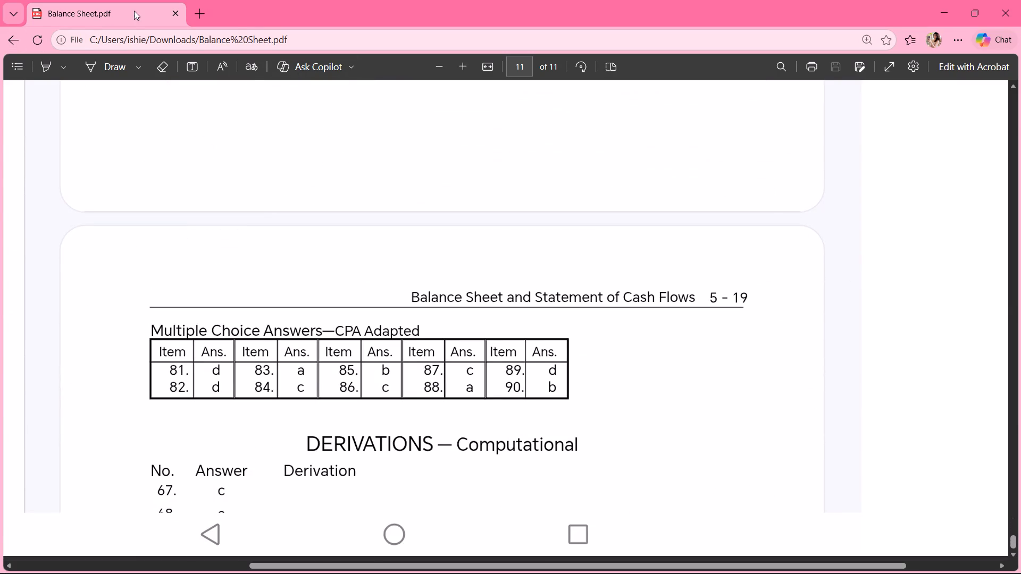
{"action": "left_click", "coordinate": [175, 10]}
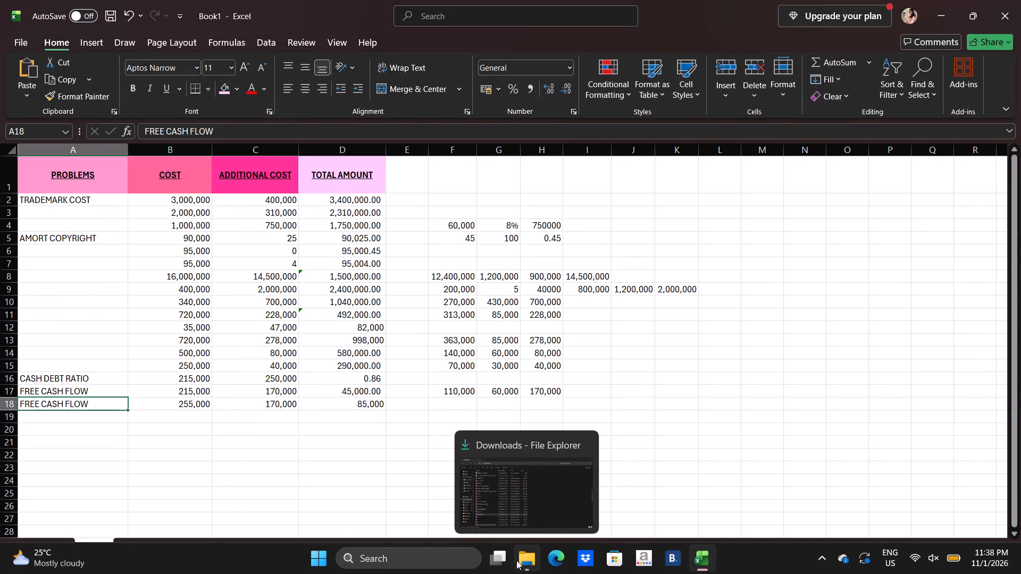
Open the CHAPTER 14- INTANGIBLE ASSETS PDF from the Downloads folder and look through its questions from page 19 for computational problems.
{"action": "left_click", "coordinate": [535, 489]}
{"action": "scroll", "coordinate": [545, 469], "scroll_direction": "down", "scroll_amount": 2}
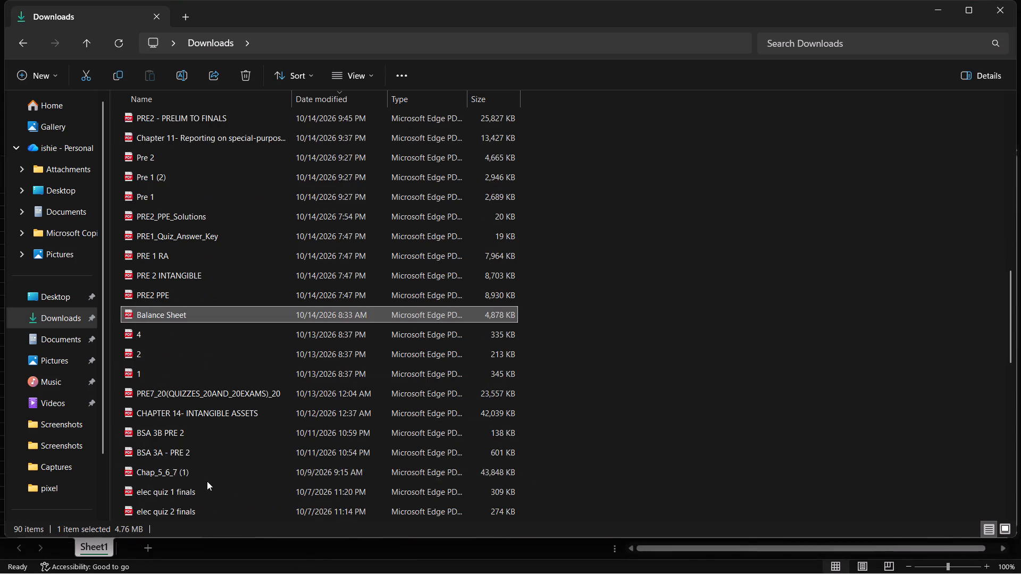
{"action": "scroll", "coordinate": [220, 471], "scroll_direction": "down", "scroll_amount": 2}
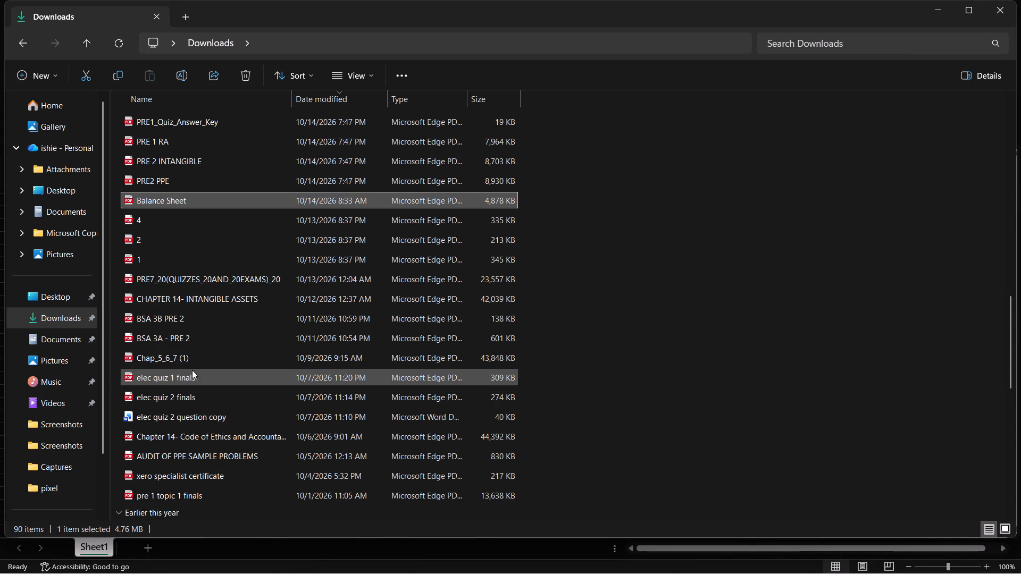
{"action": "double_click", "coordinate": [208, 300]}
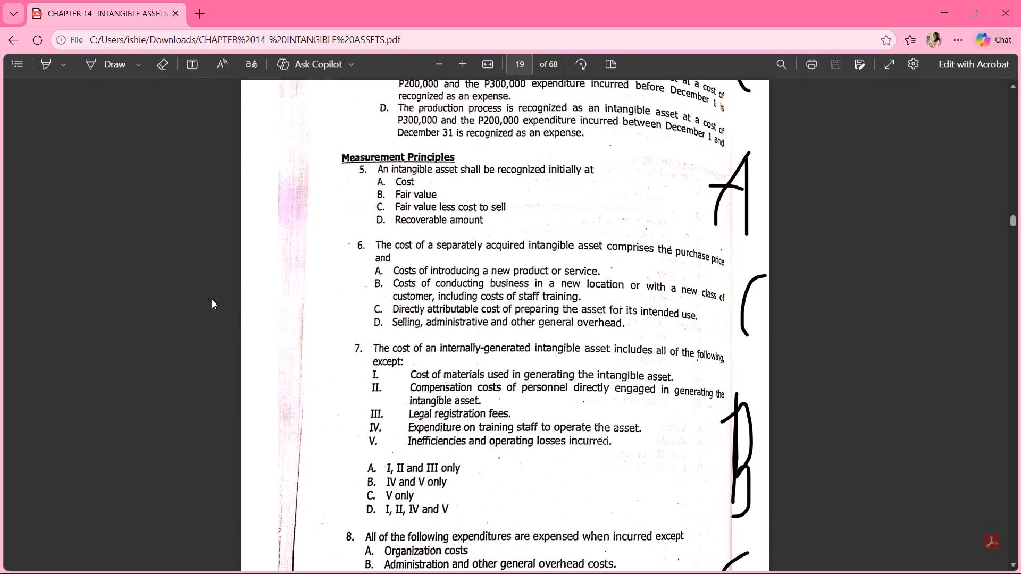
{"action": "scroll", "coordinate": [364, 332], "scroll_direction": "down", "scroll_amount": 8}
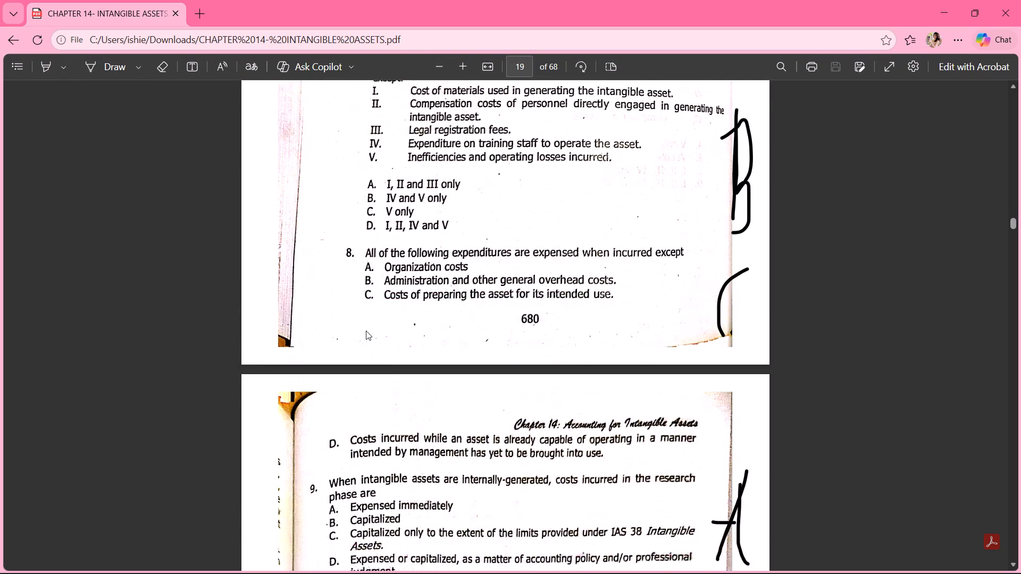
{"action": "scroll", "coordinate": [366, 331], "scroll_direction": "down", "scroll_amount": 12}
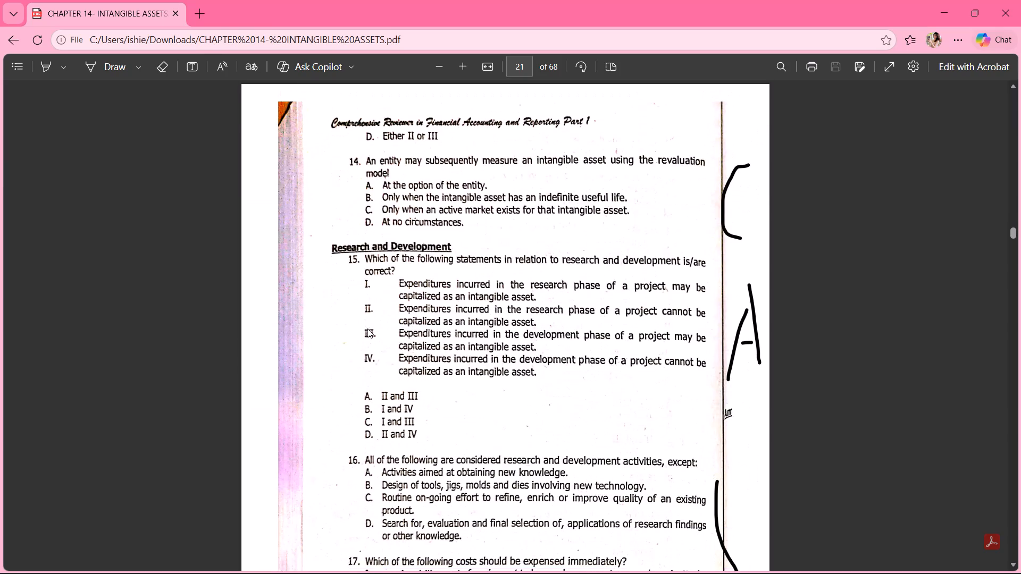
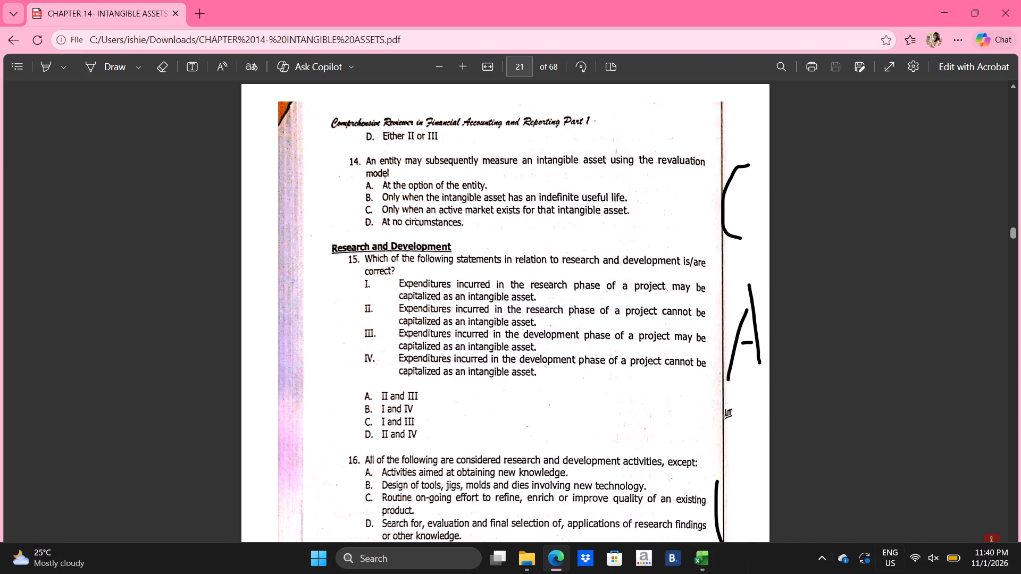
Look through the Chapter 14 Intangible Assets questions from 15 to 21 for computational problems and close the file.
{"action": "scroll", "coordinate": [598, 364], "scroll_direction": "down", "scroll_amount": 9}
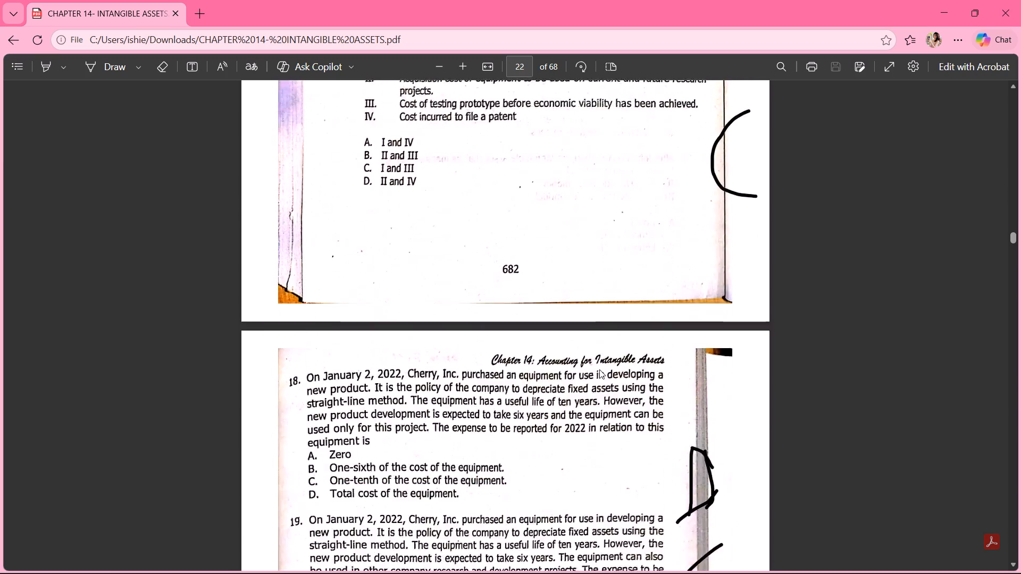
{"action": "scroll", "coordinate": [599, 369], "scroll_direction": "down", "scroll_amount": 4}
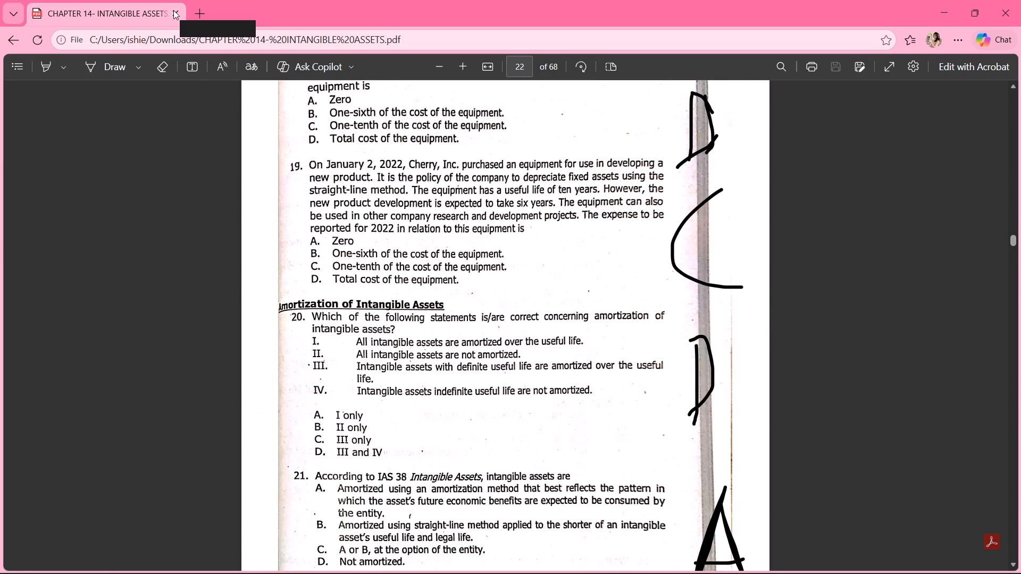
{"action": "left_click", "coordinate": [173, 10]}
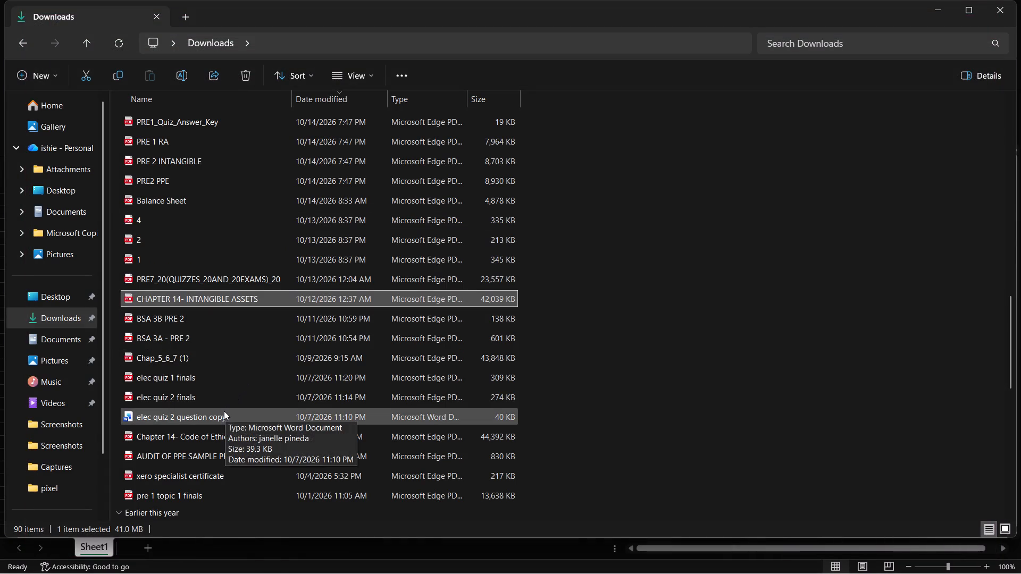
Open the elec quiz 1 finals PDF from the Downloads folder, check its last pages for computational problems, and close it.
{"action": "double_click", "coordinate": [227, 381]}
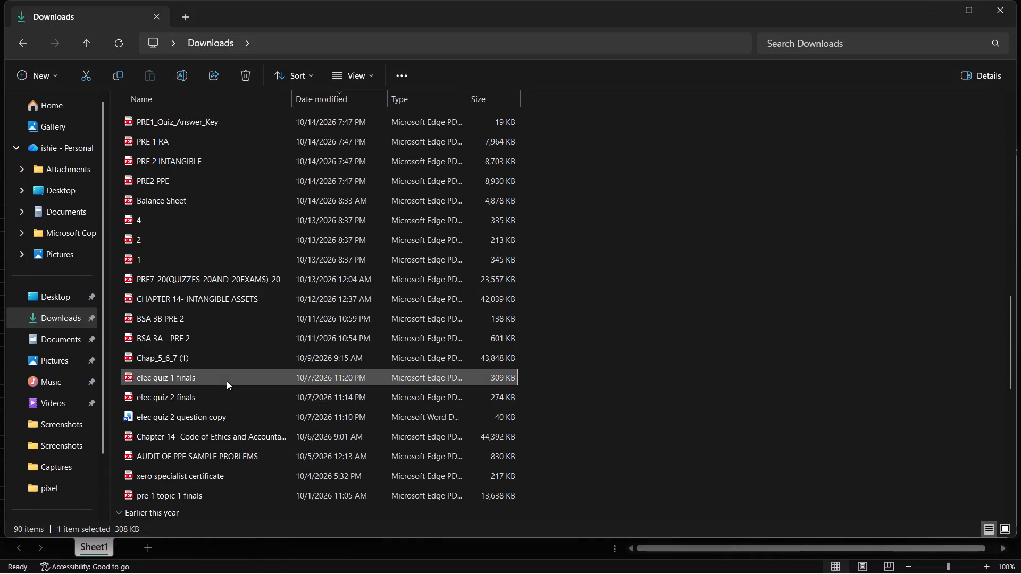
{"action": "scroll", "coordinate": [240, 305], "scroll_direction": "down", "scroll_amount": 1}
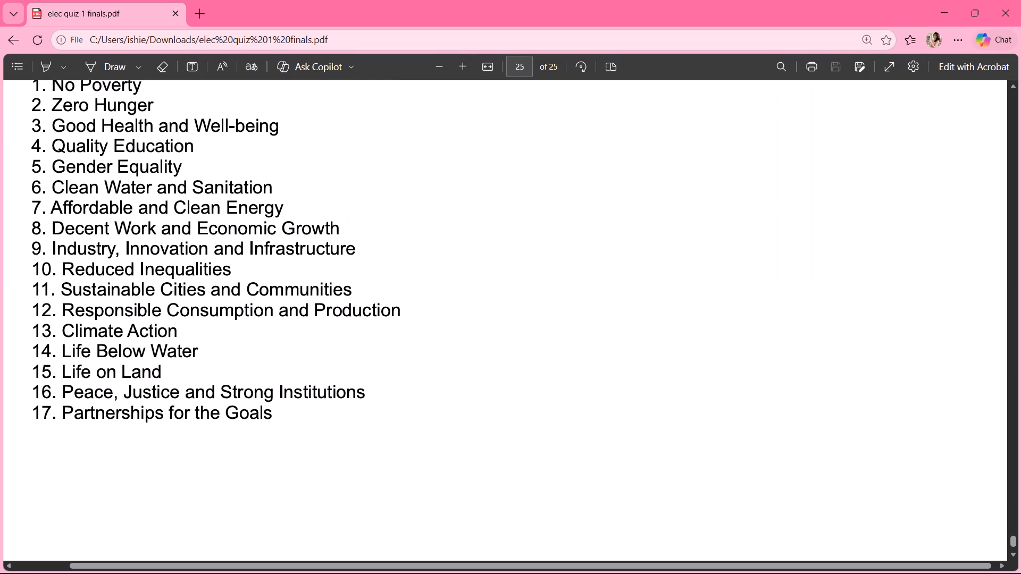
{"action": "scroll", "coordinate": [240, 305], "scroll_direction": "down", "scroll_amount": 4}
{"action": "scroll", "coordinate": [240, 305], "scroll_direction": "up", "scroll_amount": 10}
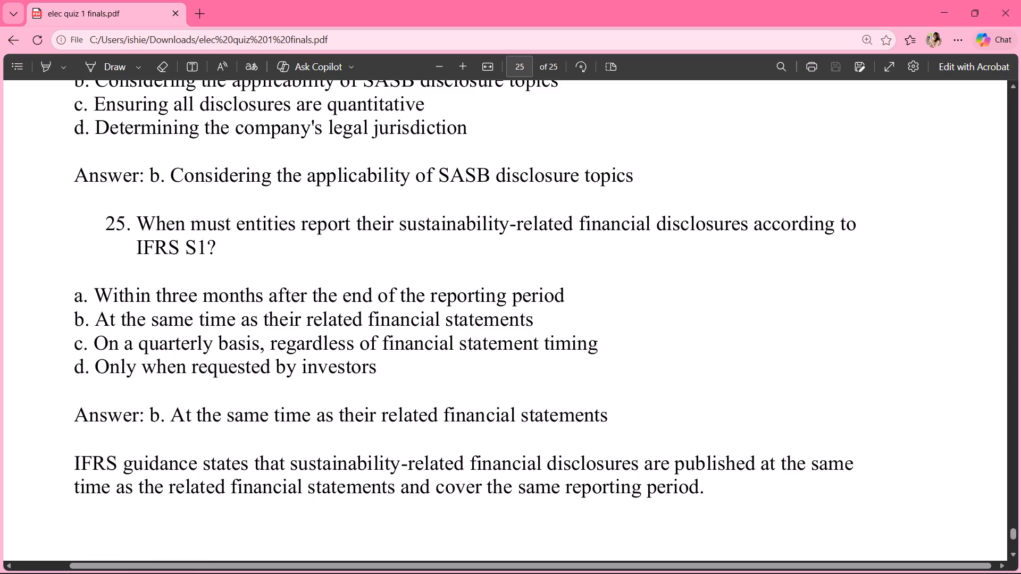
{"action": "left_click", "coordinate": [177, 13]}
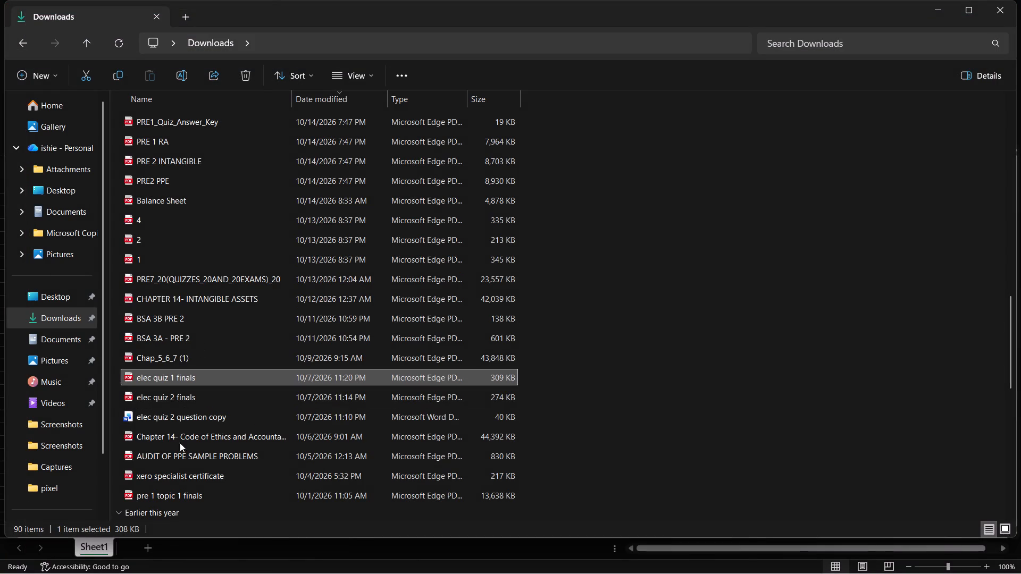
Open the AUDIT OF PPE SAMPLE PROBLEMS PDF, look back through its problems from page 15 to page 13, and close it.
{"action": "left_click", "coordinate": [174, 457]}
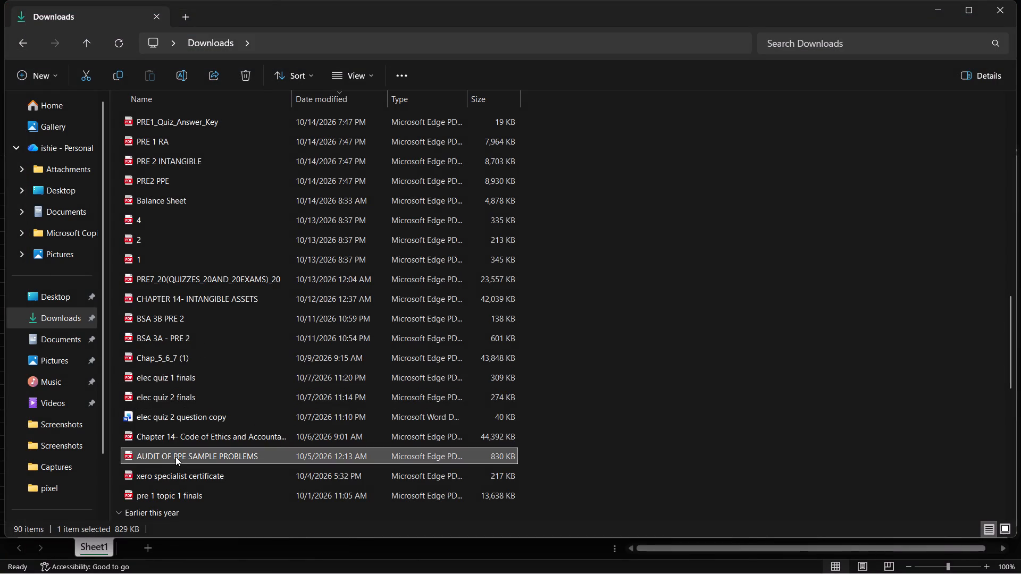
{"action": "left_click", "coordinate": [175, 457]}
{"action": "left_click", "coordinate": [248, 378]}
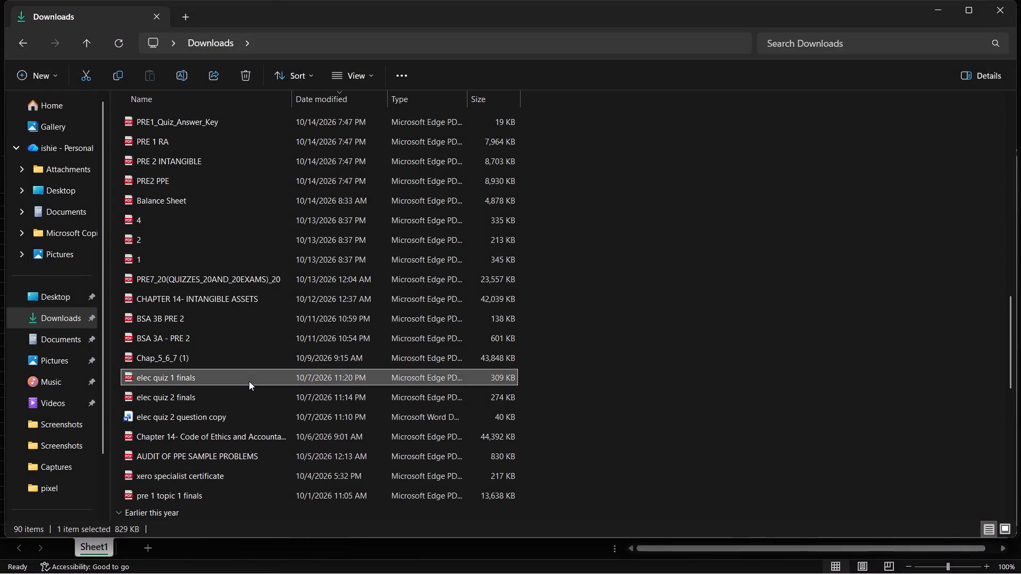
{"action": "double_click", "coordinate": [263, 449]}
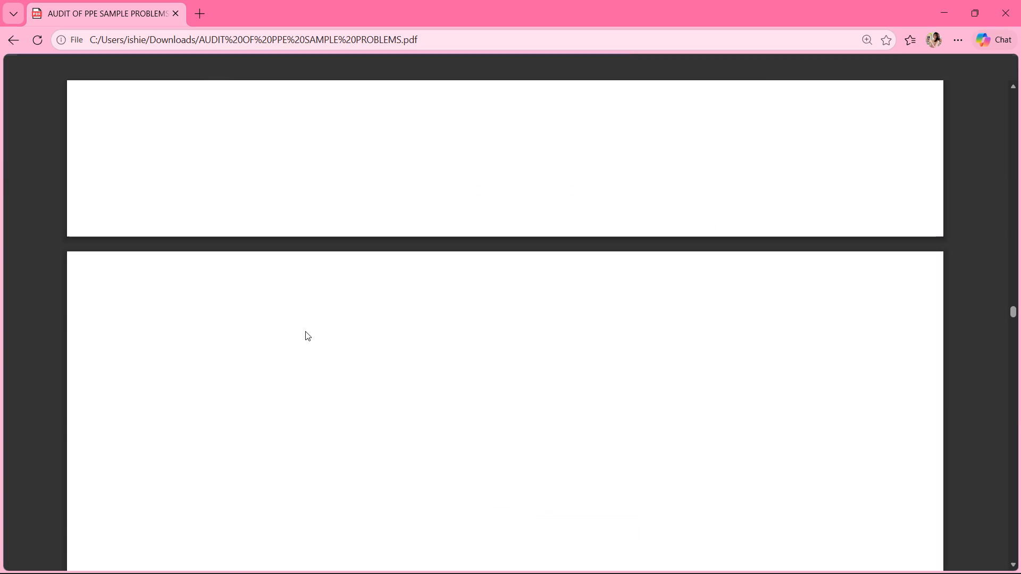
{"action": "scroll", "coordinate": [306, 331], "scroll_direction": "down", "scroll_amount": 1}
{"action": "scroll", "coordinate": [308, 331], "scroll_direction": "up", "scroll_amount": 9}
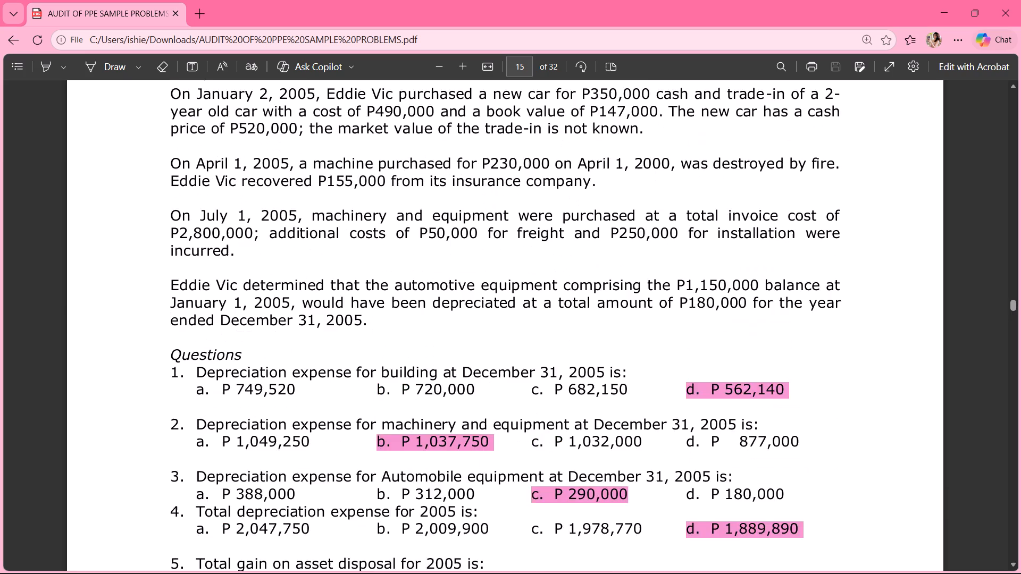
{"action": "scroll", "coordinate": [310, 331], "scroll_direction": "up", "scroll_amount": 18}
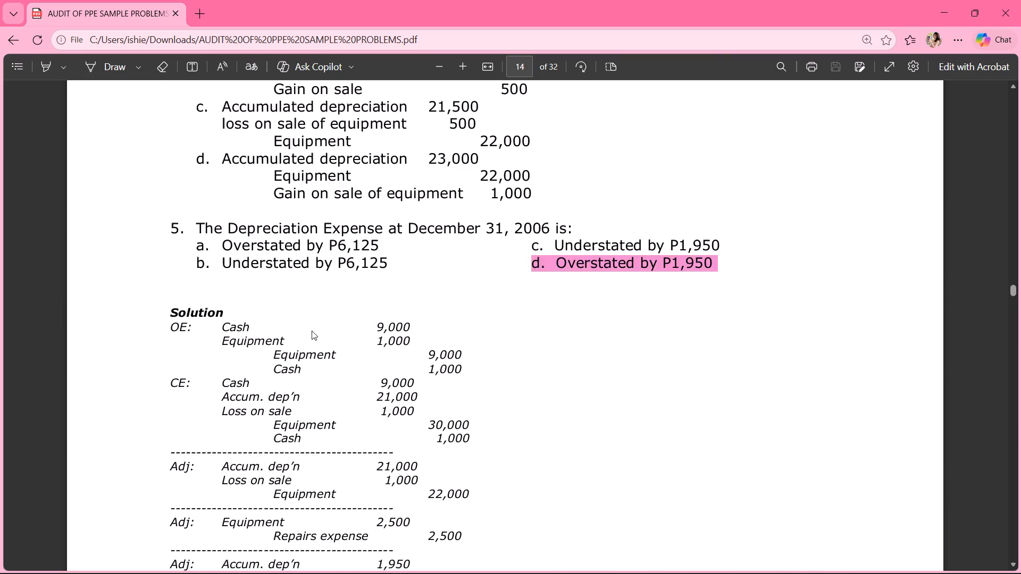
{"action": "scroll", "coordinate": [312, 331], "scroll_direction": "up", "scroll_amount": 15}
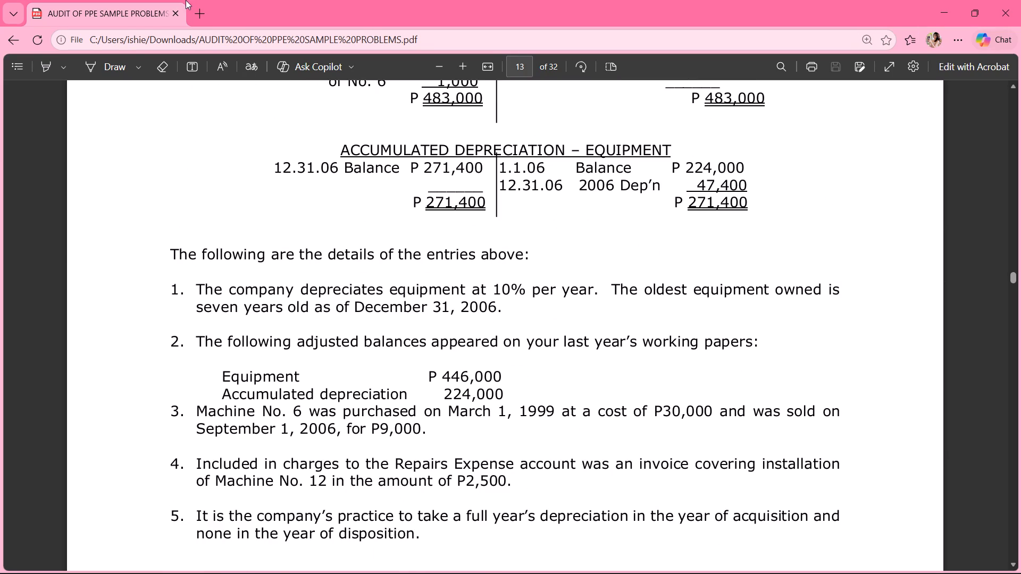
{"action": "left_click", "coordinate": [175, 14]}
Browse the Downloads folder for another source of problems, open the MIDTERM EXAM_IA3 (54) PDF for a brief check, and close it.
{"action": "scroll", "coordinate": [137, 377], "scroll_direction": "down", "scroll_amount": 3}
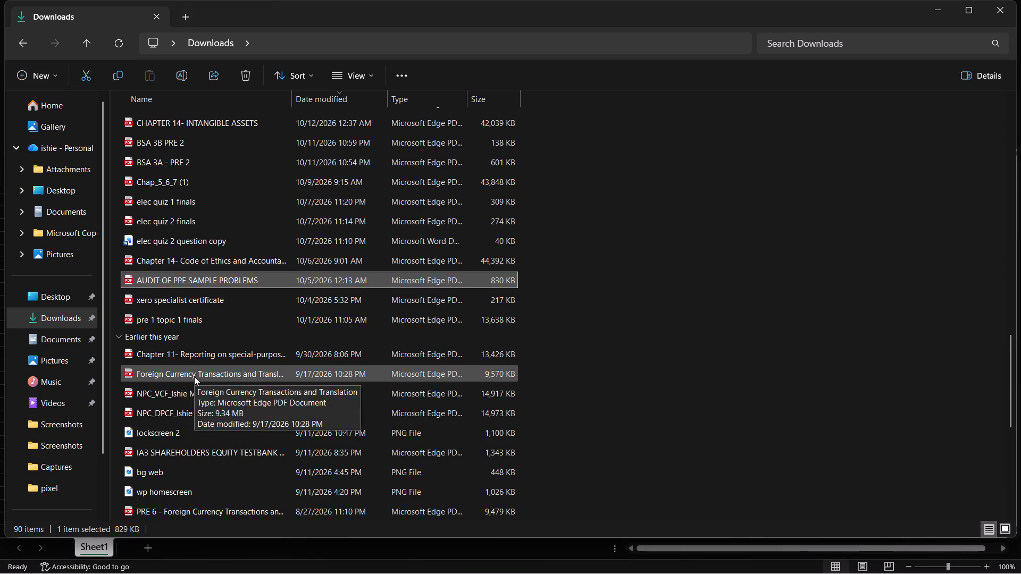
{"action": "scroll", "coordinate": [198, 447], "scroll_direction": "down", "scroll_amount": 1}
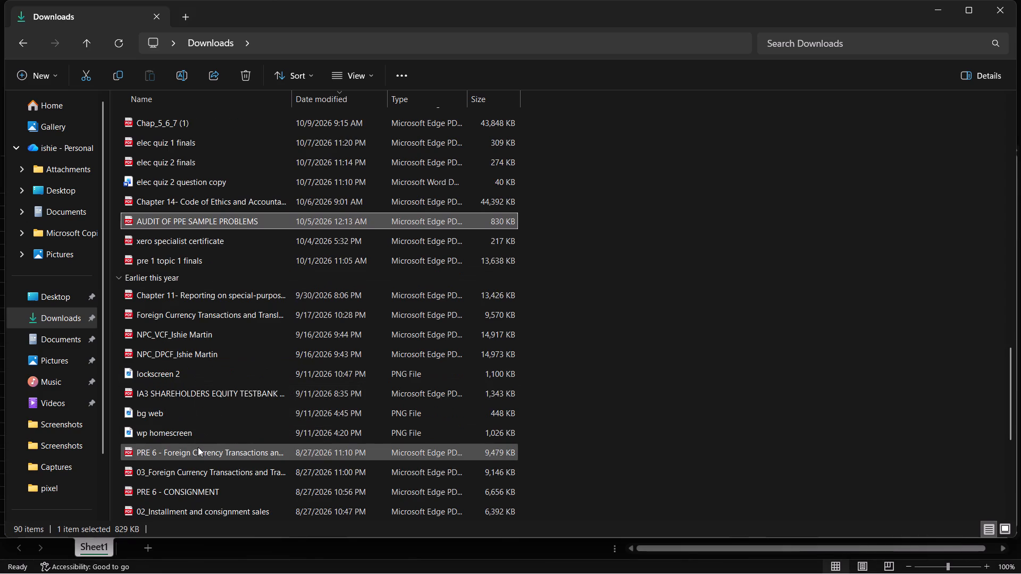
{"action": "scroll", "coordinate": [252, 372], "scroll_direction": "down", "scroll_amount": 1}
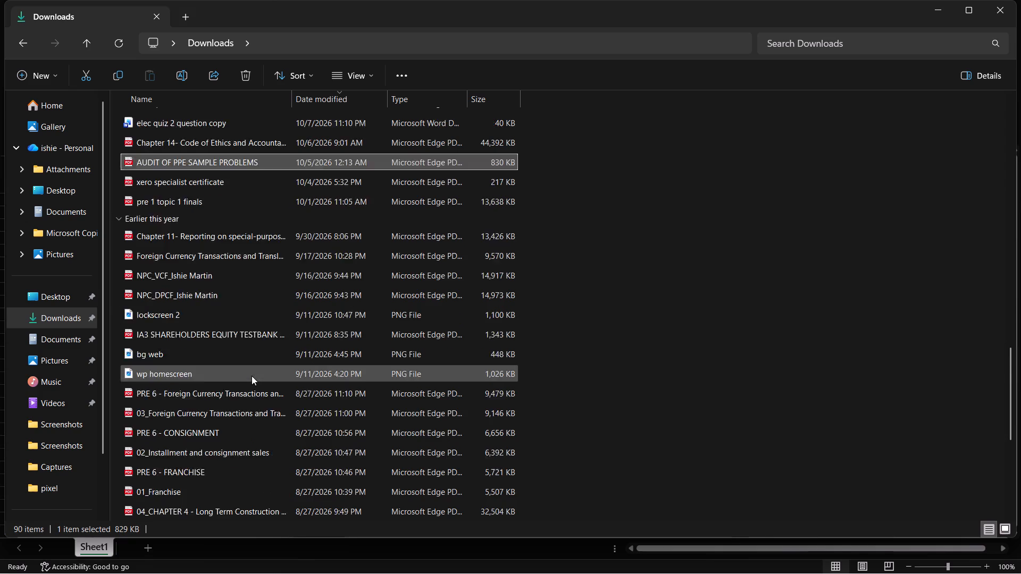
{"action": "scroll", "coordinate": [252, 376], "scroll_direction": "down", "scroll_amount": 1}
{"action": "scroll", "coordinate": [251, 377], "scroll_direction": "up", "scroll_amount": 19}
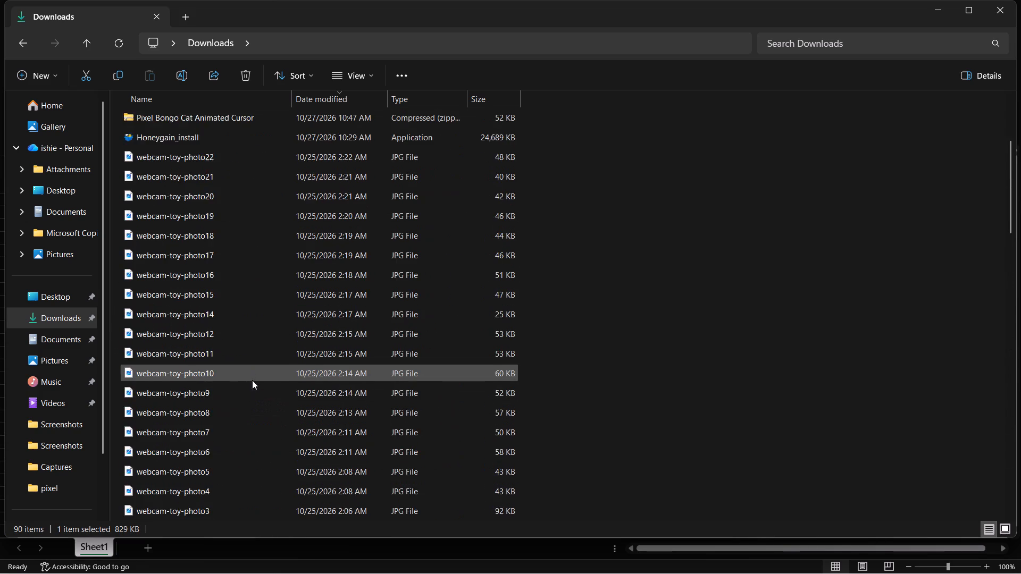
{"action": "scroll", "coordinate": [252, 380], "scroll_direction": "up", "scroll_amount": 8}
{"action": "scroll", "coordinate": [254, 380], "scroll_direction": "down", "scroll_amount": 7}
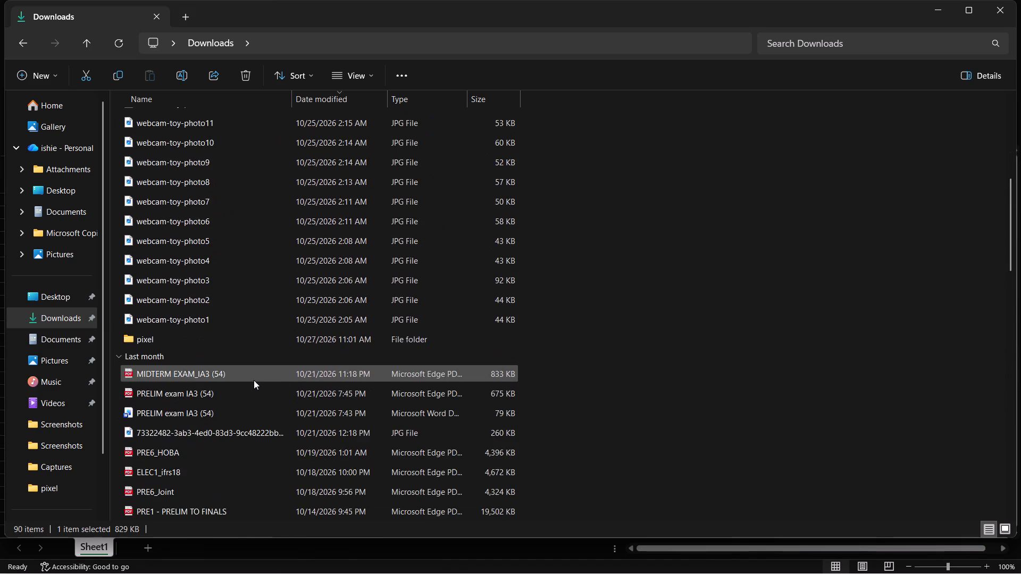
{"action": "scroll", "coordinate": [254, 380], "scroll_direction": "down", "scroll_amount": 2}
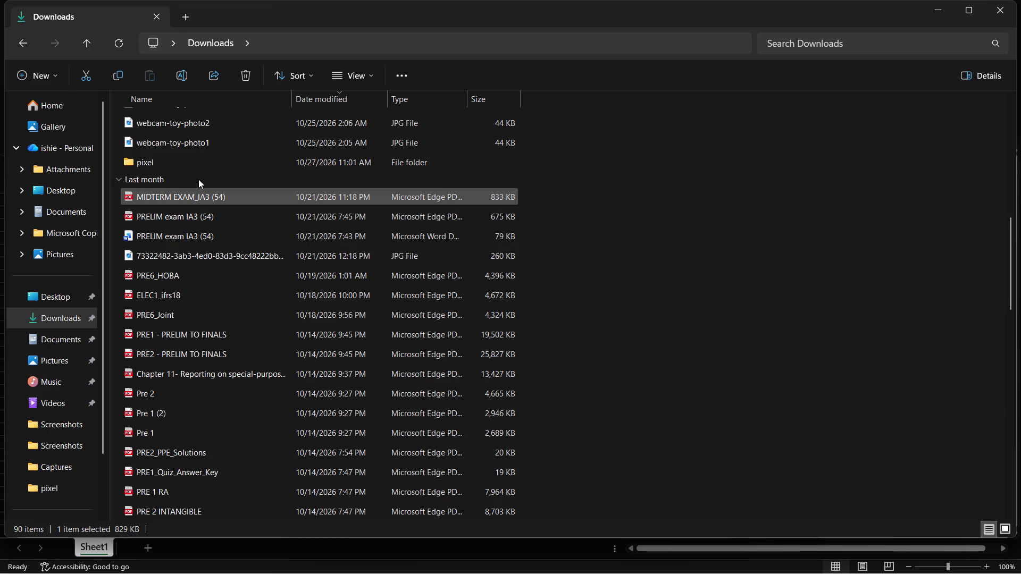
{"action": "double_click", "coordinate": [205, 201]}
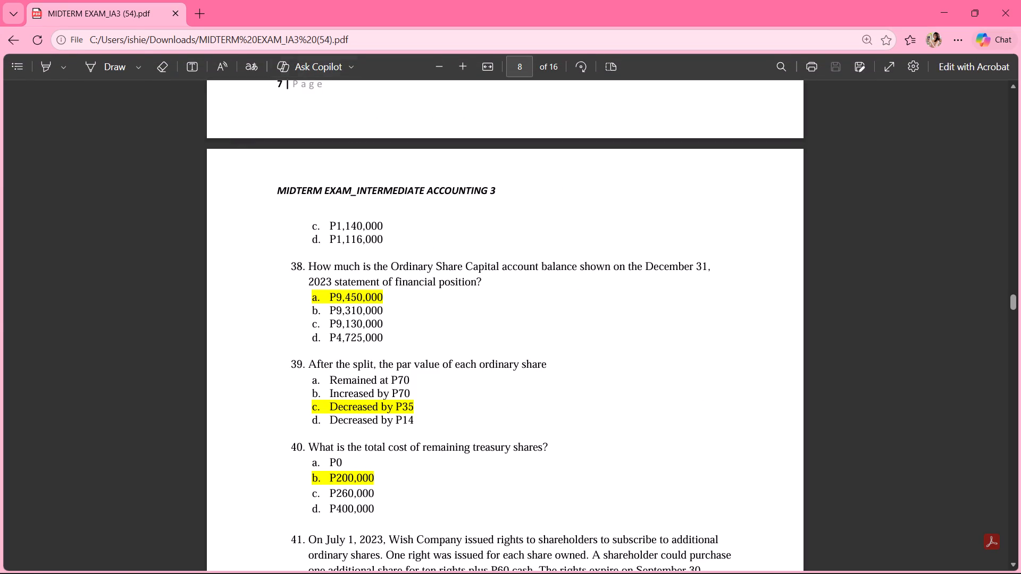
{"action": "left_click", "coordinate": [173, 15]}
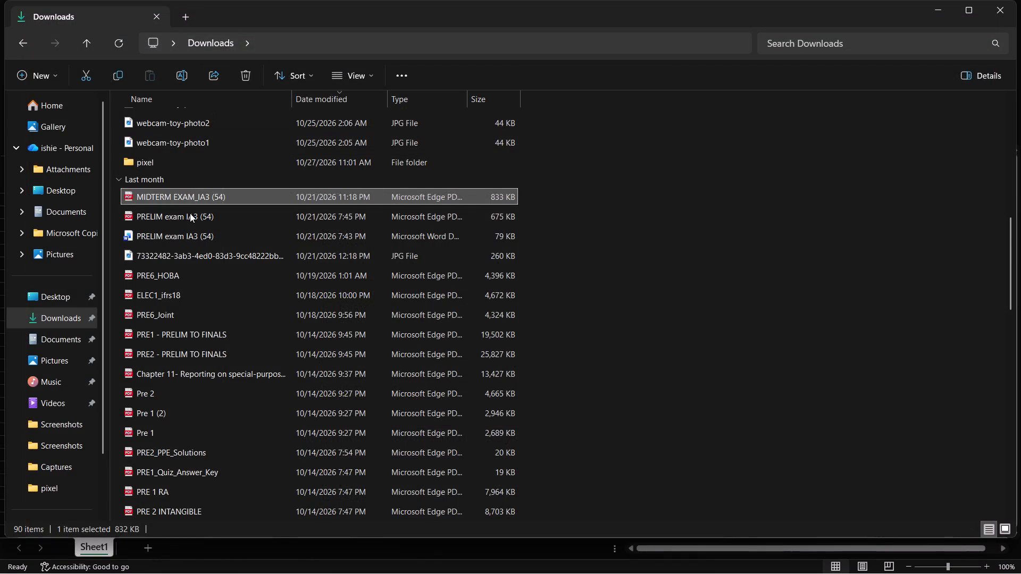
Open the PRELIM exam IA3 (54) PDF, look through its questions up to number 11 for computational problems, and close it.
{"action": "double_click", "coordinate": [189, 213]}
{"action": "scroll", "coordinate": [306, 251], "scroll_direction": "down", "scroll_amount": 4}
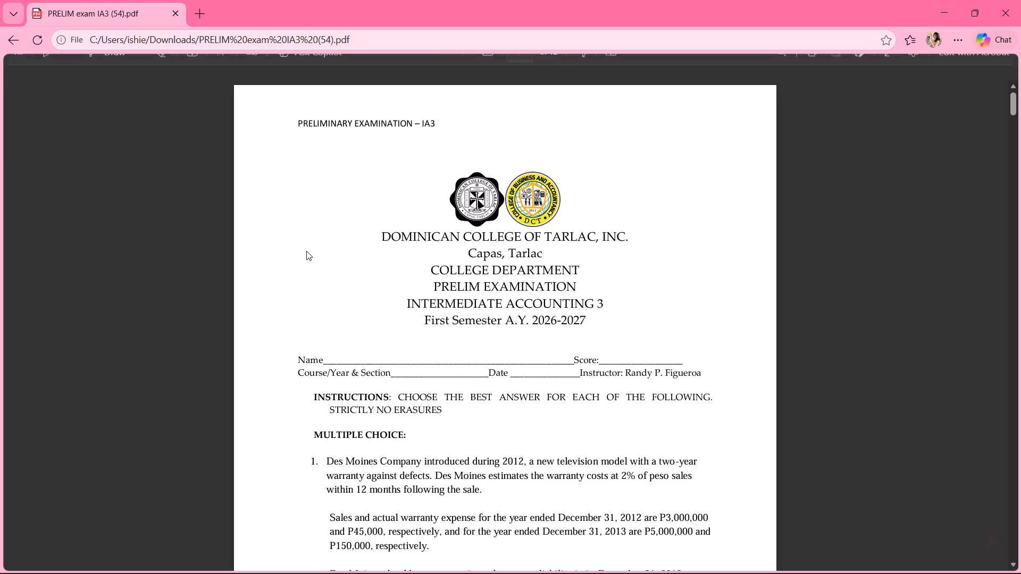
{"action": "scroll", "coordinate": [307, 250], "scroll_direction": "down", "scroll_amount": 2}
{"action": "scroll", "coordinate": [466, 274], "scroll_direction": "down", "scroll_amount": 14}
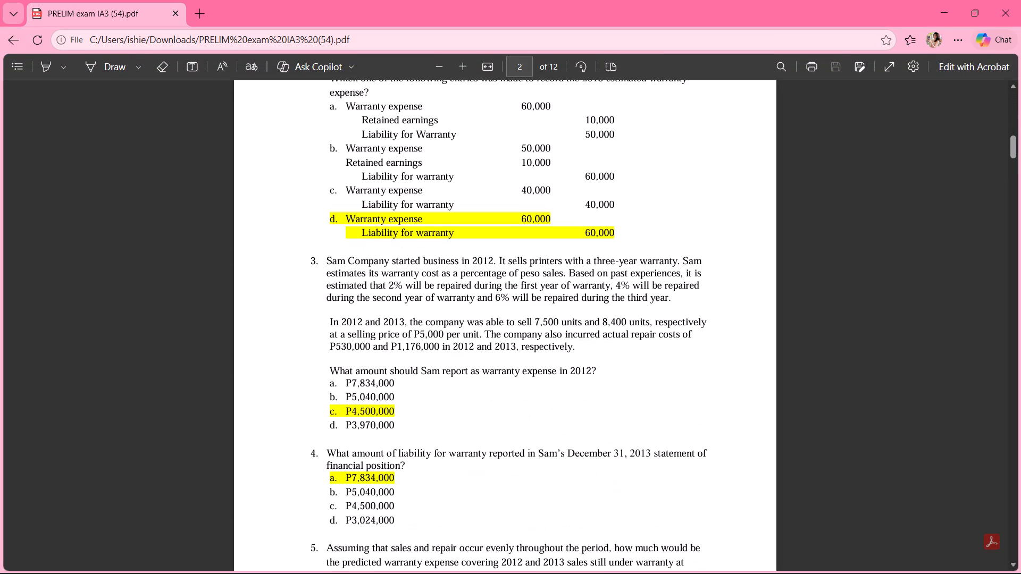
{"action": "scroll", "coordinate": [466, 274], "scroll_direction": "down", "scroll_amount": 19}
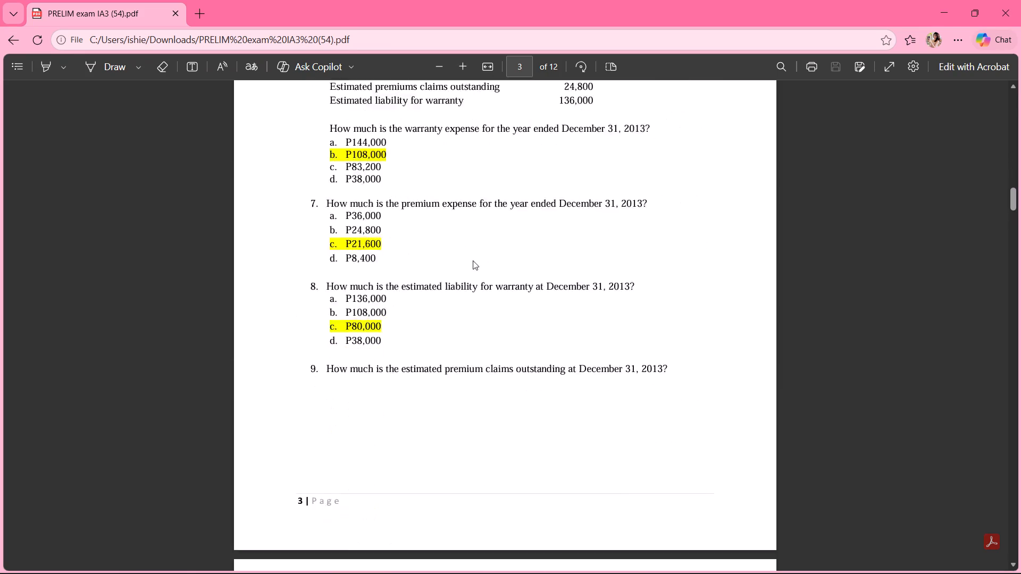
{"action": "scroll", "coordinate": [473, 260], "scroll_direction": "down", "scroll_amount": 4}
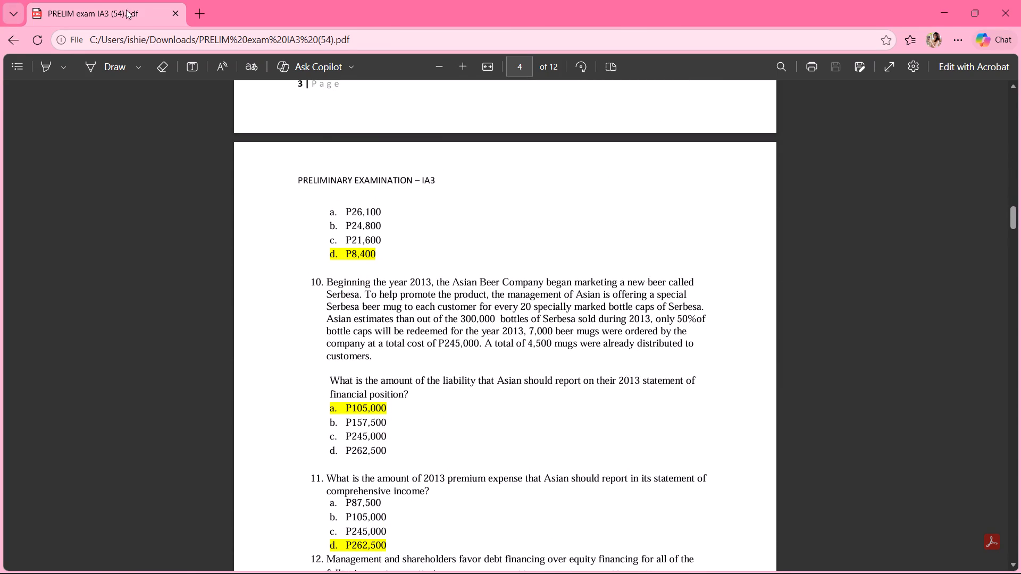
{"action": "left_click", "coordinate": [173, 12]}
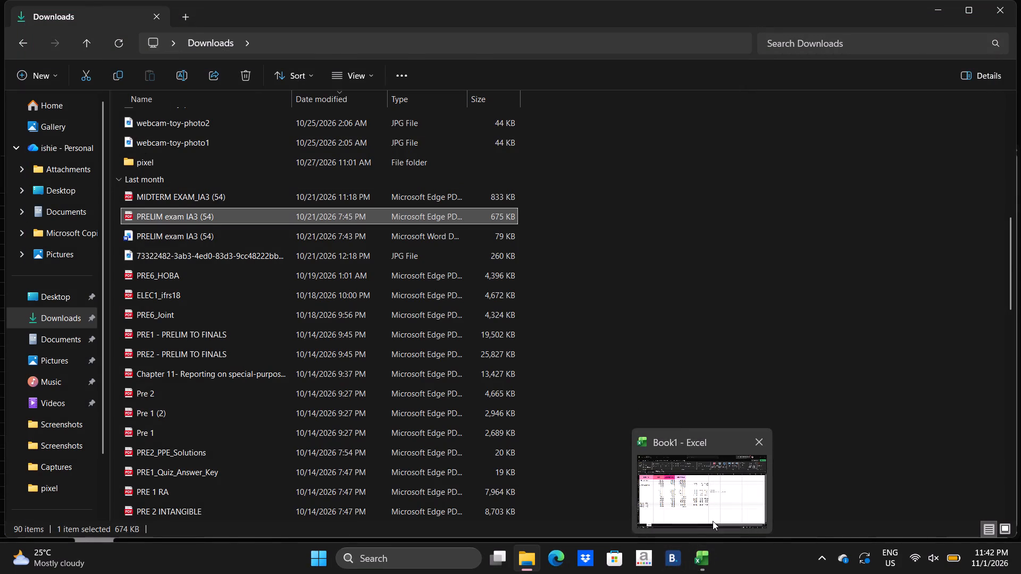
Switch to the Book1 workbook in Excel and review the problems table.
{"action": "left_click", "coordinate": [713, 521]}
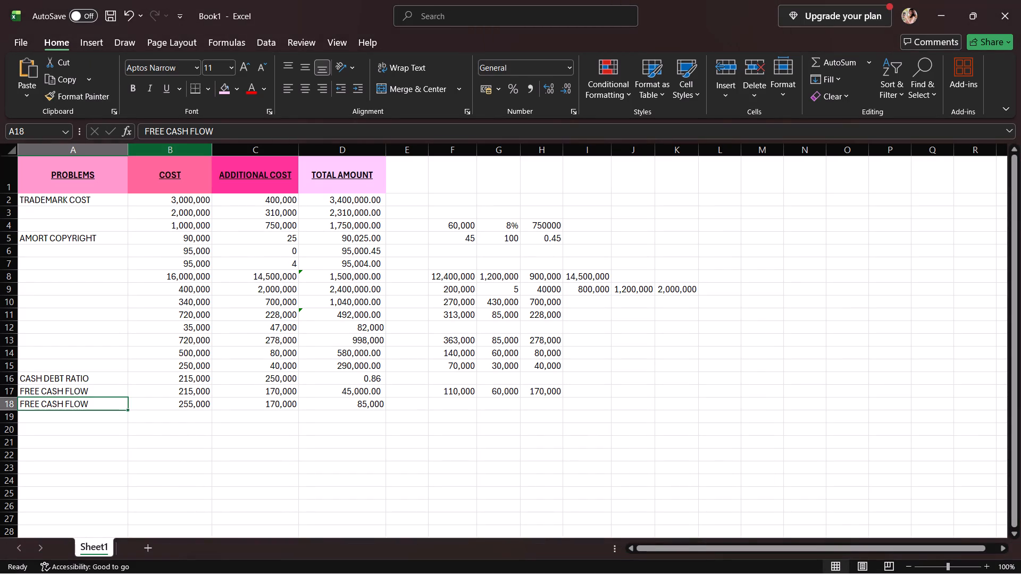
{"action": "scroll", "coordinate": [659, 386], "scroll_direction": "down", "scroll_amount": 2}
{"action": "scroll", "coordinate": [660, 385], "scroll_direction": "up", "scroll_amount": 3}
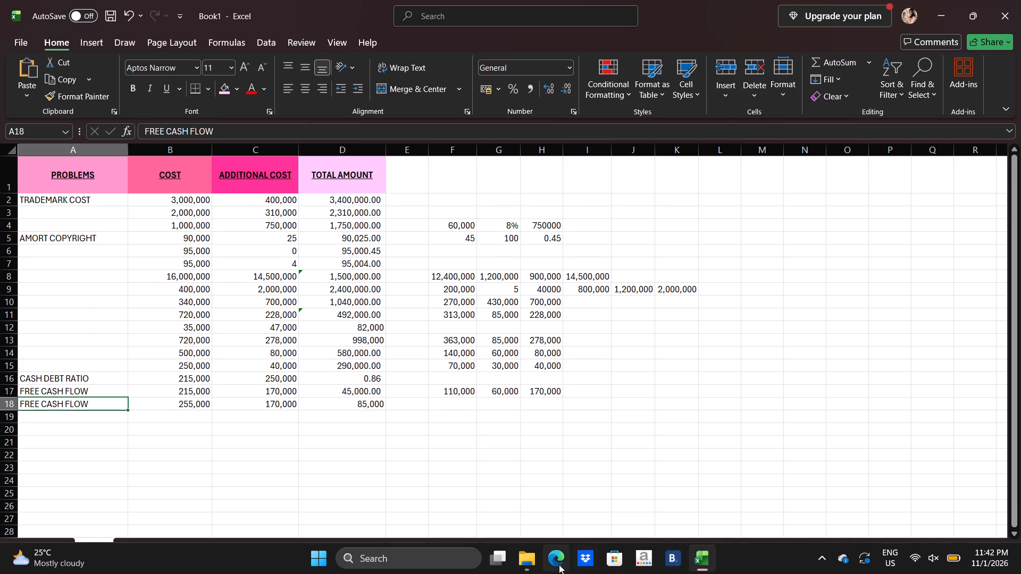
Open the PRE6_HOBA PDF from Downloads, look back through its questions from page 9 to page 4, and close it.
{"action": "left_click", "coordinate": [526, 559]}
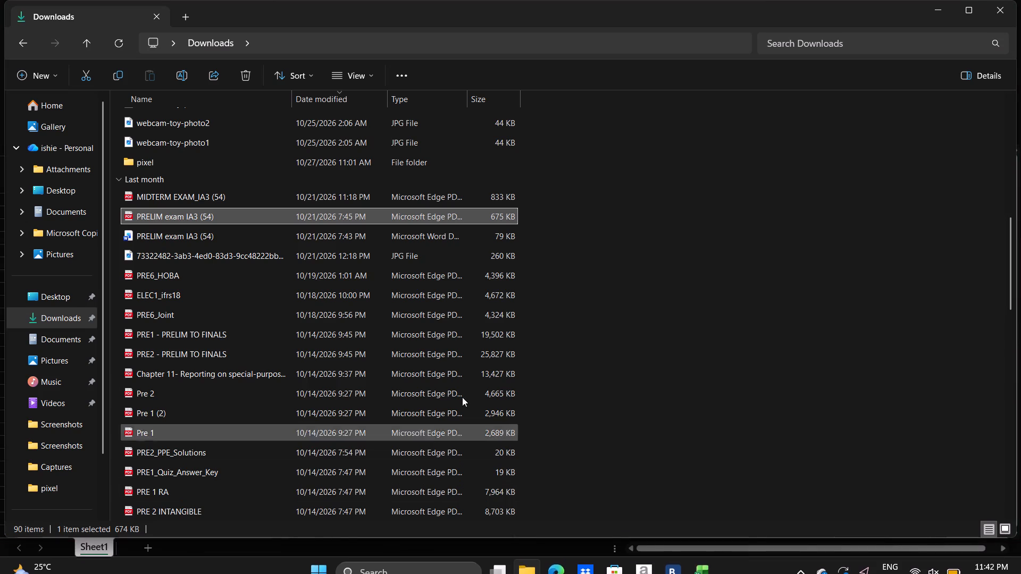
{"action": "double_click", "coordinate": [276, 278]}
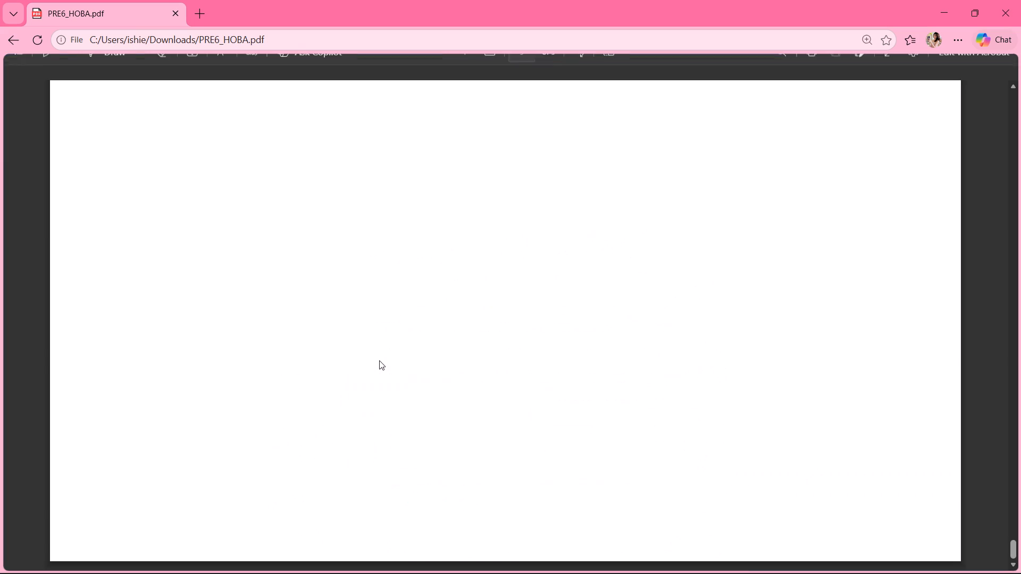
{"action": "scroll", "coordinate": [410, 373], "scroll_direction": "down", "scroll_amount": 5}
{"action": "scroll", "coordinate": [411, 374], "scroll_direction": "up", "scroll_amount": 4}
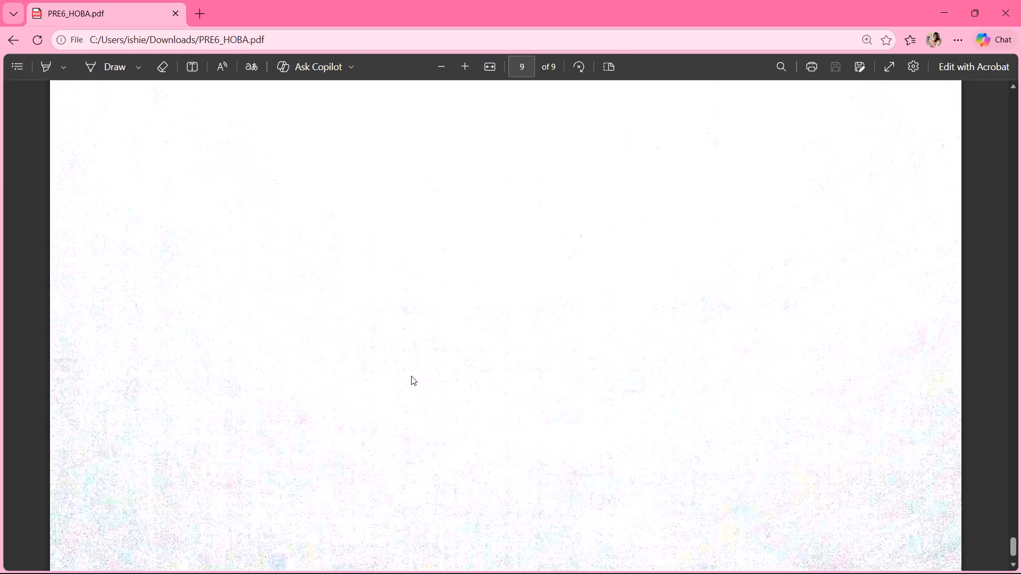
{"action": "scroll", "coordinate": [411, 375], "scroll_direction": "up", "scroll_amount": 10}
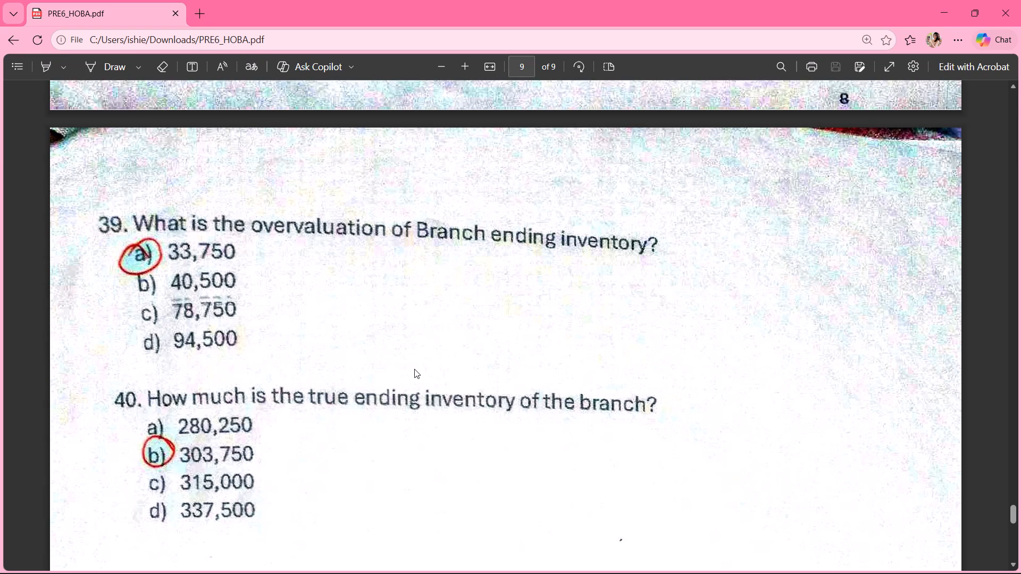
{"action": "scroll", "coordinate": [392, 364], "scroll_direction": "right", "scroll_amount": 1}
{"action": "scroll", "coordinate": [418, 0], "scroll_direction": "up", "scroll_amount": 2}
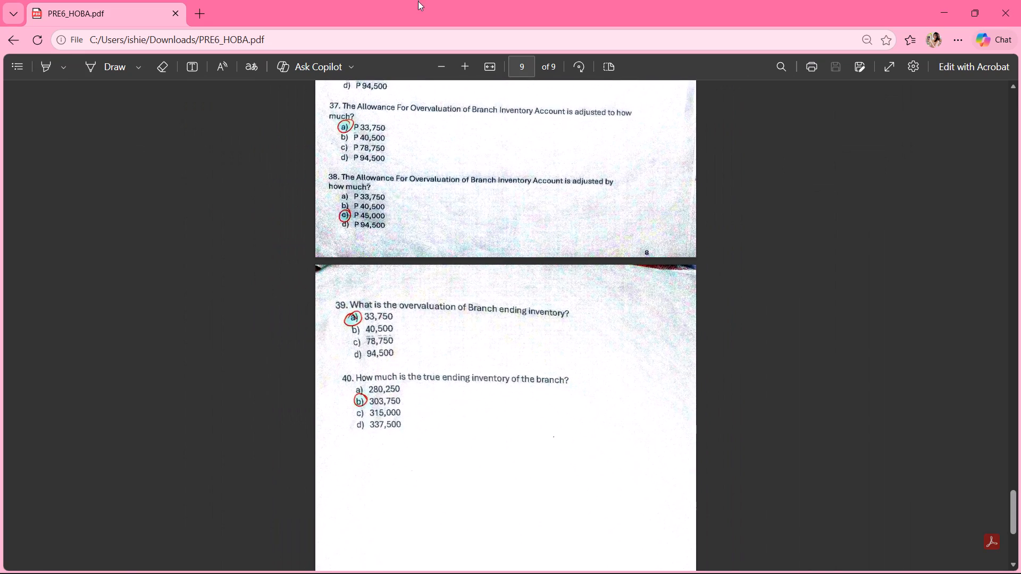
{"action": "scroll", "coordinate": [418, 1], "scroll_direction": "up", "scroll_amount": 7}
{"action": "scroll", "coordinate": [496, 468], "scroll_direction": "up", "scroll_amount": 16}
{"action": "scroll", "coordinate": [501, 437], "scroll_direction": "up", "scroll_amount": 6}
{"action": "scroll", "coordinate": [370, 348], "scroll_direction": "up", "scroll_amount": 4}
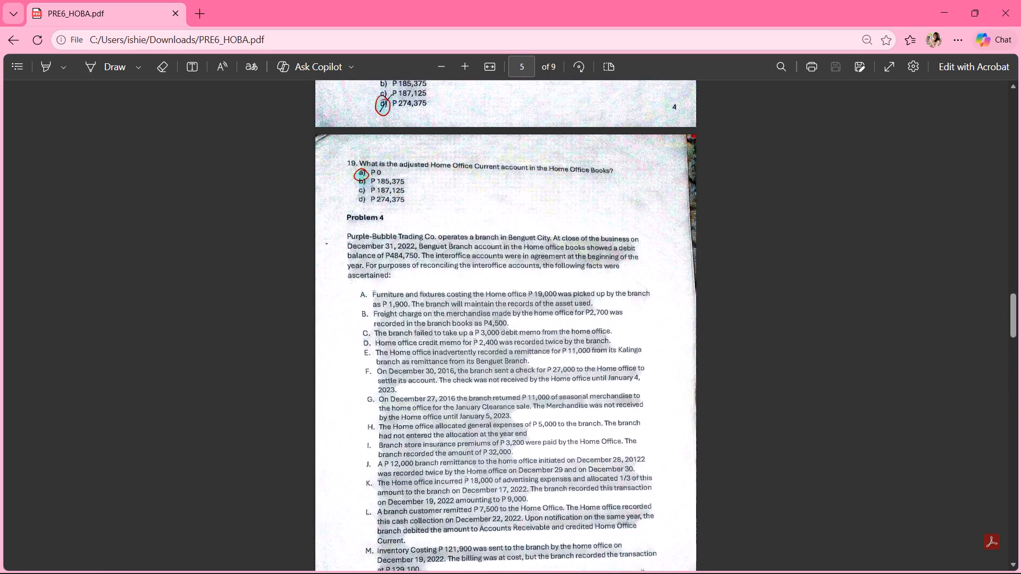
{"action": "scroll", "coordinate": [395, 327], "scroll_direction": "up", "scroll_amount": 9}
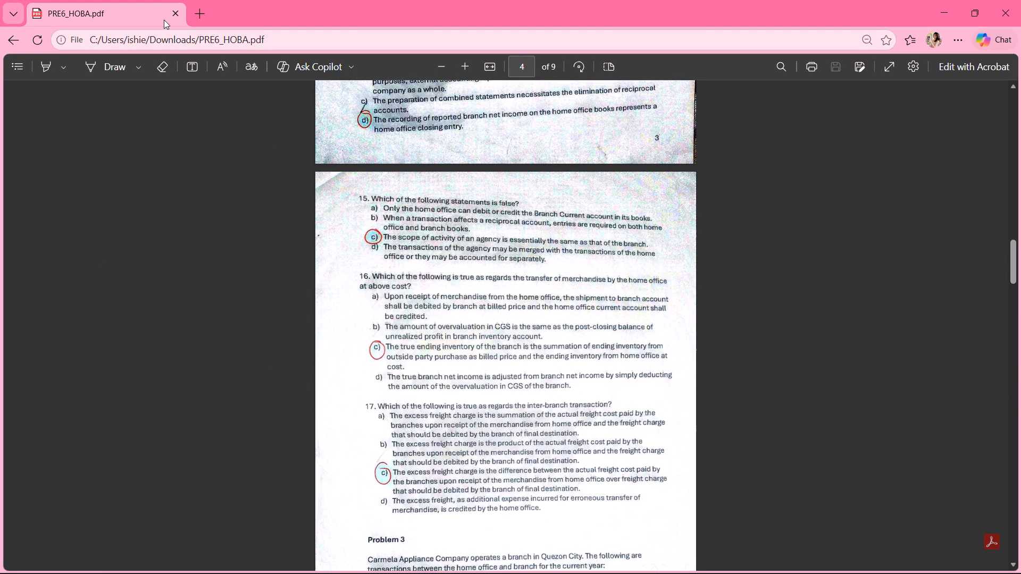
{"action": "left_click", "coordinate": [174, 14]}
Browse the older files in Downloads for another problem source and open the IA3 SHAREHOLDERS EQUITY TESTBANK REVIEWER PDF.
{"action": "scroll", "coordinate": [269, 236], "scroll_direction": "down", "scroll_amount": 8}
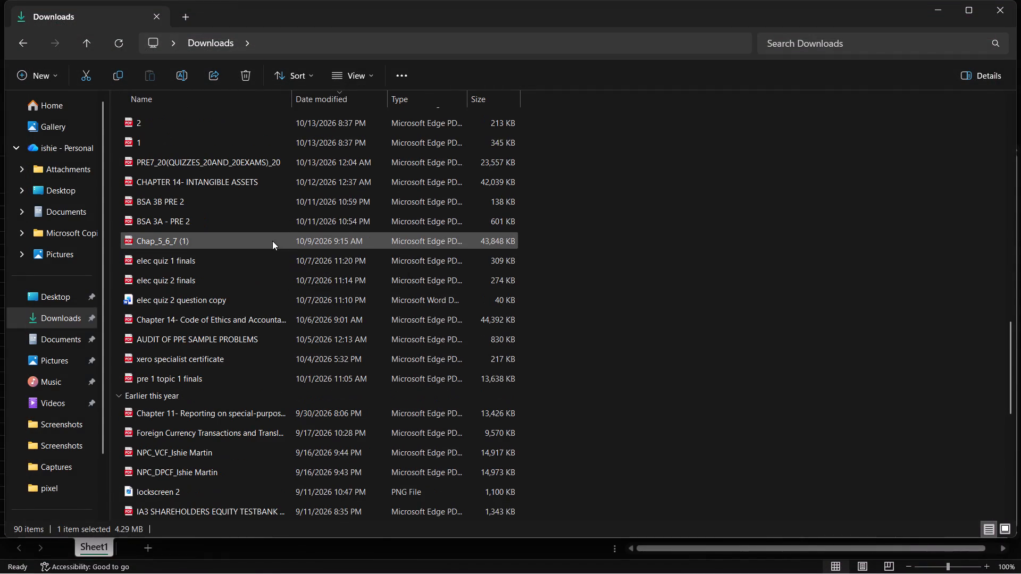
{"action": "scroll", "coordinate": [143, 318], "scroll_direction": "down", "scroll_amount": 2}
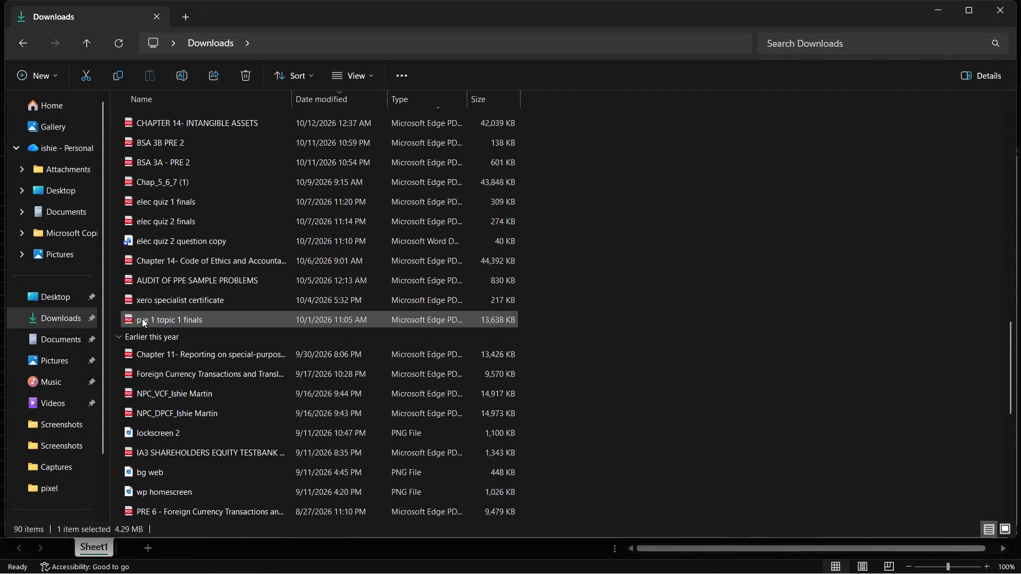
{"action": "scroll", "coordinate": [142, 318], "scroll_direction": "down", "scroll_amount": 15}
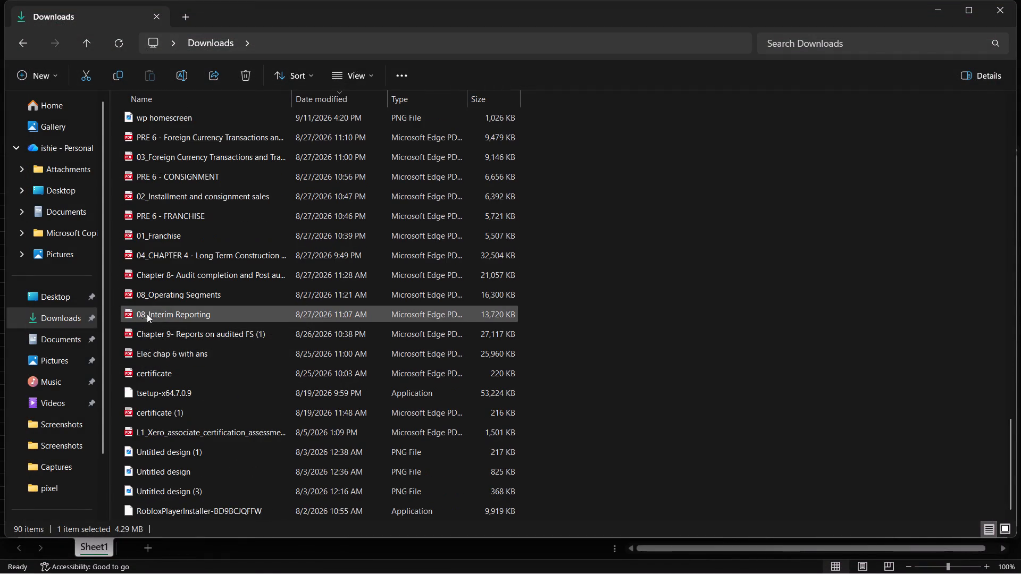
{"action": "scroll", "coordinate": [215, 345], "scroll_direction": "down", "scroll_amount": 3}
{"action": "scroll", "coordinate": [214, 343], "scroll_direction": "up", "scroll_amount": 3}
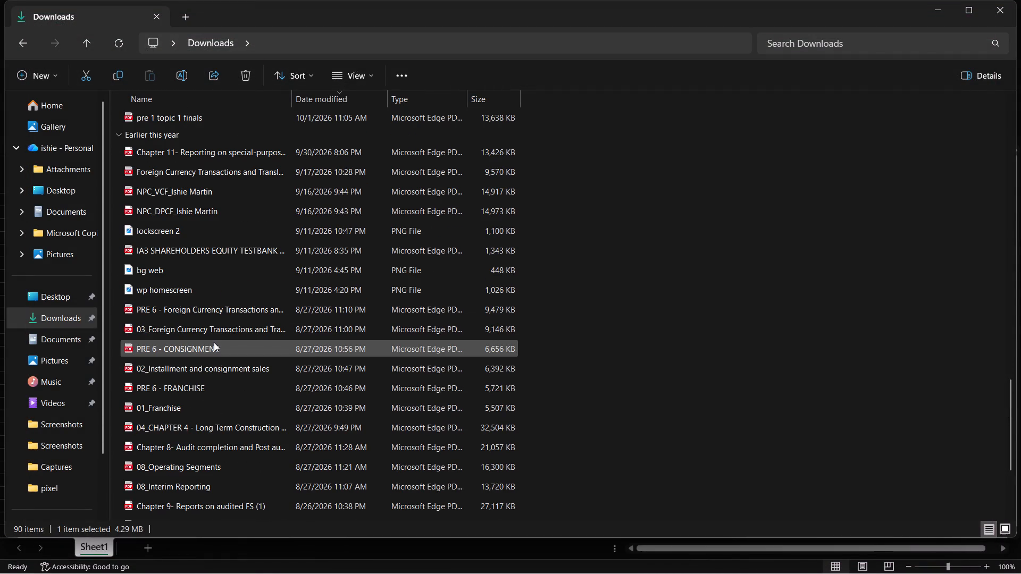
{"action": "double_click", "coordinate": [204, 249]}
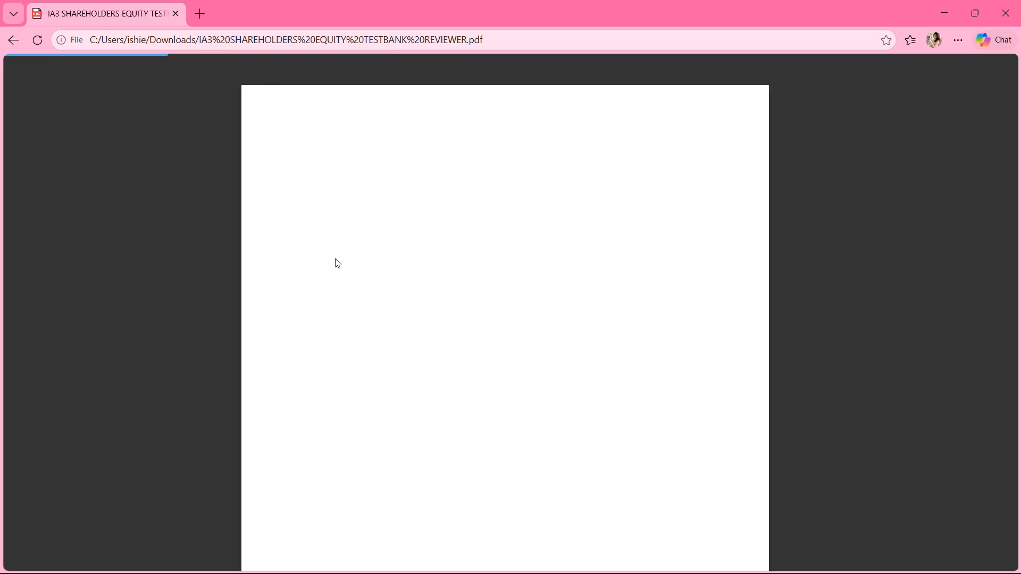
Look back through the test bank's computational stockholders' equity questions from page 19 to the conceptual answer table on page 15.
{"action": "scroll", "coordinate": [346, 258], "scroll_direction": "down", "scroll_amount": 4}
{"action": "scroll", "coordinate": [346, 258], "scroll_direction": "up", "scroll_amount": 5}
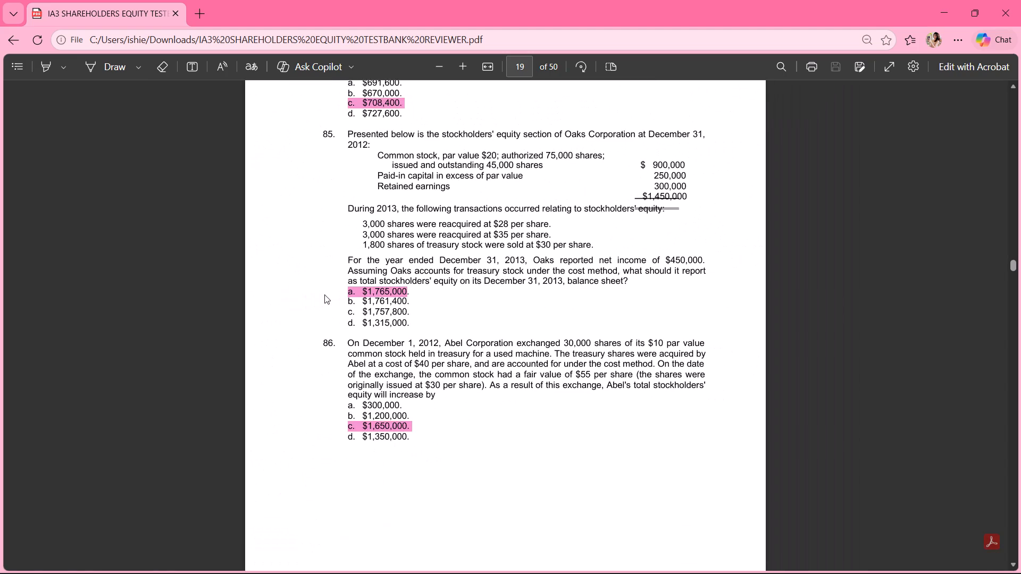
{"action": "scroll", "coordinate": [546, 422], "scroll_direction": "up", "scroll_amount": 11}
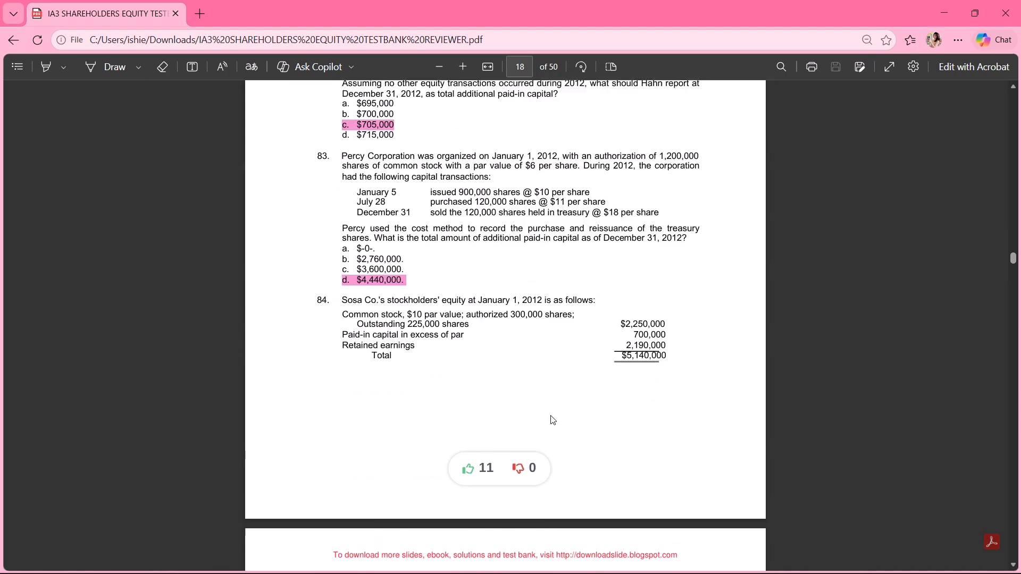
{"action": "scroll", "coordinate": [550, 415], "scroll_direction": "up", "scroll_amount": 2}
{"action": "scroll", "coordinate": [608, 379], "scroll_direction": "up", "scroll_amount": 17}
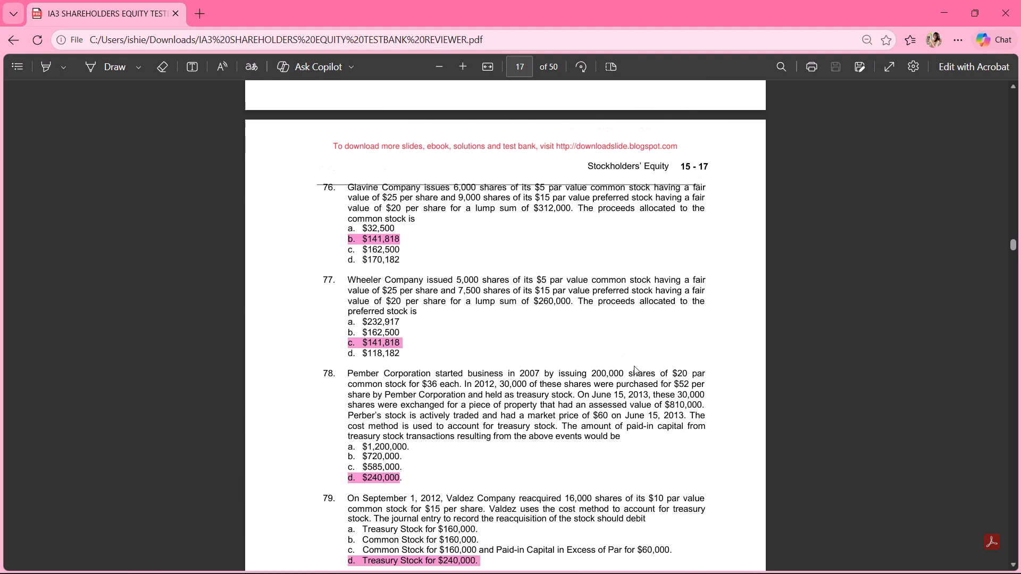
{"action": "scroll", "coordinate": [634, 366], "scroll_direction": "up", "scroll_amount": 2}
{"action": "scroll", "coordinate": [653, 305], "scroll_direction": "up", "scroll_amount": 15}
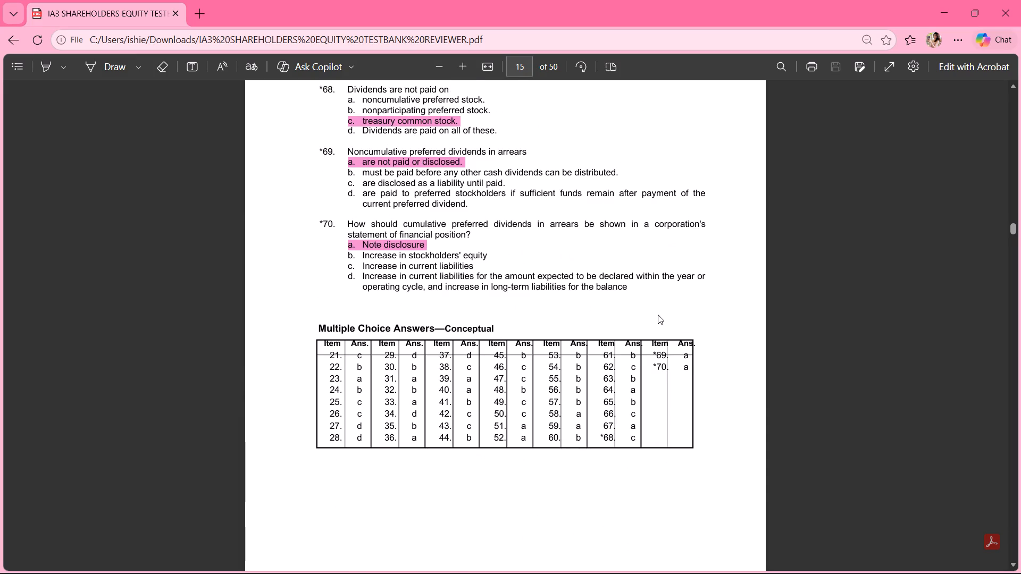
Look back through the conceptual and true-false questions before page 15, up to the question index at the document's beginning.
{"action": "scroll", "coordinate": [658, 315], "scroll_direction": "up", "scroll_amount": 18}
{"action": "scroll", "coordinate": [751, 261], "scroll_direction": "up", "scroll_amount": 14}
{"action": "scroll", "coordinate": [844, 0], "scroll_direction": "up", "scroll_amount": 5}
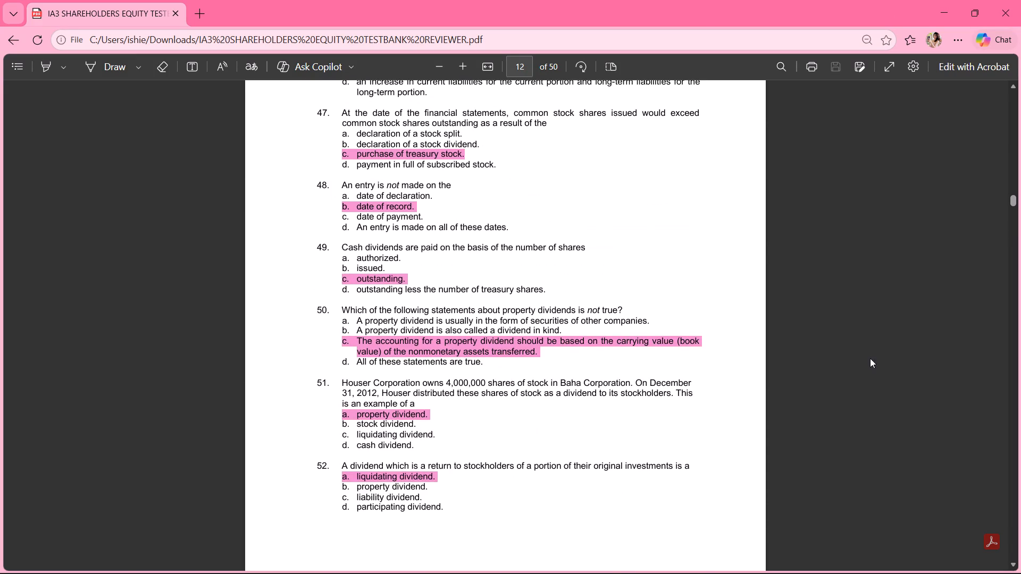
{"action": "scroll", "coordinate": [868, 358], "scroll_direction": "up", "scroll_amount": 19}
{"action": "scroll", "coordinate": [858, 290], "scroll_direction": "up", "scroll_amount": 8}
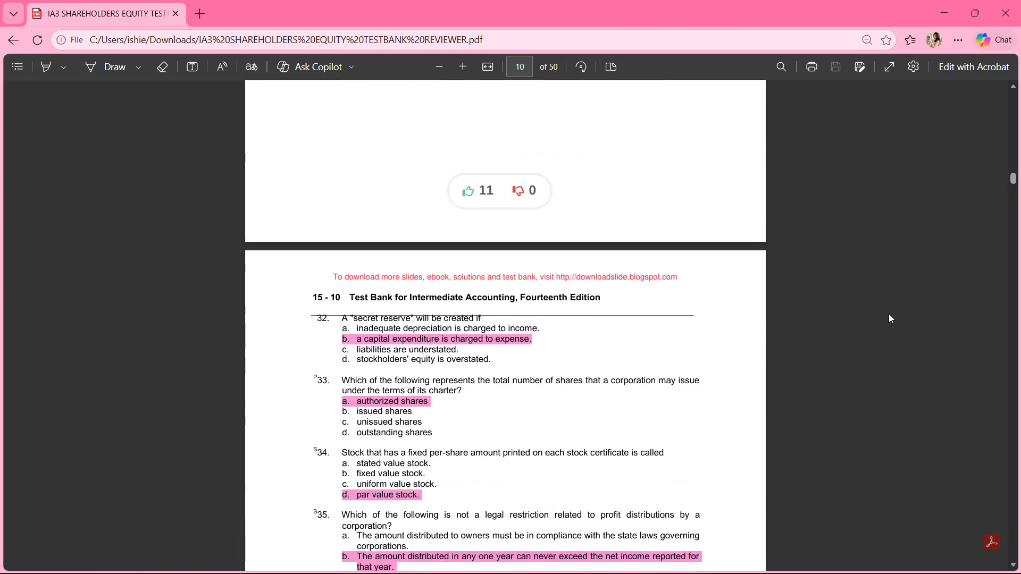
{"action": "scroll", "coordinate": [892, 390], "scroll_direction": "up", "scroll_amount": 16}
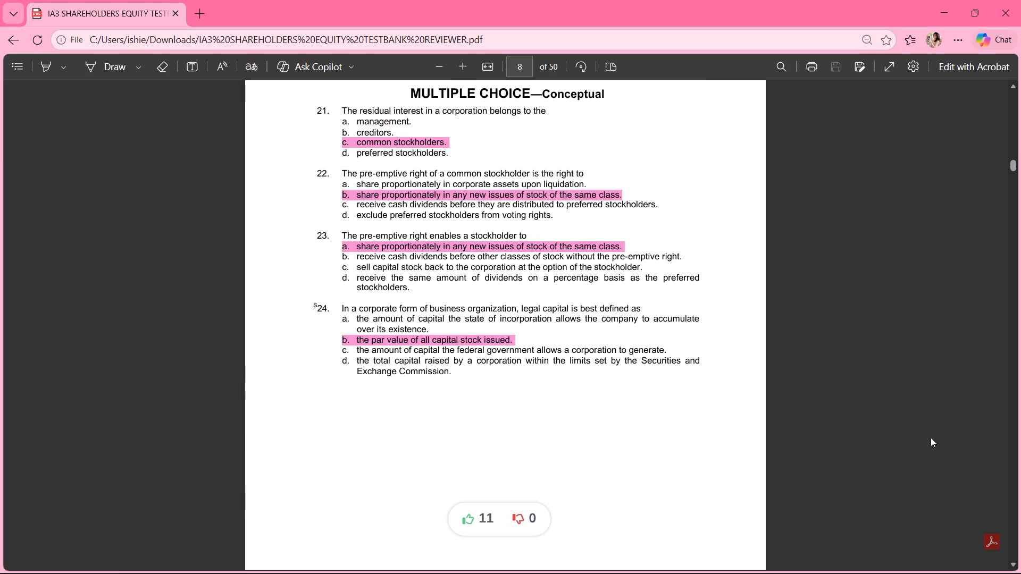
{"action": "scroll", "coordinate": [947, 446], "scroll_direction": "up", "scroll_amount": 4}
{"action": "scroll", "coordinate": [1020, 454], "scroll_direction": "up", "scroll_amount": 11}
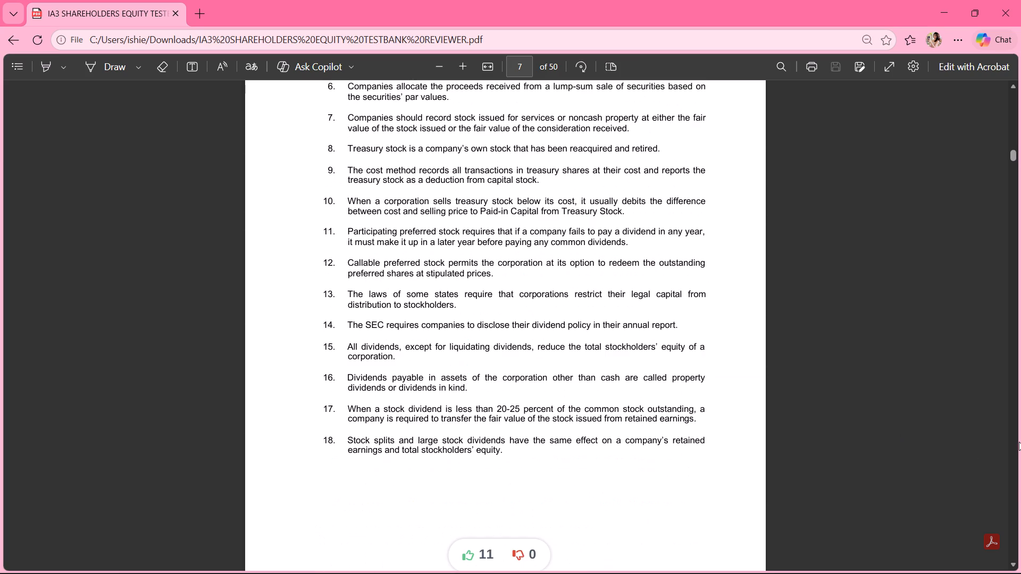
{"action": "scroll", "coordinate": [1019, 442], "scroll_direction": "up", "scroll_amount": 6}
{"action": "scroll", "coordinate": [873, 367], "scroll_direction": "up", "scroll_amount": 20}
{"action": "scroll", "coordinate": [872, 372], "scroll_direction": "up", "scroll_amount": 15}
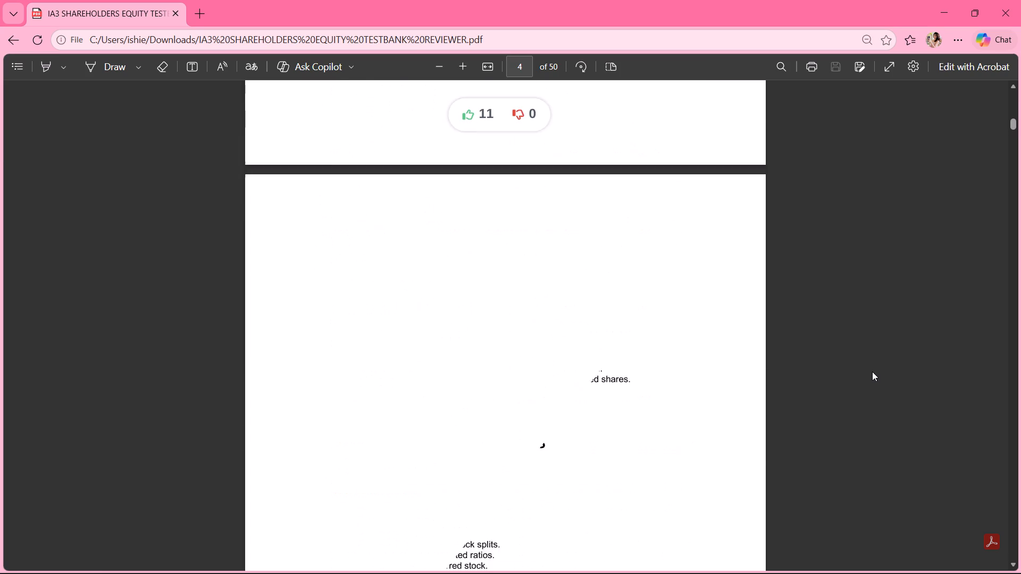
{"action": "scroll", "coordinate": [872, 372], "scroll_direction": "up", "scroll_amount": 15}
{"action": "scroll", "coordinate": [876, 370], "scroll_direction": "up", "scroll_amount": 14}
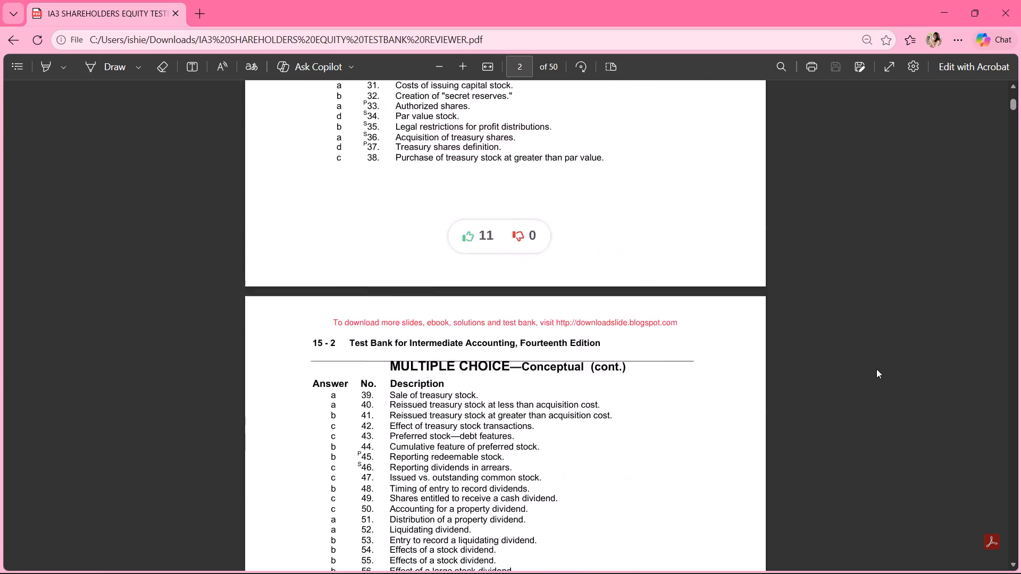
{"action": "scroll", "coordinate": [876, 369], "scroll_direction": "up", "scroll_amount": 9}
Go forward from the question index through the conceptual questions to the end of page 15, looking for the computational section.
{"action": "scroll", "coordinate": [887, 376], "scroll_direction": "down", "scroll_amount": 12}
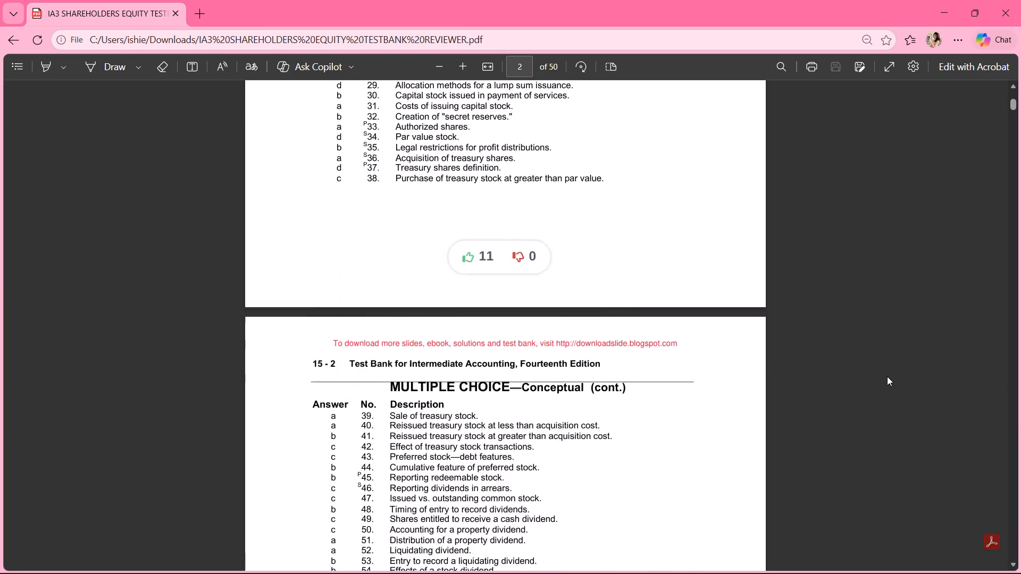
{"action": "scroll", "coordinate": [887, 376], "scroll_direction": "down", "scroll_amount": 19}
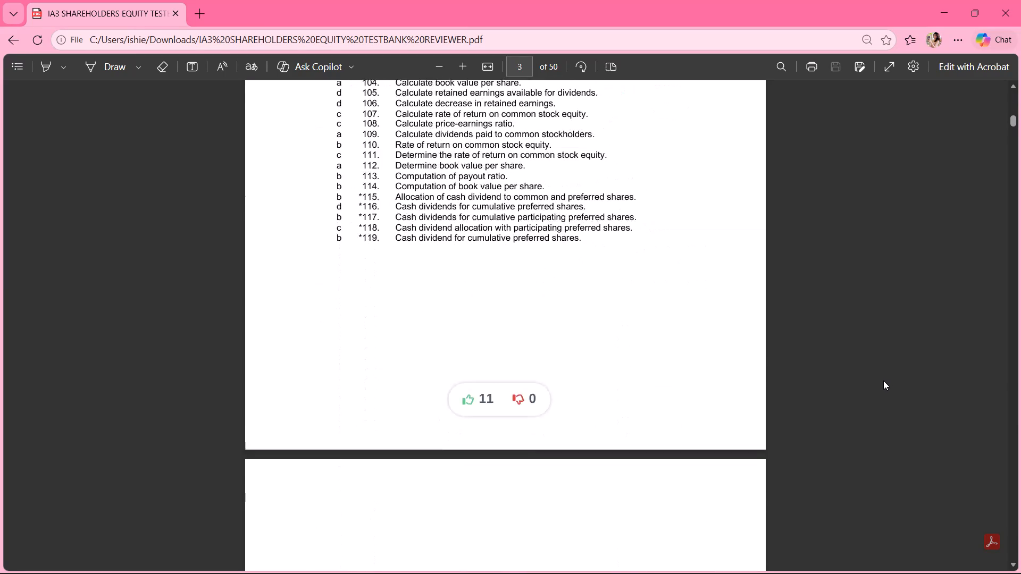
{"action": "scroll", "coordinate": [883, 381], "scroll_direction": "down", "scroll_amount": 20}
{"action": "scroll", "coordinate": [877, 389], "scroll_direction": "down", "scroll_amount": 3}
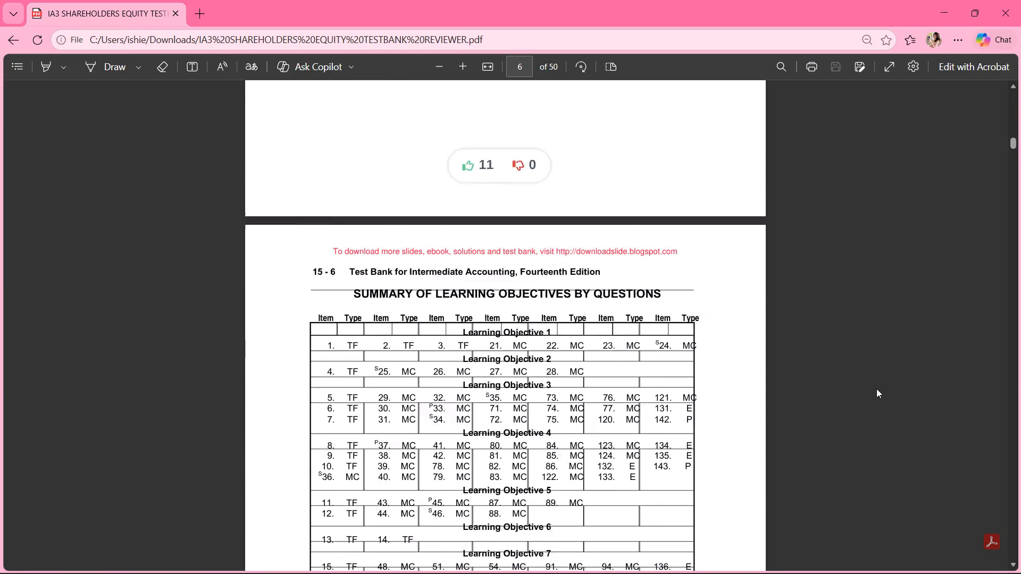
{"action": "scroll", "coordinate": [876, 389], "scroll_direction": "down", "scroll_amount": 20}
{"action": "scroll", "coordinate": [876, 389], "scroll_direction": "down", "scroll_amount": 7}
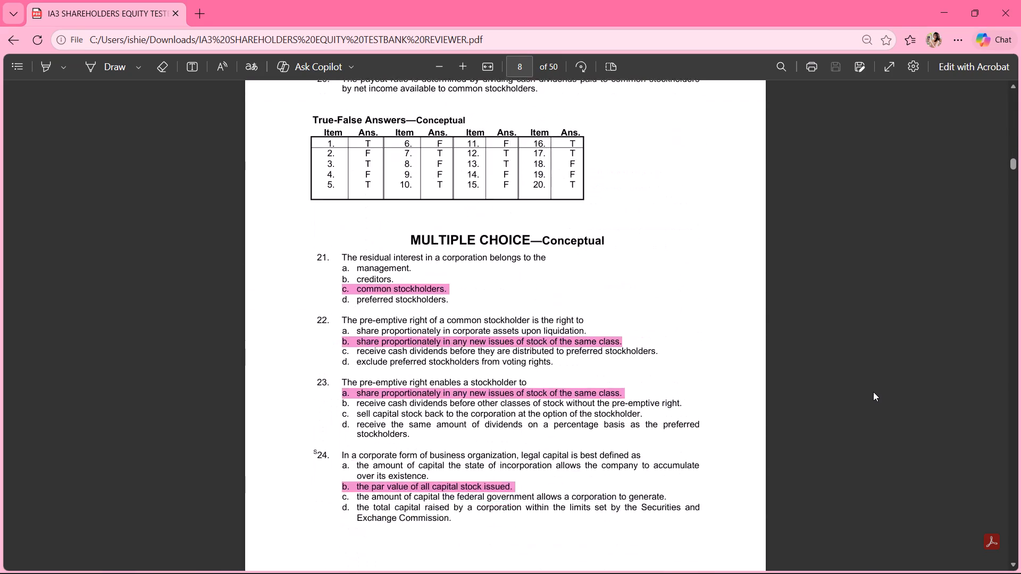
{"action": "scroll", "coordinate": [873, 392], "scroll_direction": "down", "scroll_amount": 19}
{"action": "scroll", "coordinate": [873, 392], "scroll_direction": "down", "scroll_amount": 5}
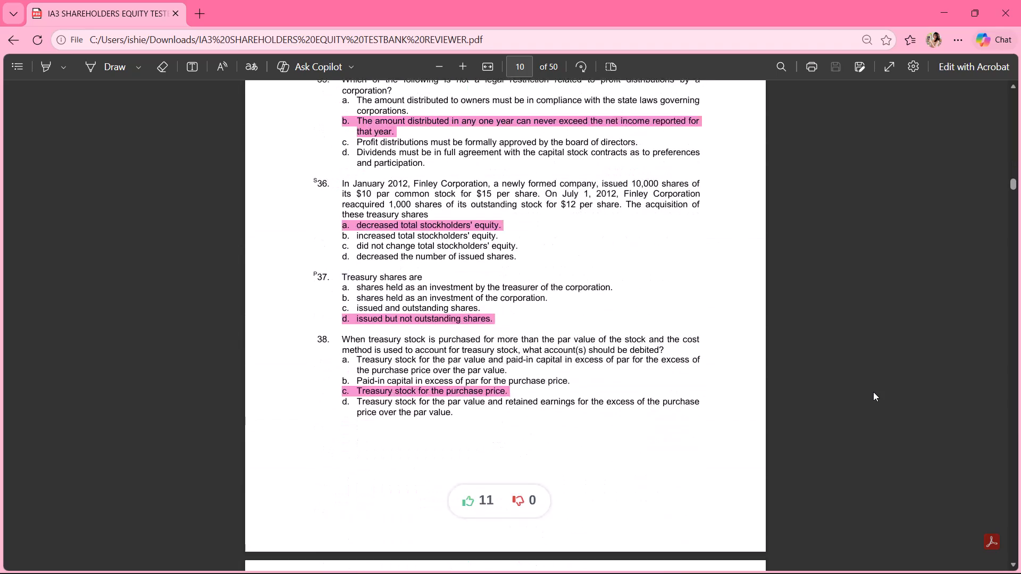
{"action": "scroll", "coordinate": [873, 392], "scroll_direction": "down", "scroll_amount": 17}
{"action": "scroll", "coordinate": [873, 392], "scroll_direction": "down", "scroll_amount": 4}
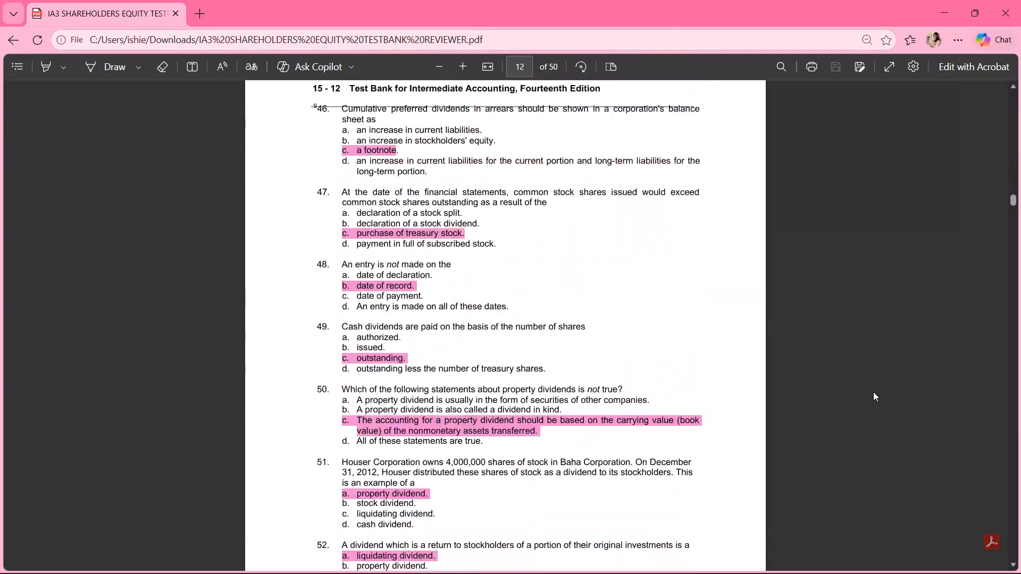
{"action": "scroll", "coordinate": [873, 392], "scroll_direction": "down", "scroll_amount": 16}
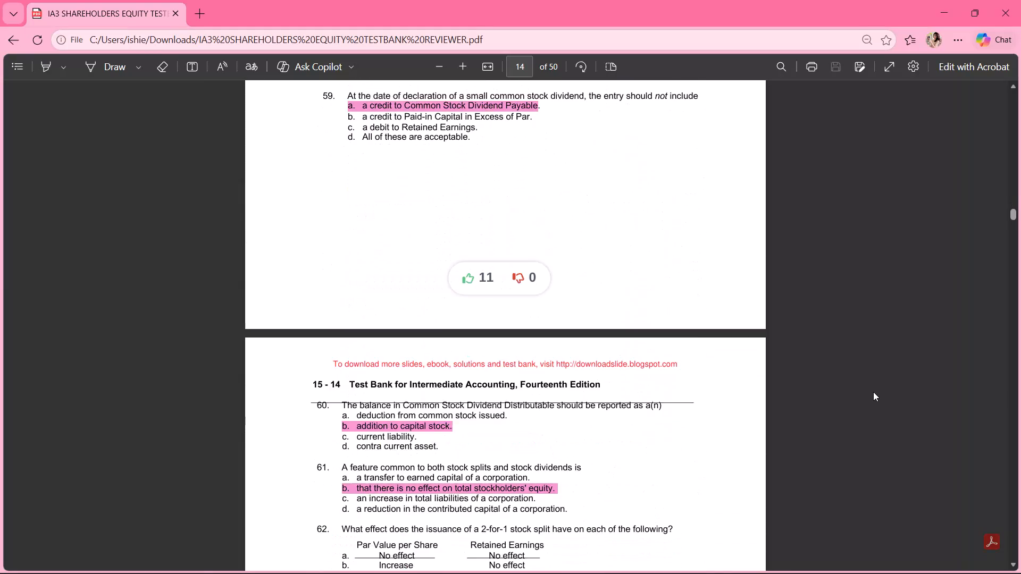
{"action": "scroll", "coordinate": [873, 392], "scroll_direction": "down", "scroll_amount": 16}
{"action": "scroll", "coordinate": [873, 392], "scroll_direction": "down", "scroll_amount": 5}
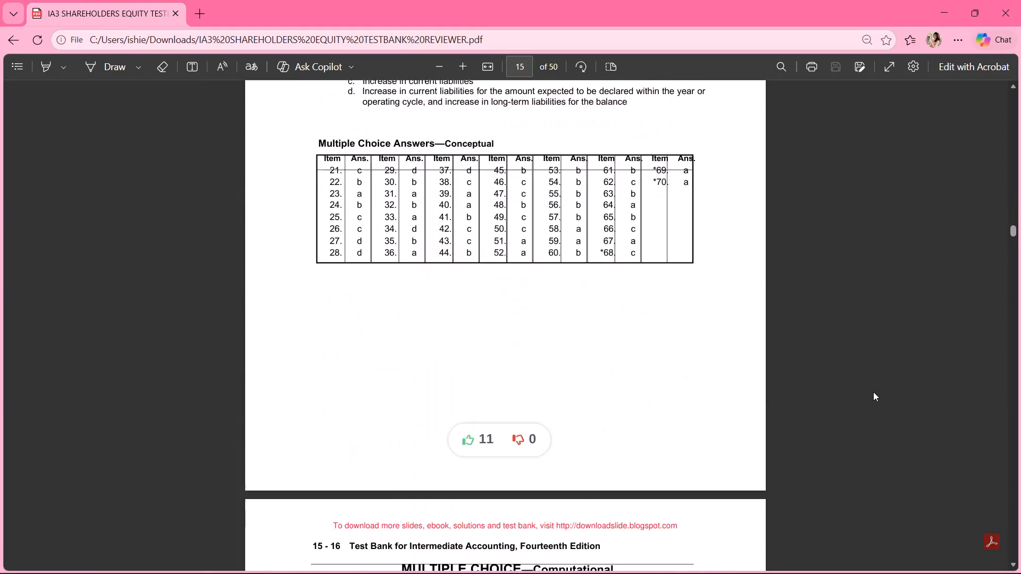
Look forward through the test bank's computational stockholders' equity questions from page 15 to page 27 for problems to use.
{"action": "scroll", "coordinate": [873, 392], "scroll_direction": "down", "scroll_amount": 16}
{"action": "scroll", "coordinate": [873, 392], "scroll_direction": "down", "scroll_amount": 6}
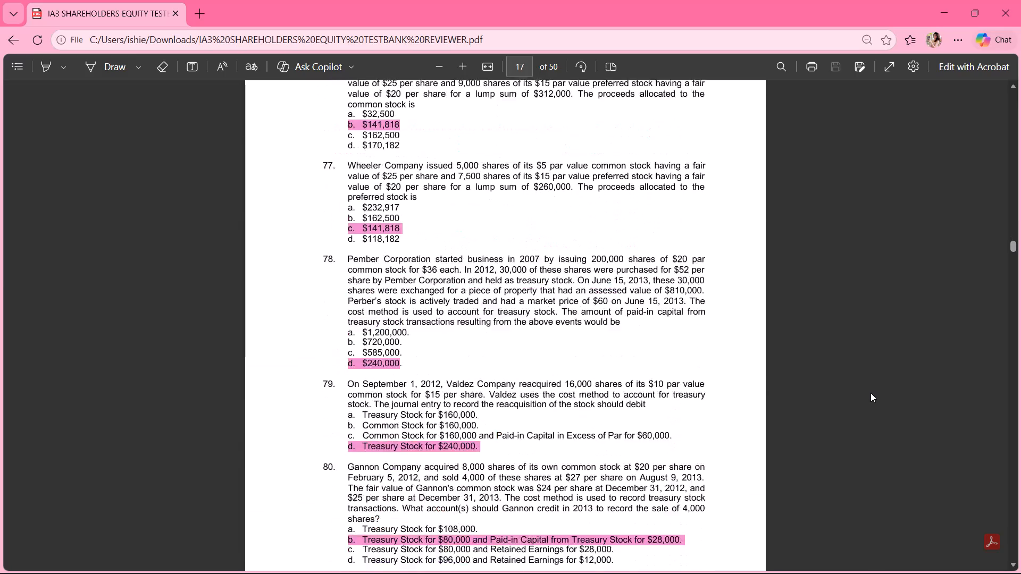
{"action": "scroll", "coordinate": [869, 393], "scroll_direction": "down", "scroll_amount": 19}
{"action": "scroll", "coordinate": [868, 394], "scroll_direction": "down", "scroll_amount": 6}
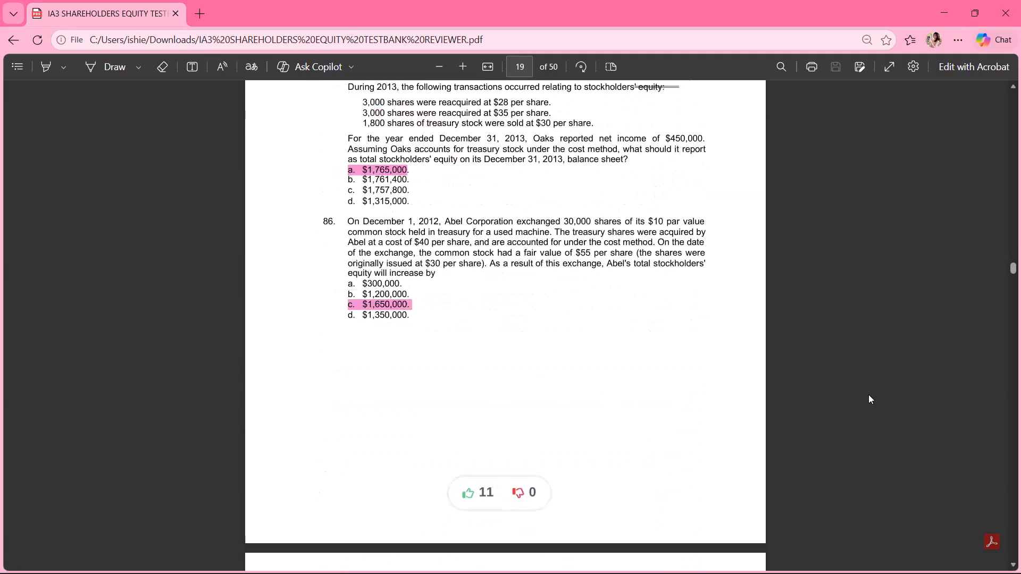
{"action": "scroll", "coordinate": [868, 394], "scroll_direction": "down", "scroll_amount": 16}
{"action": "scroll", "coordinate": [868, 394], "scroll_direction": "down", "scroll_amount": 6}
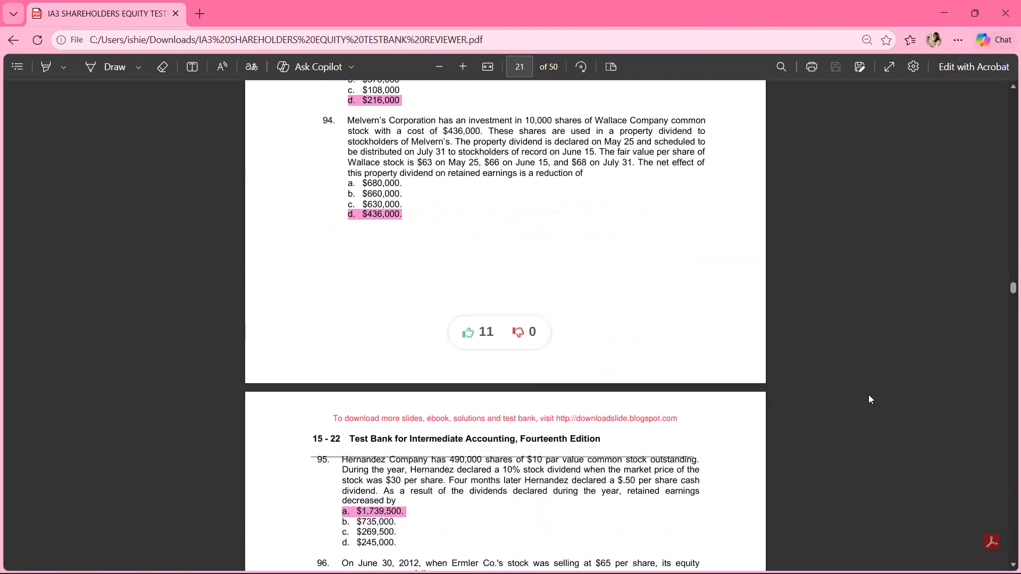
{"action": "scroll", "coordinate": [868, 394], "scroll_direction": "down", "scroll_amount": 15}
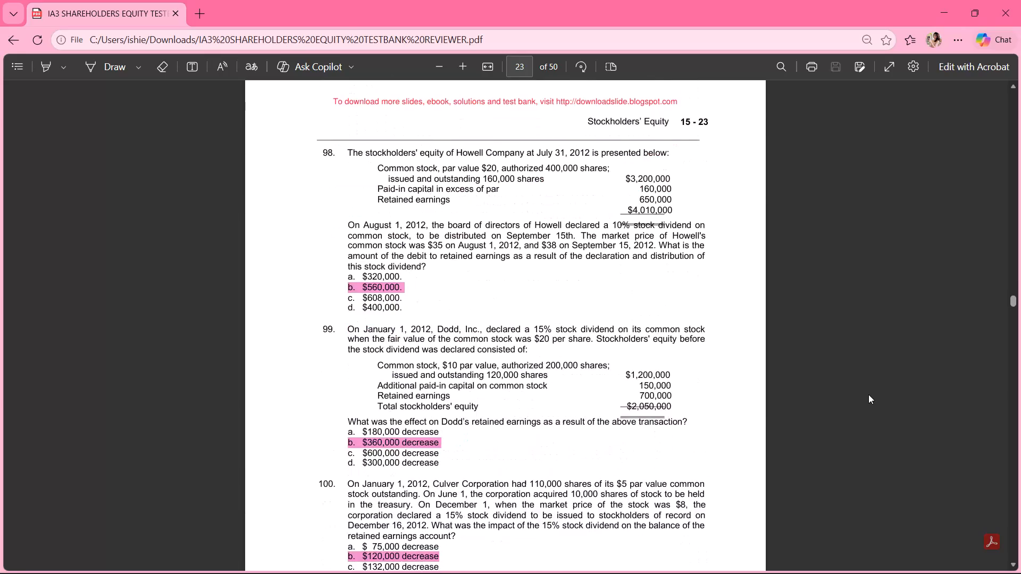
{"action": "scroll", "coordinate": [868, 394], "scroll_direction": "down", "scroll_amount": 19}
{"action": "scroll", "coordinate": [868, 394], "scroll_direction": "down", "scroll_amount": 5}
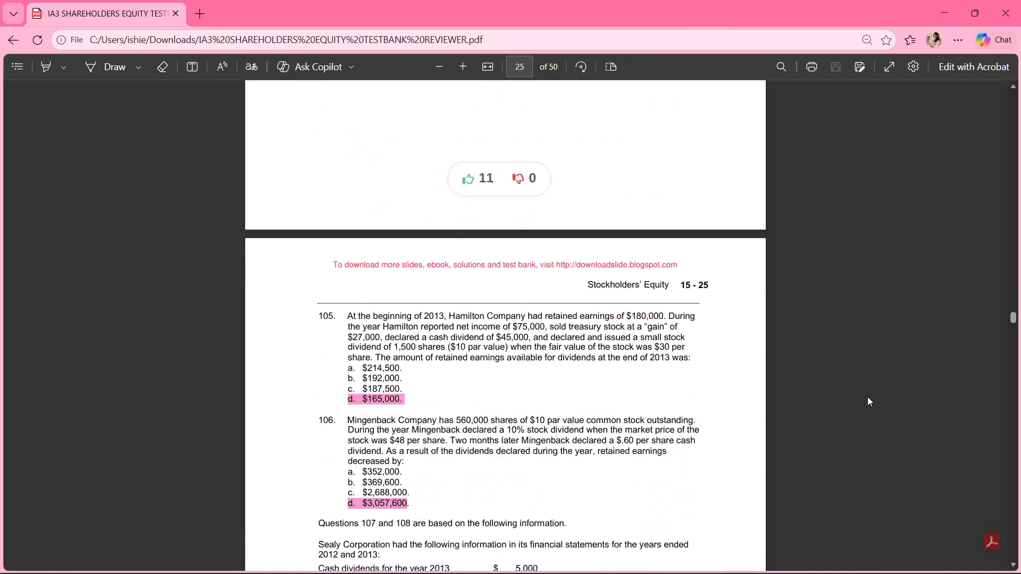
{"action": "scroll", "coordinate": [867, 396], "scroll_direction": "down", "scroll_amount": 18}
{"action": "scroll", "coordinate": [864, 400], "scroll_direction": "down", "scroll_amount": 6}
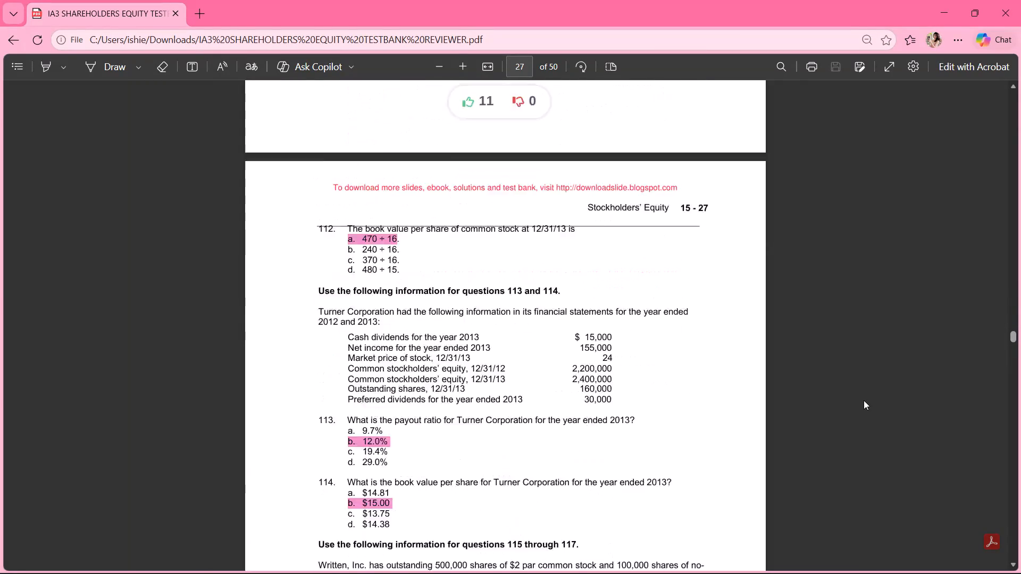
Look through the remaining computational and CPA-adapted questions from page 27 to the CPA-adapted answer table on page 31.
{"action": "scroll", "coordinate": [864, 400], "scroll_direction": "down", "scroll_amount": 16}
{"action": "scroll", "coordinate": [866, 400], "scroll_direction": "down", "scroll_amount": 8}
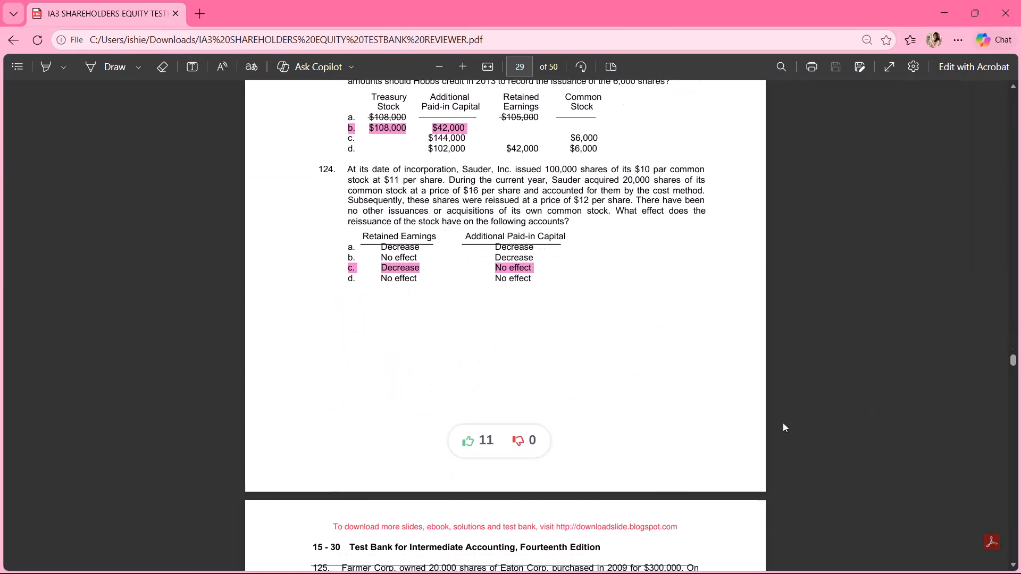
{"action": "scroll", "coordinate": [685, 443], "scroll_direction": "down", "scroll_amount": 20}
{"action": "scroll", "coordinate": [680, 455], "scroll_direction": "down", "scroll_amount": 2}
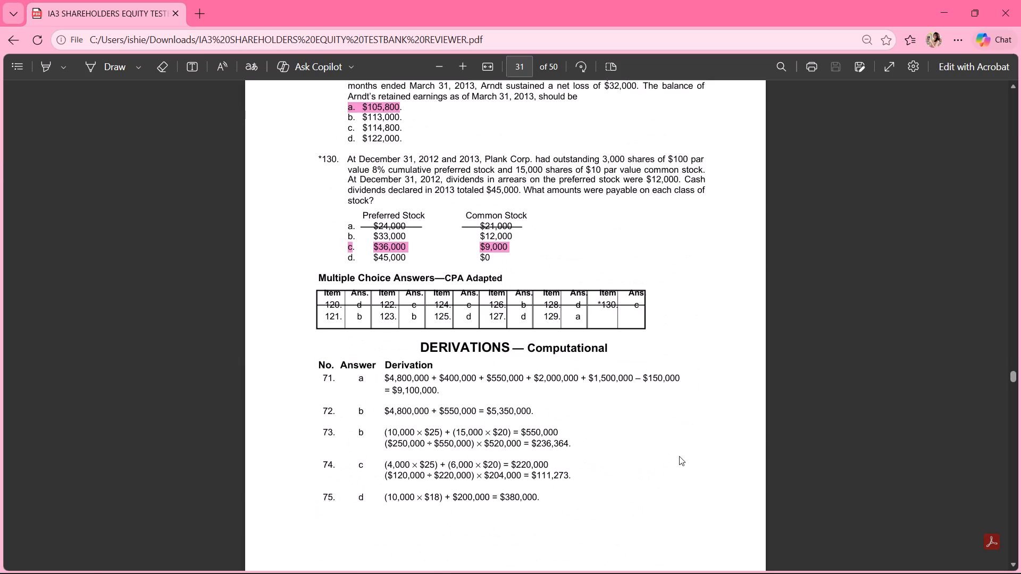
Look through the answer derivations from page 31 to the start of the Exercises section on page 35.
{"action": "scroll", "coordinate": [679, 456], "scroll_direction": "down", "scroll_amount": 16}
{"action": "scroll", "coordinate": [671, 493], "scroll_direction": "down", "scroll_amount": 9}
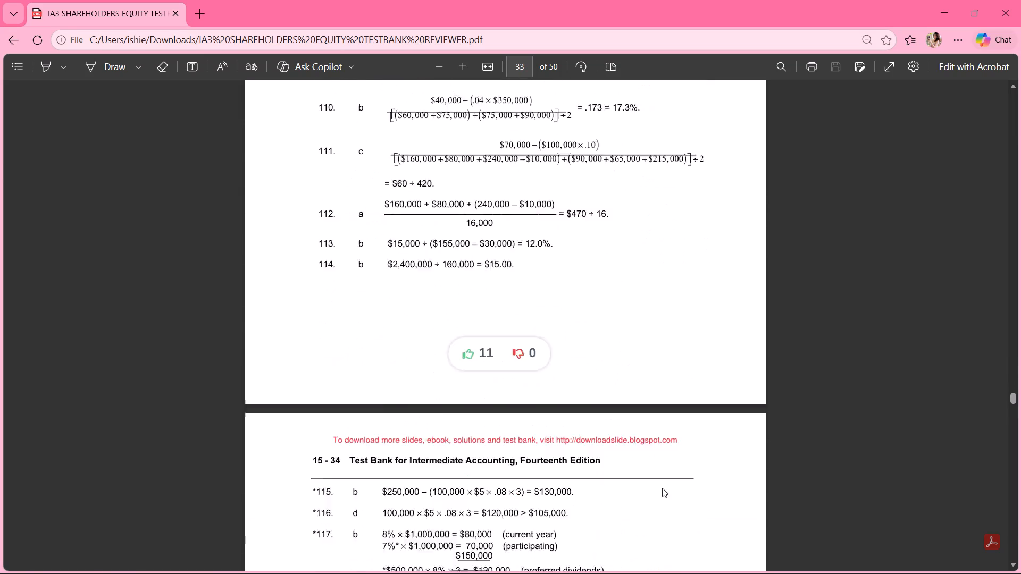
{"action": "scroll", "coordinate": [662, 488], "scroll_direction": "down", "scroll_amount": 5}
{"action": "scroll", "coordinate": [704, 481], "scroll_direction": "down", "scroll_amount": 6}
{"action": "scroll", "coordinate": [641, 475], "scroll_direction": "down", "scroll_amount": 4}
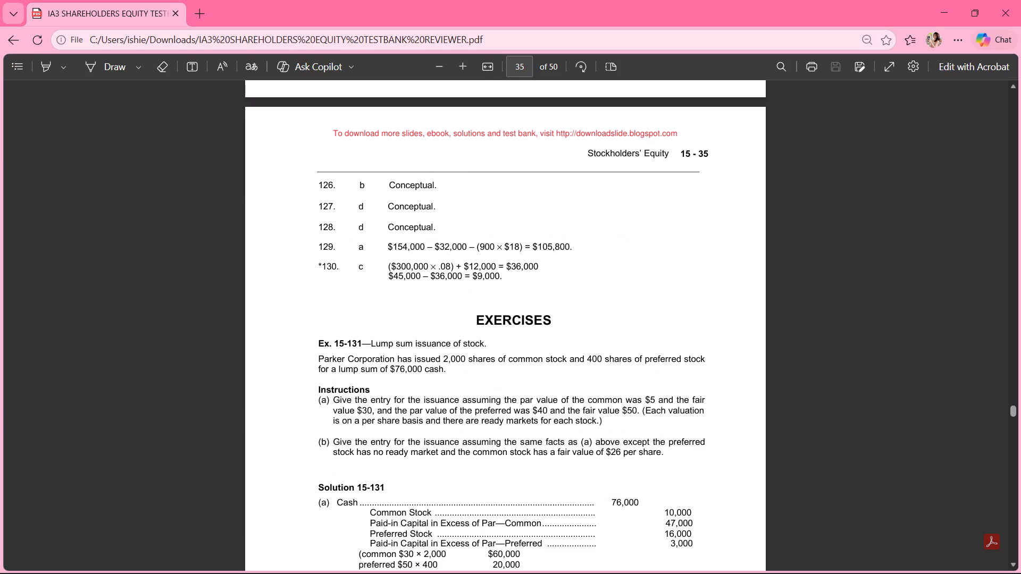
Examine the lump-sum issuance and treasury stock exercises and their solutions through Ex. 15-134 on page 37.
{"action": "scroll", "coordinate": [677, 463], "scroll_direction": "down", "scroll_amount": 8}
{"action": "scroll", "coordinate": [655, 540], "scroll_direction": "down", "scroll_amount": 2}
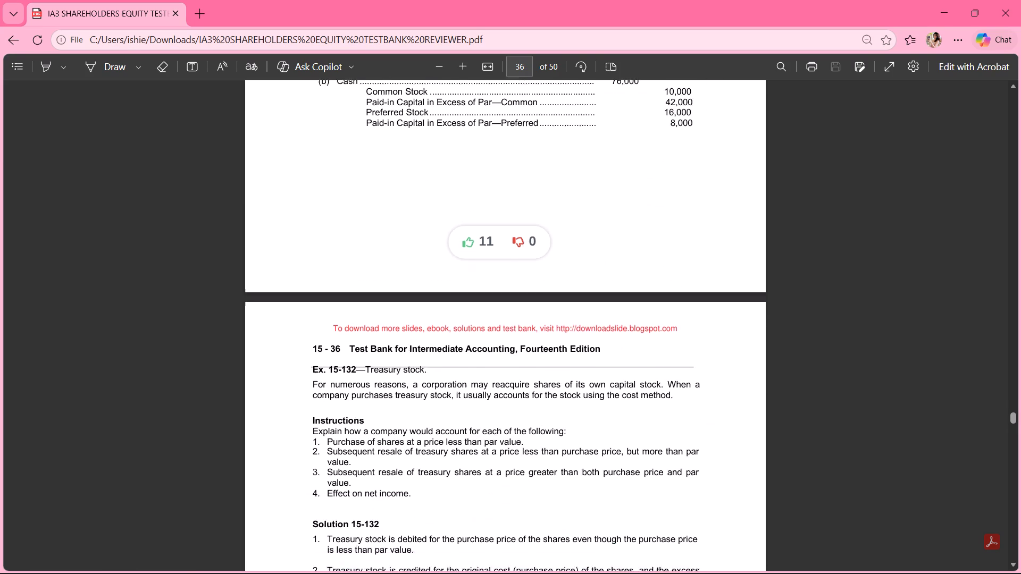
{"action": "scroll", "coordinate": [640, 546], "scroll_direction": "down", "scroll_amount": 5}
{"action": "scroll", "coordinate": [591, 530], "scroll_direction": "down", "scroll_amount": 4}
{"action": "scroll", "coordinate": [590, 528], "scroll_direction": "up", "scroll_amount": 2}
{"action": "scroll", "coordinate": [587, 527], "scroll_direction": "down", "scroll_amount": 7}
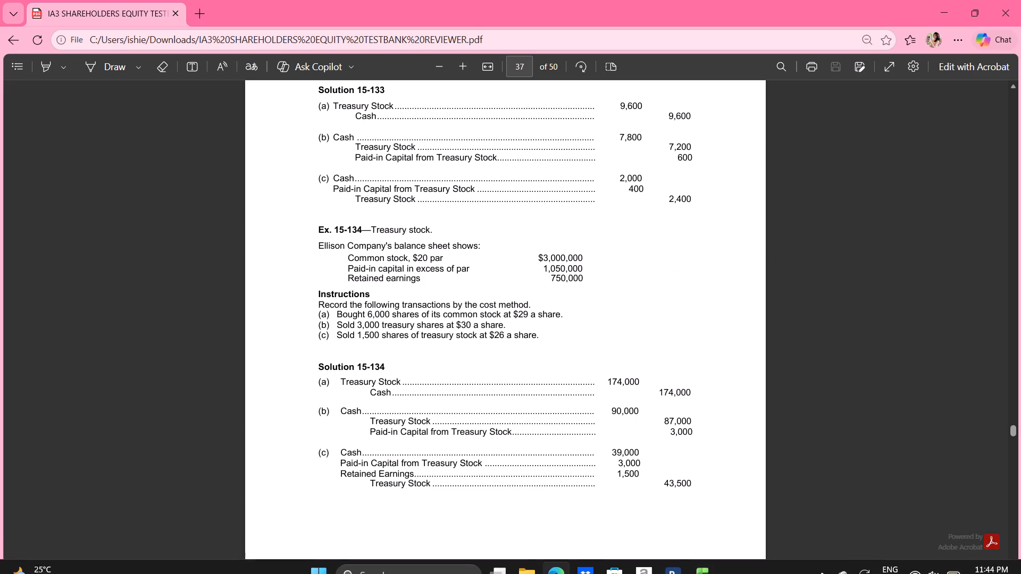
Switch to the Excel workbook and fill row 19 with cost 350,000, additional cost 250,000 and the problem label CDR.
{"action": "left_click", "coordinate": [692, 556]}
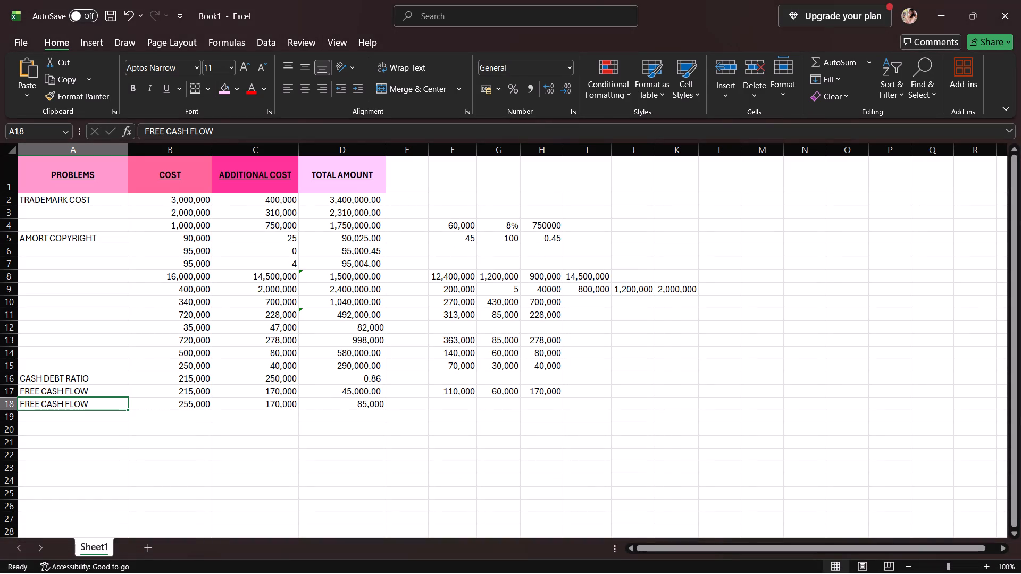
{"action": "left_click", "coordinate": [147, 416]}
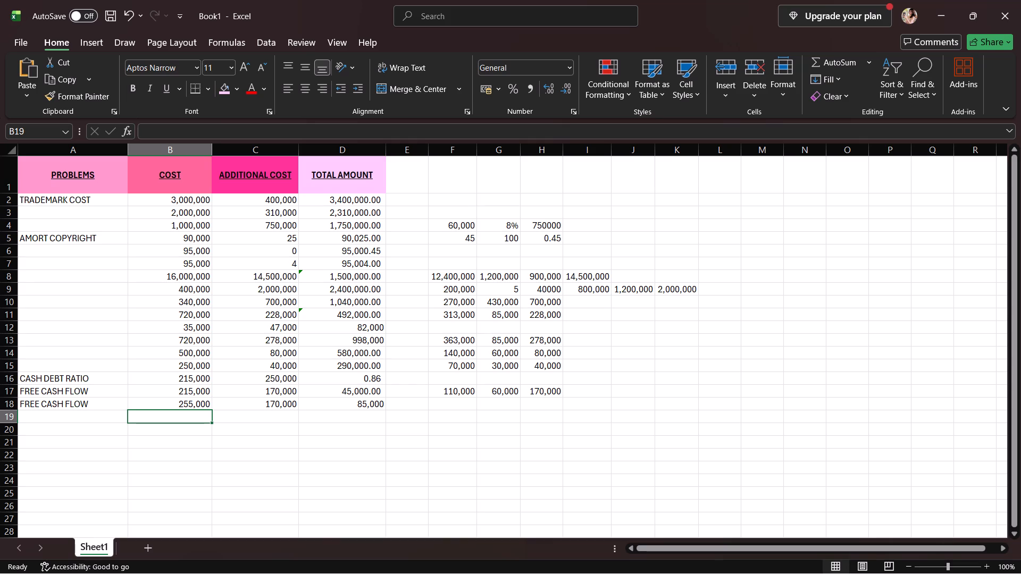
{"action": "type", "text": "35"}
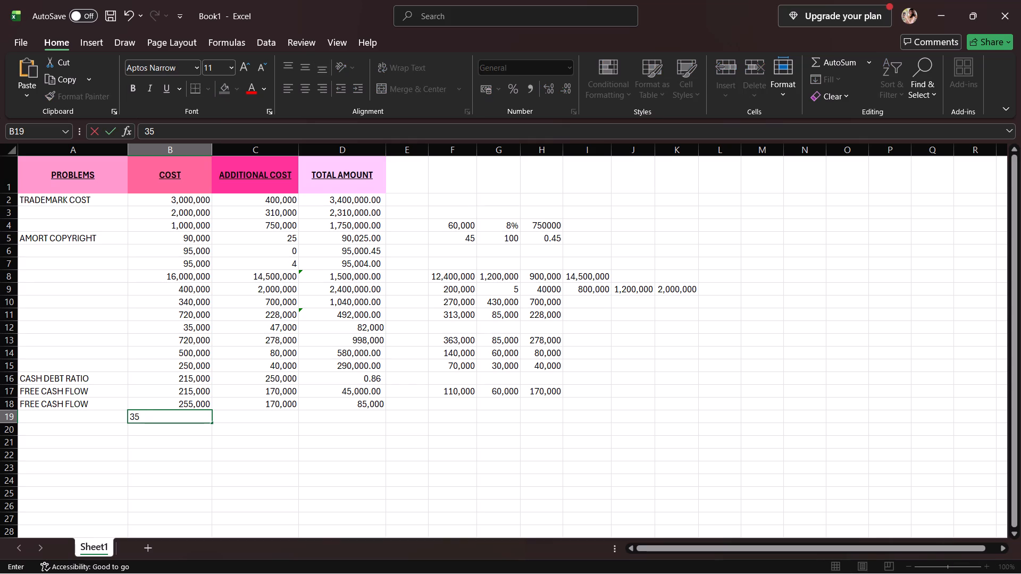
{"action": "type", "text": "0,000"}
{"action": "left_click", "coordinate": [270, 423]}
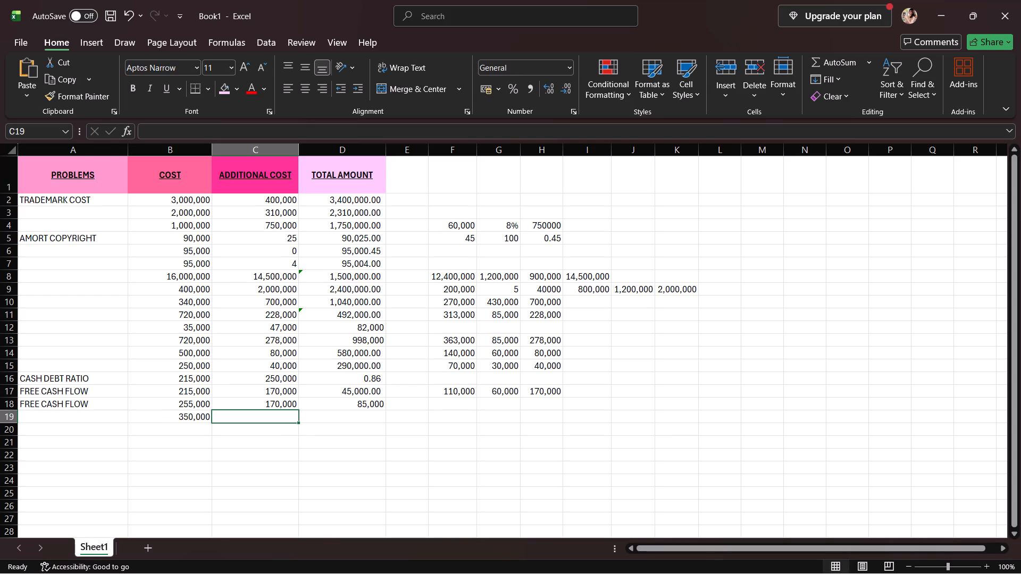
{"action": "type", "text": "25"}
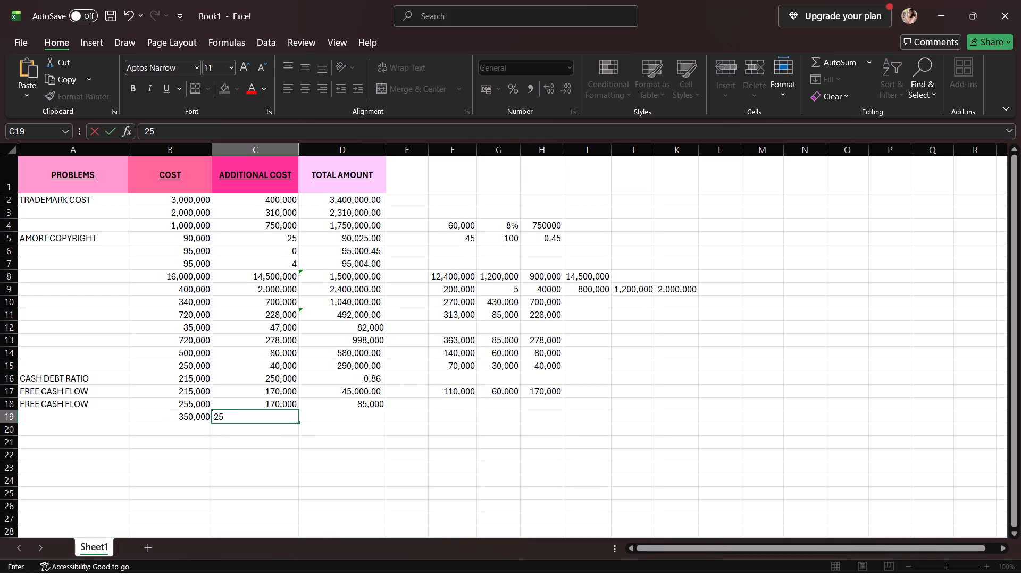
{"action": "type", "text": "0,000"}
{"action": "left_click", "coordinate": [317, 422]}
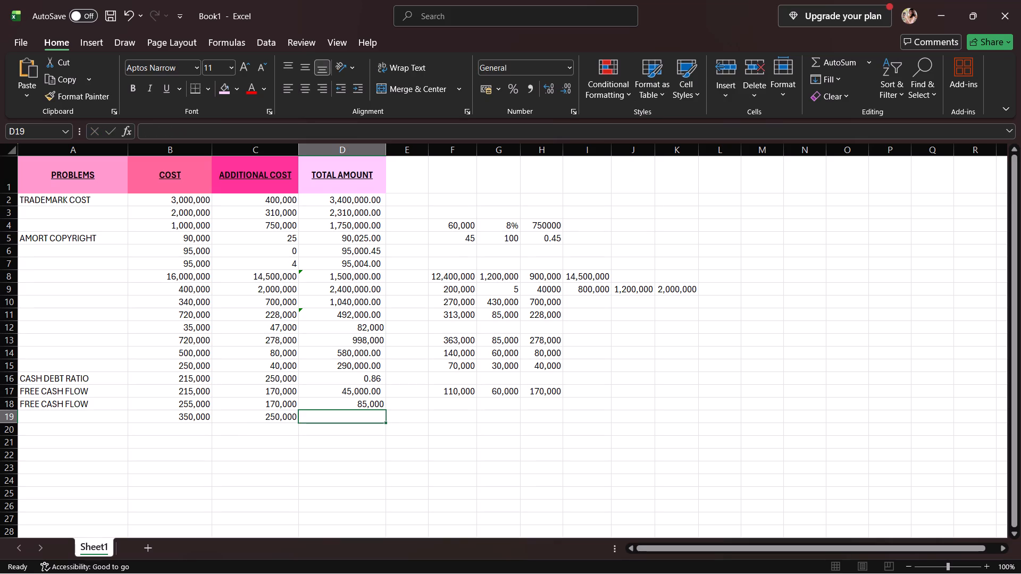
{"action": "left_click", "coordinate": [89, 419]}
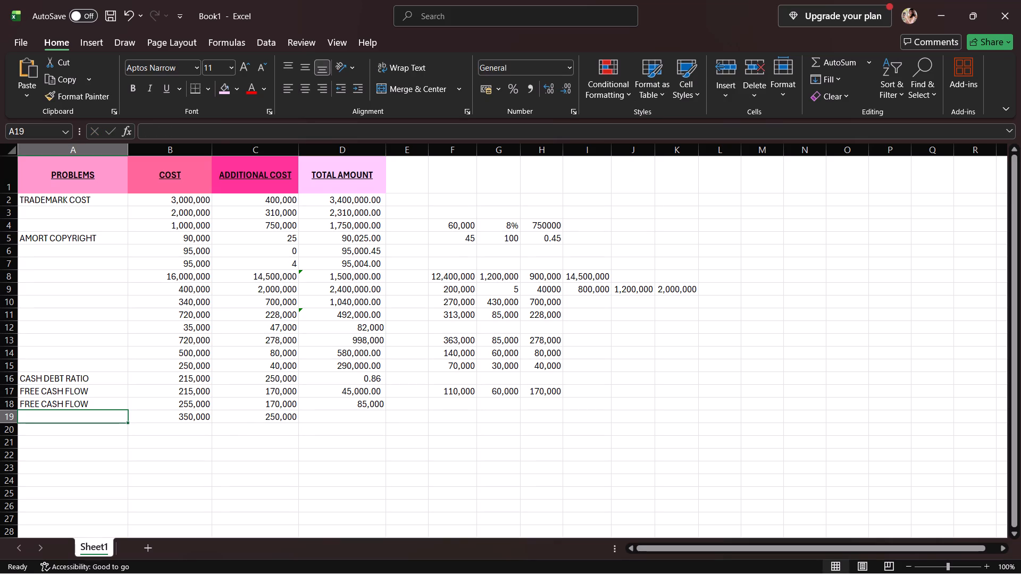
{"action": "type", "text": "CD"}
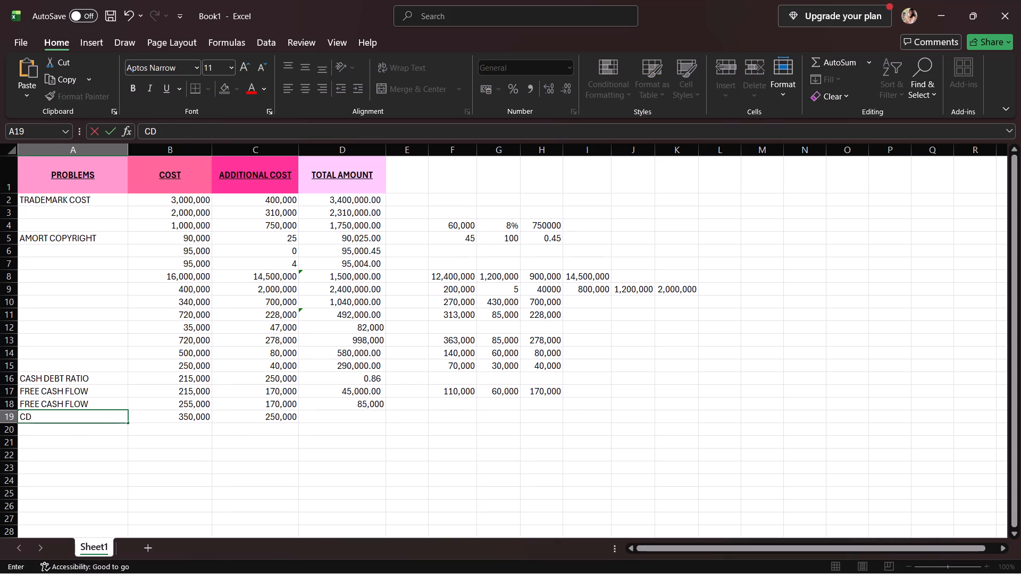
{"action": "key", "text": "r"}
Compute the CDR total amount in D19 with the formula =B19/C19.
{"action": "left_click", "coordinate": [348, 423]}
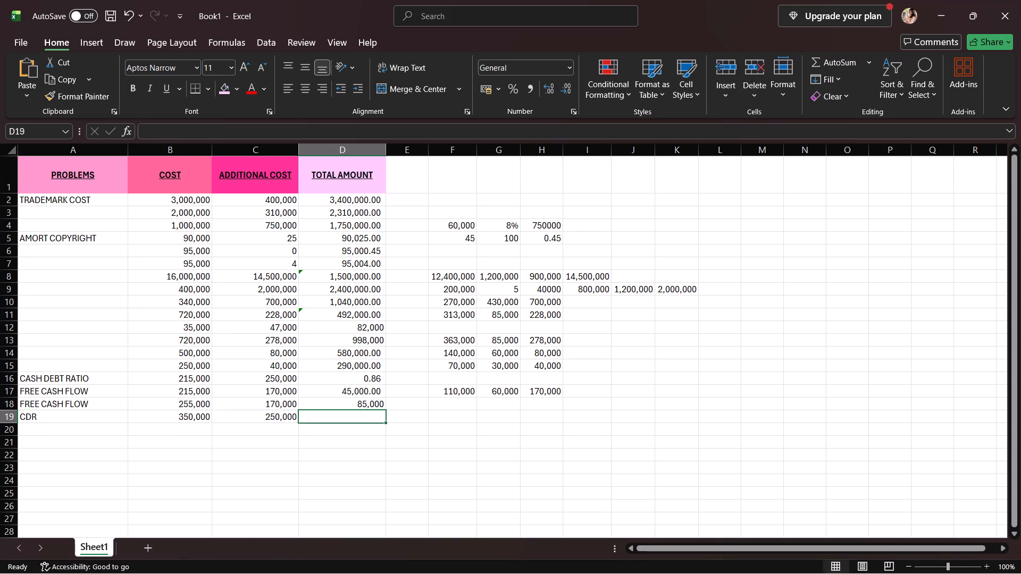
{"action": "key", "text": "equal"}
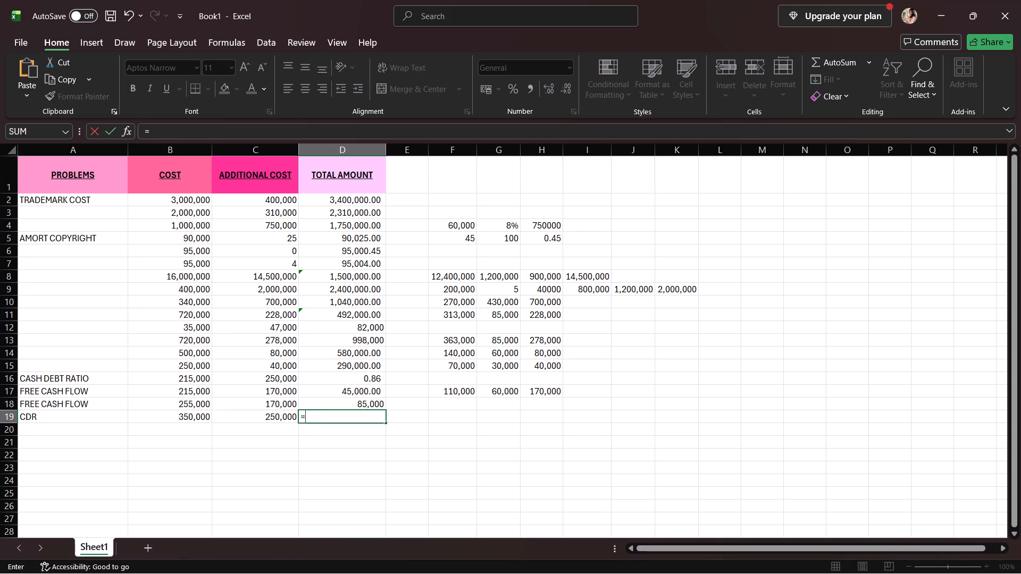
{"action": "left_click", "coordinate": [193, 415]}
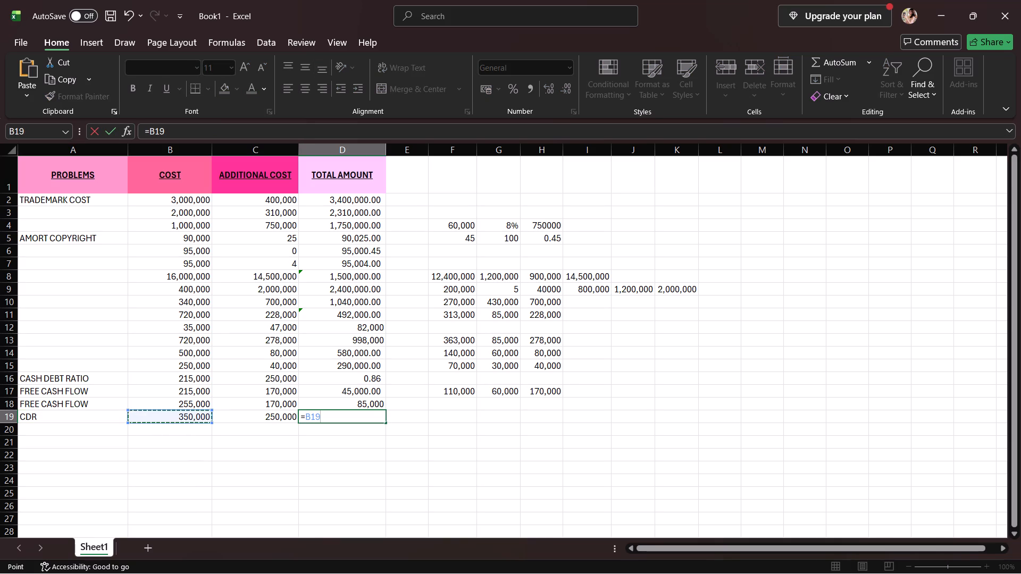
{"action": "key", "text": "slash"}
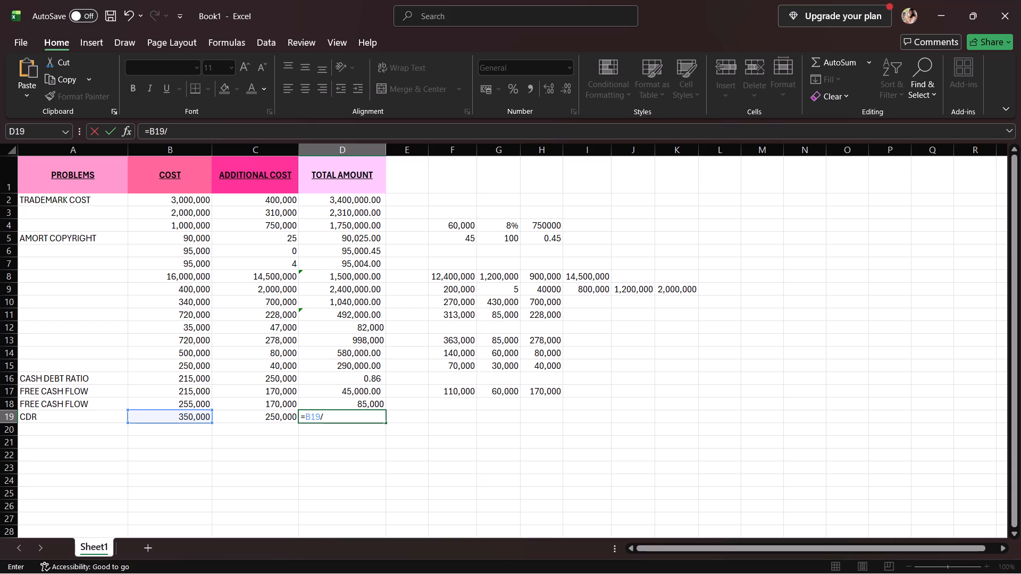
{"action": "left_click", "coordinate": [291, 417]}
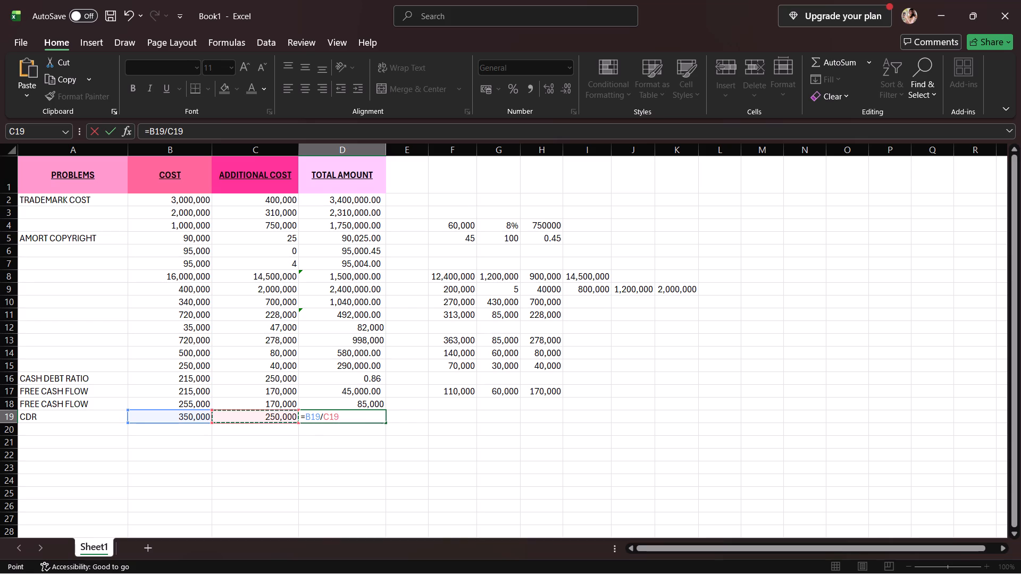
{"action": "key", "text": "Return"}
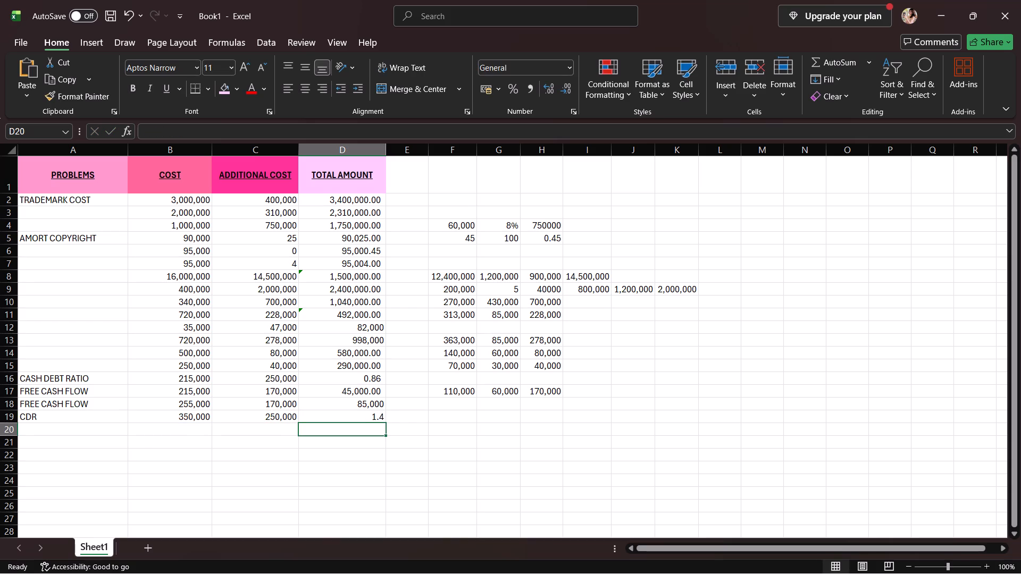
Enter 500,000 as the cost and 250,000 as the additional cost in row 20.
{"action": "left_click", "coordinate": [179, 424]}
{"action": "type", "text": "500"}
{"action": "type", "text": ",000"}
{"action": "left_click", "coordinate": [238, 430]}
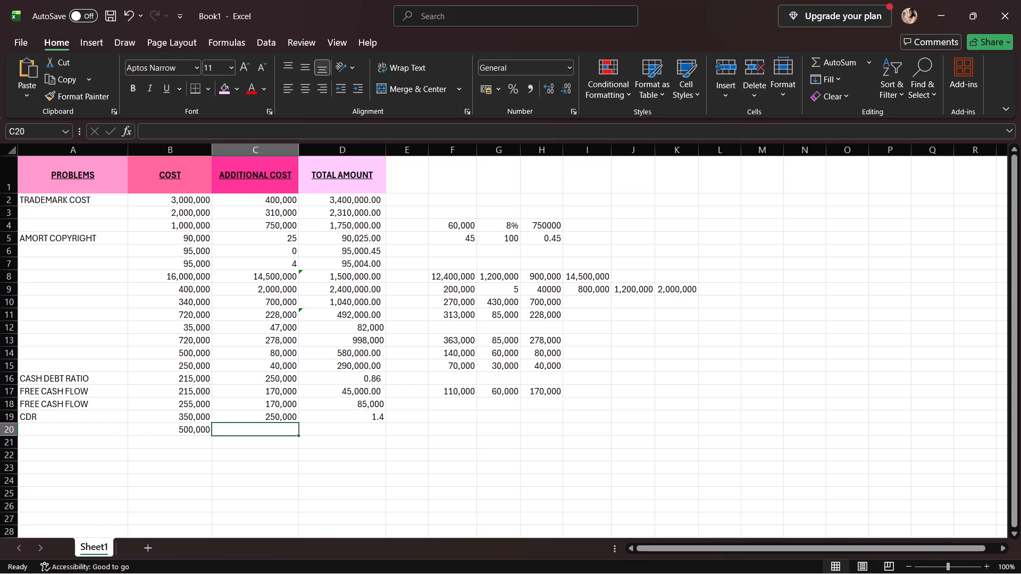
{"action": "key", "text": "2"}
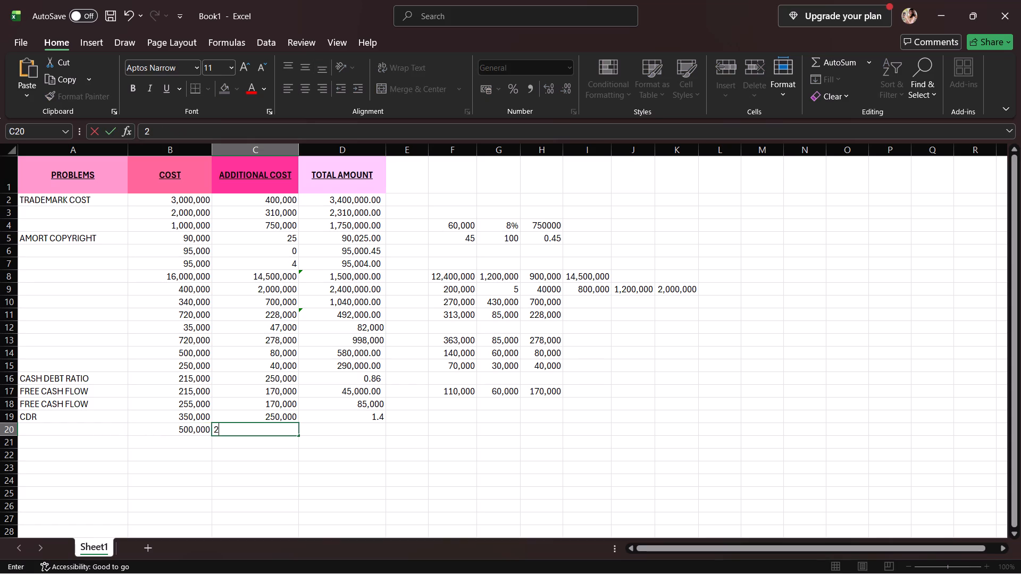
{"action": "key", "text": "5"}
{"action": "type", "text": "0,000"}
Compute the row 20 total amount in D20 with the formula =B20/C20.
{"action": "left_click", "coordinate": [308, 434]}
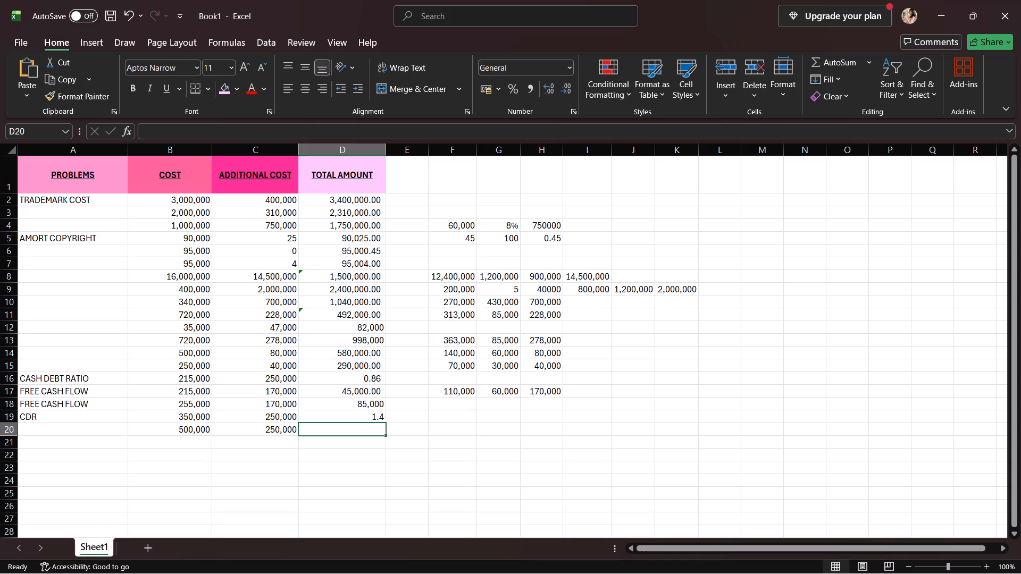
{"action": "key", "text": "equal"}
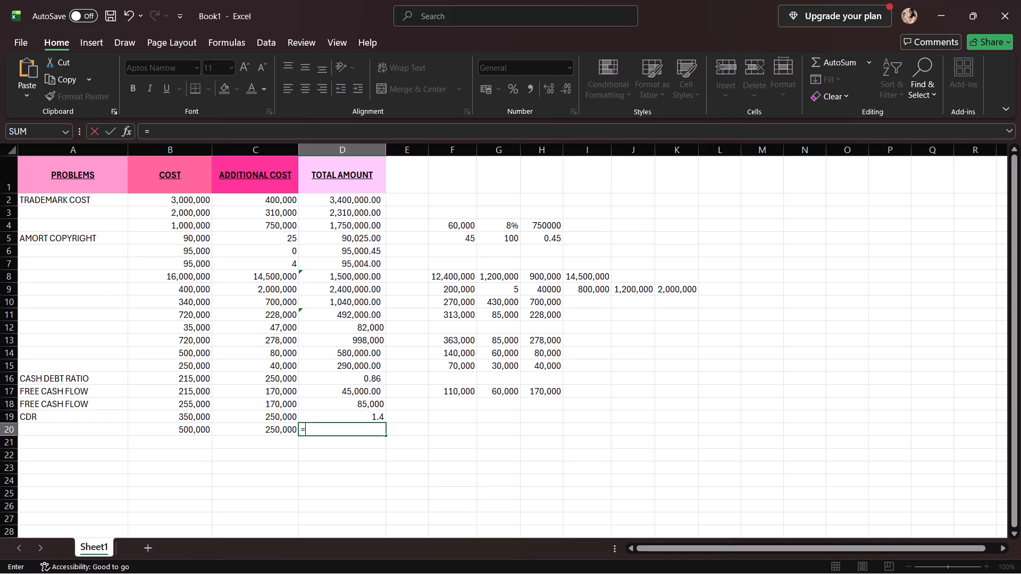
{"action": "left_click", "coordinate": [197, 429]}
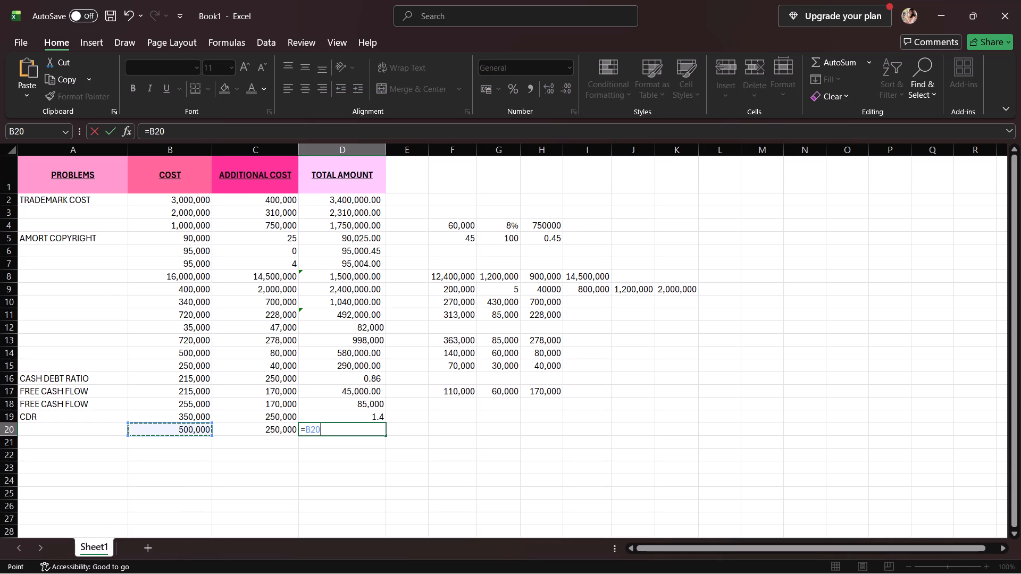
{"action": "key", "text": "slash"}
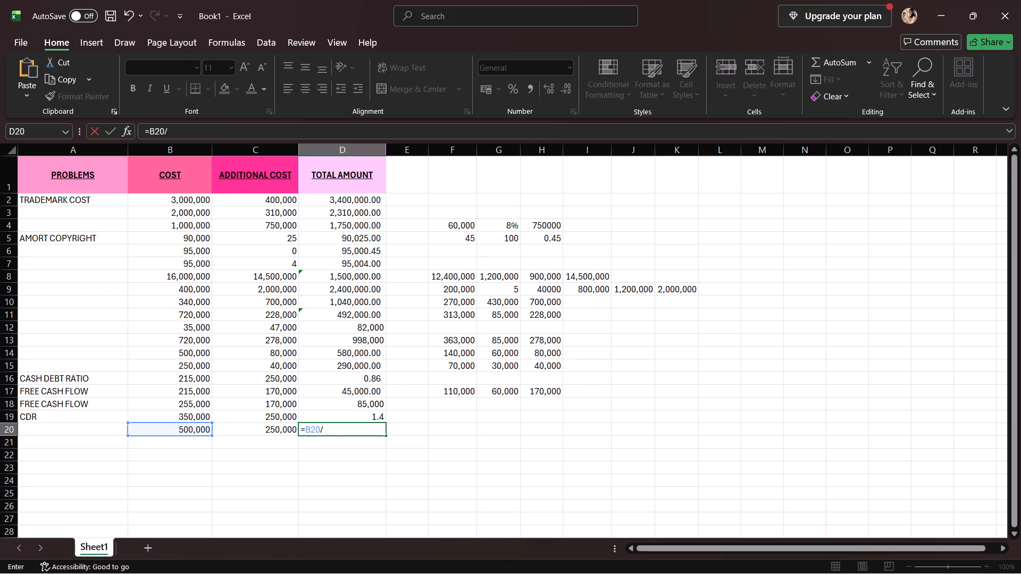
{"action": "left_click", "coordinate": [242, 435]}
{"action": "key", "text": "Return"}
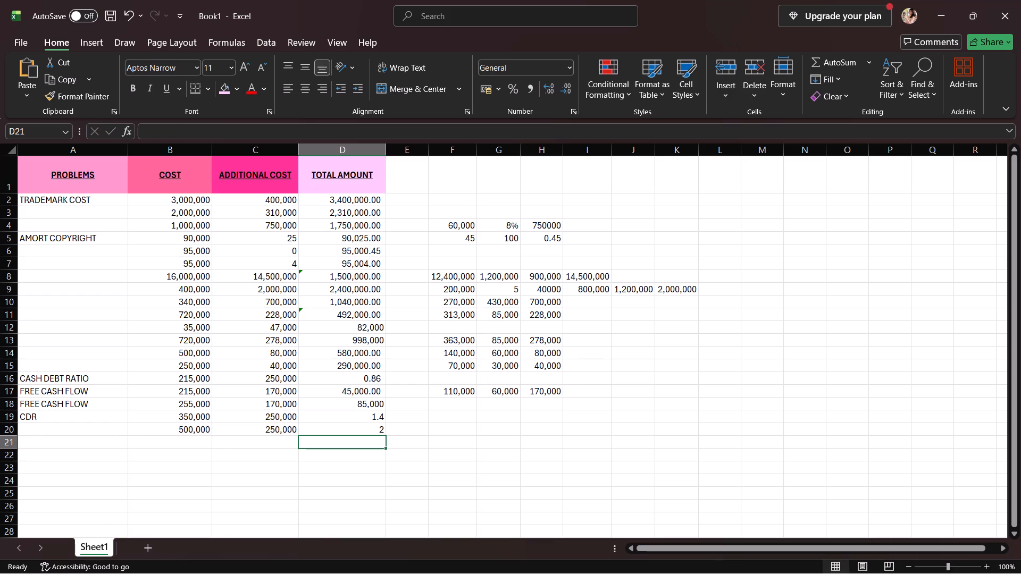
Enter 4,000,000 as the cost in B21, with supporting amounts 250,000 in F21 and 500,000 in G21.
{"action": "left_click", "coordinate": [192, 440]}
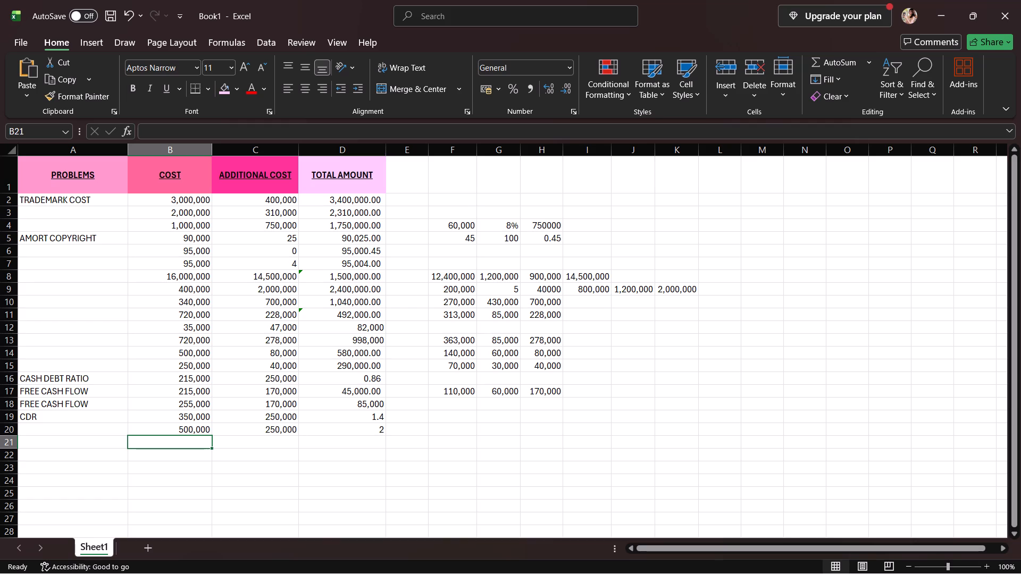
{"action": "type", "text": "4,000,000"}
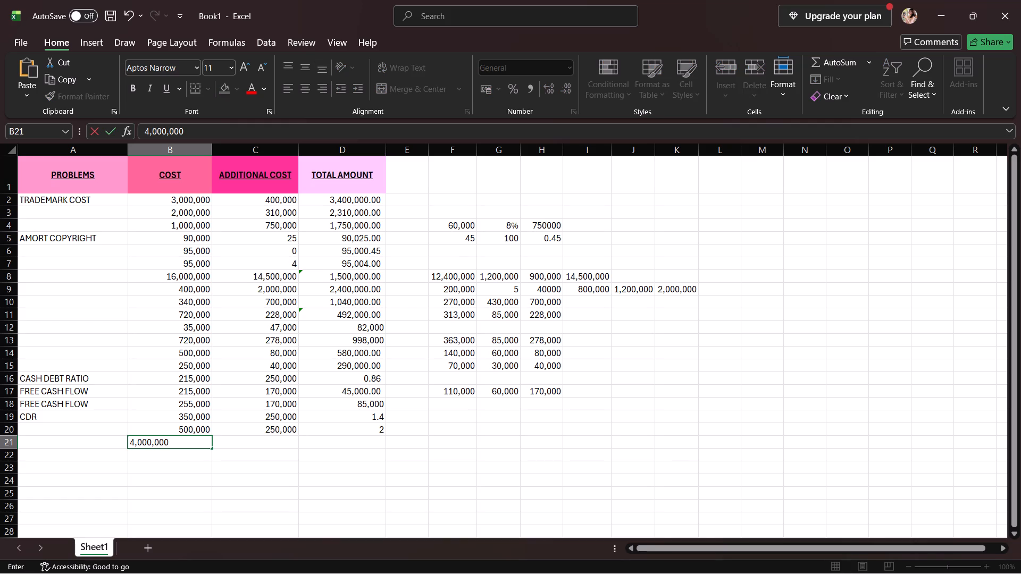
{"action": "left_click", "coordinate": [447, 446]}
{"action": "type", "text": "250,000"}
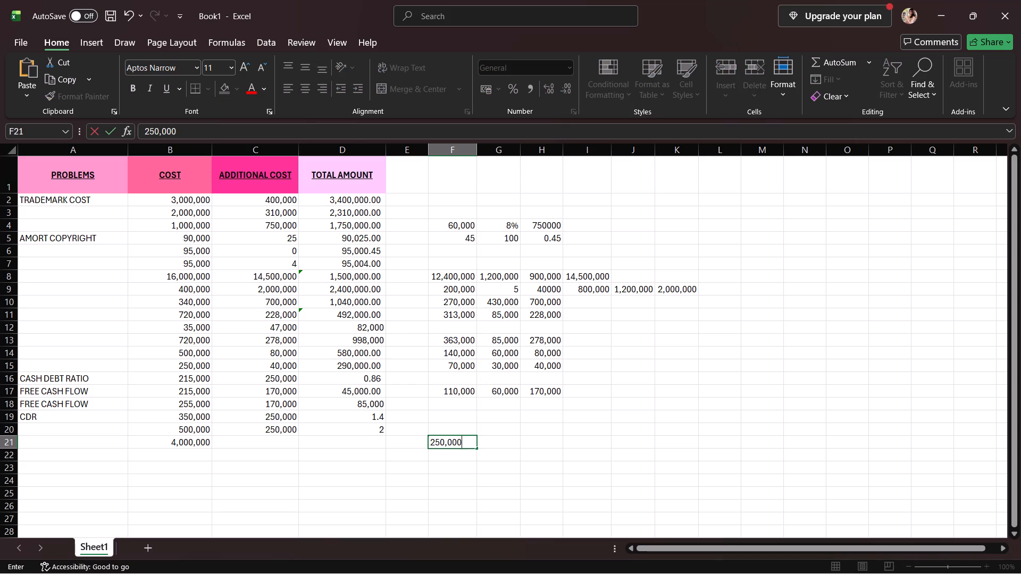
{"action": "left_click", "coordinate": [507, 449]}
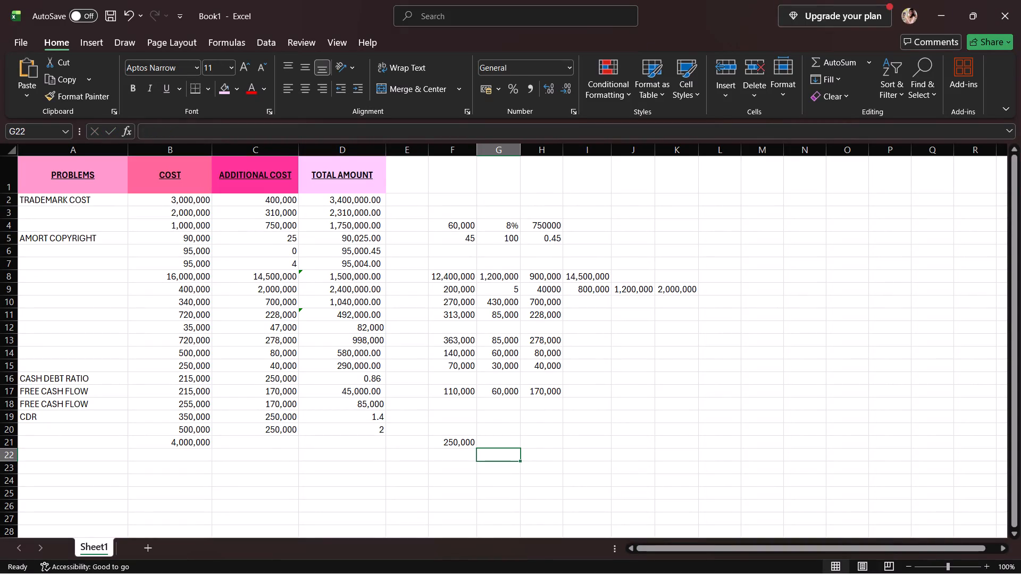
{"action": "left_click", "coordinate": [492, 446]}
{"action": "left_click", "coordinate": [492, 445]}
{"action": "left_click", "coordinate": [495, 442]}
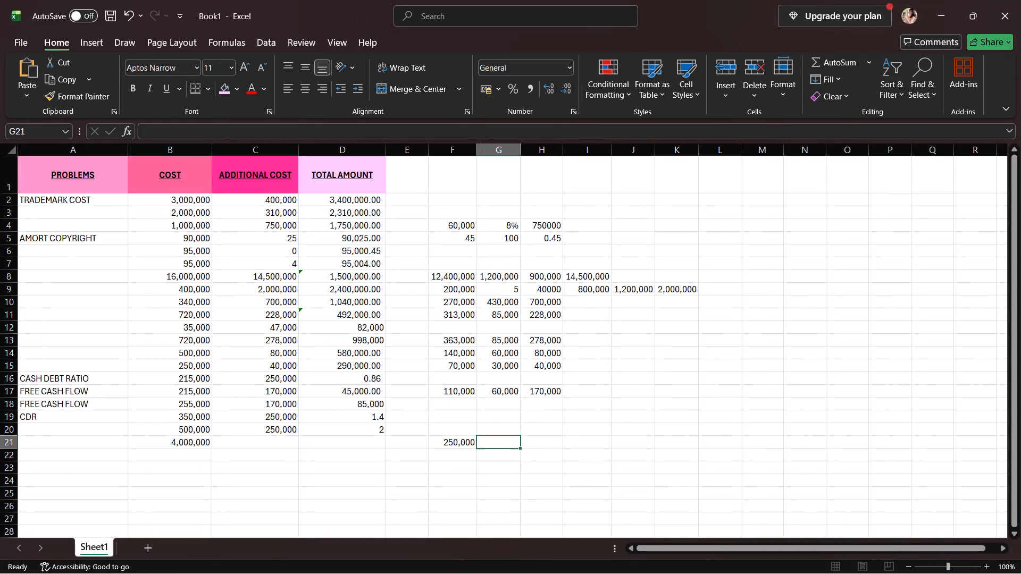
{"action": "type", "text": "500,000"}
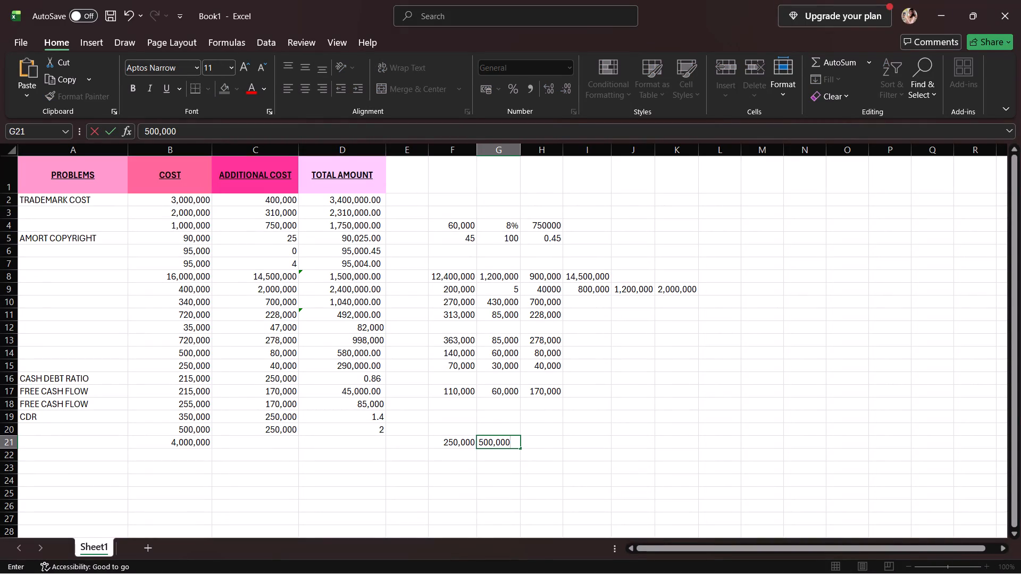
Add the two row 21 supporting amounts in H21 with the formula =F21+G21.
{"action": "left_click", "coordinate": [553, 438]}
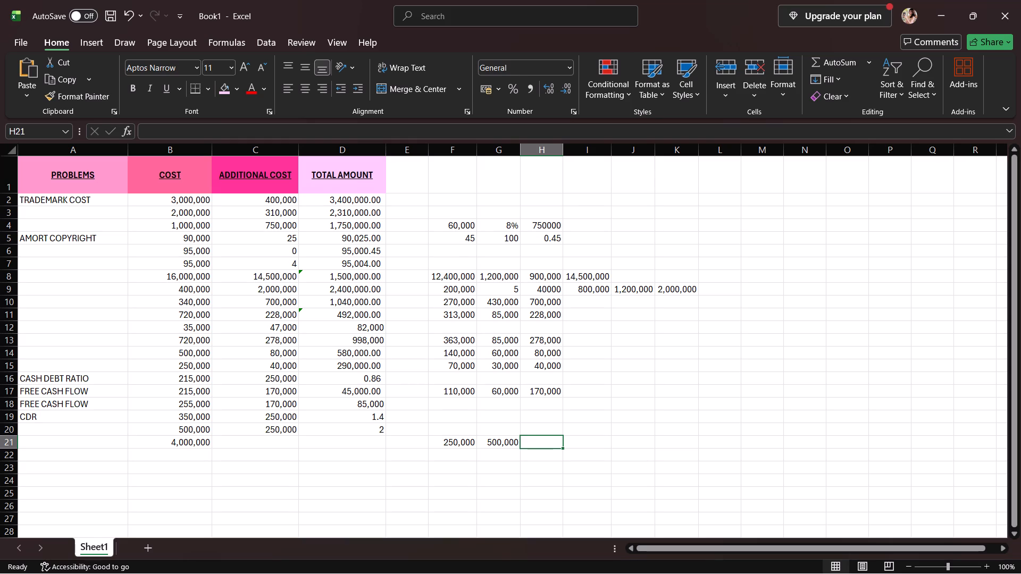
{"action": "key", "text": "equal"}
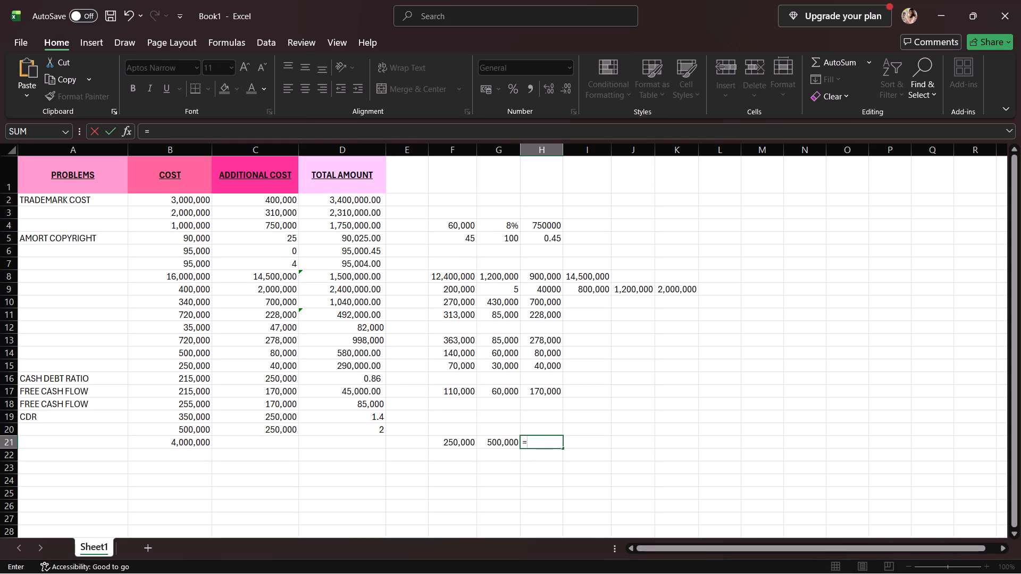
{"action": "left_click", "coordinate": [455, 448]}
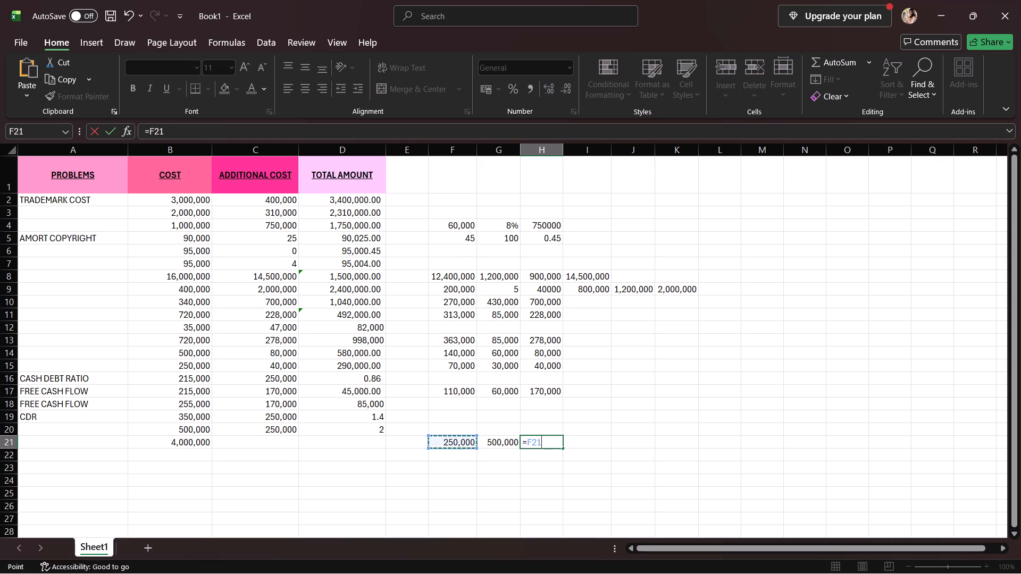
{"action": "key", "text": "shift+plus"}
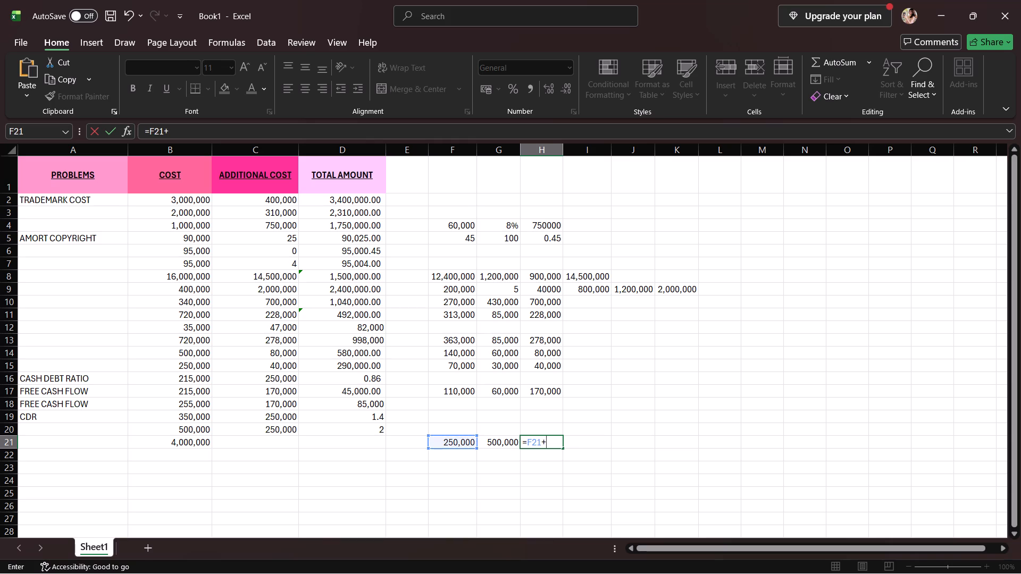
{"action": "left_click", "coordinate": [519, 446]}
{"action": "left_click", "coordinate": [516, 444]}
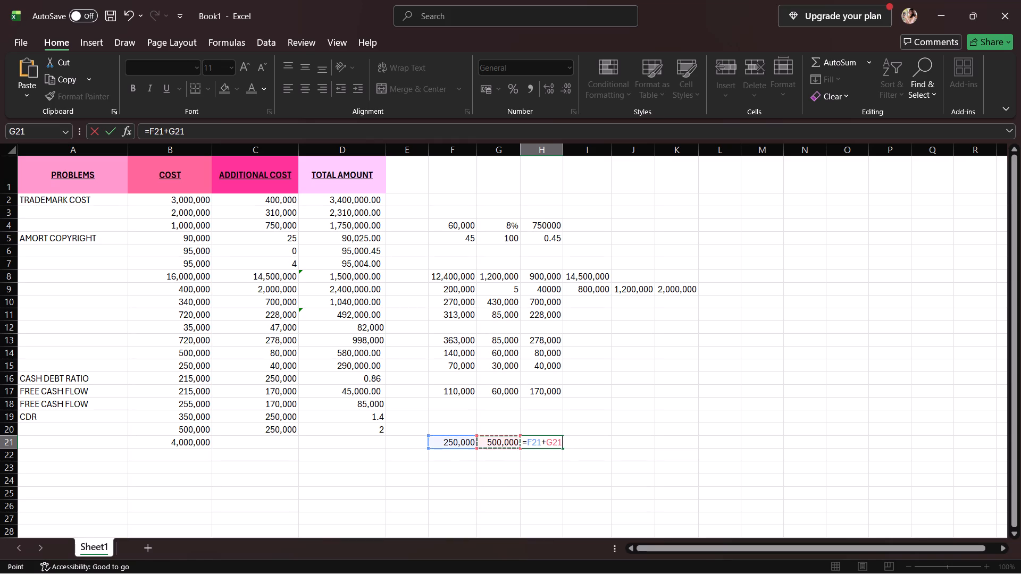
{"action": "key", "text": "Return"}
Enter 750,000 as the additional cost for row 21 in C21.
{"action": "left_click", "coordinate": [282, 438]}
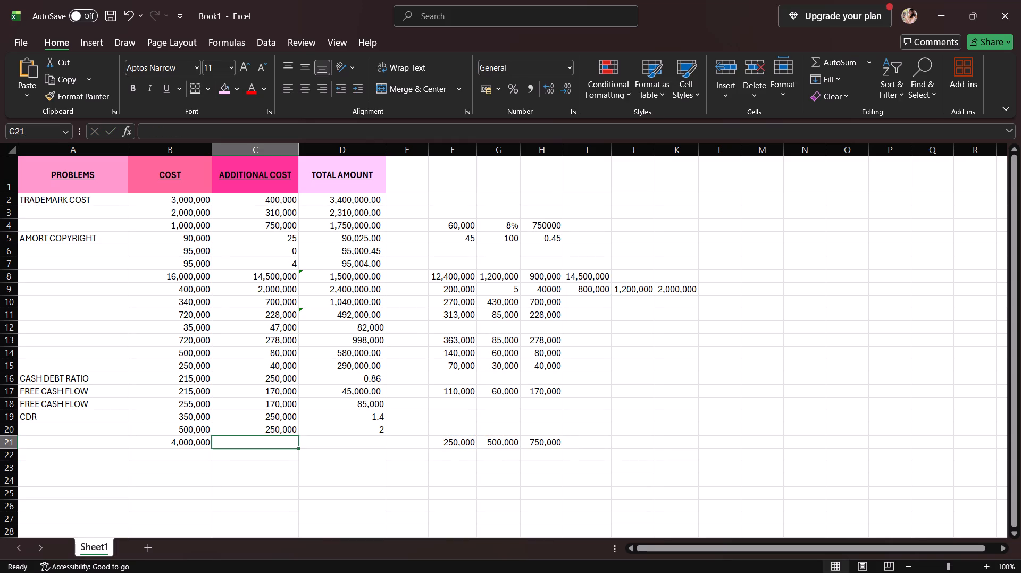
{"action": "type", "text": "75"}
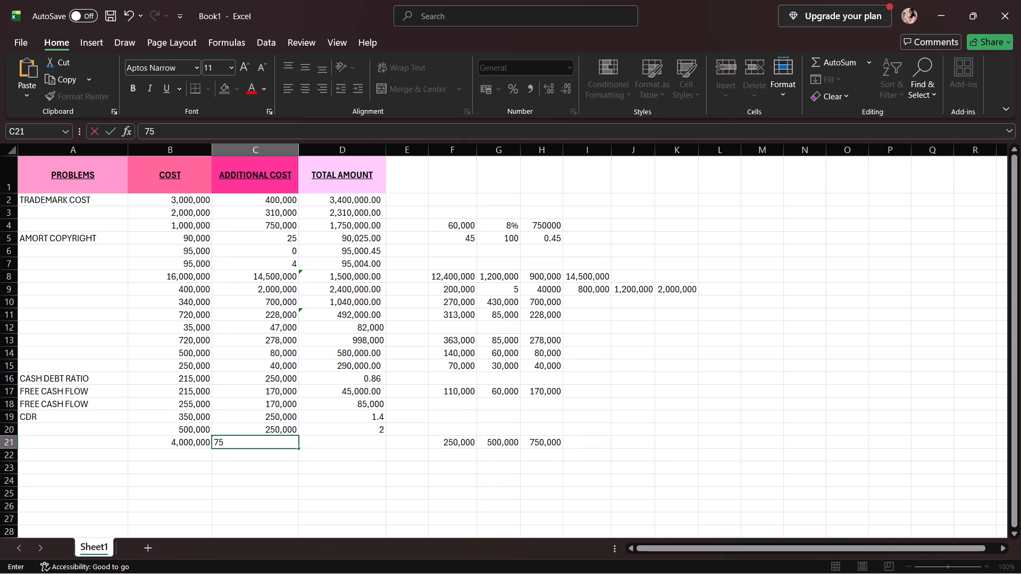
{"action": "type", "text": "0,000"}
Compute the row 21 total amount in D21 with the formula =B21+C21.
{"action": "left_click", "coordinate": [306, 440]}
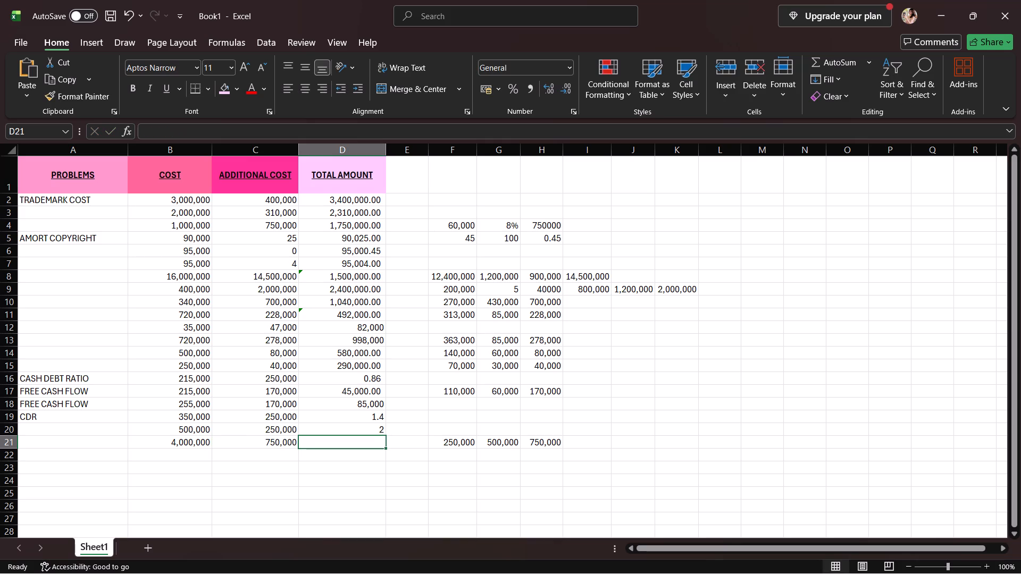
{"action": "key", "text": "equal"}
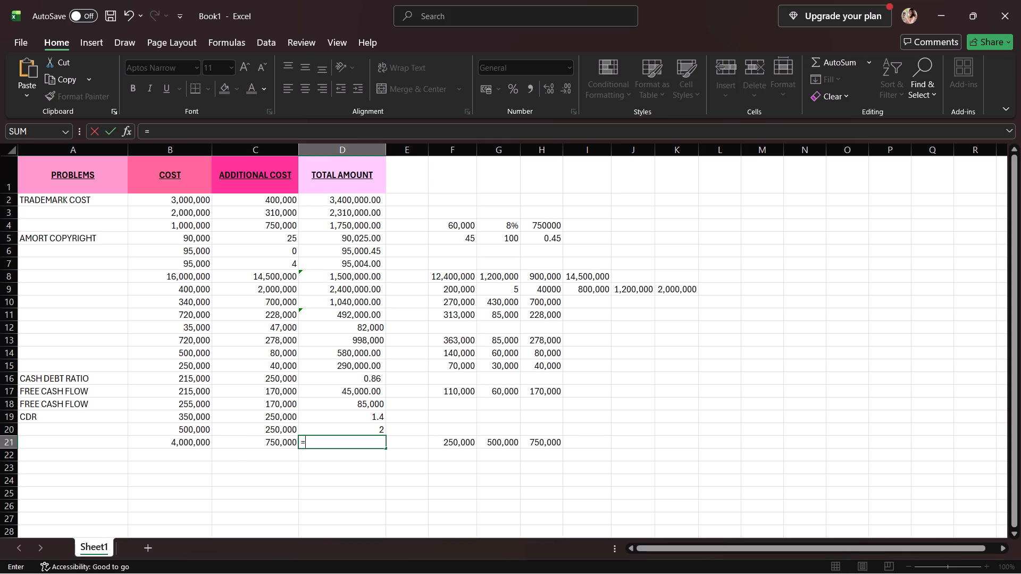
{"action": "left_click", "coordinate": [162, 445]}
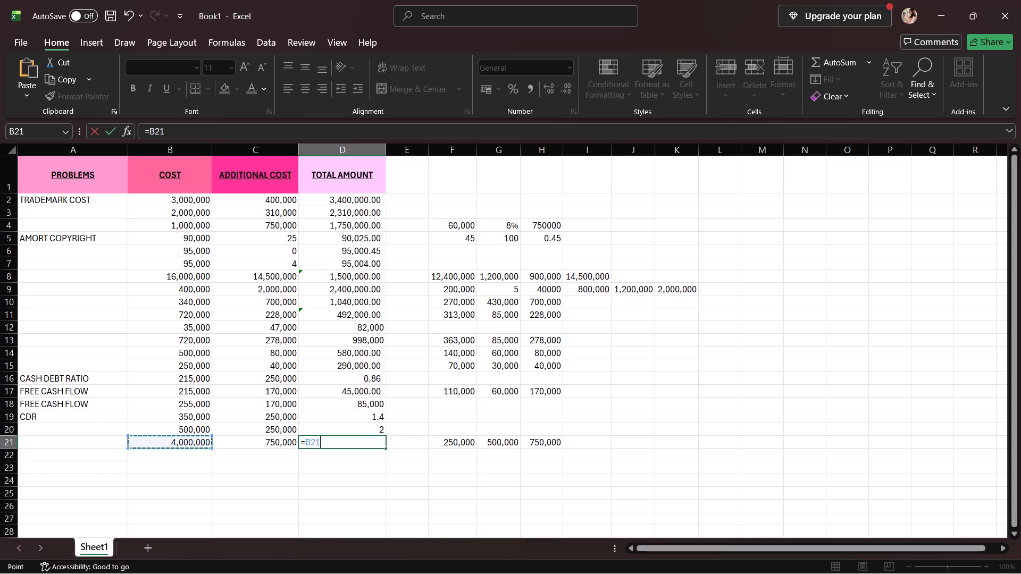
{"action": "key", "text": "shift+plus"}
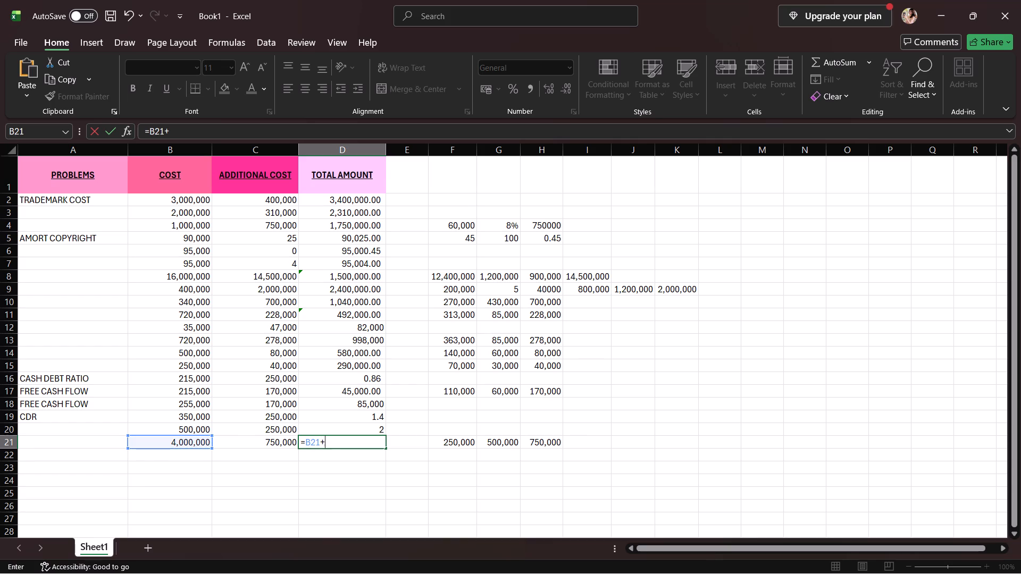
{"action": "left_click", "coordinate": [260, 440]}
{"action": "key", "text": "Return"}
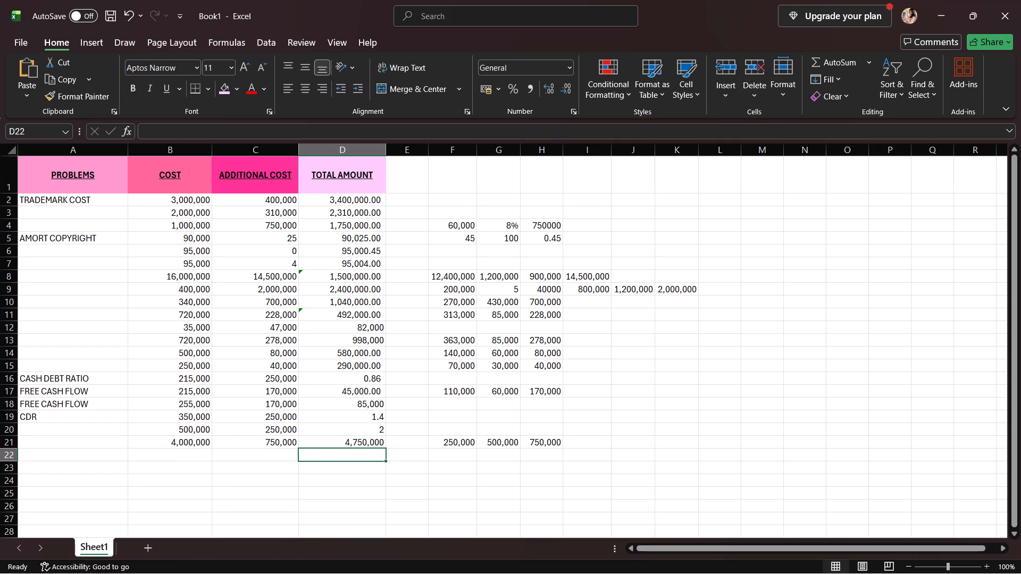
Enter 15,000,000 as the cost in B22, with supporting figures 860,000 in F22 and 5 in G22.
{"action": "left_click", "coordinate": [198, 458]}
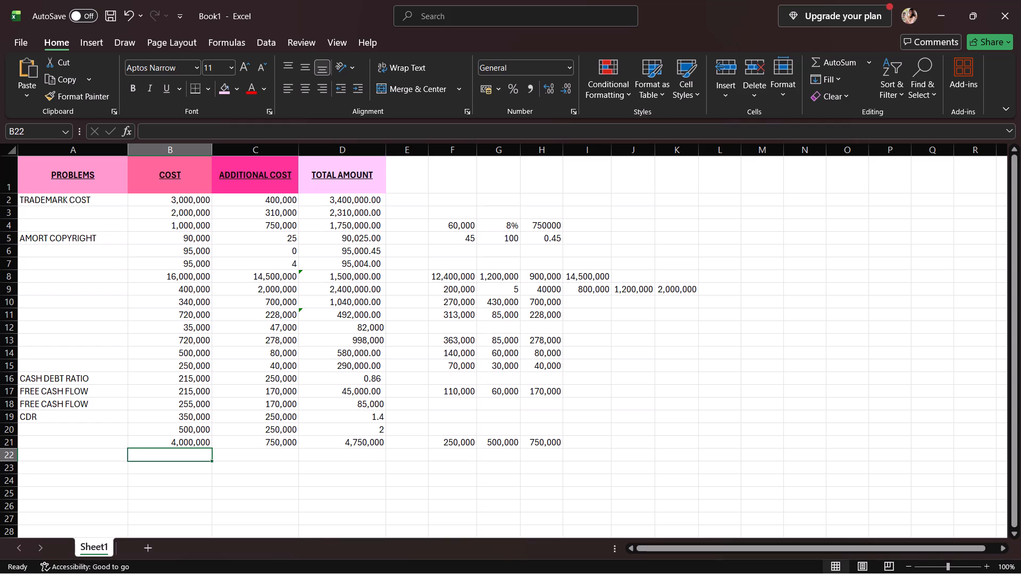
{"action": "type", "text": "15"}
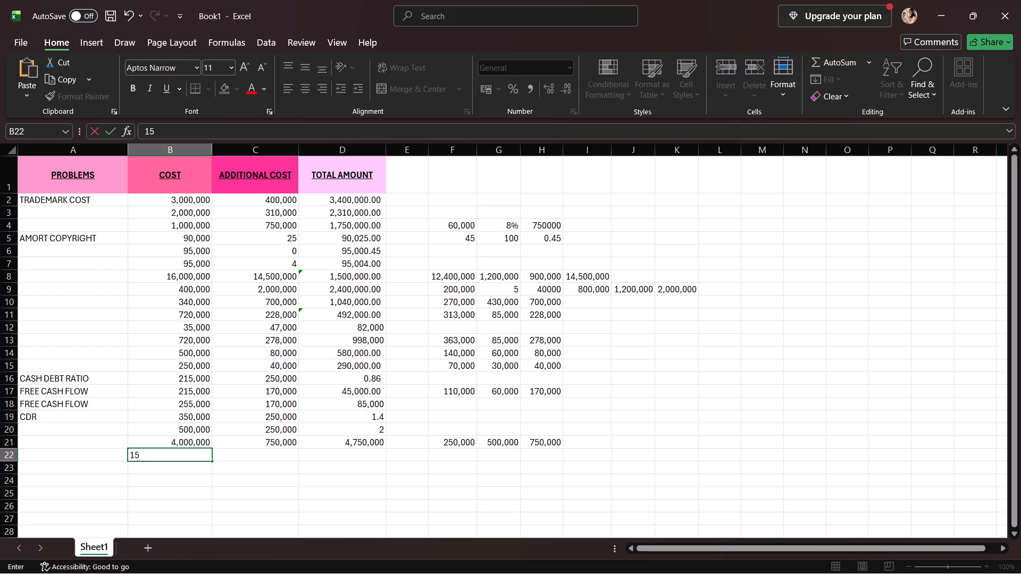
{"action": "type", "text": ",000,000"}
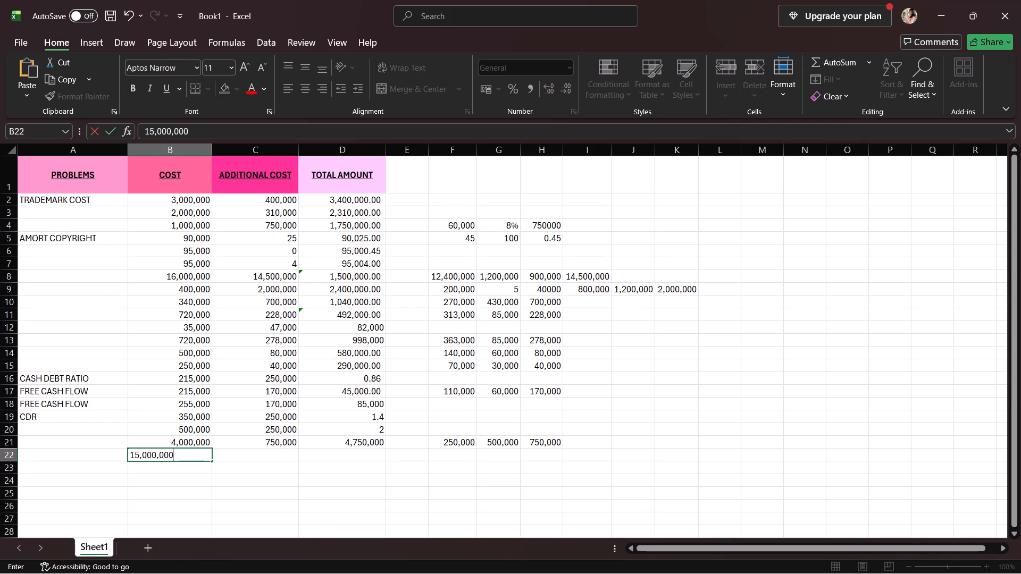
{"action": "left_click", "coordinate": [450, 470]}
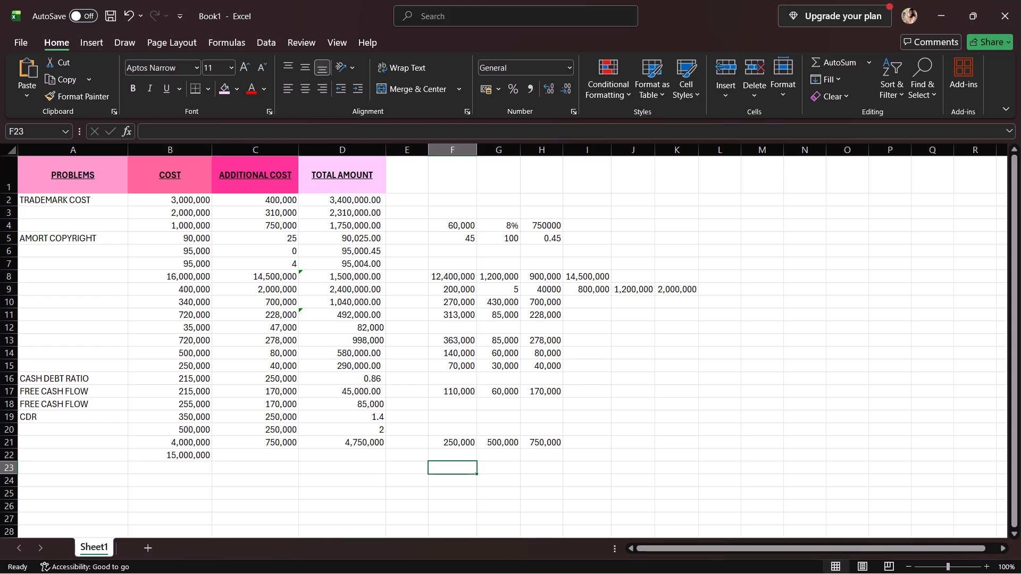
{"action": "left_click", "coordinate": [462, 454]}
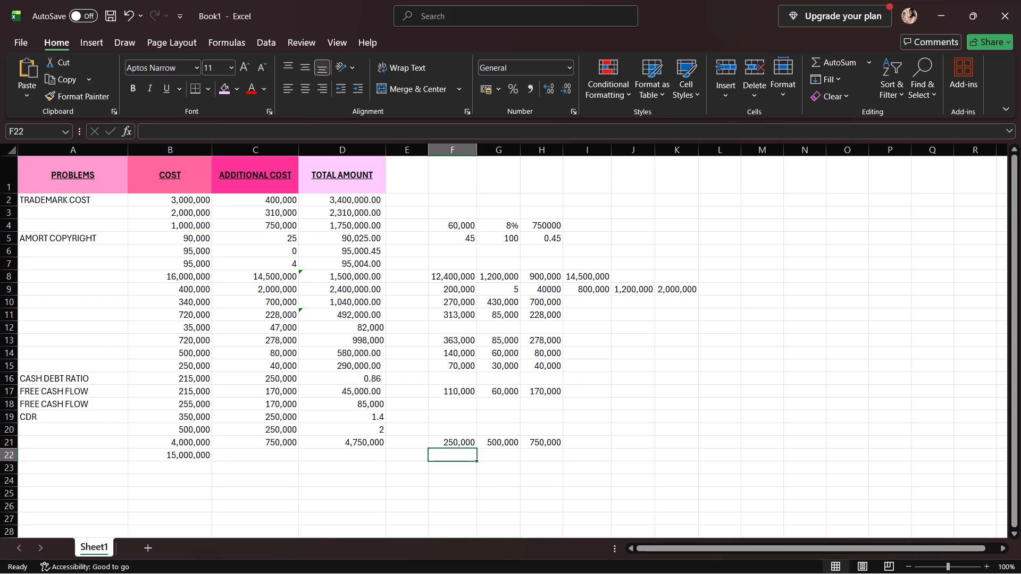
{"action": "type", "text": "860,000"}
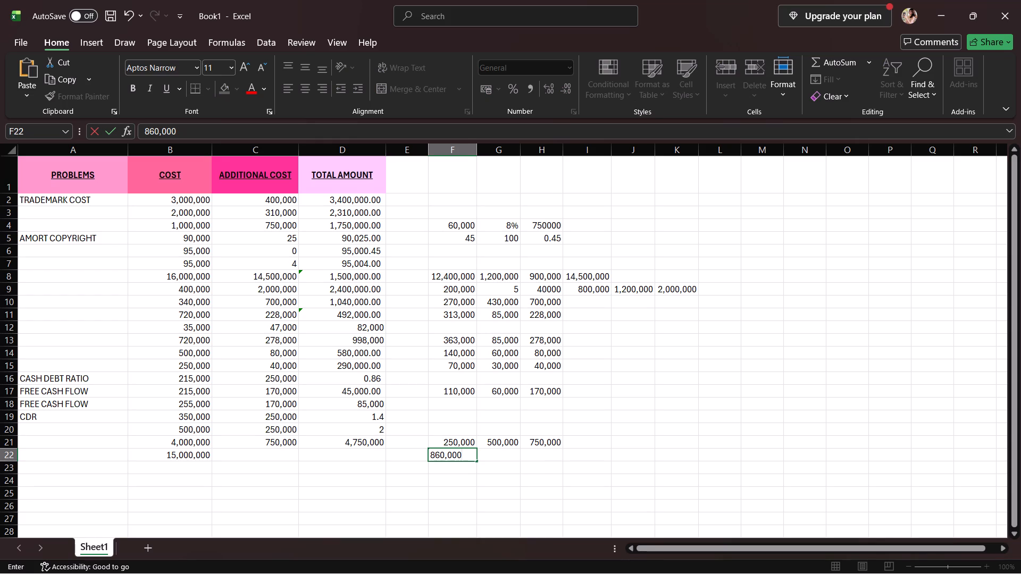
{"action": "left_click", "coordinate": [484, 460]}
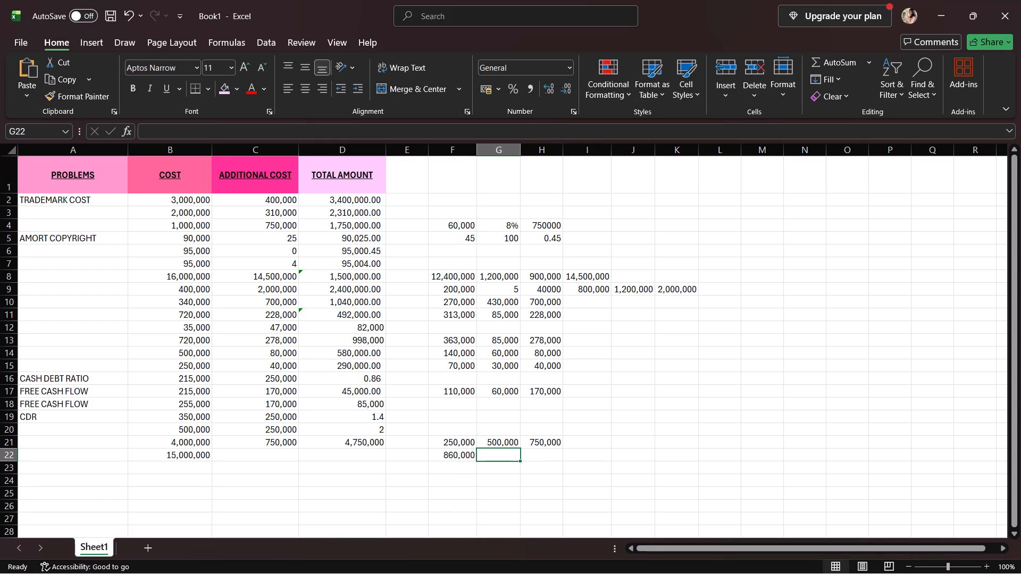
{"action": "left_click", "coordinate": [488, 457]}
{"action": "key", "text": "5"}
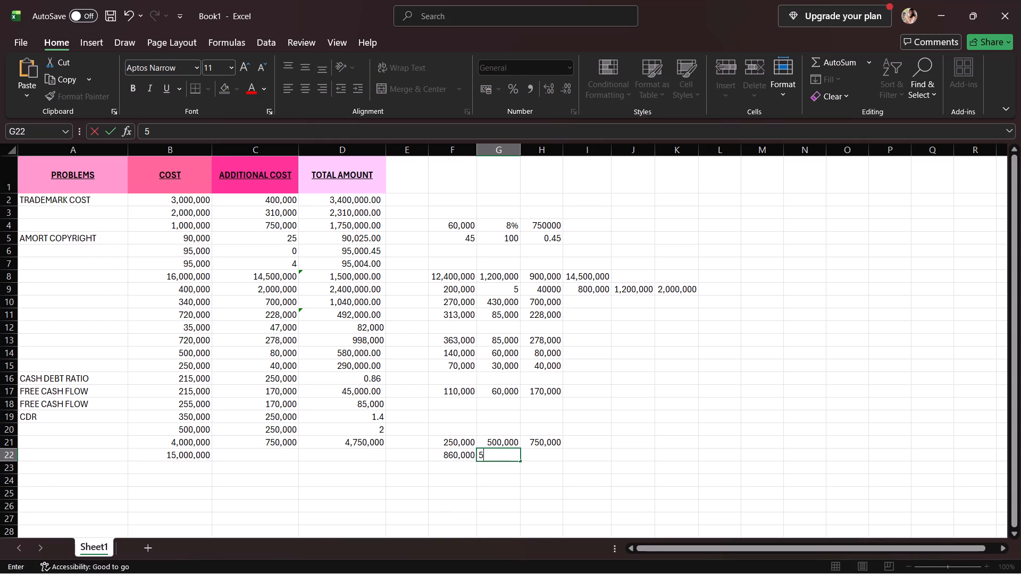
{"action": "left_click", "coordinate": [534, 455]}
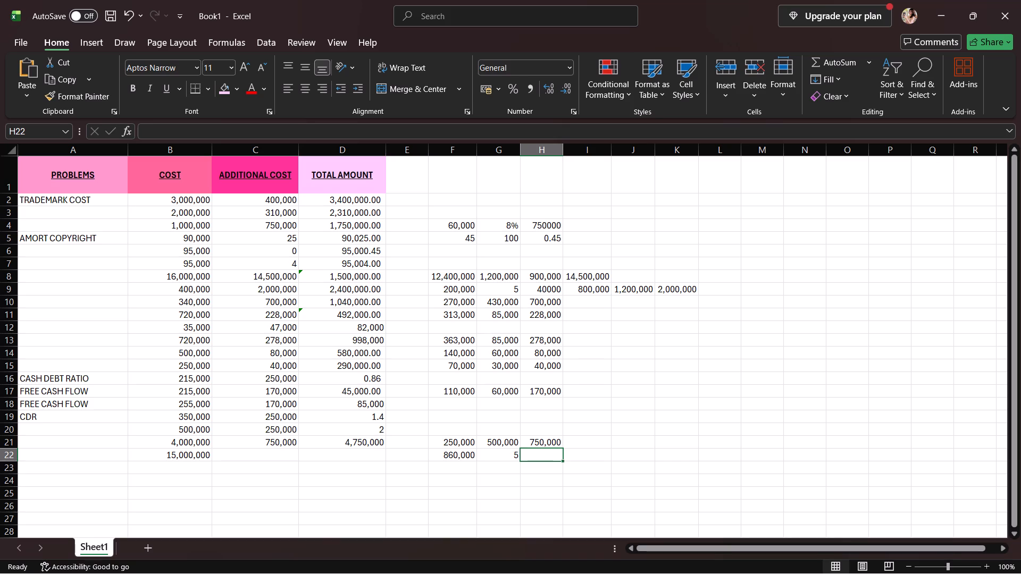
Divide the row 22 supporting amount by its number of years in H22 with the formula =F22/G22.
{"action": "left_click", "coordinate": [466, 456]}
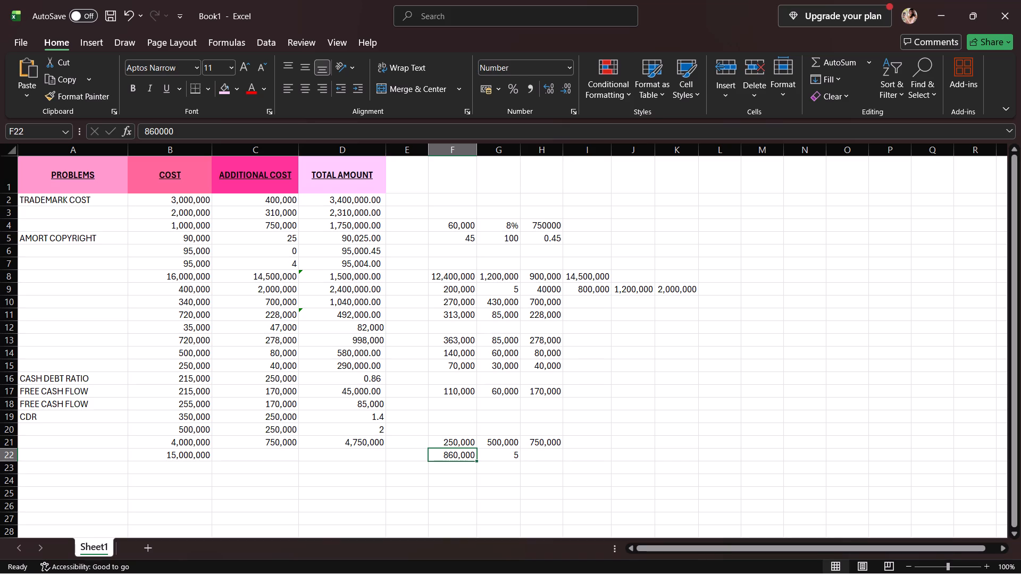
{"action": "left_click", "coordinate": [525, 460]}
{"action": "key", "text": "equal"}
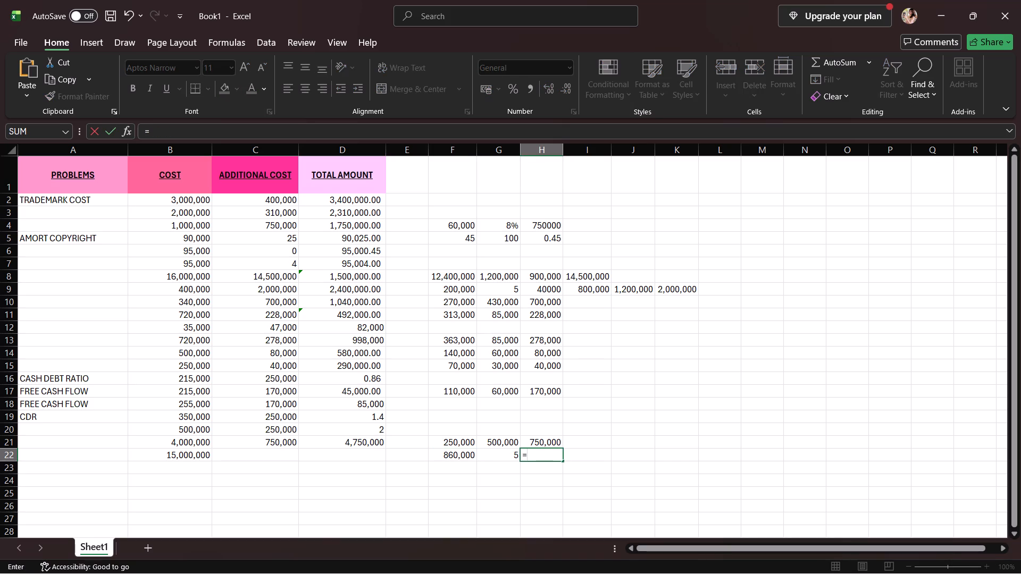
{"action": "left_click", "coordinate": [448, 454]}
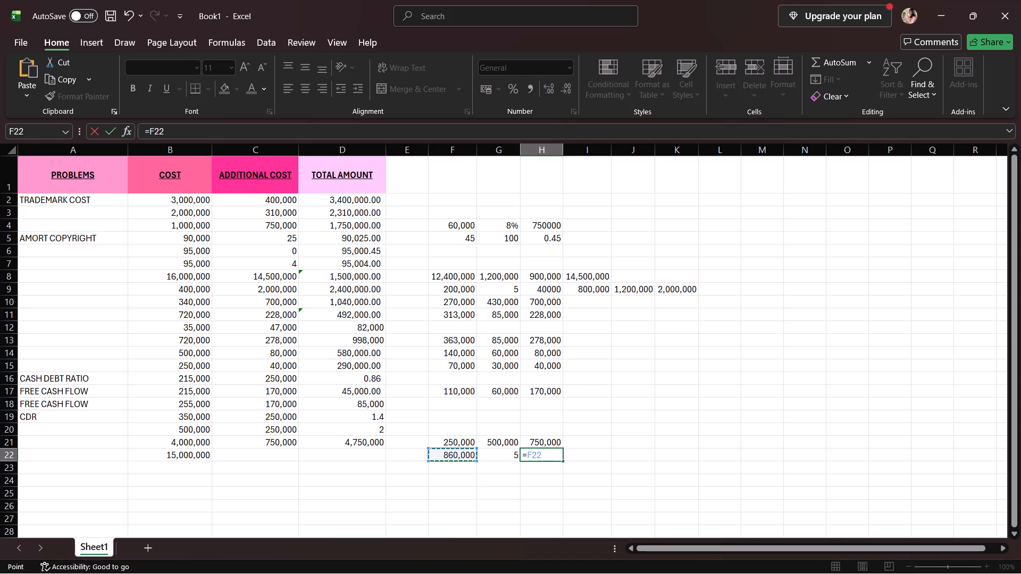
{"action": "key", "text": "slash"}
{"action": "left_click", "coordinate": [520, 455]}
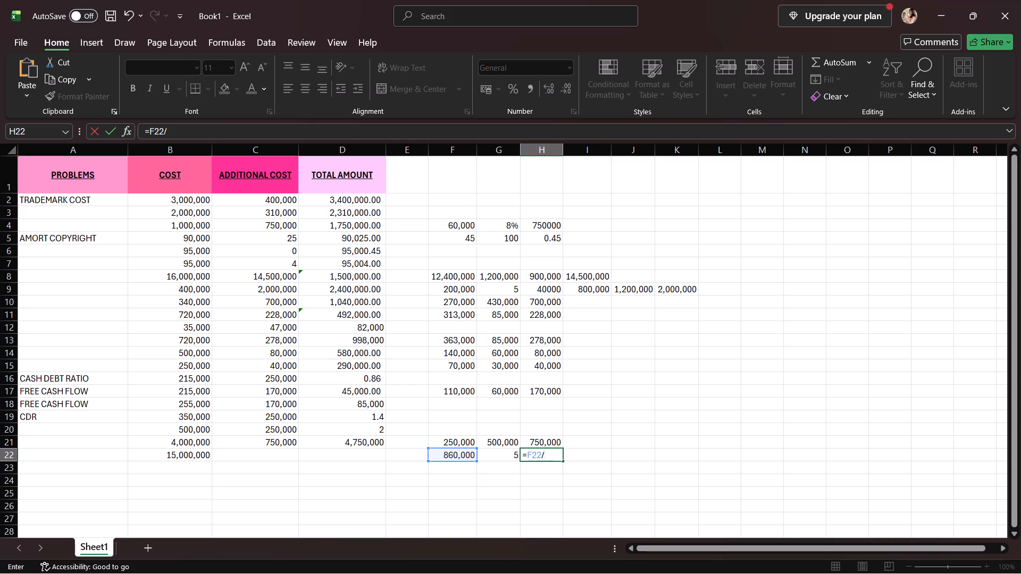
{"action": "left_click", "coordinate": [511, 454]}
{"action": "key", "text": "Return"}
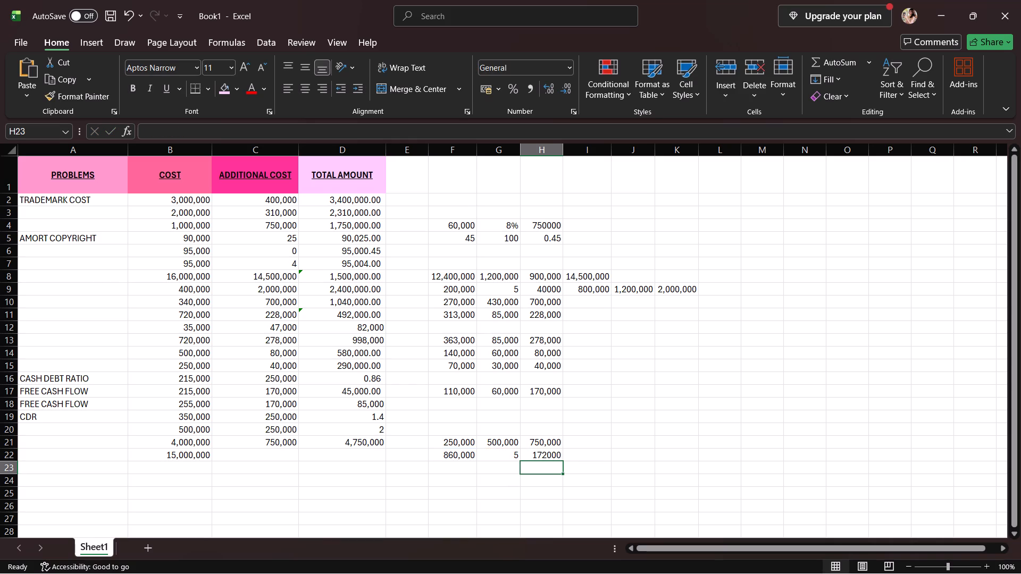
Enter 300,000 in I22 and add it to the row 22 quotient in J22 with the formula =H22+I22.
{"action": "left_click", "coordinate": [566, 454]}
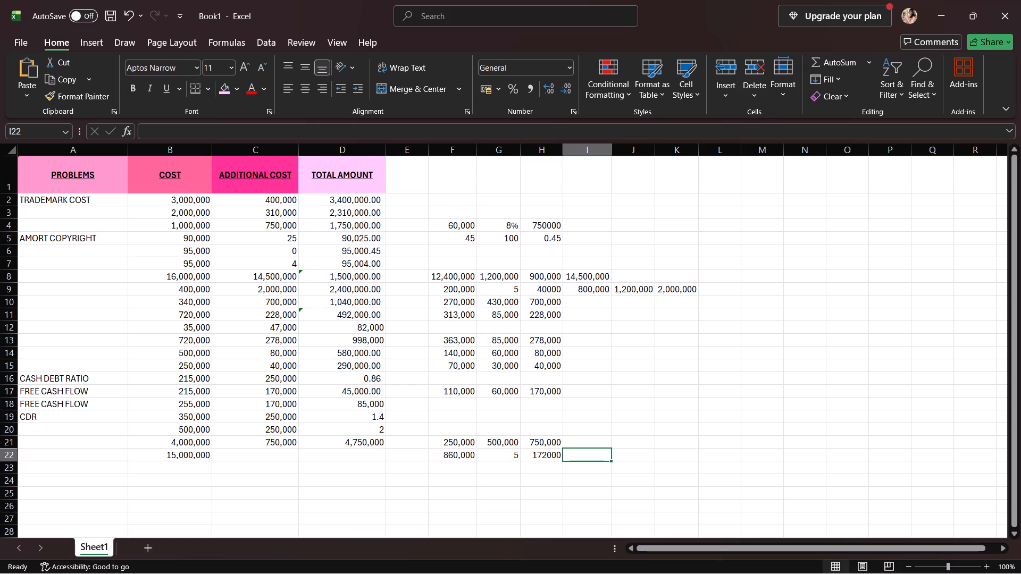
{"action": "type", "text": "300"}
{"action": "type", "text": ",000"}
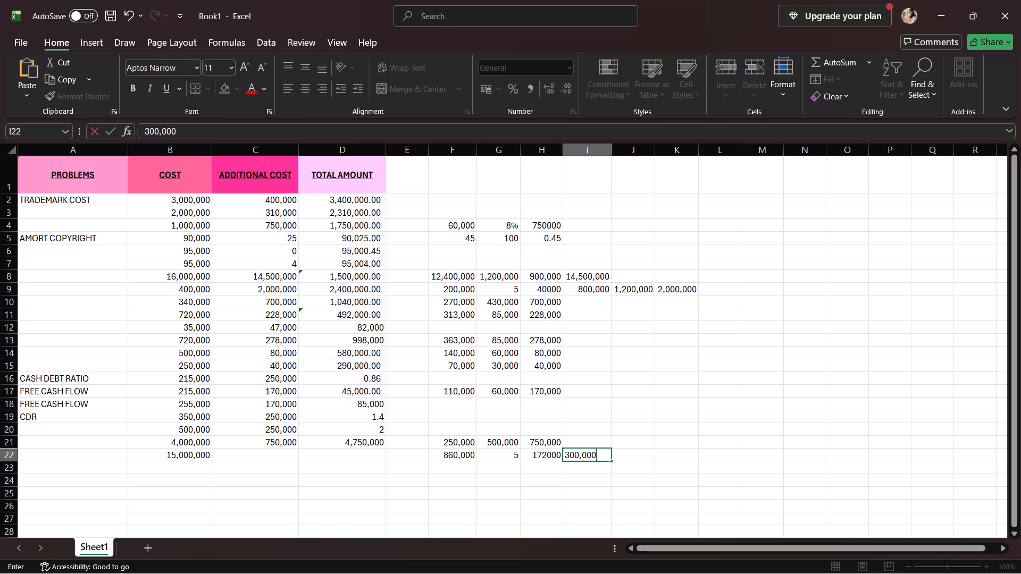
{"action": "left_click", "coordinate": [626, 454]}
{"action": "key", "text": "equal"}
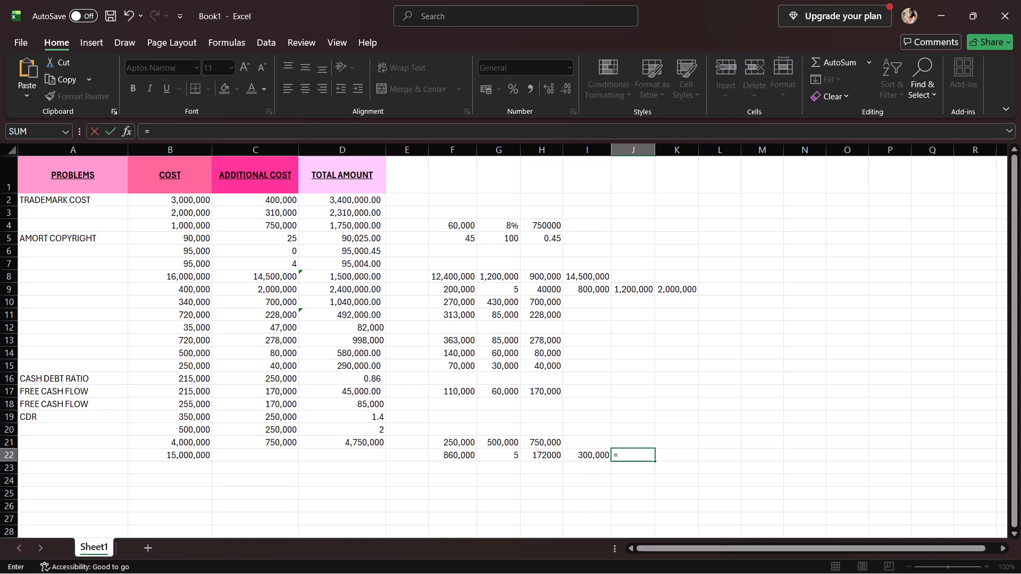
{"action": "left_click", "coordinate": [542, 460]}
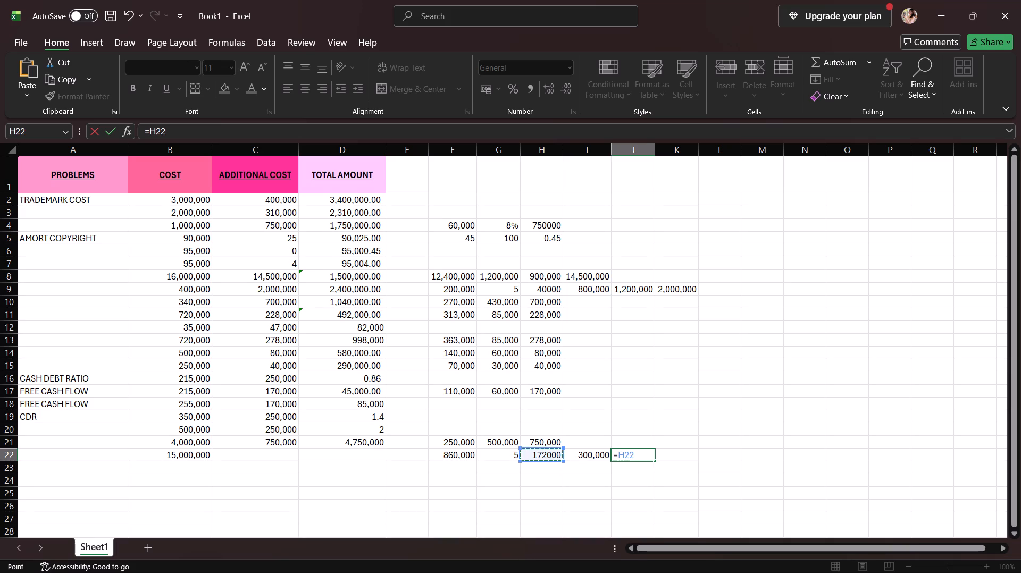
{"action": "key", "text": "shift+plus"}
{"action": "left_click", "coordinate": [598, 461]}
{"action": "key", "text": "Return"}
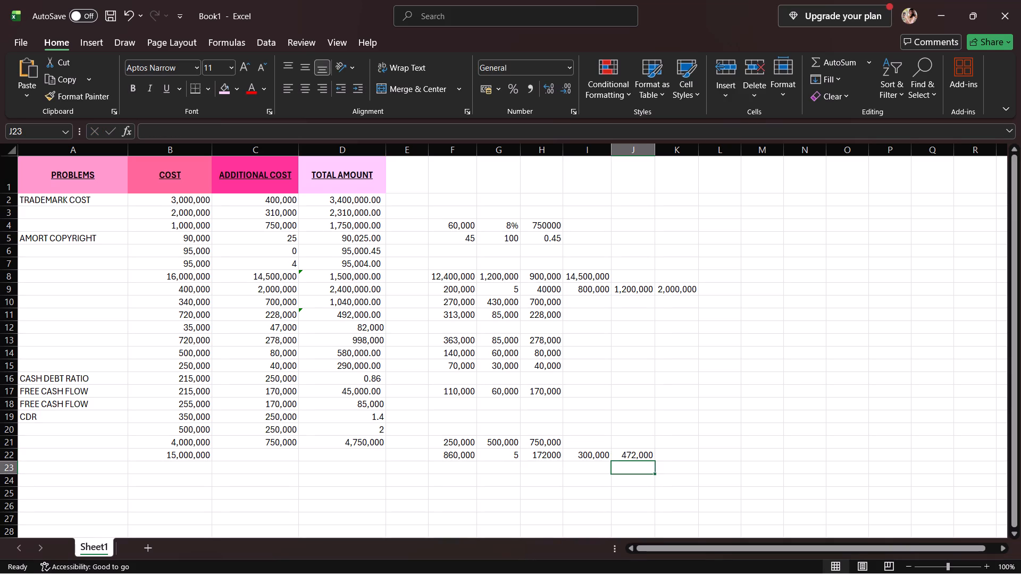
Enter 472,000 as the additional cost for row 22 in C22.
{"action": "left_click", "coordinate": [259, 455]}
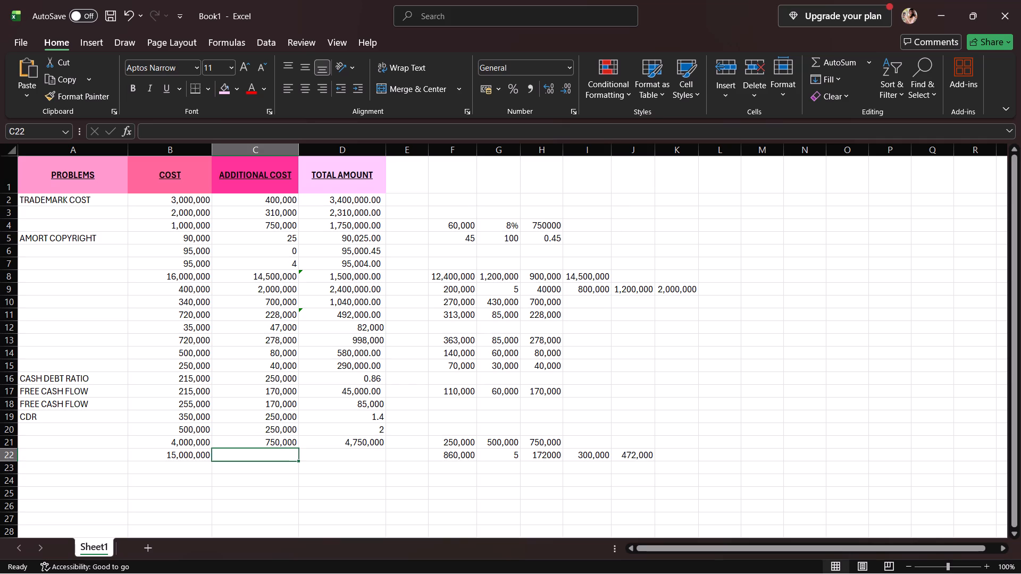
{"action": "type", "text": "472,000"}
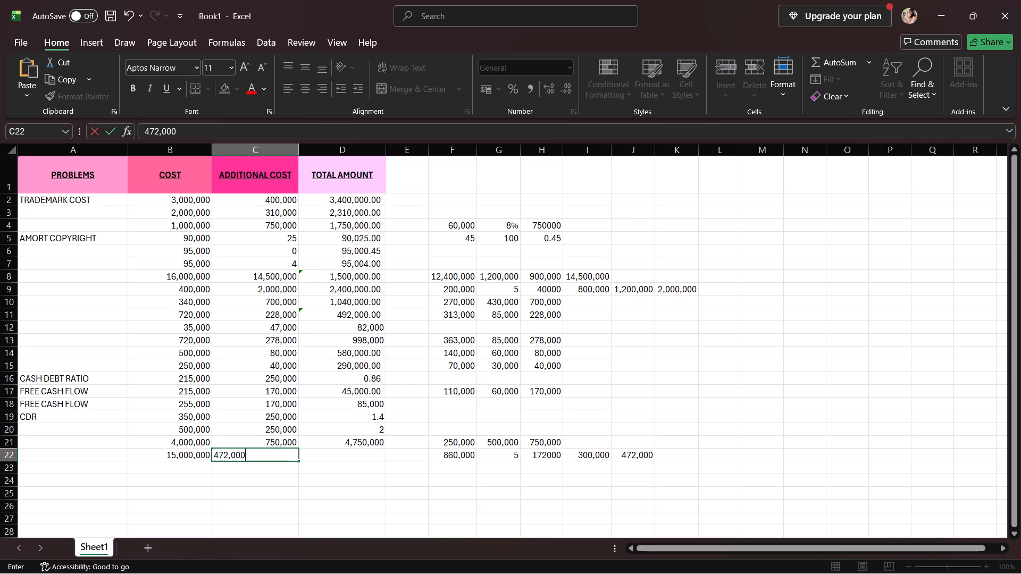
Compute the row 22 total amount in D22 by subtraction with the formula =B22-C22.
{"action": "left_click", "coordinate": [356, 457]}
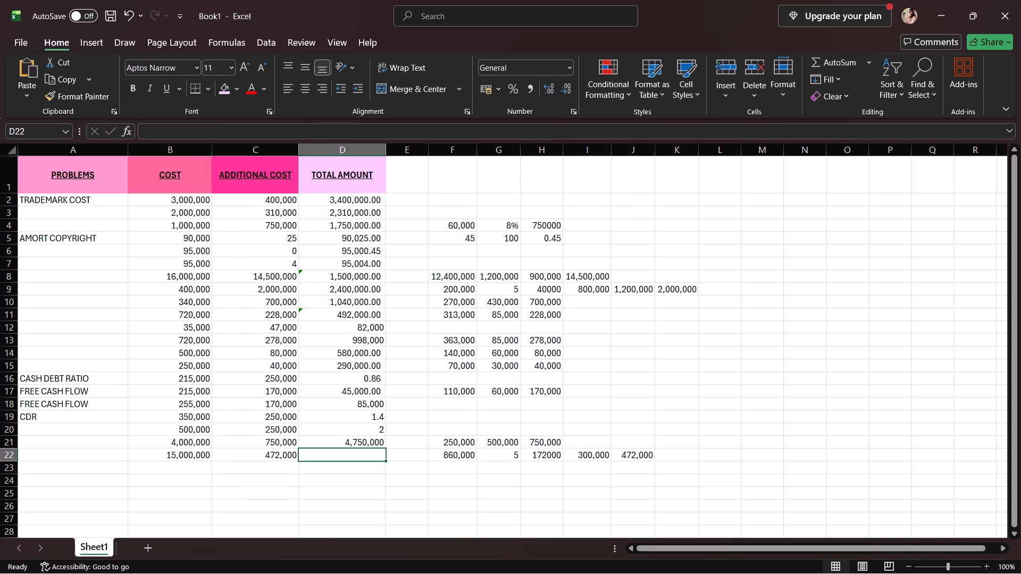
{"action": "key", "text": "equal"}
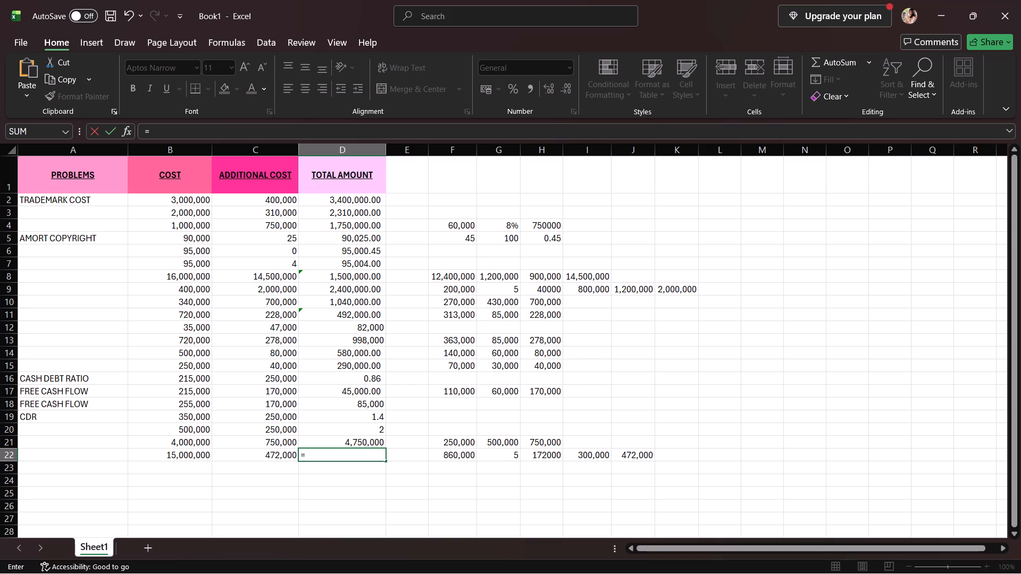
{"action": "left_click", "coordinate": [203, 457]}
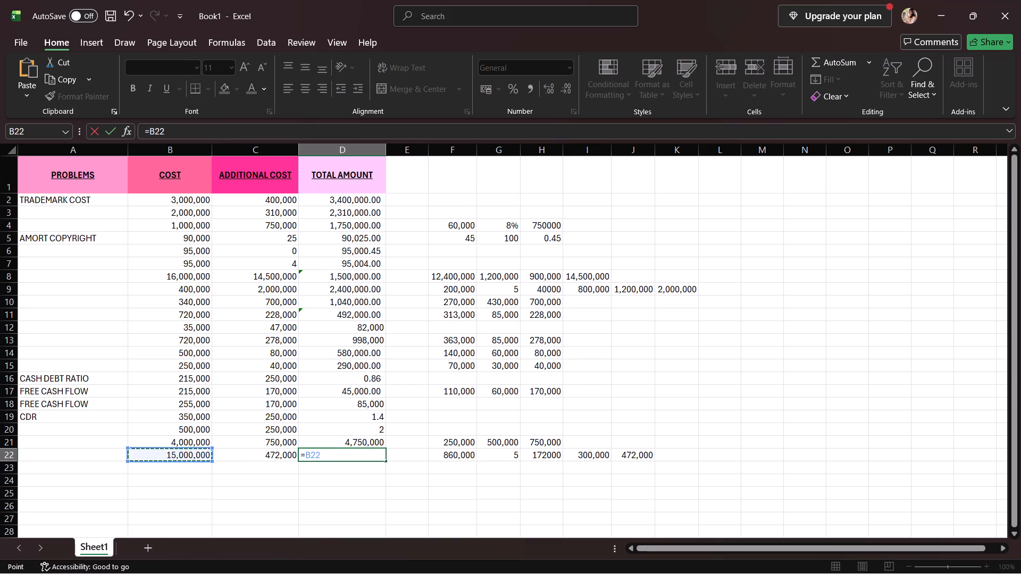
{"action": "key", "text": "shift+underscore"}
{"action": "key", "text": "BackSpace"}
{"action": "key", "text": "minus"}
{"action": "left_click", "coordinate": [282, 461]}
{"action": "left_click", "coordinate": [286, 448]}
{"action": "left_click", "coordinate": [285, 457]}
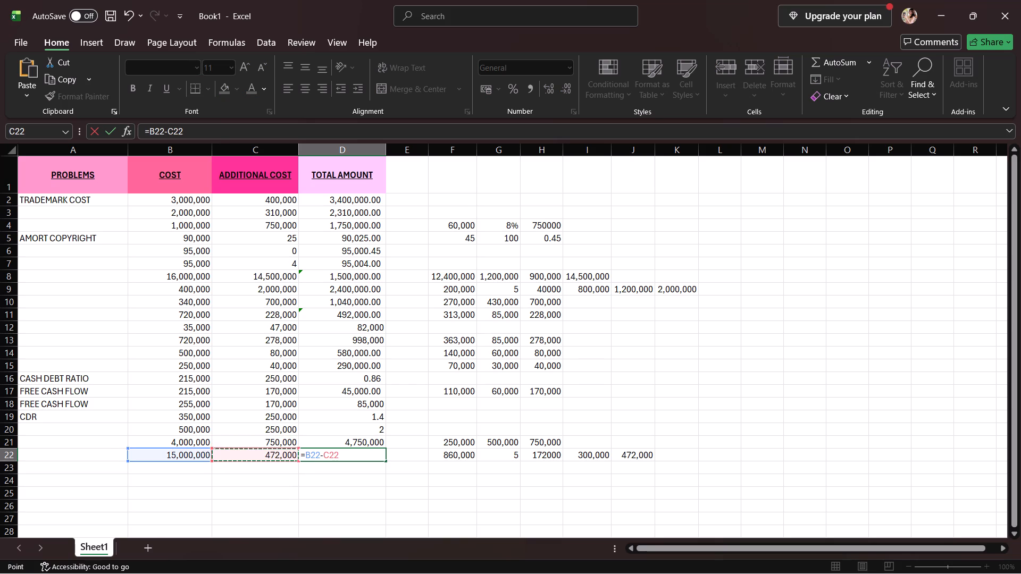
{"action": "key", "text": "Return"}
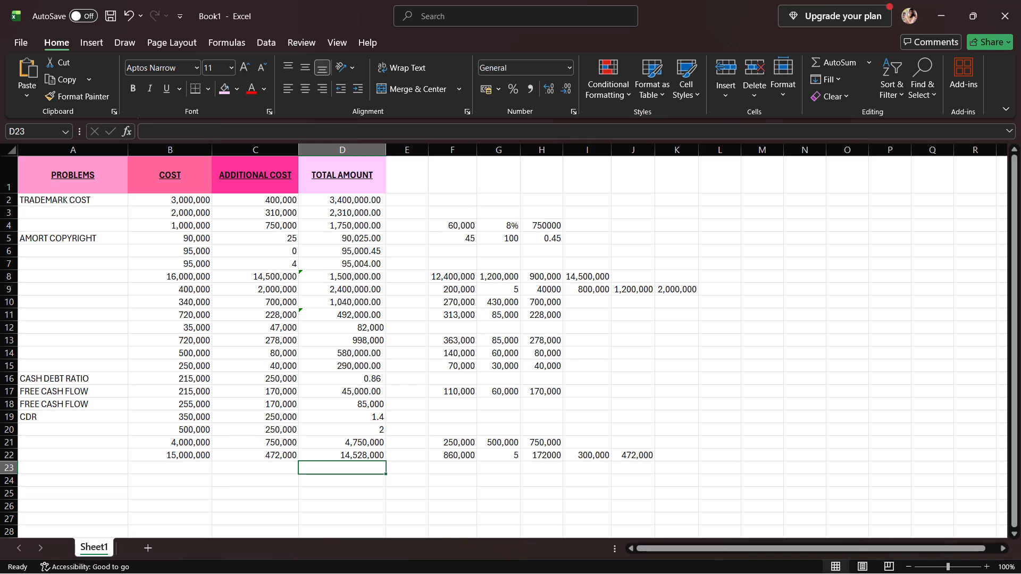
Enter 22,500,000 as the cost in B23 and 15 as the additional cost in C23.
{"action": "left_click", "coordinate": [187, 465]}
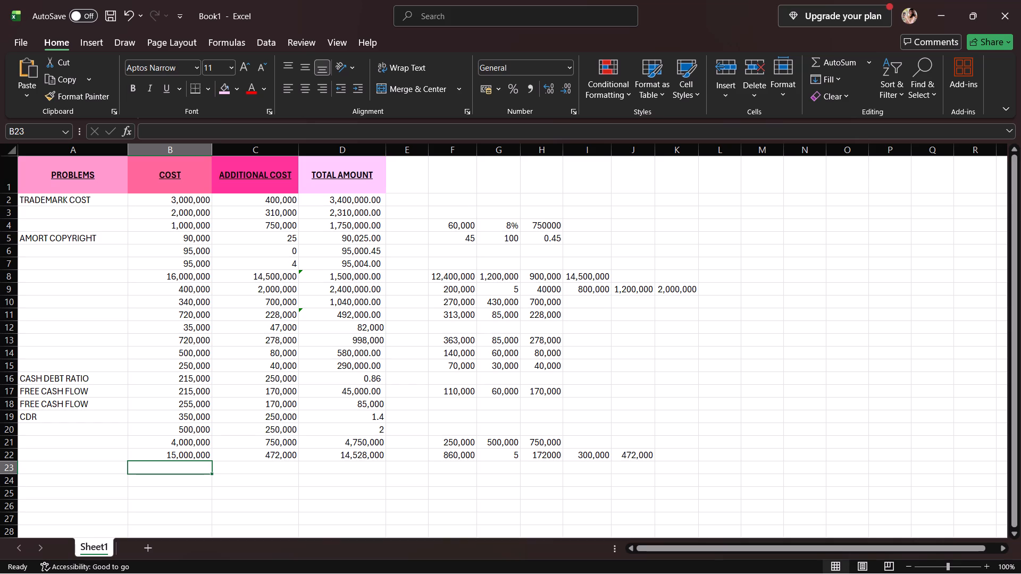
{"action": "key", "text": "2"}
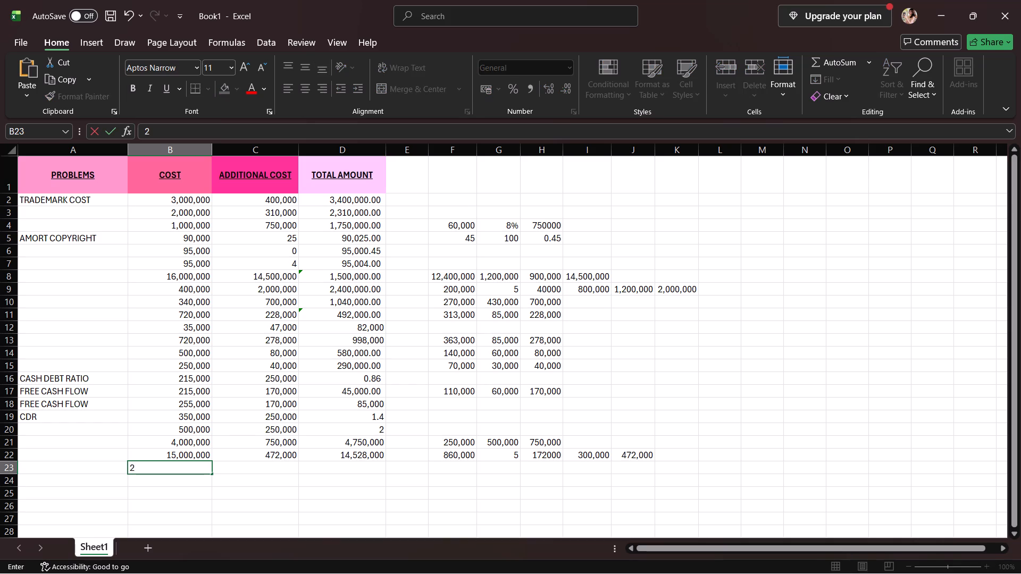
{"action": "type", "text": "2,000"}
{"action": "key", "text": "BackSpace"}
{"action": "key", "text": "BackSpace"}
{"action": "key", "text": "BackSpace"}
{"action": "type", "text": "5000"}
{"action": "key", "text": "BackSpace"}
{"action": "type", "text": ",000"}
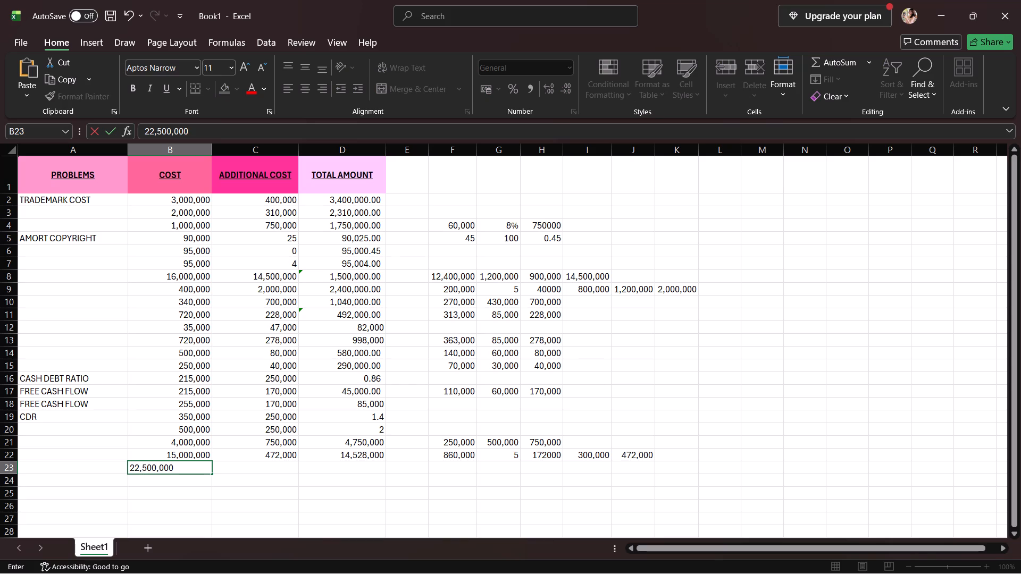
{"action": "left_click", "coordinate": [221, 468]}
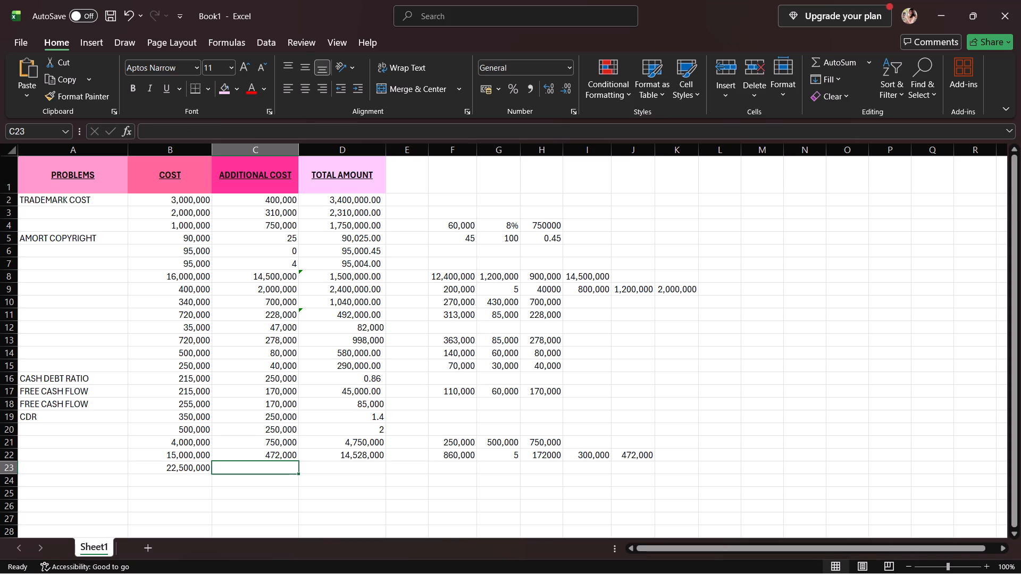
{"action": "type", "text": "15"}
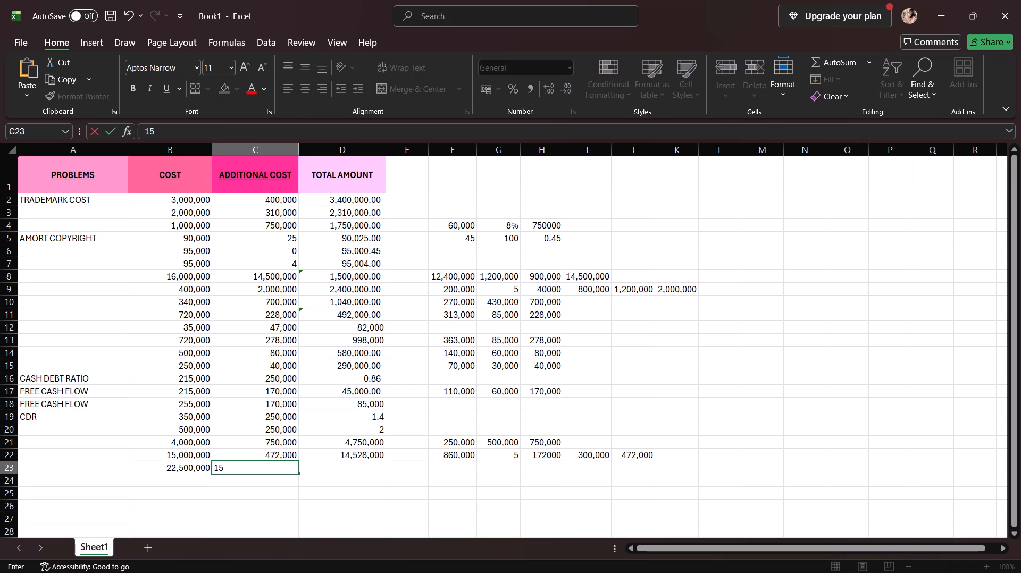
Compute the row 23 total amount in D23 with the formula =B23/C23.
{"action": "left_click", "coordinate": [352, 471]}
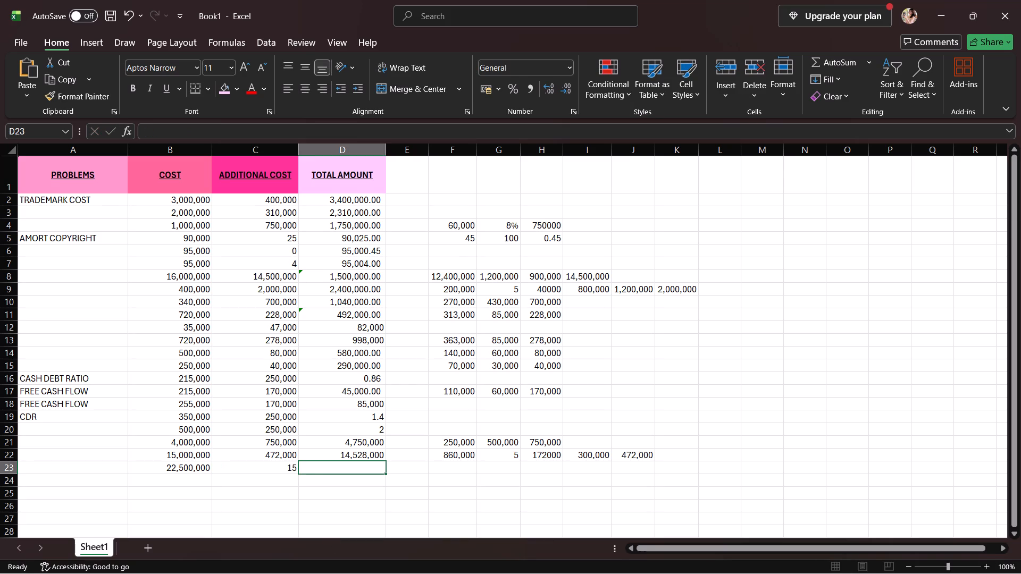
{"action": "key", "text": "equal"}
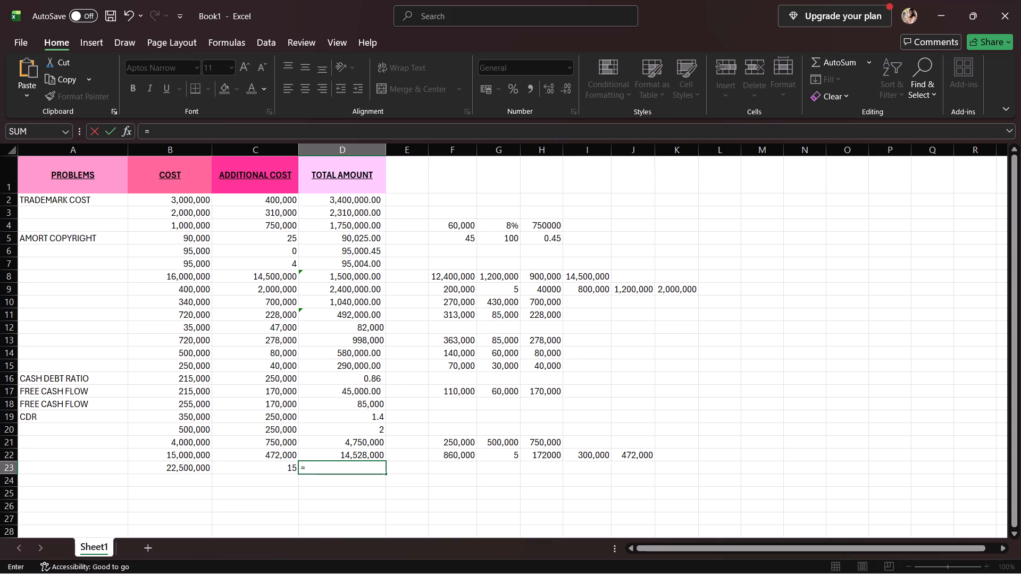
{"action": "left_click", "coordinate": [190, 467]}
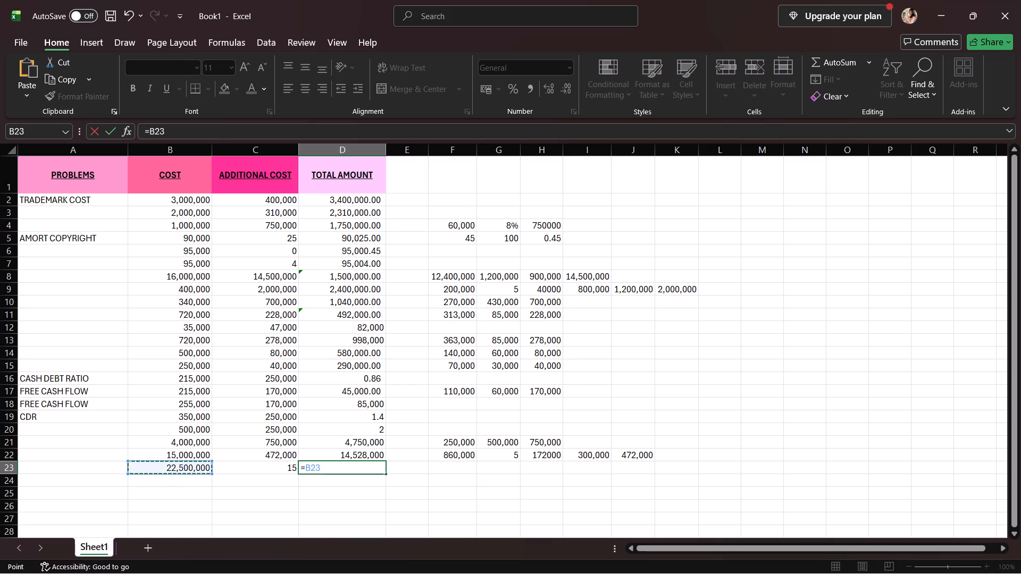
{"action": "key", "text": "slash"}
{"action": "left_click", "coordinate": [281, 470]}
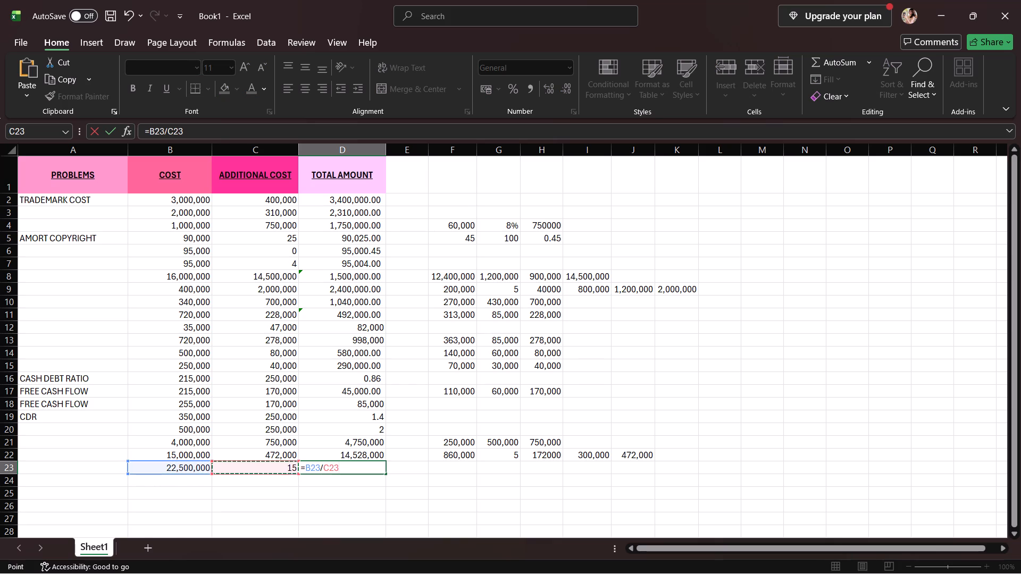
{"action": "key", "text": "Return"}
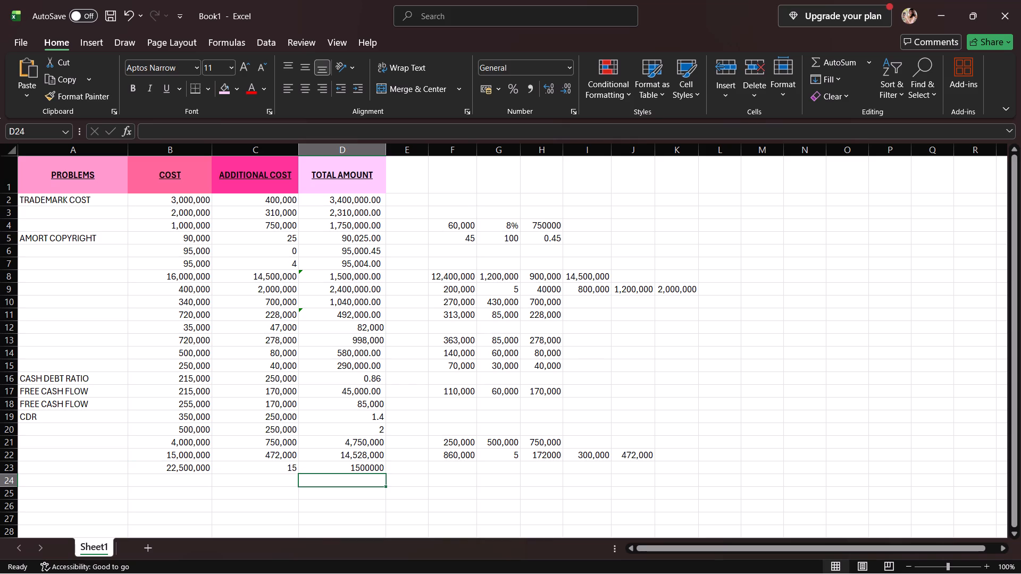
Apply the comma-separated accounting number format with two decimals to the row 23 total in D23.
{"action": "left_click", "coordinate": [360, 473]}
{"action": "left_click", "coordinate": [365, 468]}
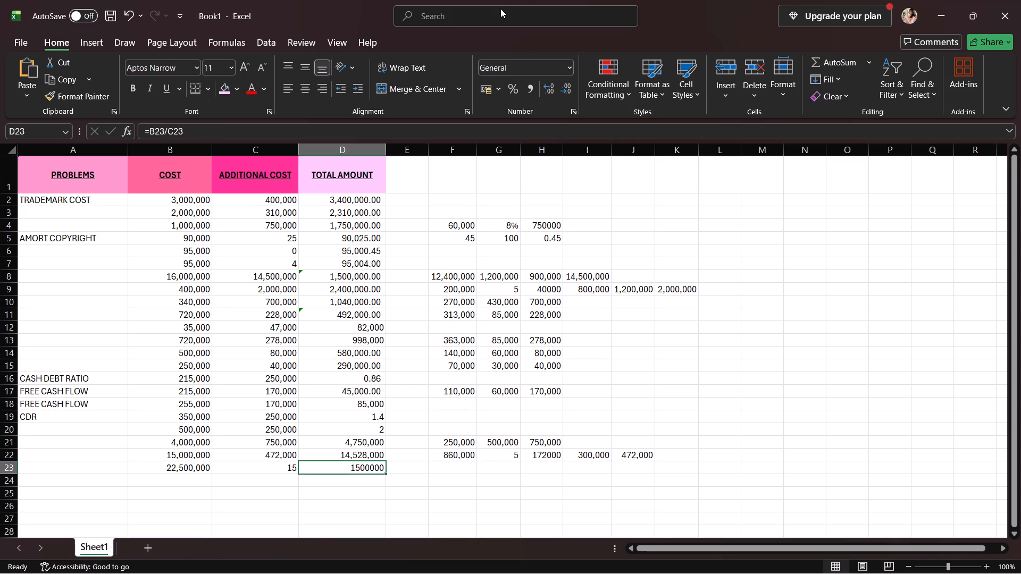
{"action": "left_click", "coordinate": [526, 80]}
{"action": "left_click", "coordinate": [530, 86]}
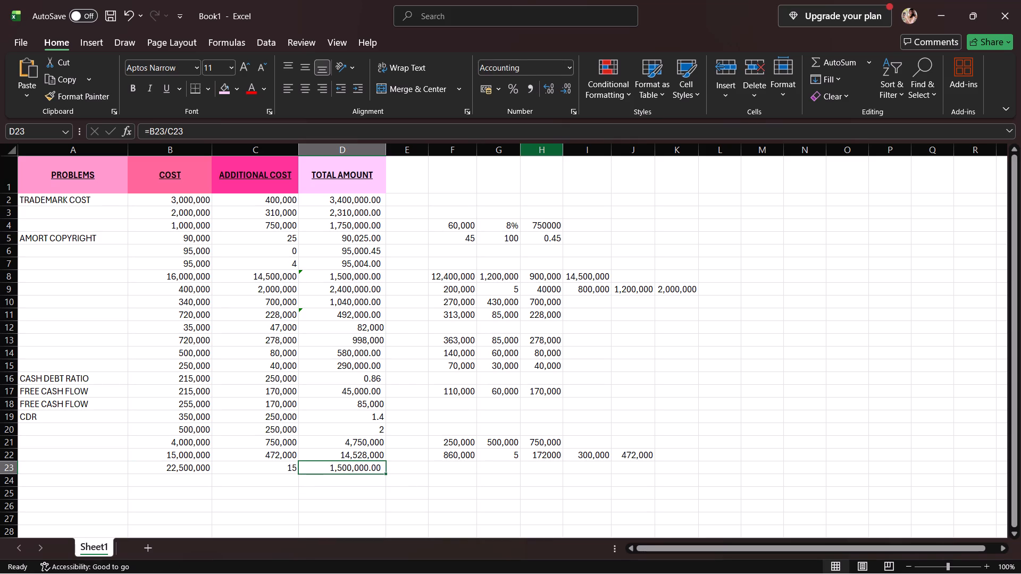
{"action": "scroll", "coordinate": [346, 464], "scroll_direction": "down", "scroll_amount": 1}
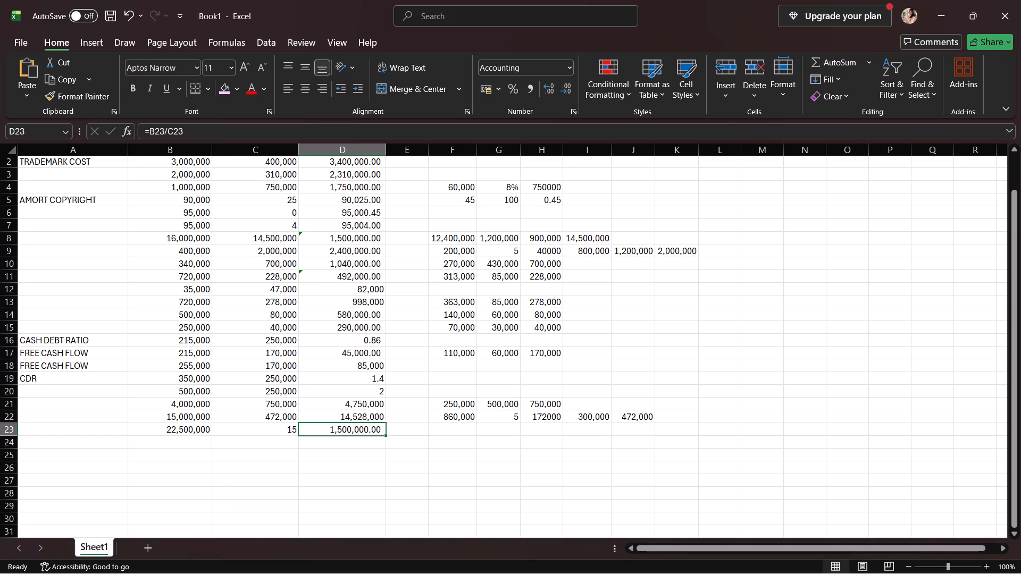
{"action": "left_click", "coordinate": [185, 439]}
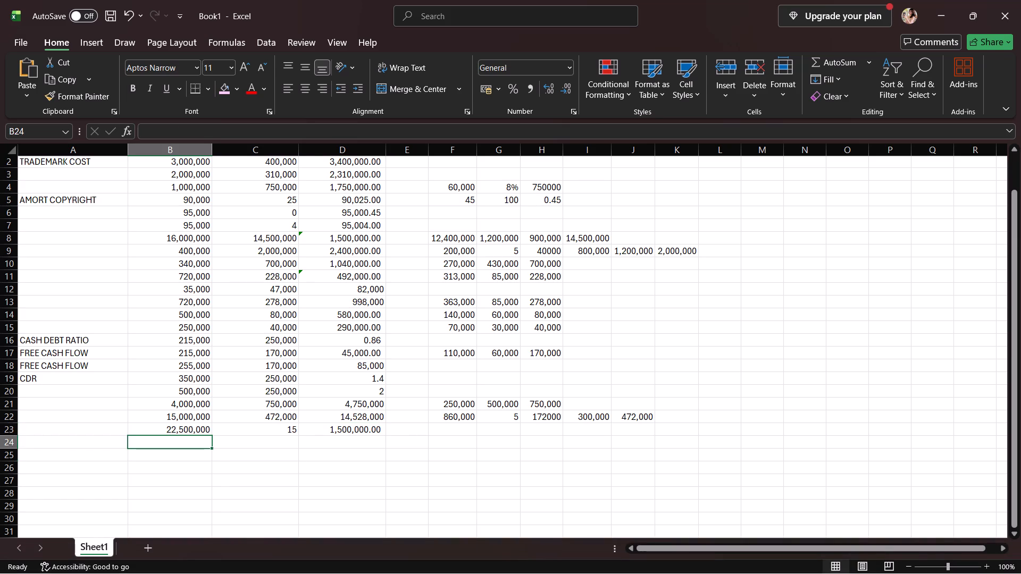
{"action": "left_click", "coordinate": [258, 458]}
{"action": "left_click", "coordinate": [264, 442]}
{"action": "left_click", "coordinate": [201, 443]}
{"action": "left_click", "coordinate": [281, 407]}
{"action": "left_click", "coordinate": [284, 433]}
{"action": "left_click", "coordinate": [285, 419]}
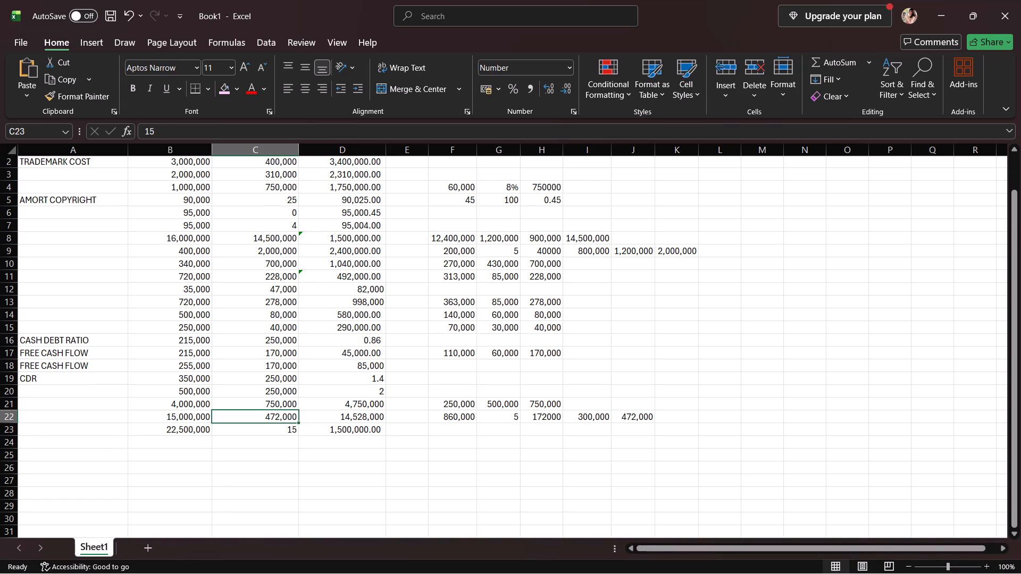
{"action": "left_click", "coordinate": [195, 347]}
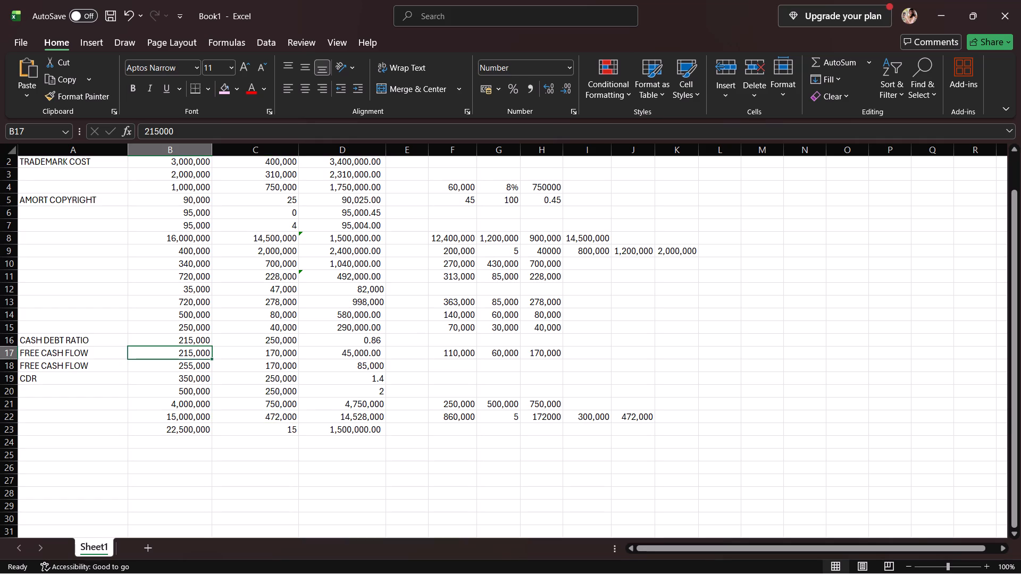
Enter 12,000,000 as the cost in B24 and 10,500,000 as the additional cost in C24.
{"action": "left_click", "coordinate": [194, 436]}
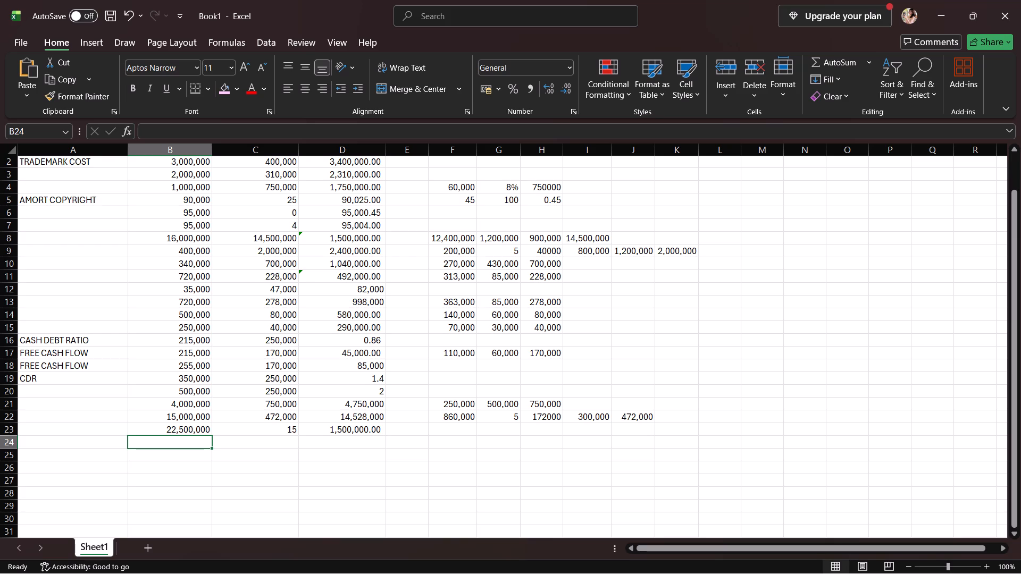
{"action": "type", "text": "12"}
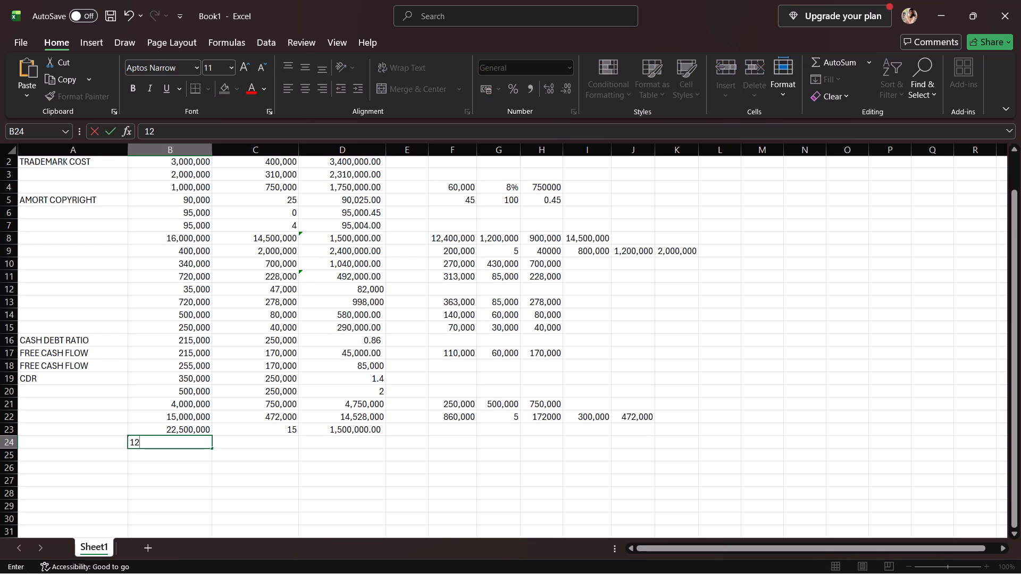
{"action": "type", "text": ",000,000"}
{"action": "left_click", "coordinate": [225, 438]}
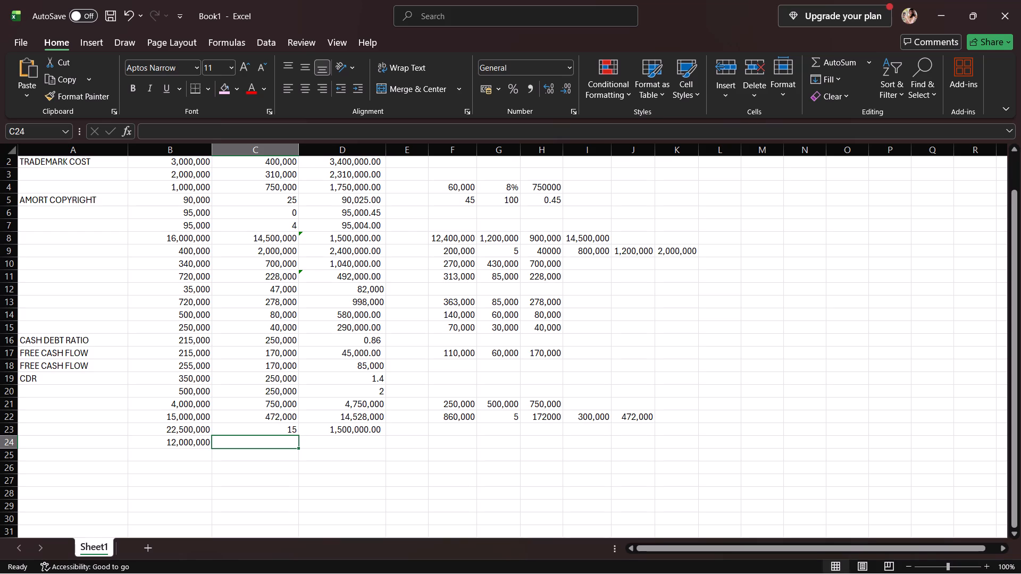
{"action": "type", "text": "10,500"}
{"action": "type", "text": ",000"}
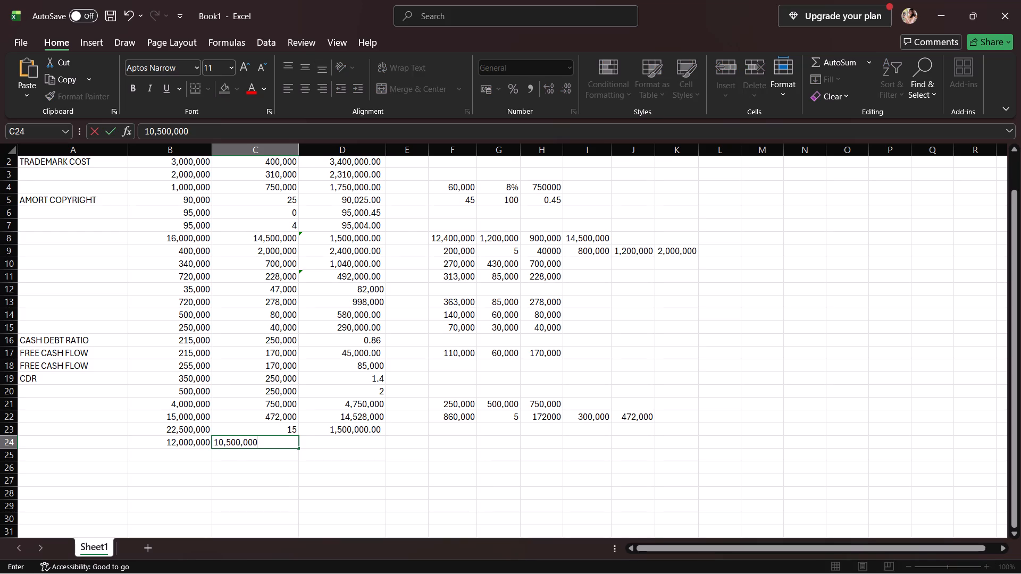
Compute the row 24 total amount in D24 by subtraction with the formula =B24-C24.
{"action": "left_click", "coordinate": [302, 446]}
{"action": "key", "text": "equal"}
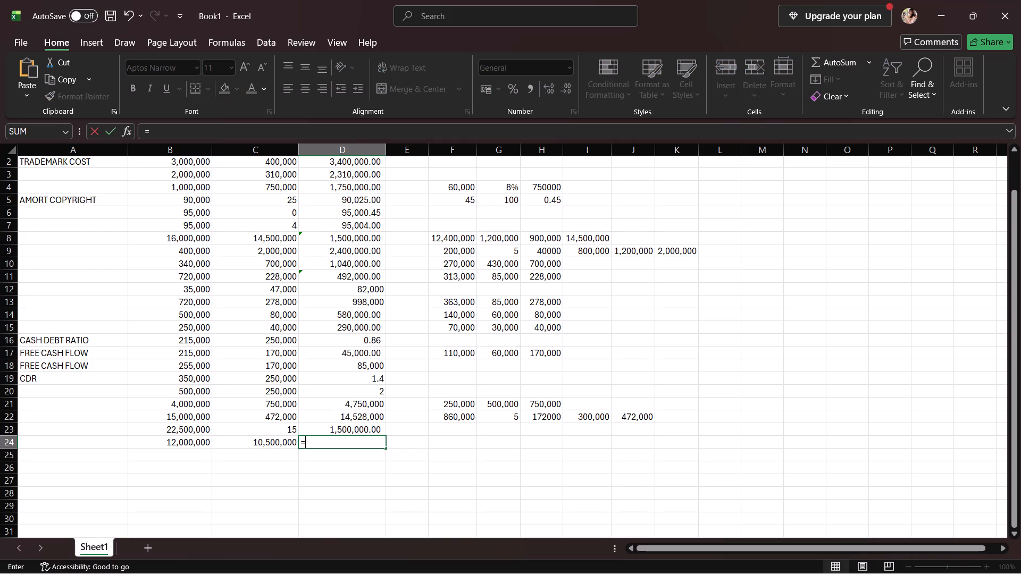
{"action": "left_click", "coordinate": [208, 446]}
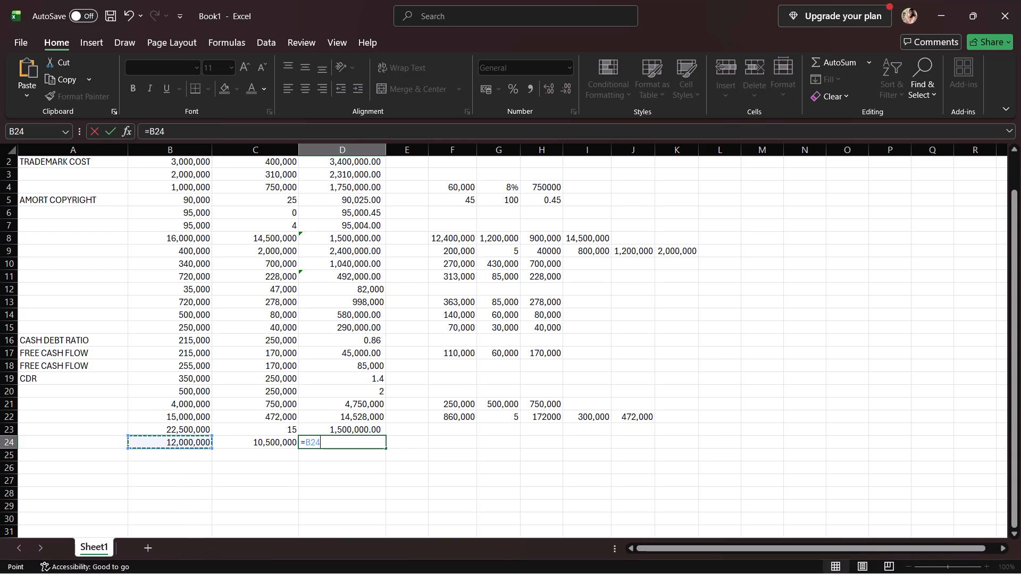
{"action": "key", "text": "minus"}
{"action": "left_click", "coordinate": [269, 440]}
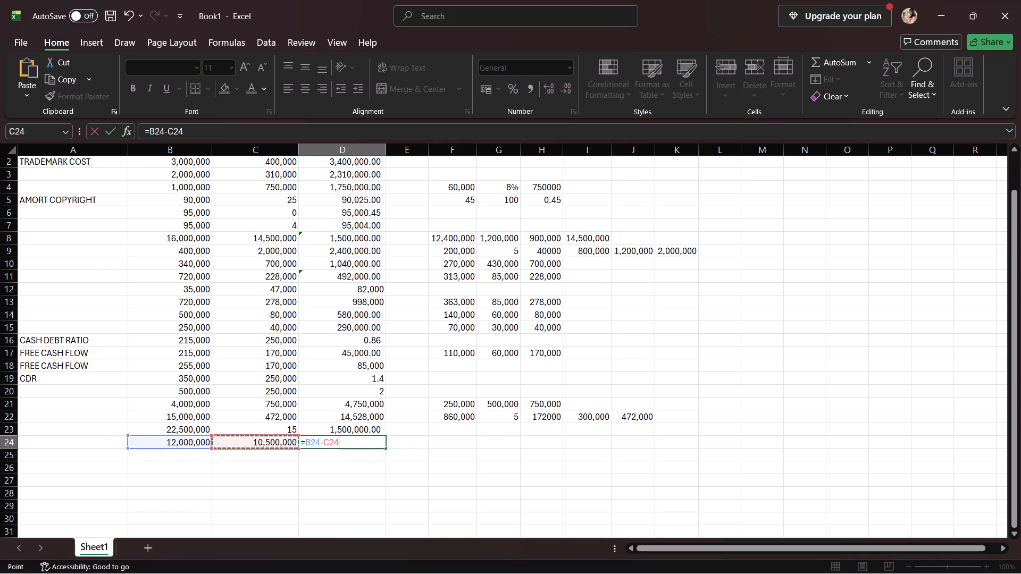
{"action": "key", "text": "Return"}
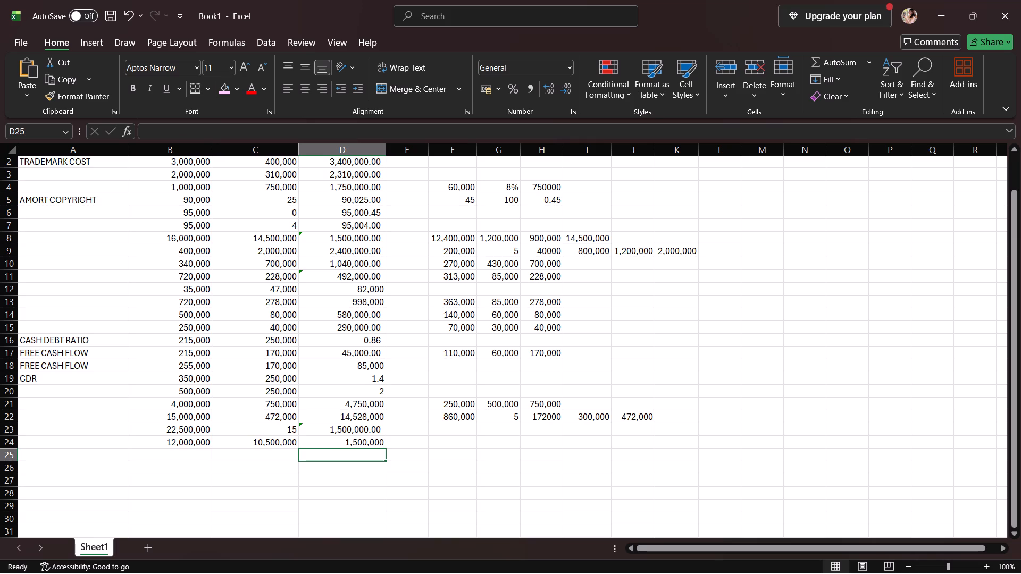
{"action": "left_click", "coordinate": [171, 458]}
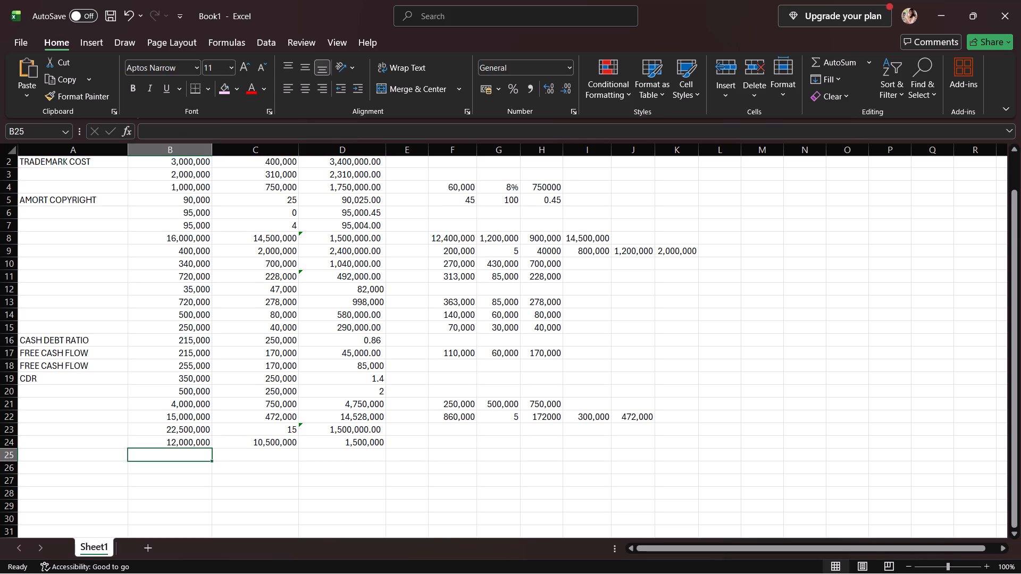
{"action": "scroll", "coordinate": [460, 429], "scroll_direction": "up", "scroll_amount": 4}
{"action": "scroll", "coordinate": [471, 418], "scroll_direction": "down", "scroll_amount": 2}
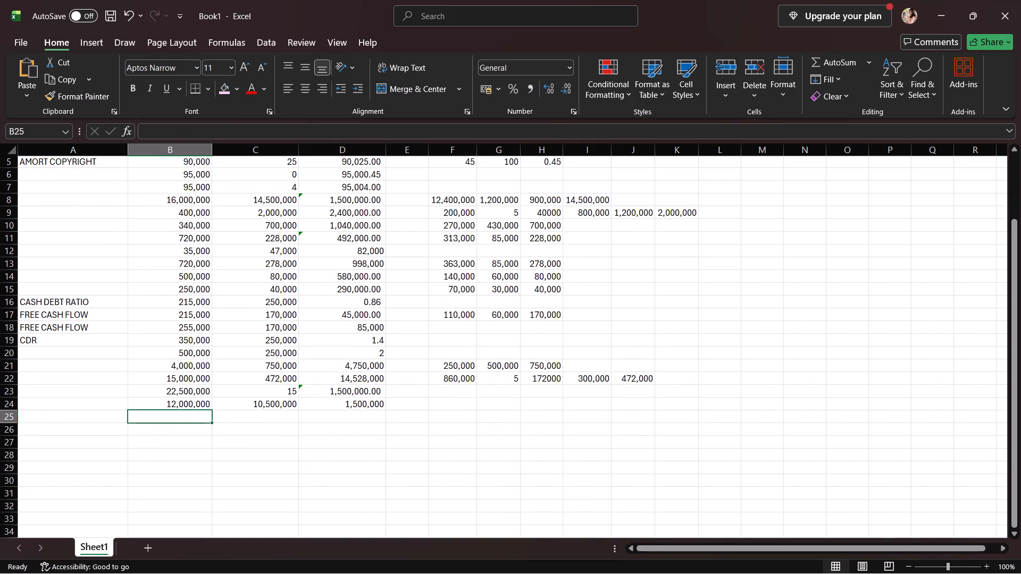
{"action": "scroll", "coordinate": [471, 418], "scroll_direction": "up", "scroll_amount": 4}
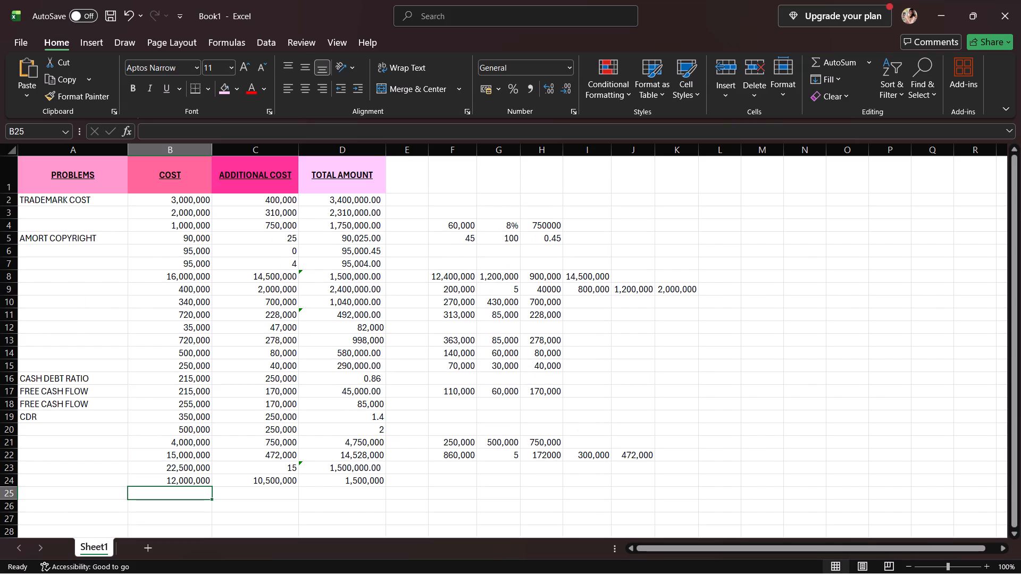
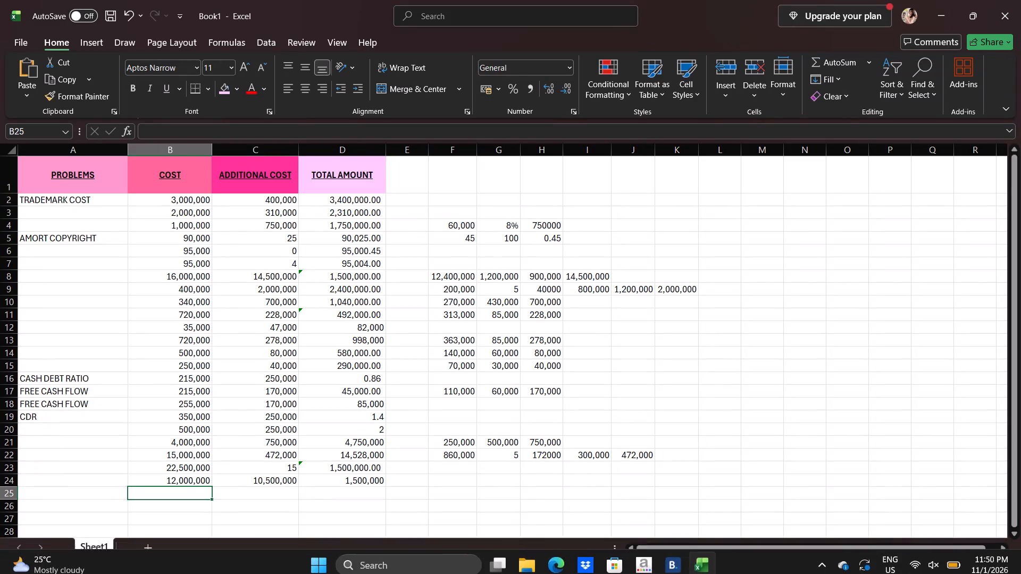
Enter 20 in F25 and 4 in G25, and divide them in H25 with the formula =F25/G25.
{"action": "left_click", "coordinate": [165, 493]}
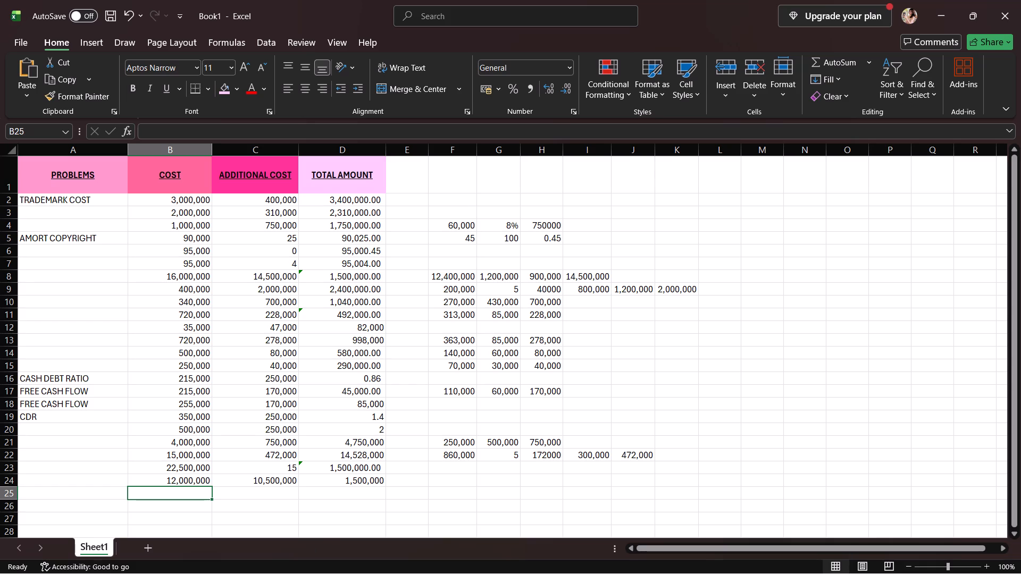
{"action": "left_click", "coordinate": [463, 493]}
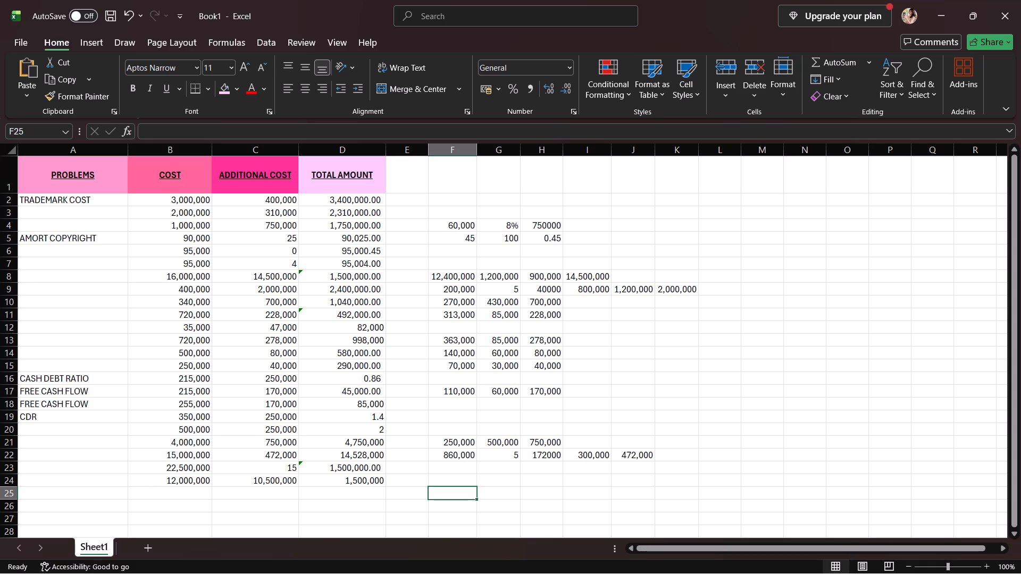
{"action": "type", "text": "20"}
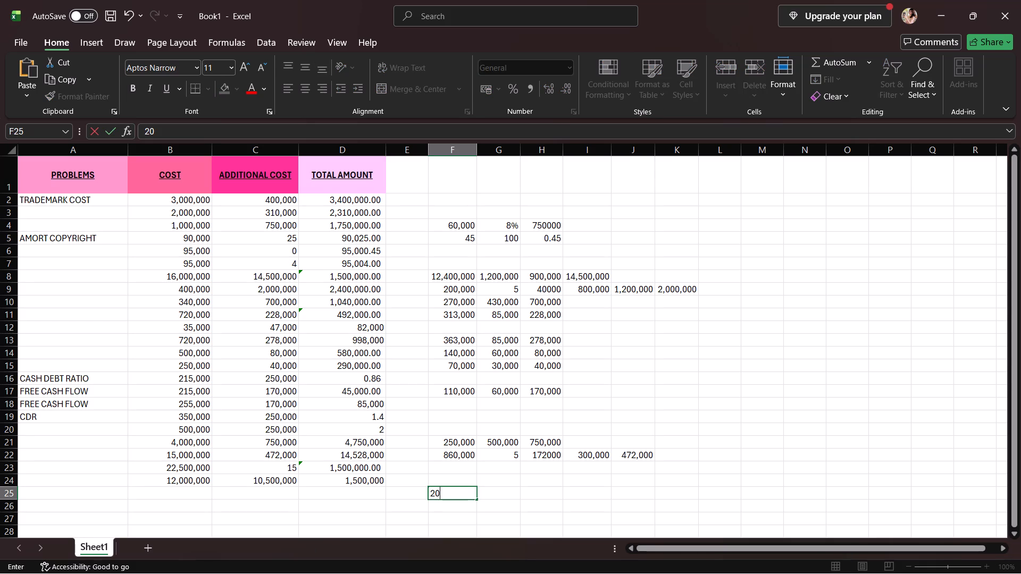
{"action": "left_click", "coordinate": [495, 495]}
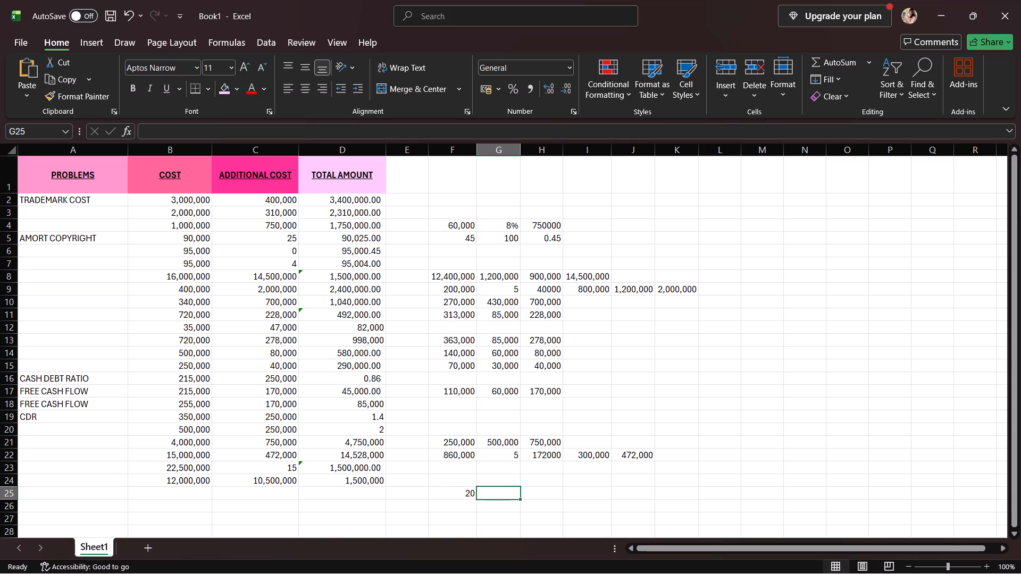
{"action": "key", "text": "4"}
{"action": "left_click", "coordinate": [529, 488]}
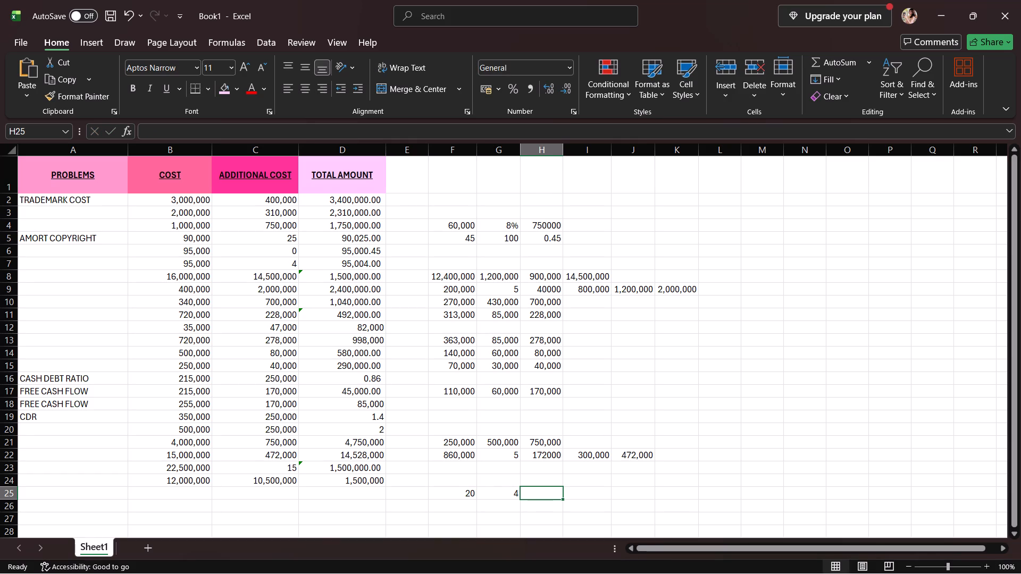
{"action": "key", "text": "equal"}
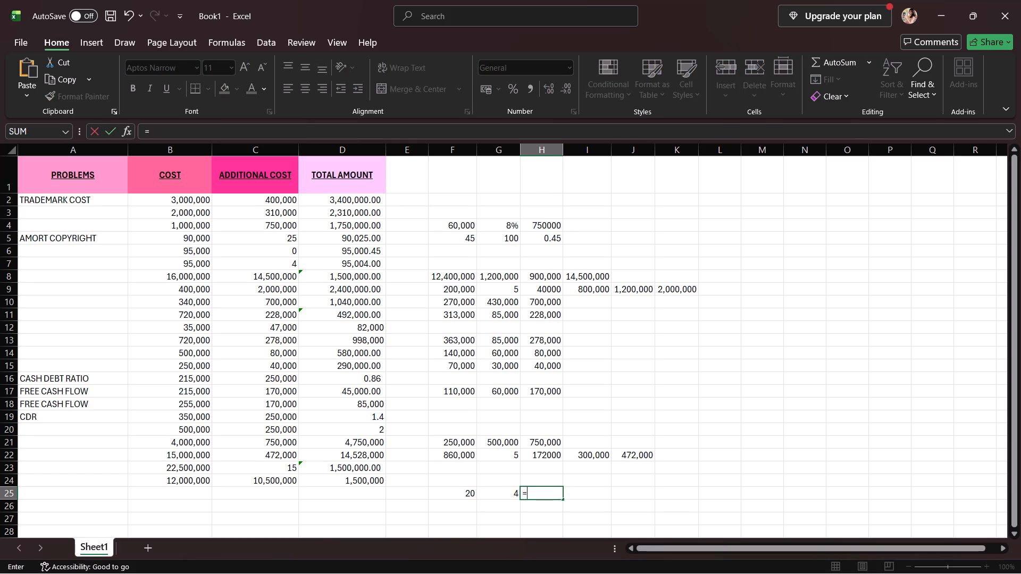
{"action": "left_click", "coordinate": [474, 498]}
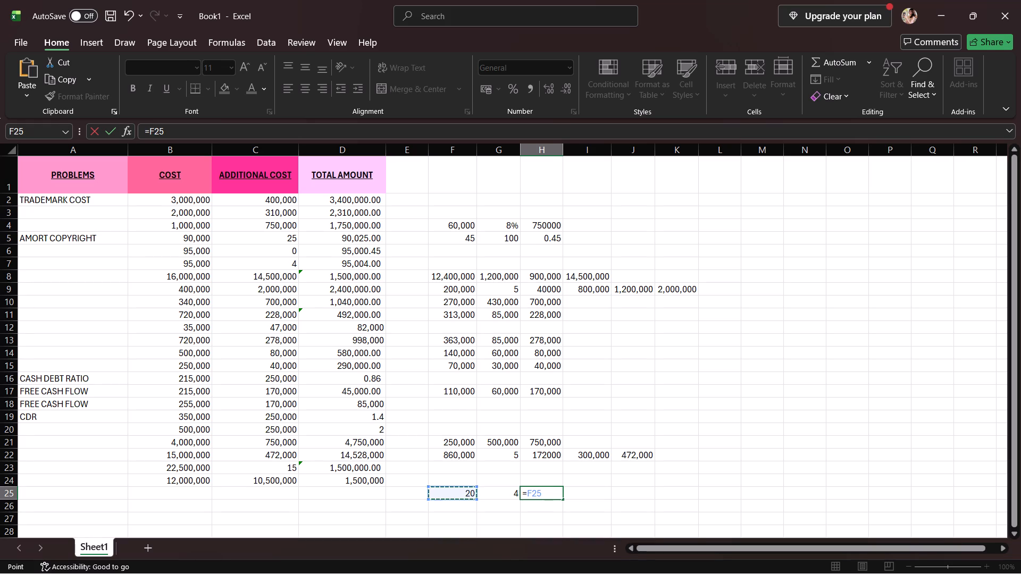
{"action": "key", "text": "slash"}
{"action": "left_click", "coordinate": [500, 495]}
{"action": "key", "text": "Return"}
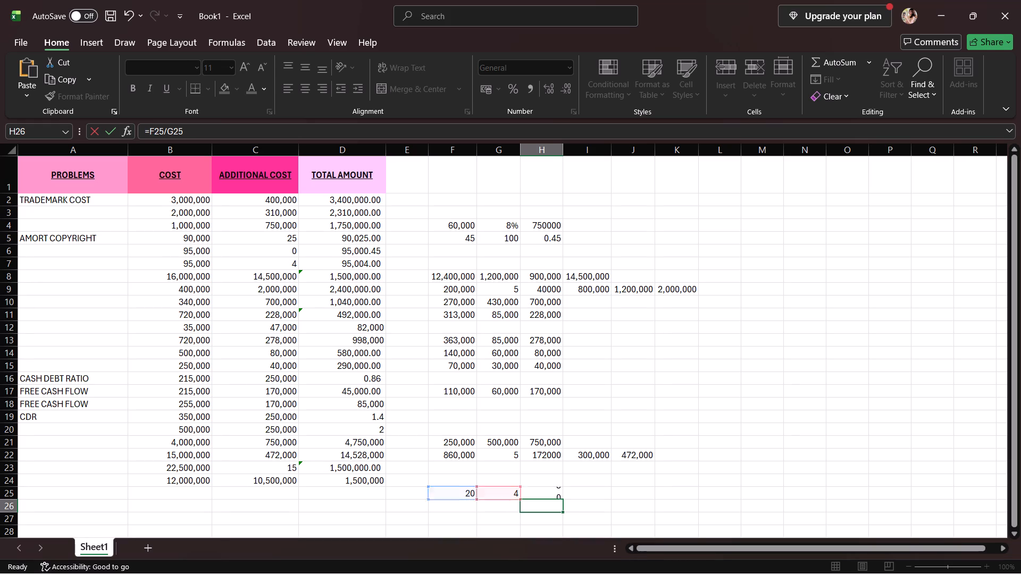
Enter 100 in I25 and calculate the decimal rate in J25 with the formula =H25/I25.
{"action": "left_click", "coordinate": [572, 497]}
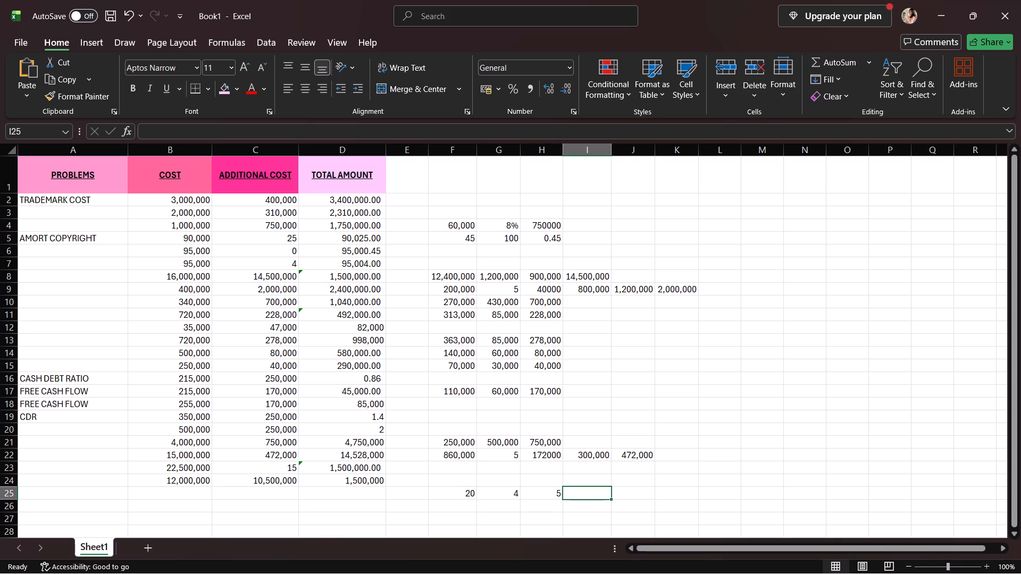
{"action": "left_click", "coordinate": [549, 492]}
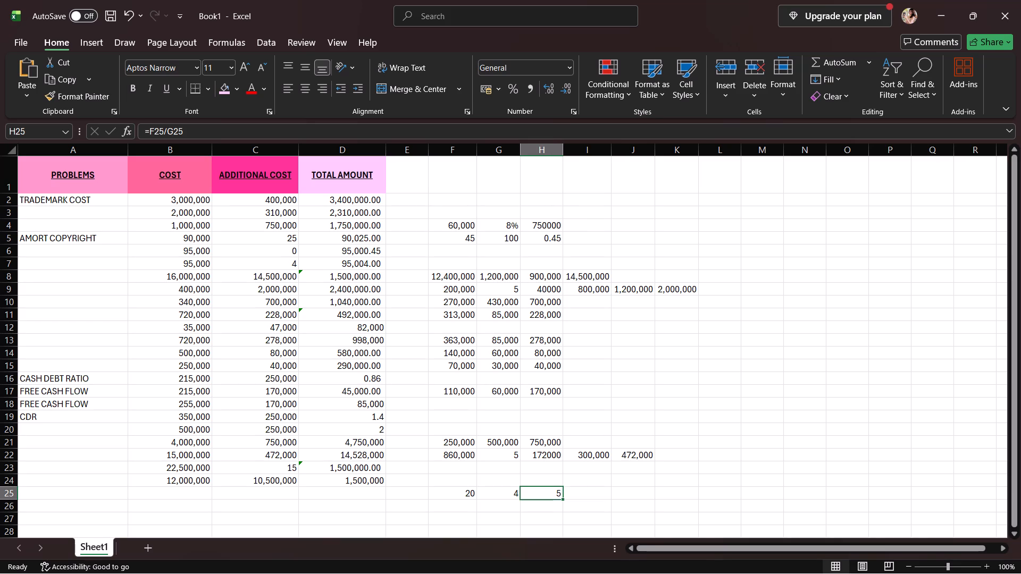
{"action": "left_click", "coordinate": [580, 493]}
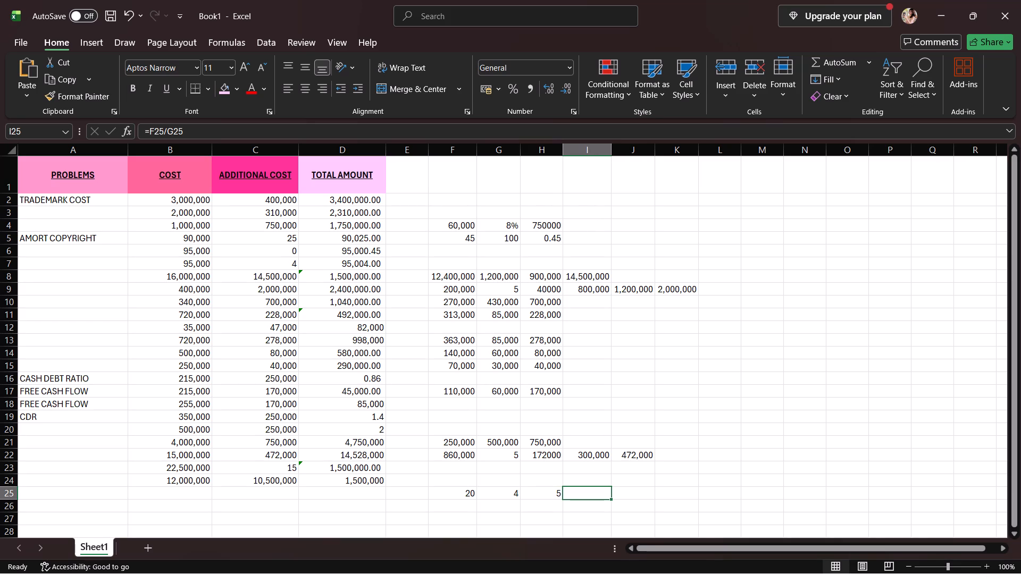
{"action": "type", "text": "100"}
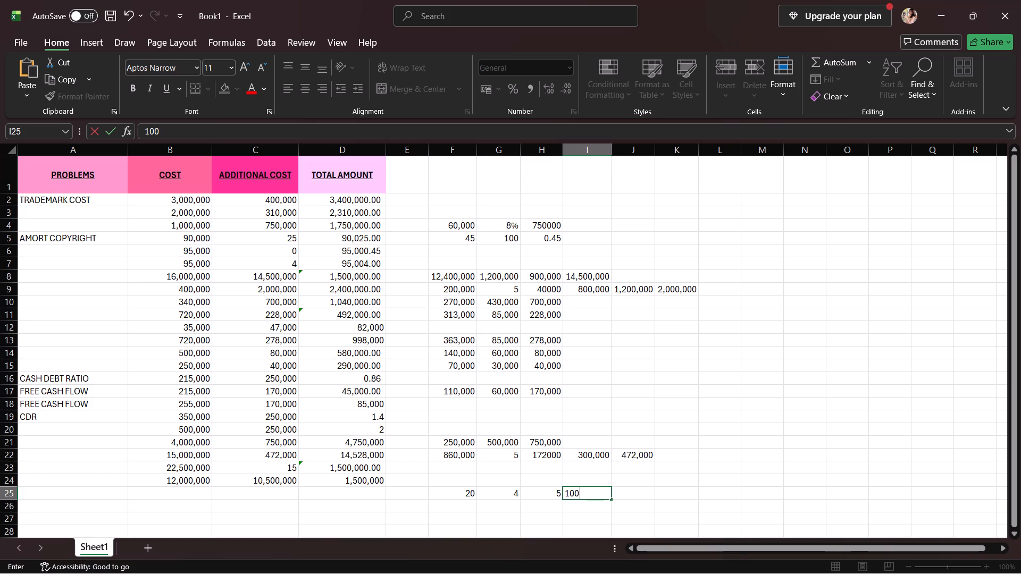
{"action": "left_click", "coordinate": [634, 499]}
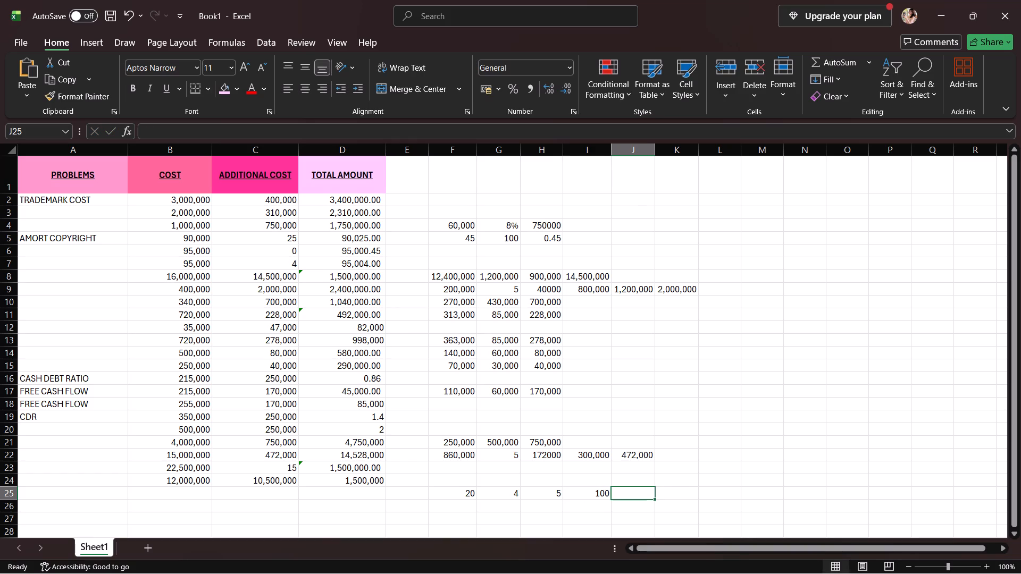
{"action": "key", "text": "equal"}
{"action": "left_click", "coordinate": [543, 498]}
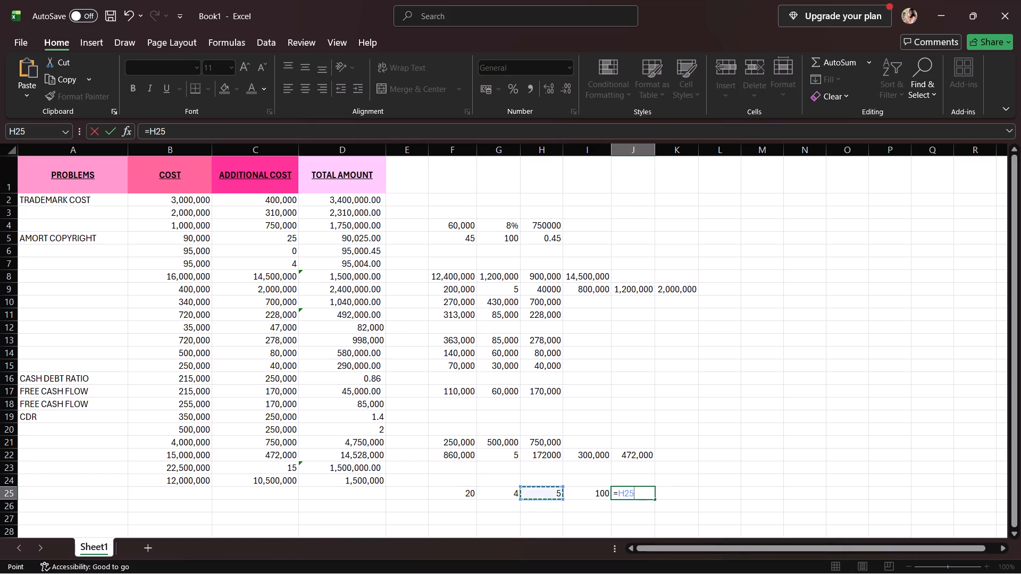
{"action": "key", "text": "slash"}
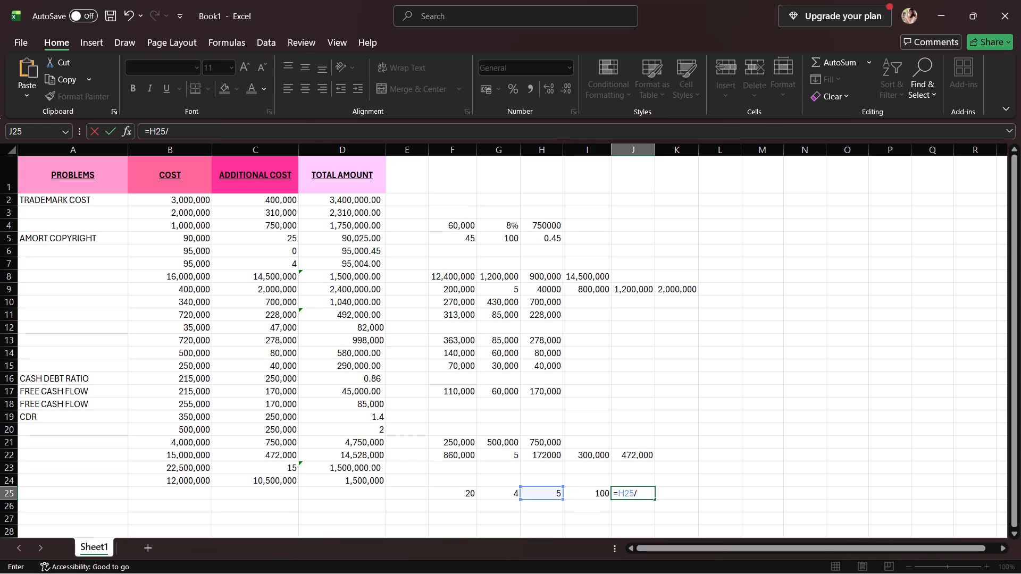
{"action": "left_click", "coordinate": [595, 493]}
{"action": "key", "text": "Return"}
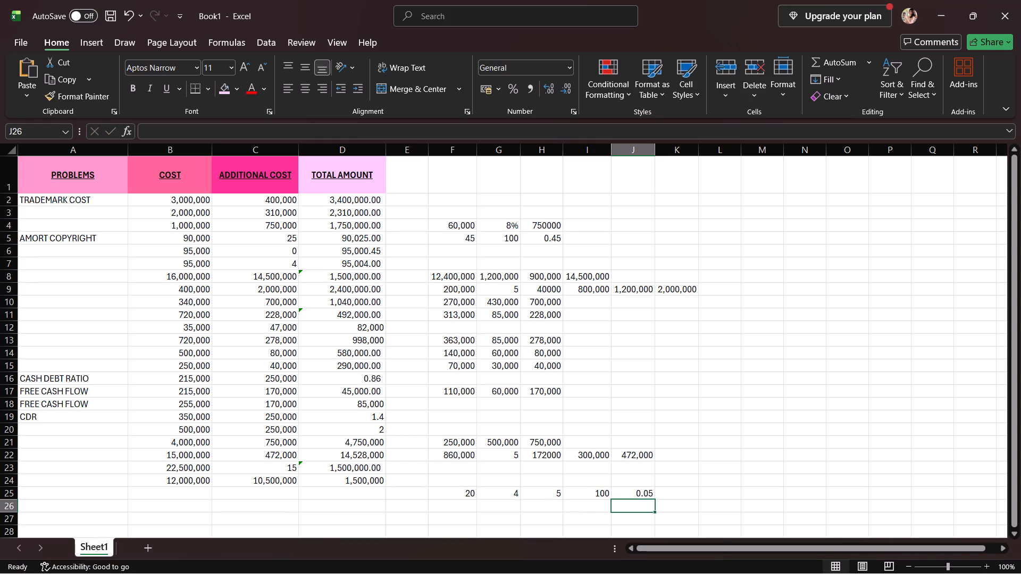
Fill in row 25 with a cost of 200,000 in B25 and an additional cost of 0.05 in C25.
{"action": "left_click", "coordinate": [169, 489]}
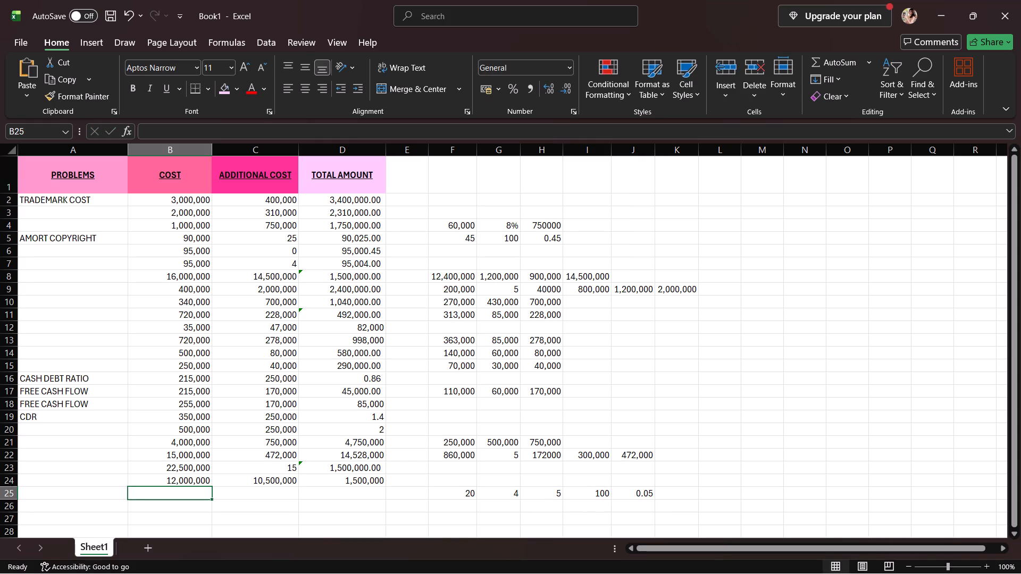
{"action": "type", "text": "200"}
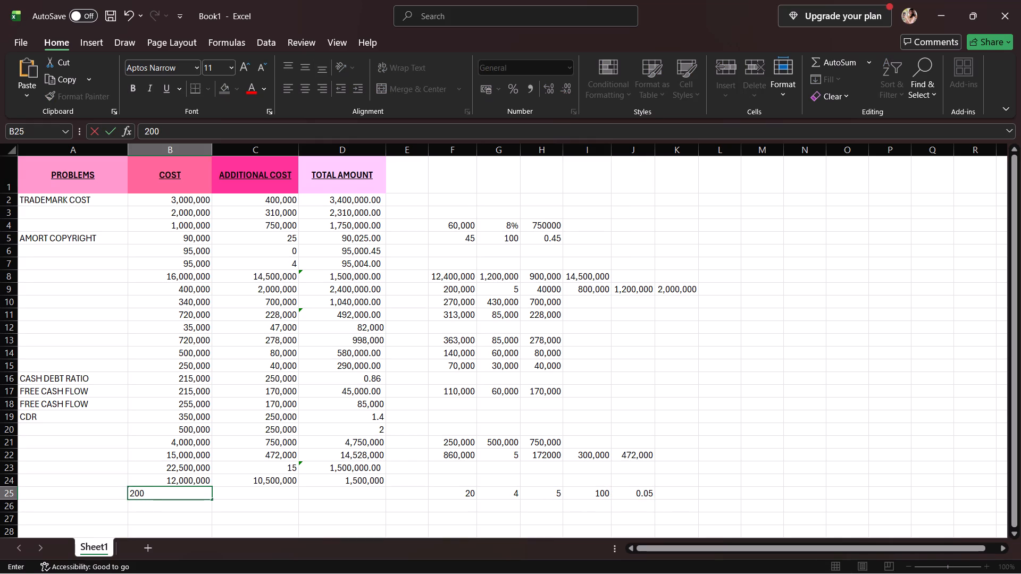
{"action": "type", "text": ",000"}
{"action": "left_click", "coordinate": [224, 497]}
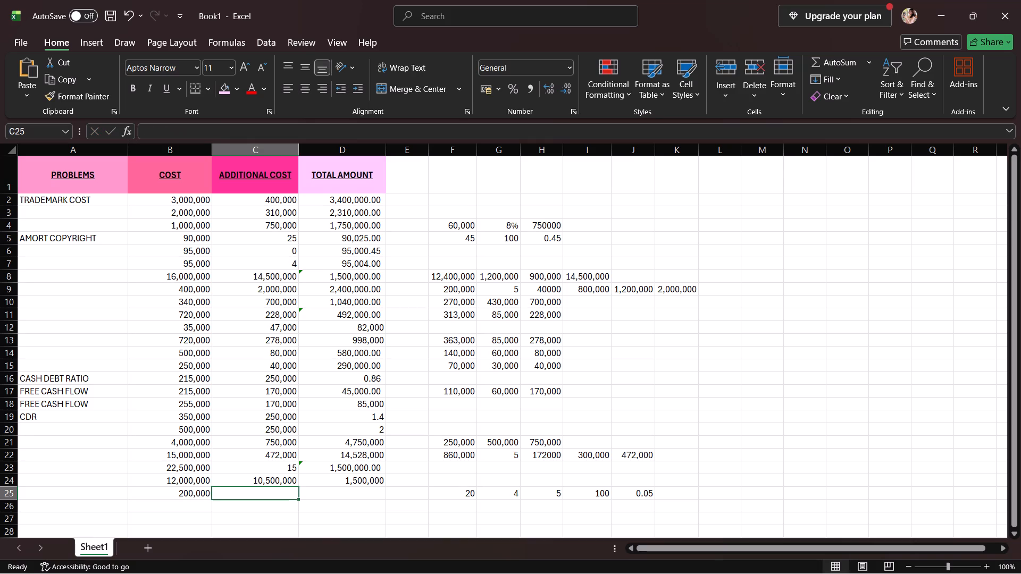
{"action": "type", "text": "0.05"}
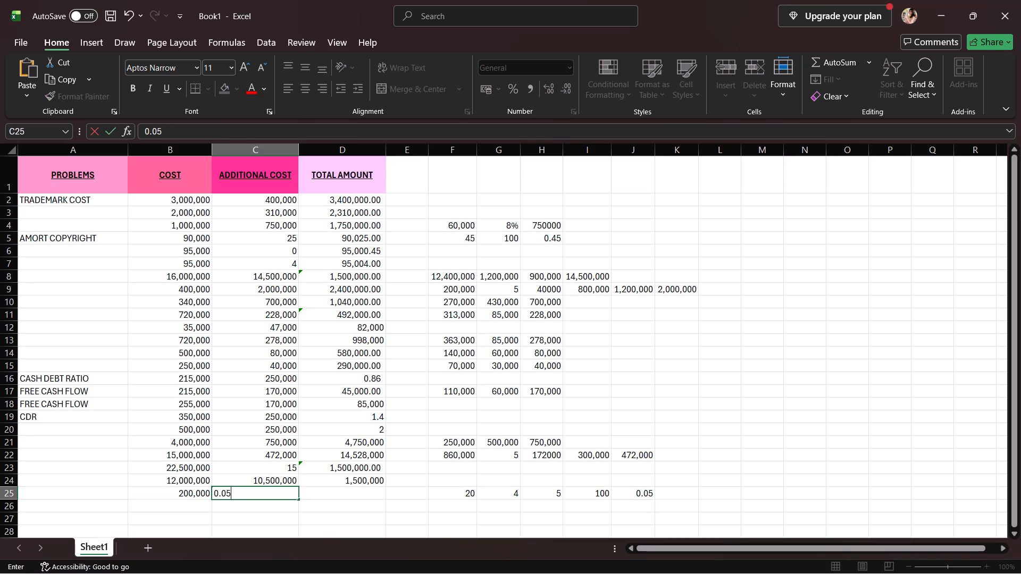
{"action": "left_click", "coordinate": [304, 494]}
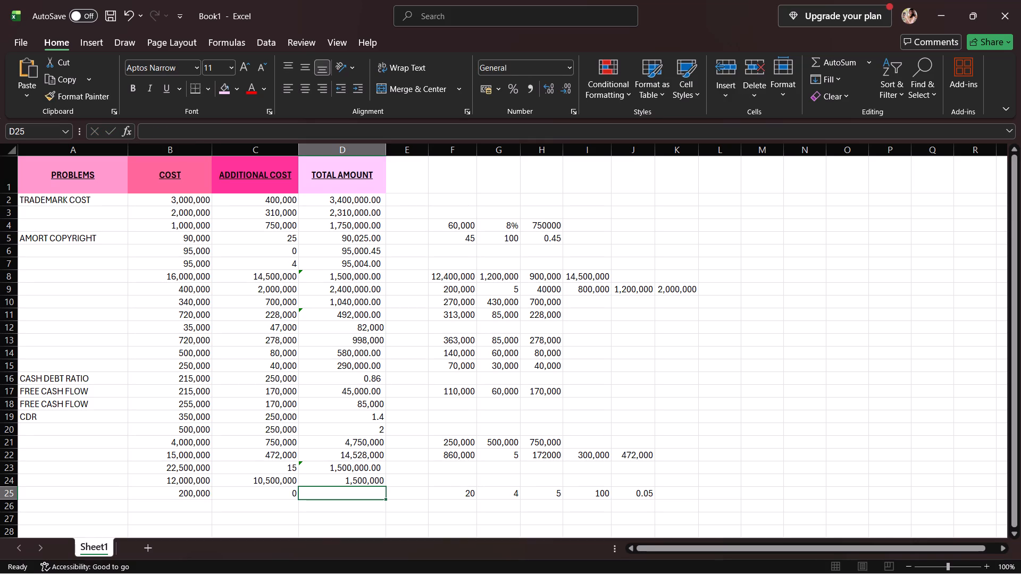
{"action": "left_click", "coordinate": [277, 489]}
Calculate the row 25 total amount in D25 with the formula =B25*C25.
{"action": "left_click", "coordinate": [322, 499]}
{"action": "key", "text": "equal"}
{"action": "left_click", "coordinate": [194, 494]}
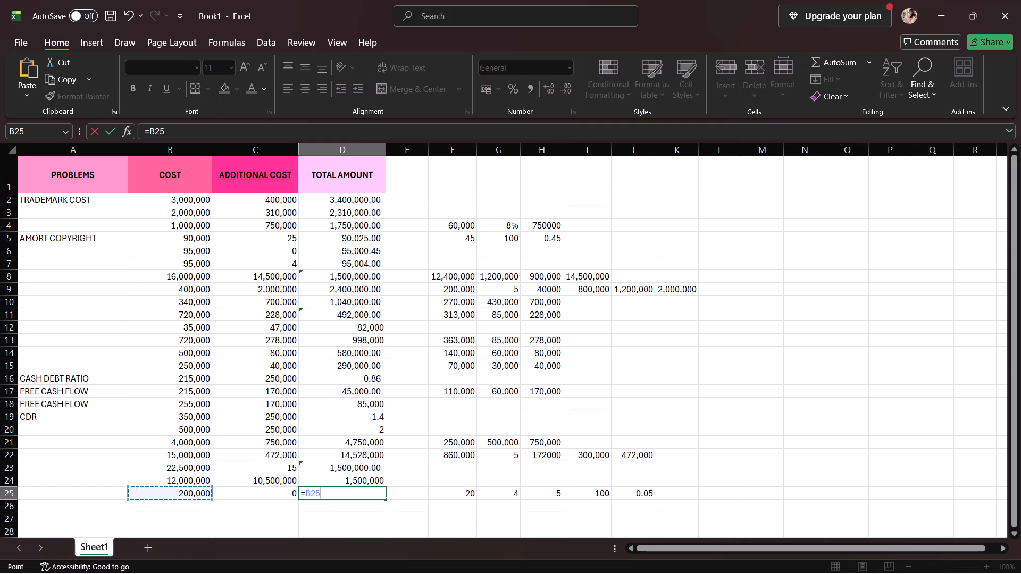
{"action": "key", "text": "shift+asterisk"}
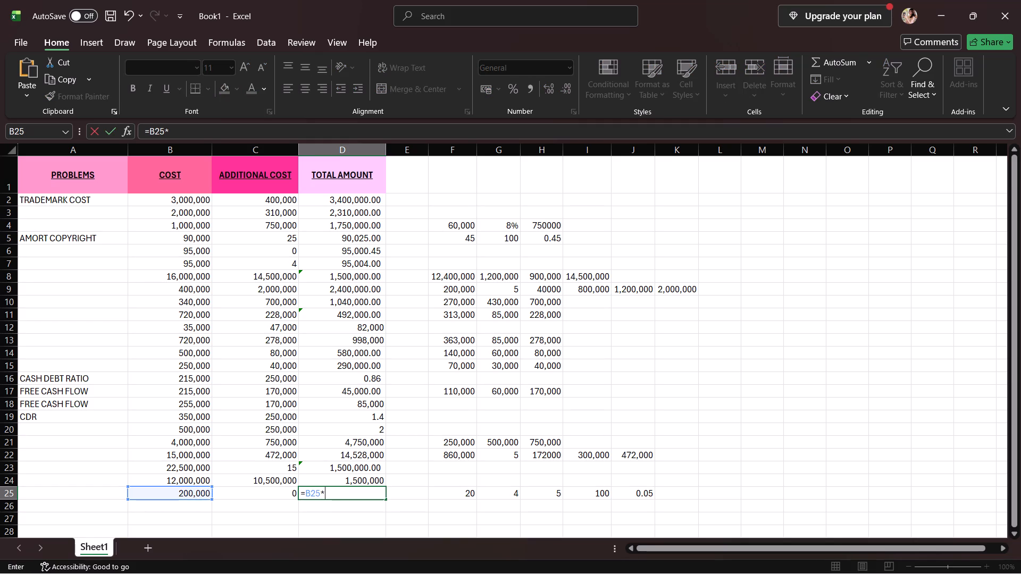
{"action": "left_click", "coordinate": [282, 492]}
{"action": "key", "text": "Return"}
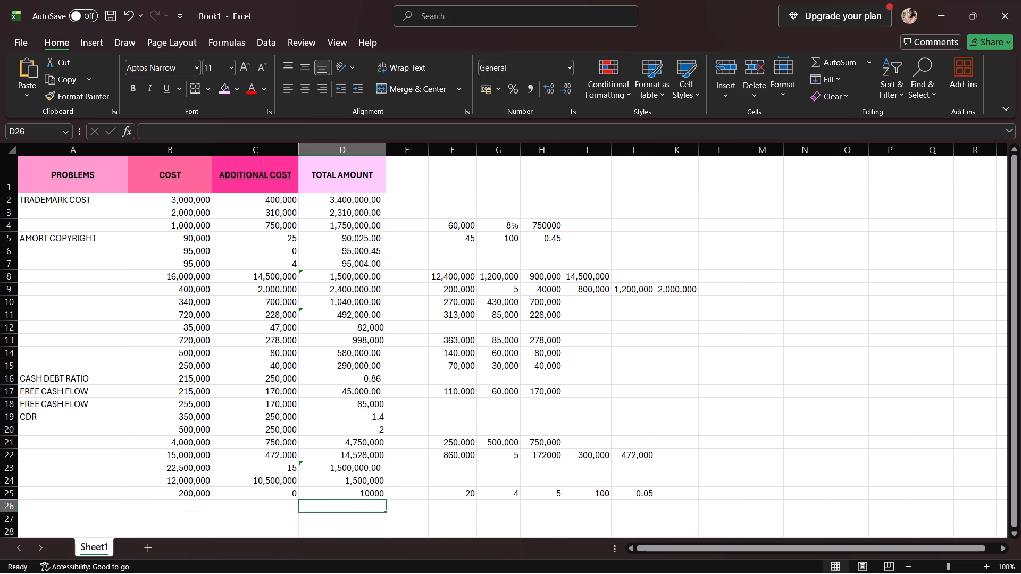
Apply the comma number style to the total amount in D25.
{"action": "left_click", "coordinate": [325, 479]}
{"action": "left_click", "coordinate": [324, 498]}
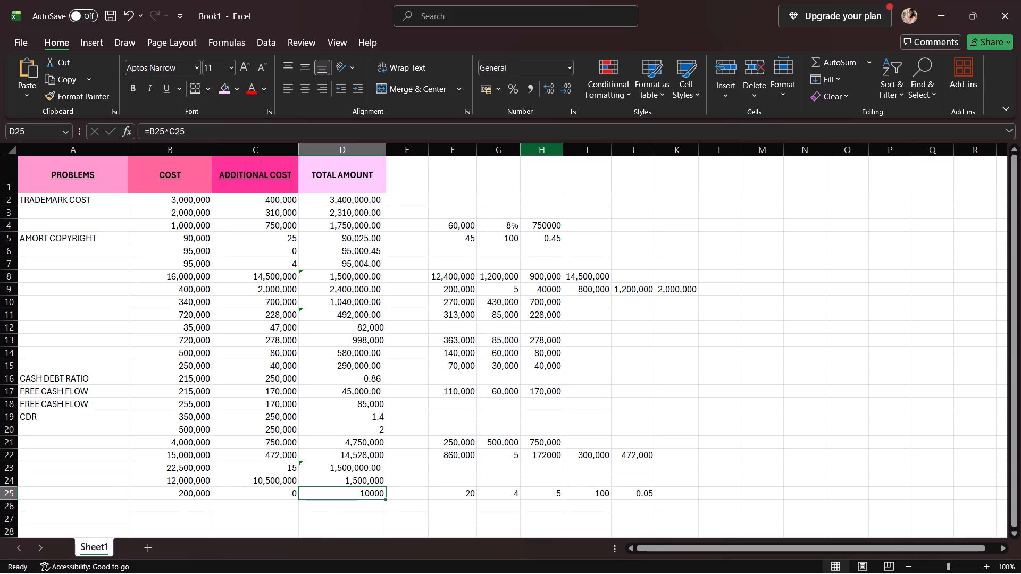
{"action": "left_click", "coordinate": [531, 91]}
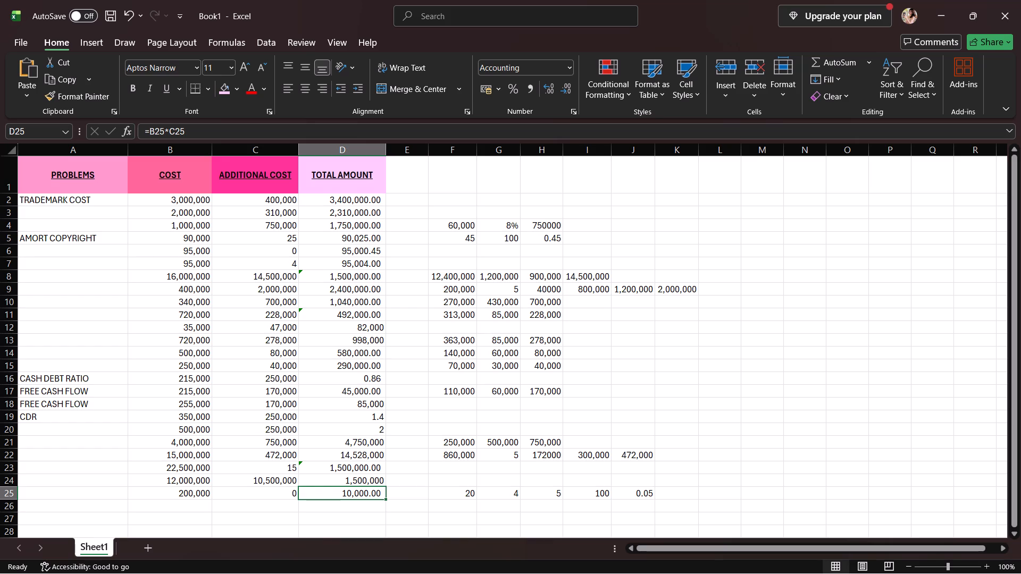
Enter a cost of 32,540,000 in B26.
{"action": "scroll", "coordinate": [297, 328], "scroll_direction": "down", "scroll_amount": 3}
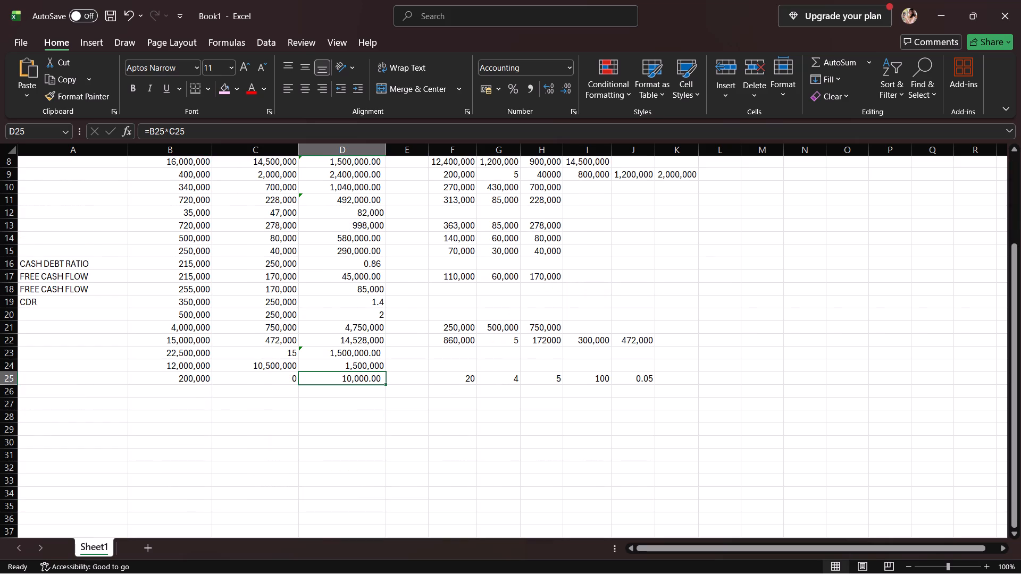
{"action": "left_click", "coordinate": [194, 387]}
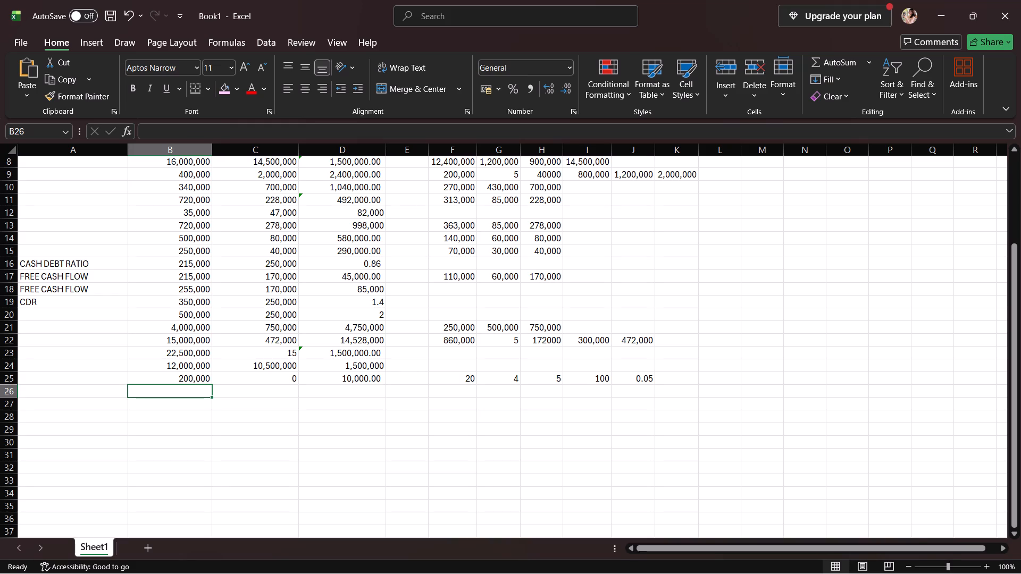
{"action": "type", "text": "33"}
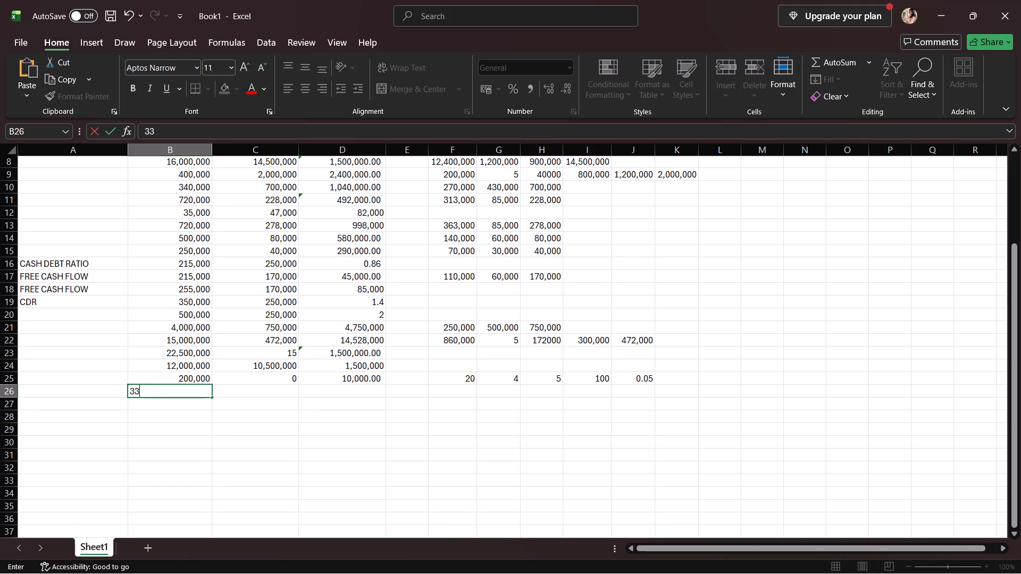
{"action": "key", "text": "BackSpace"}
{"action": "key", "text": "BackSpace"}
{"action": "key", "text": "BackSpace"}
{"action": "type", "text": "32"}
{"action": "key", "text": "comma"}
{"action": "type", "text": "540,000"}
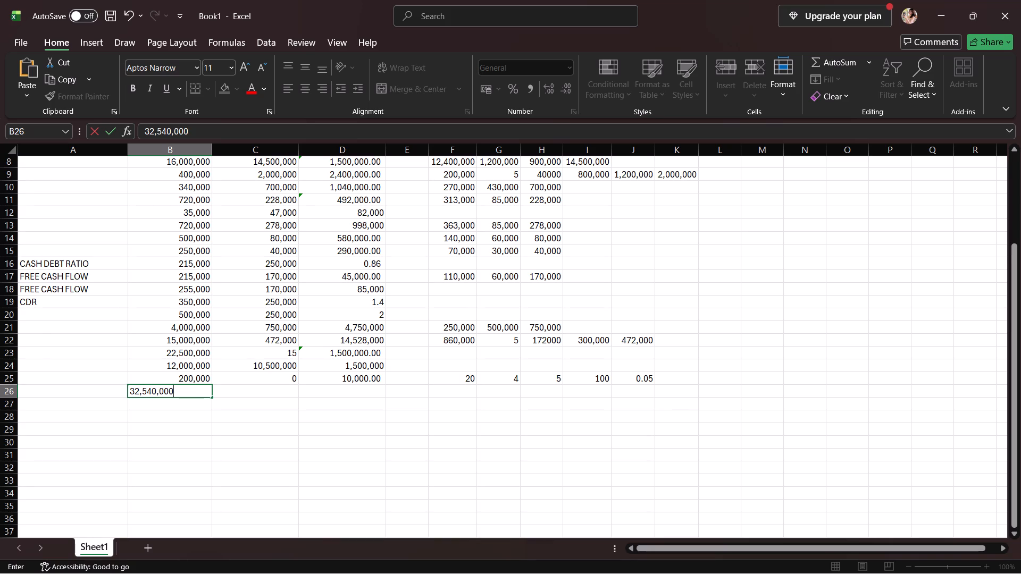
{"action": "left_click", "coordinate": [253, 392]}
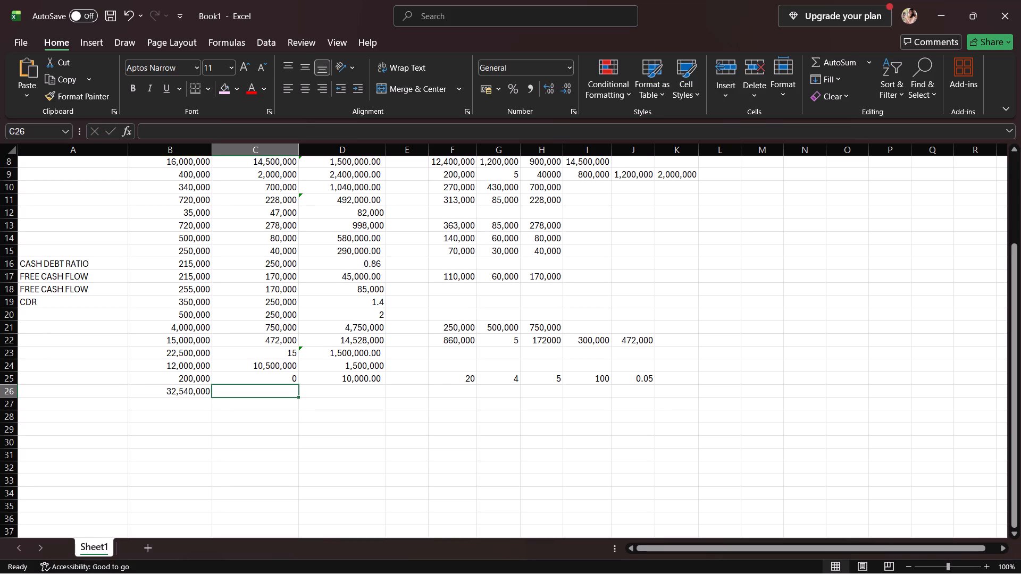
Enter the row 26 side figures 670,000 in F26 and 453,000 in G26.
{"action": "left_click", "coordinate": [434, 393]}
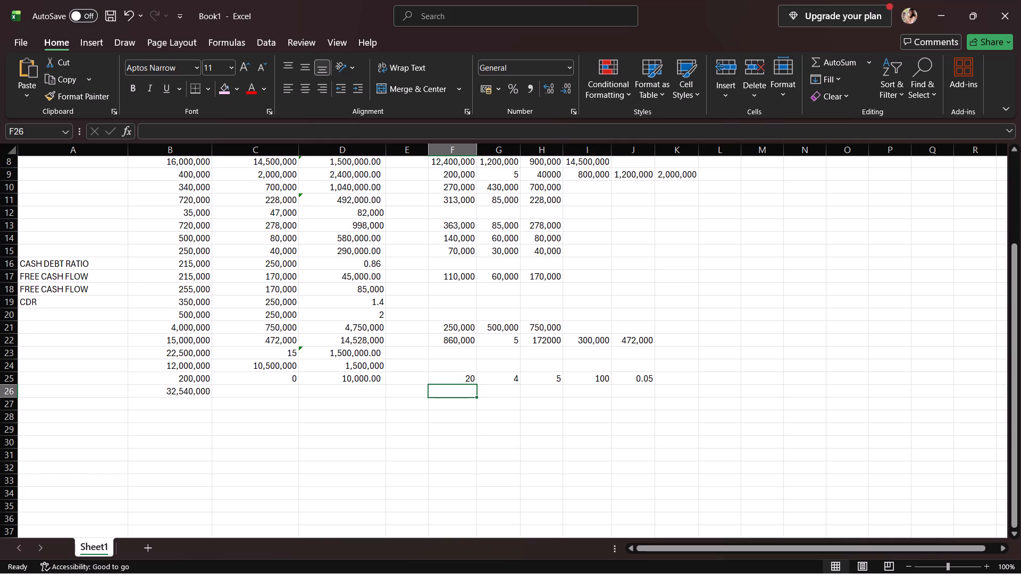
{"action": "type", "text": "670,000"}
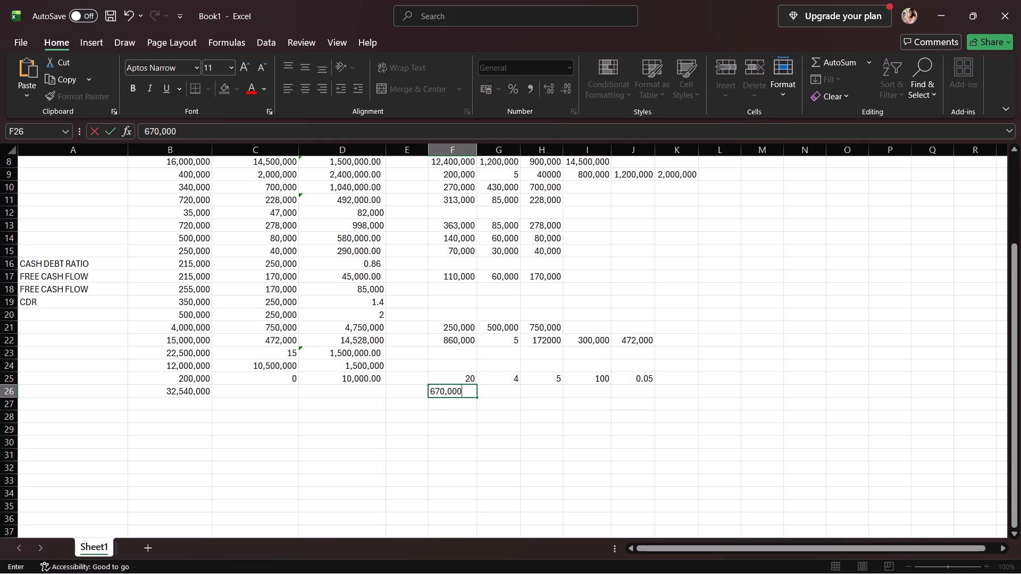
{"action": "left_click", "coordinate": [511, 389]}
{"action": "type", "text": "453"}
{"action": "type", "text": ",000"}
Add the two side figures in H26 with the formula =F26+G26.
{"action": "left_click", "coordinate": [555, 391]}
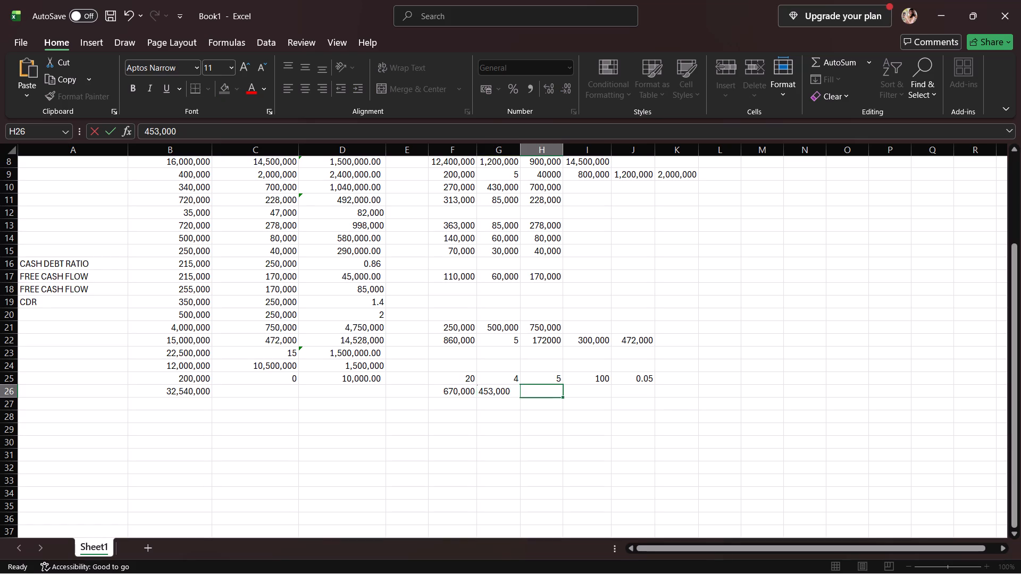
{"action": "key", "text": "equal"}
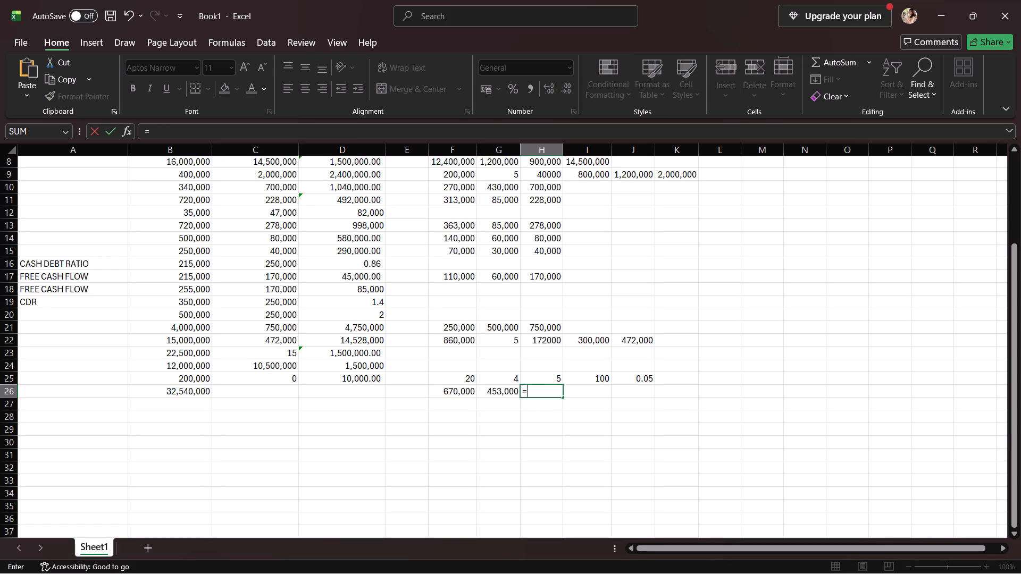
{"action": "left_click", "coordinate": [470, 394]}
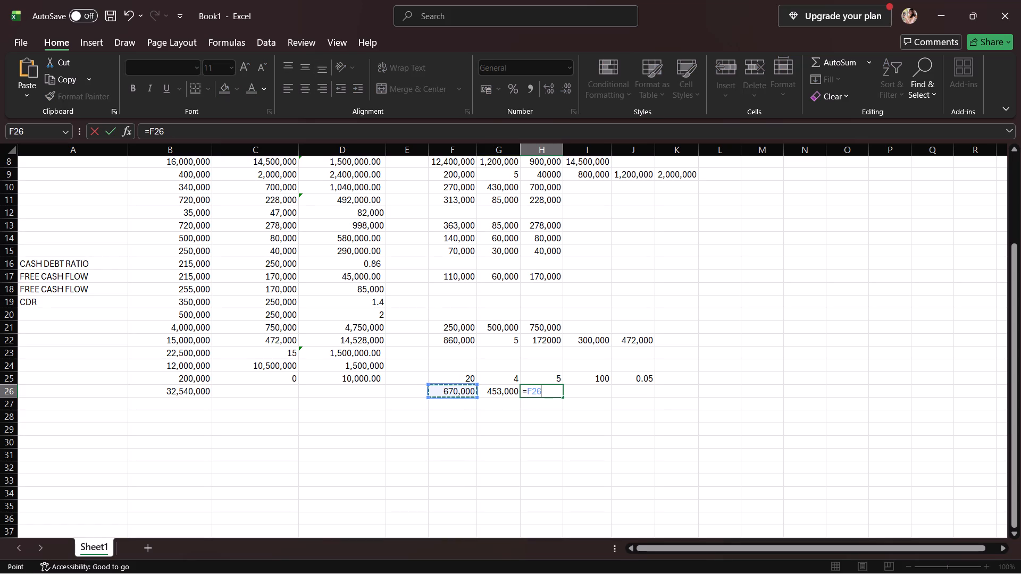
{"action": "key", "text": "shift+plus"}
{"action": "left_click", "coordinate": [501, 389]}
{"action": "key", "text": "Return"}
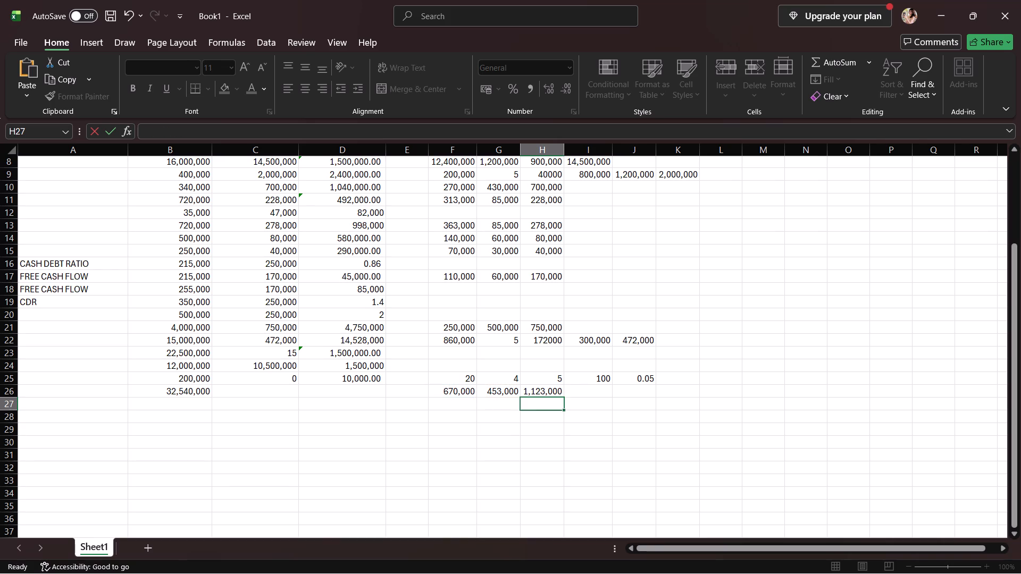
Enter a 12% rate in I26 and calculate the tax amount in J26 with the formula =H26*I26.
{"action": "left_click", "coordinate": [596, 392]}
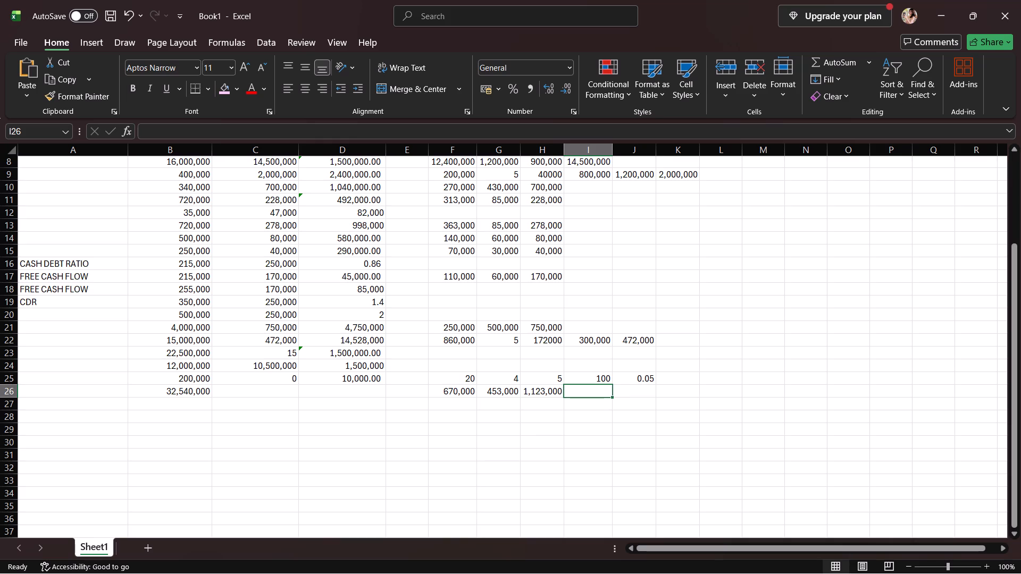
{"action": "type", "text": "12"}
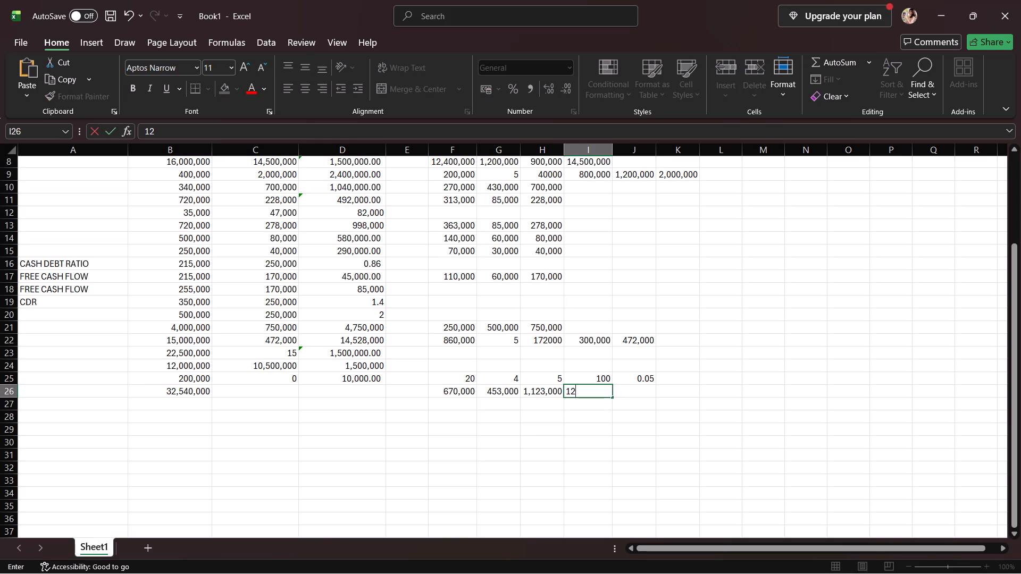
{"action": "key", "text": "shift+percent"}
{"action": "left_click", "coordinate": [624, 395]}
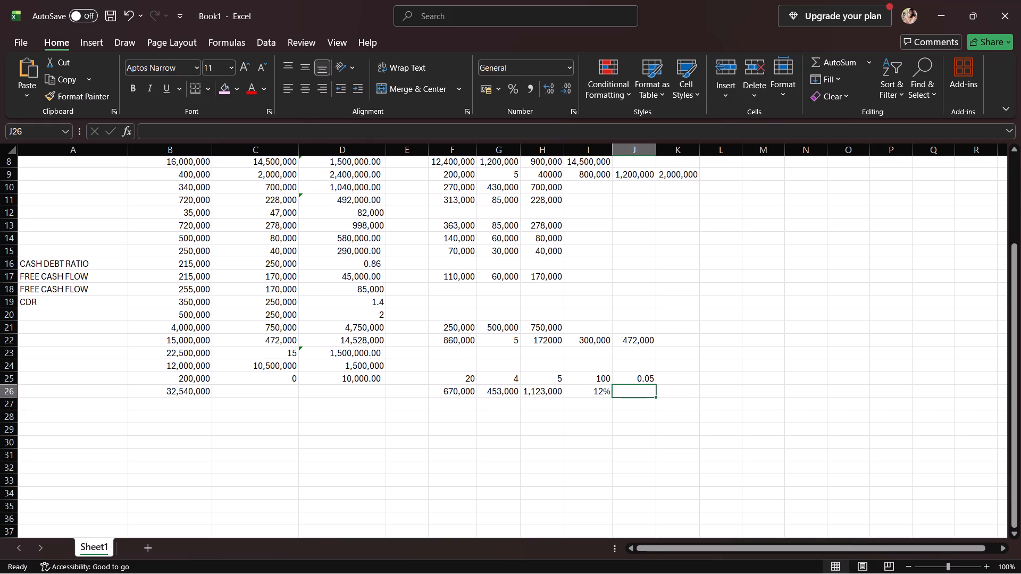
{"action": "left_click", "coordinate": [534, 392]}
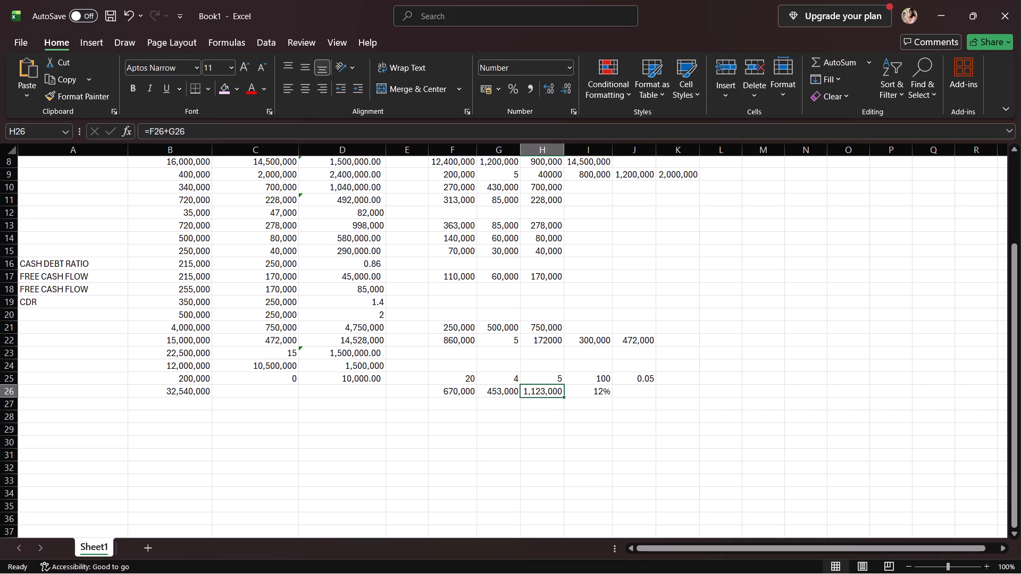
{"action": "left_click", "coordinate": [620, 387]}
{"action": "key", "text": "equal"}
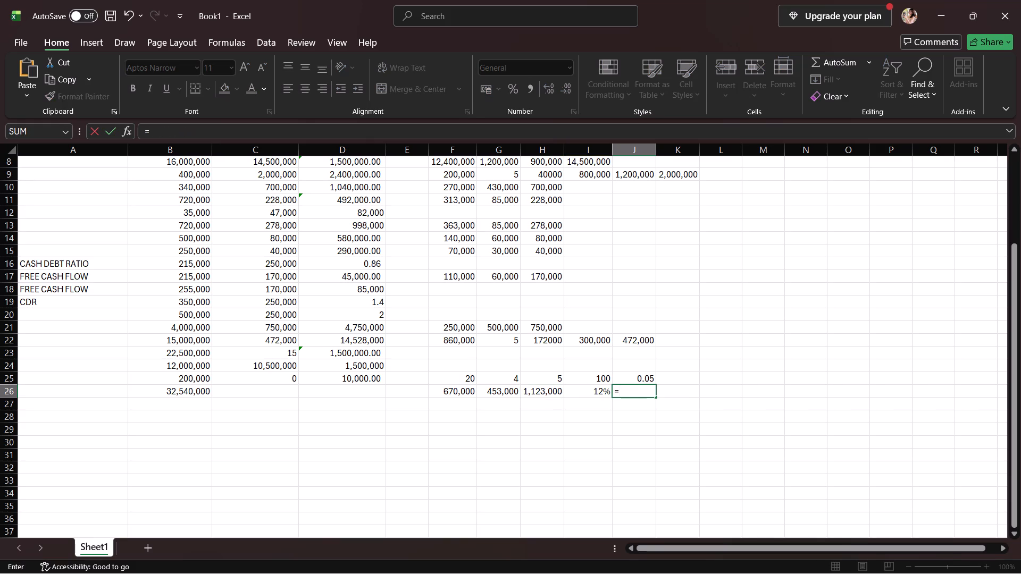
{"action": "left_click", "coordinate": [532, 393]}
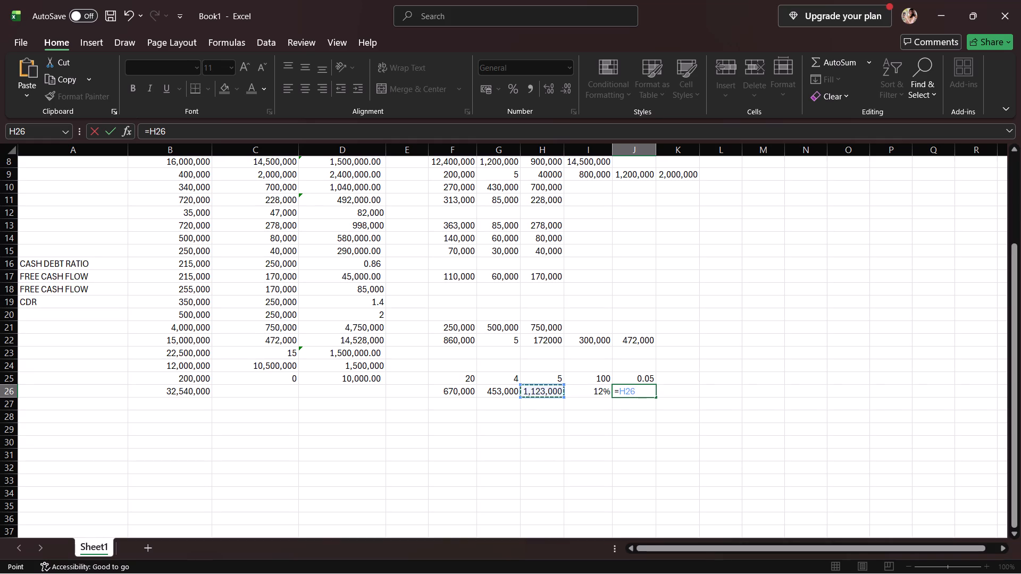
{"action": "key", "text": "shift+asterisk"}
{"action": "left_click", "coordinate": [606, 392]}
{"action": "key", "text": "Return"}
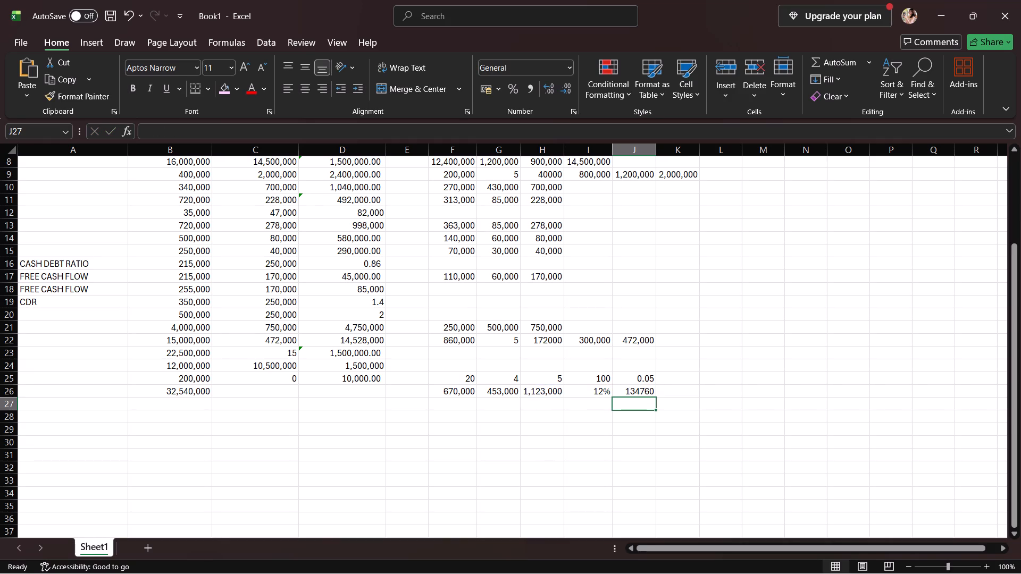
Apply the comma number style to the calculated amount in J26.
{"action": "left_click", "coordinate": [627, 393]}
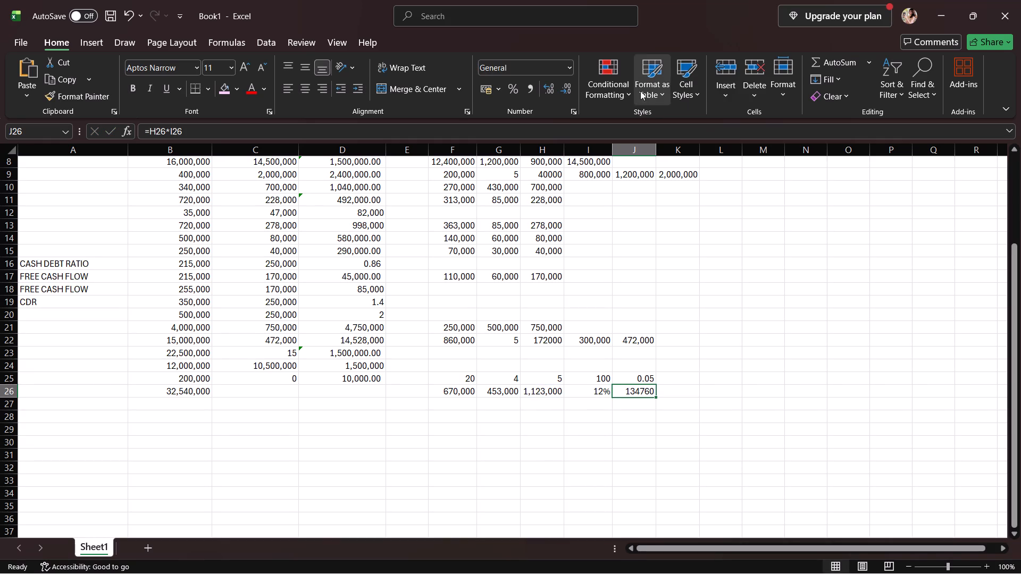
{"action": "left_click", "coordinate": [528, 85]}
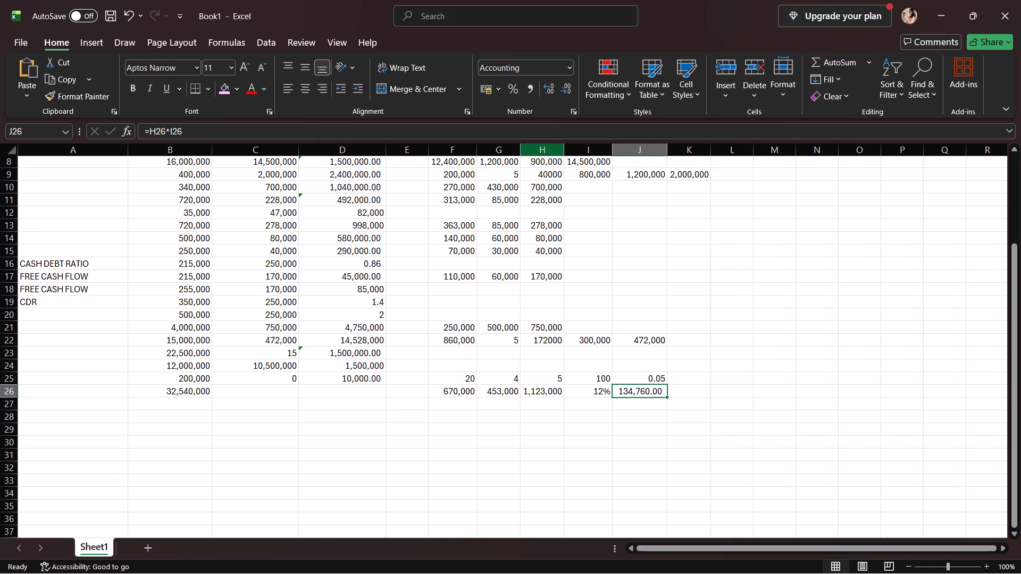
Enter an additional cost of 134,760 in C26.
{"action": "left_click", "coordinate": [254, 393]}
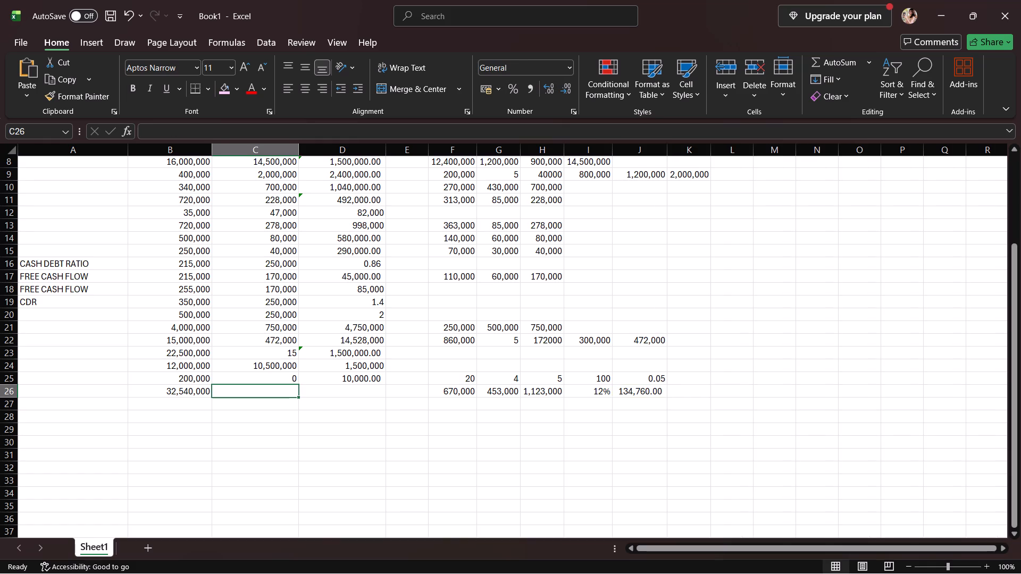
{"action": "type", "text": "13"}
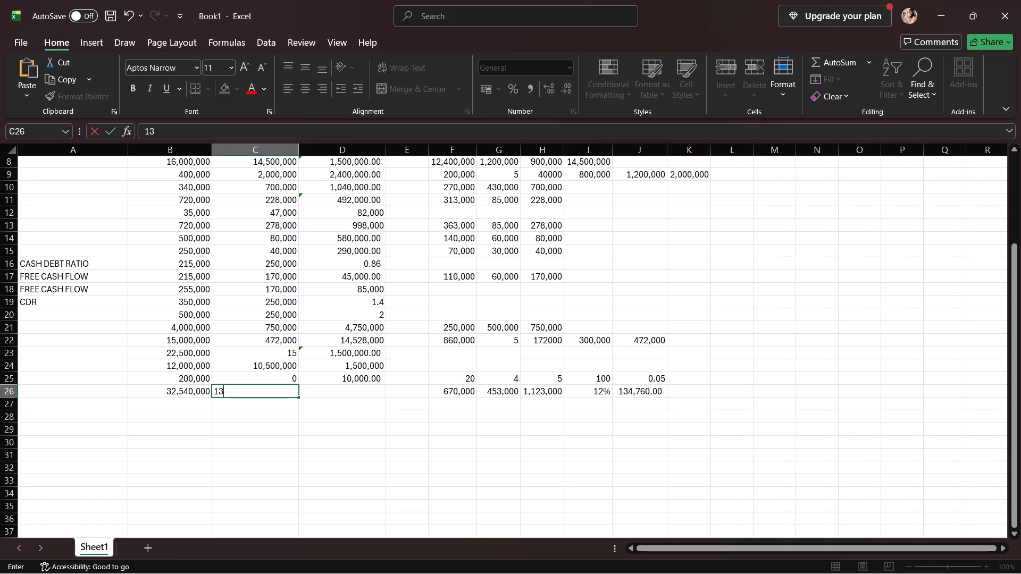
{"action": "key", "text": "4"}
{"action": "key", "text": "comma"}
{"action": "type", "text": "767"}
{"action": "key", "text": "BackSpace"}
{"action": "key", "text": "0"}
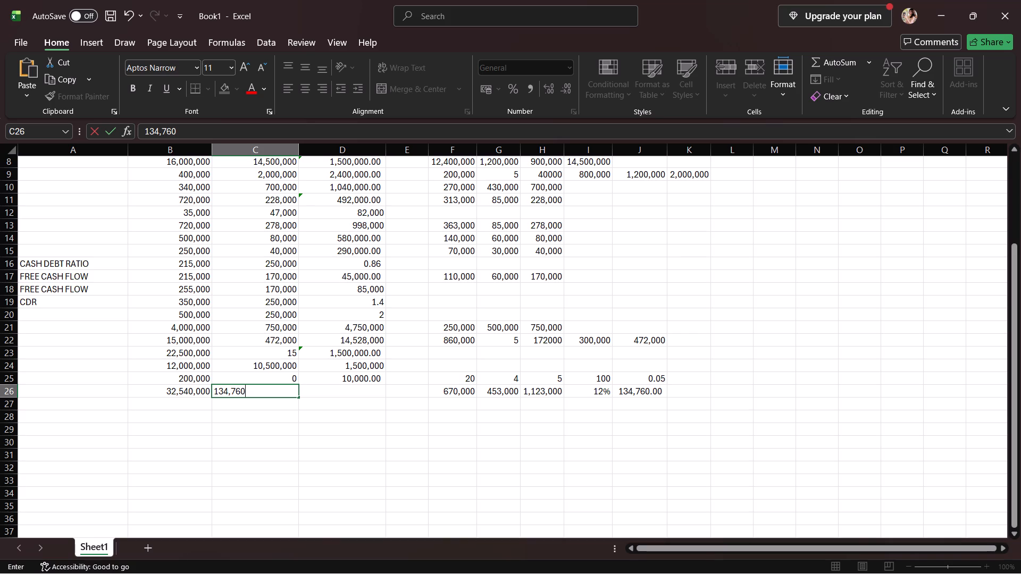
Calculate the row 26 total amount in D26 with the formula =B26-C26.
{"action": "left_click", "coordinate": [307, 394]}
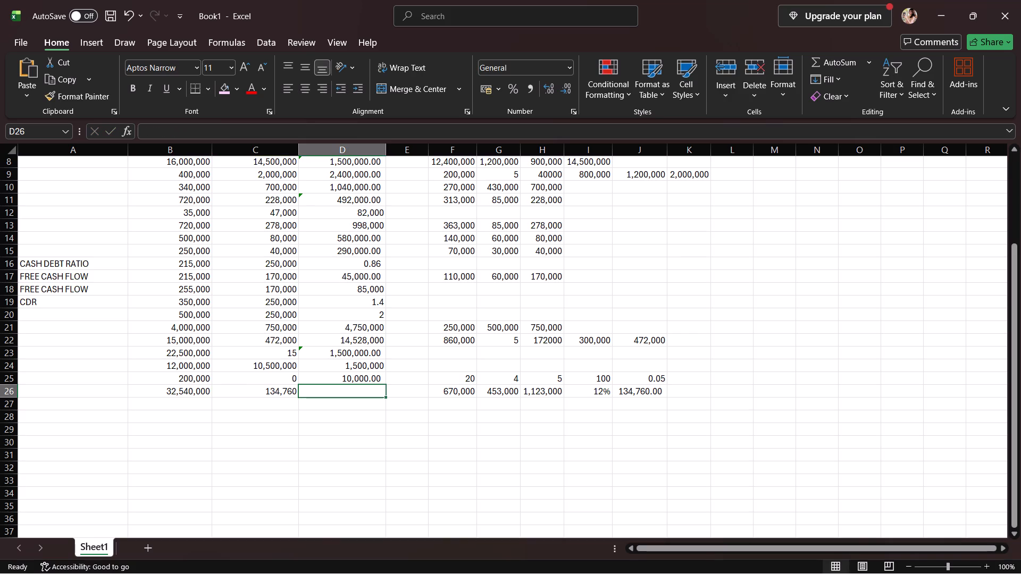
{"action": "key", "text": "equal"}
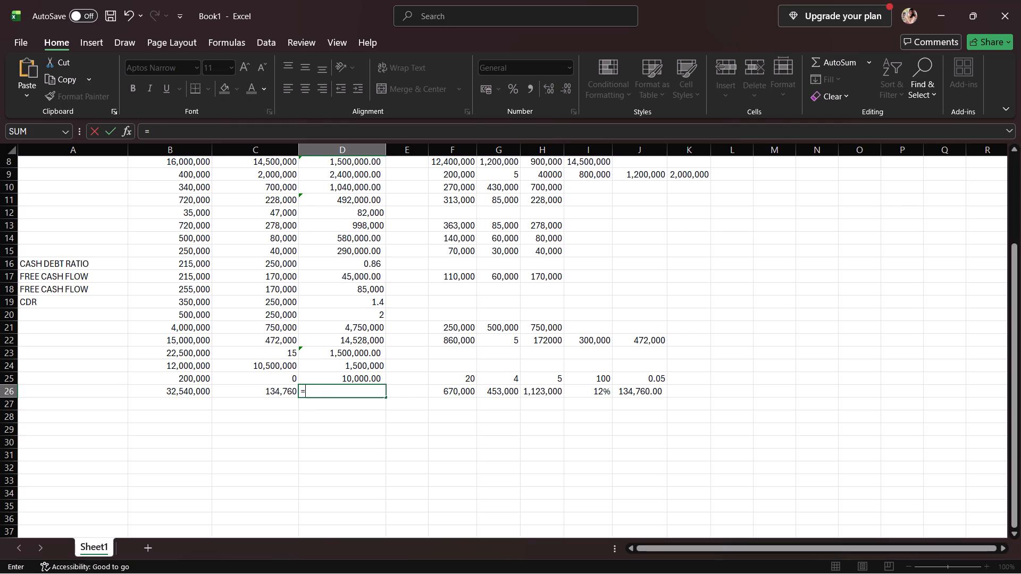
{"action": "left_click", "coordinate": [161, 391]}
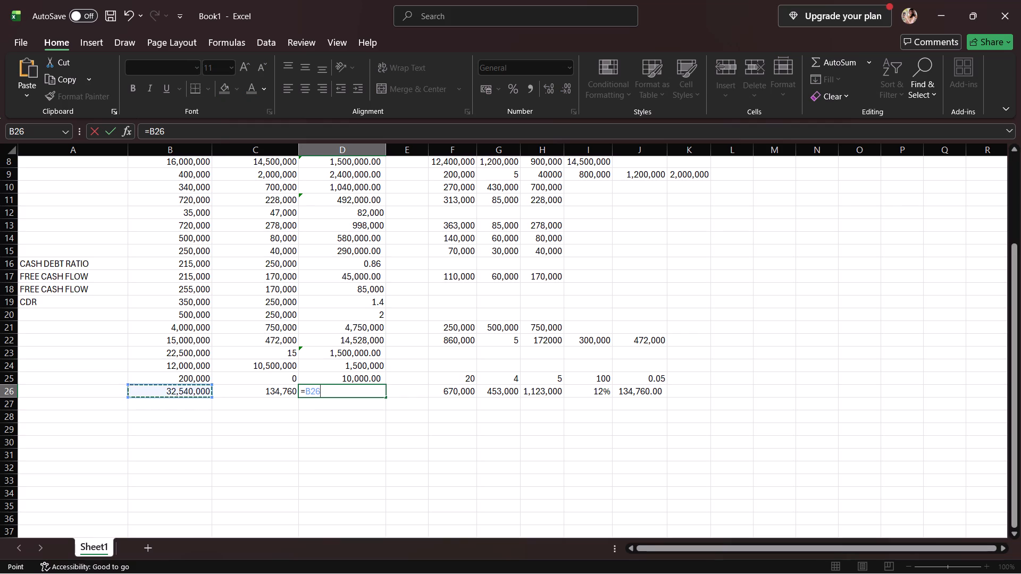
{"action": "key", "text": "minus"}
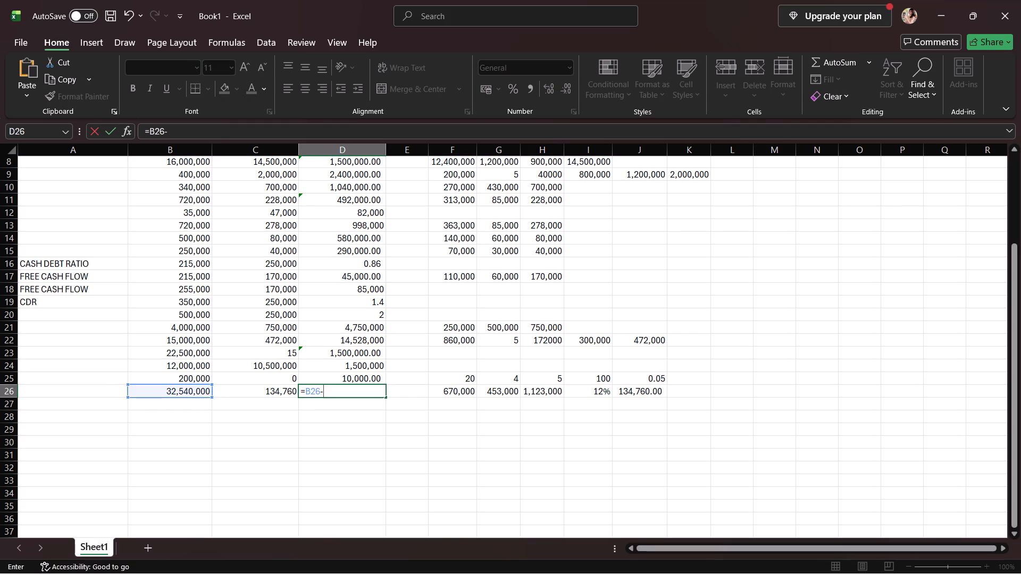
{"action": "left_click", "coordinate": [295, 391]}
{"action": "key", "text": "Return"}
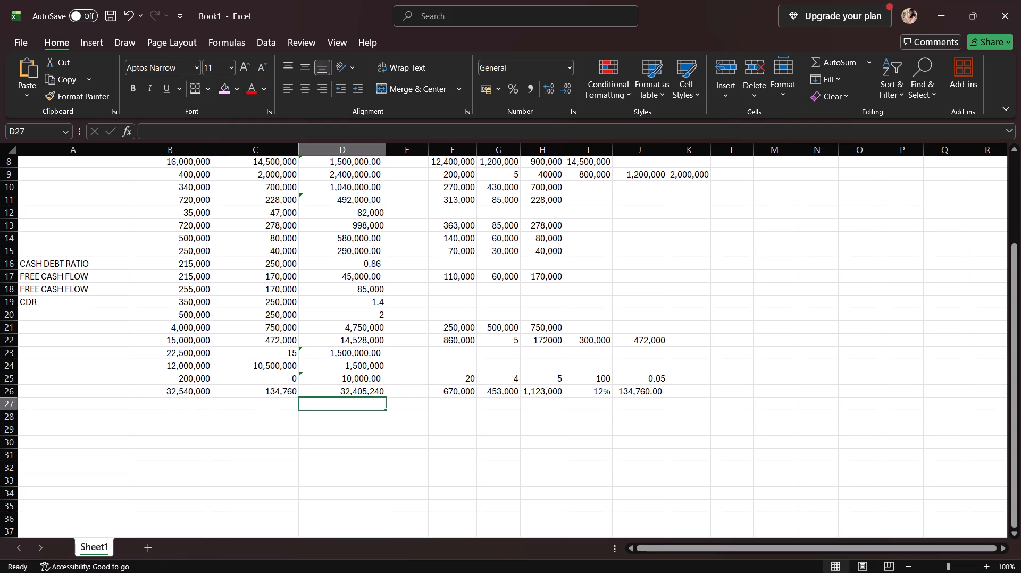
Label the row 26 problem as VAT in A26.
{"action": "left_click", "coordinate": [179, 401]}
{"action": "left_click", "coordinate": [97, 393]}
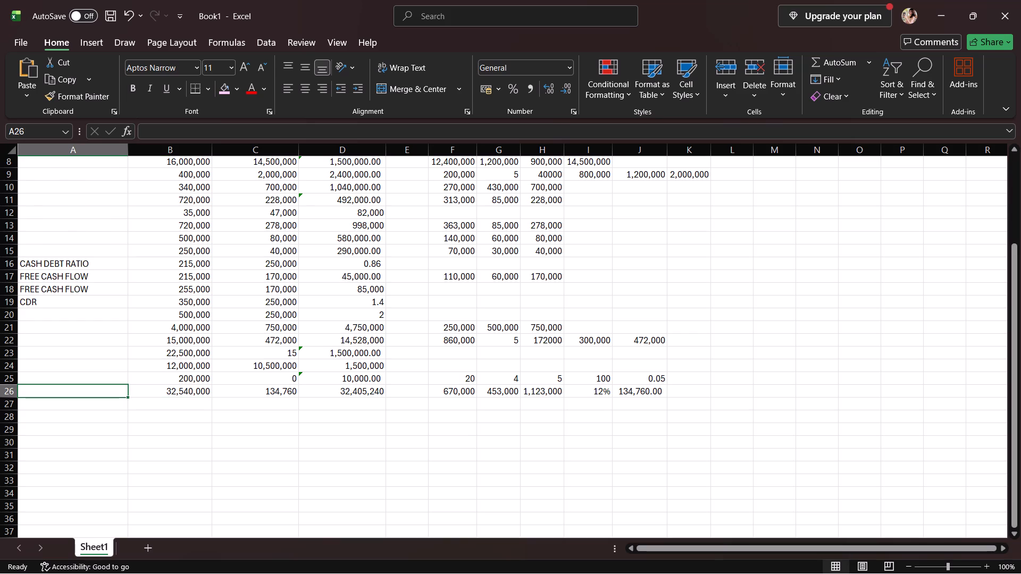
{"action": "type", "text": "VAT"}
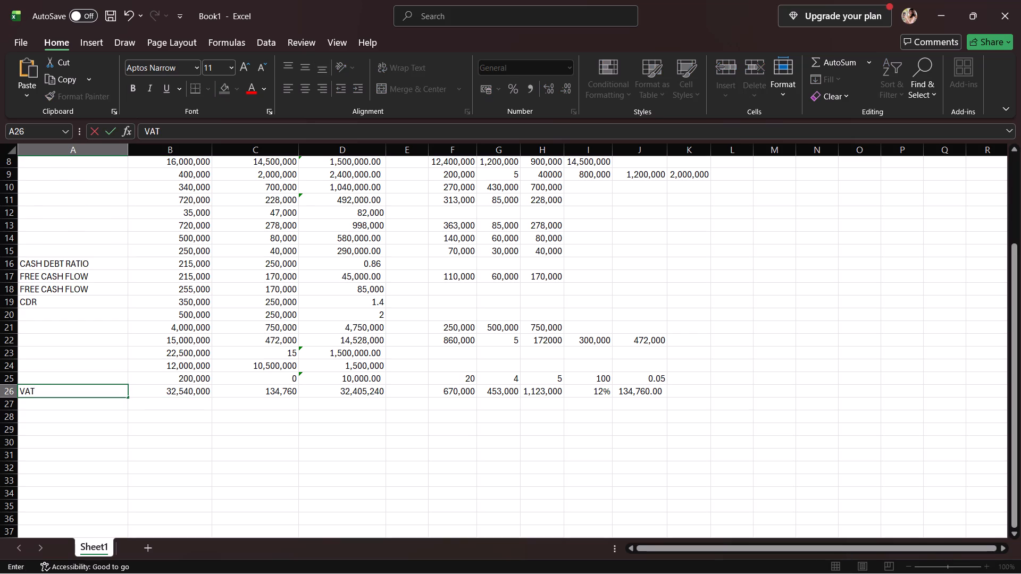
{"action": "left_click", "coordinate": [195, 404]}
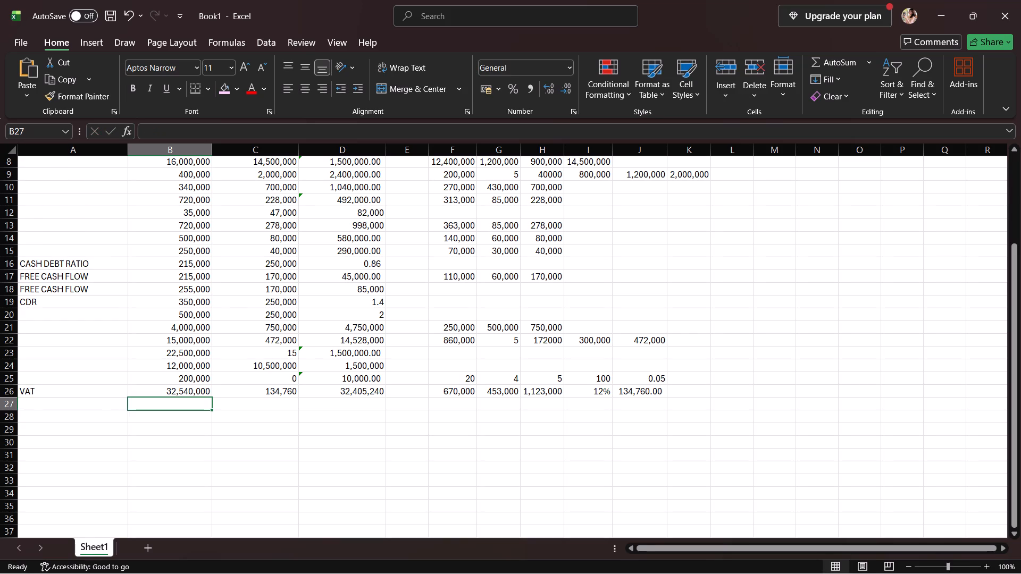
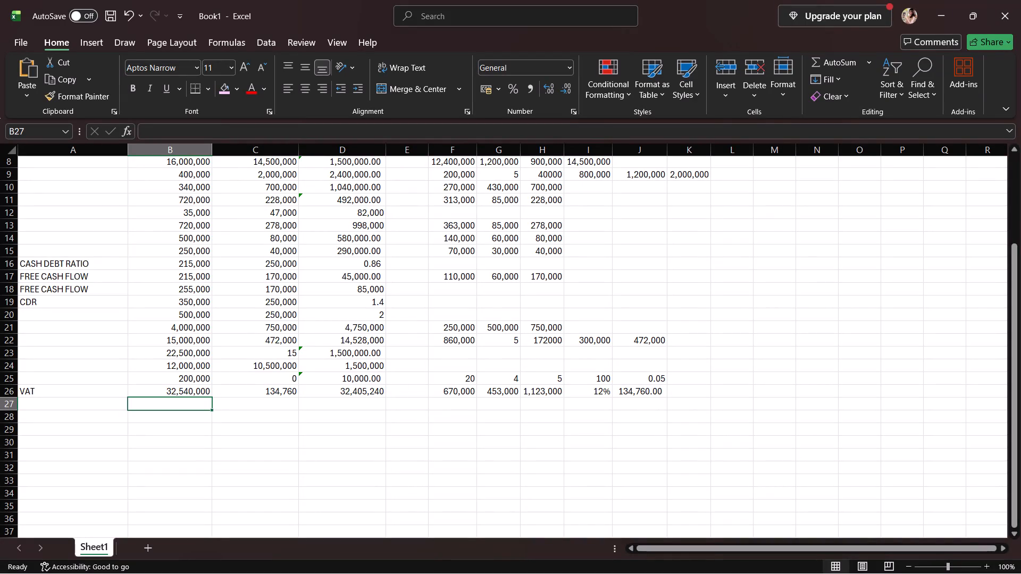
Enter the row 27 side calculation values: 500,000 in F27 and 20 in G27.
{"action": "left_click", "coordinate": [466, 410]}
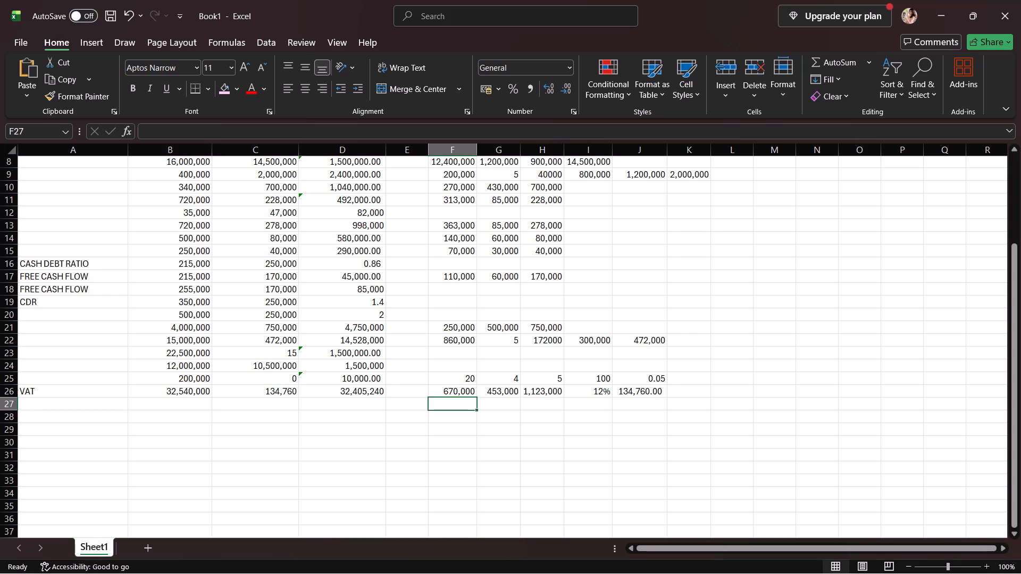
{"action": "key", "text": "5"}
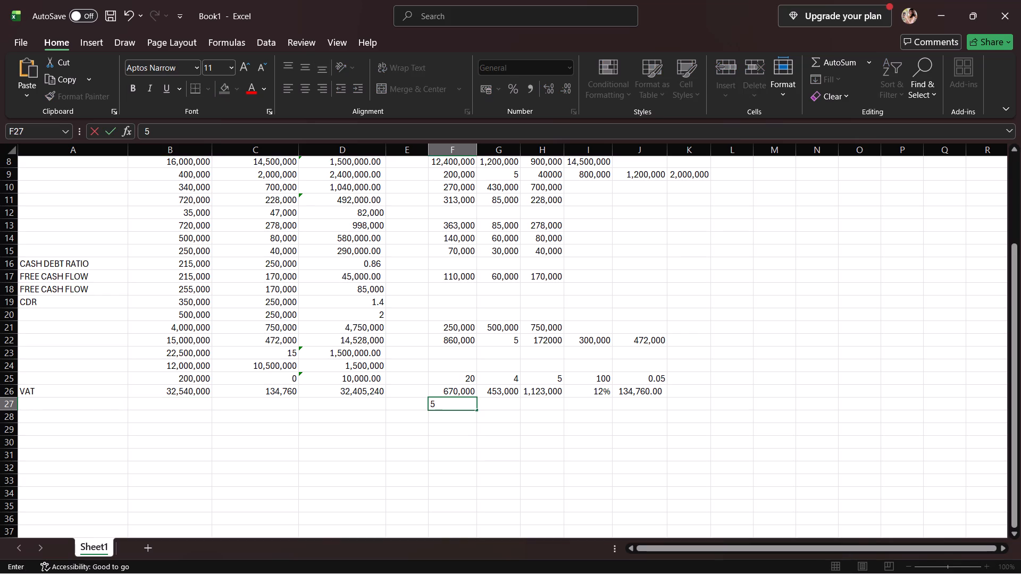
{"action": "type", "text": "00,000"}
{"action": "left_click", "coordinate": [499, 407]}
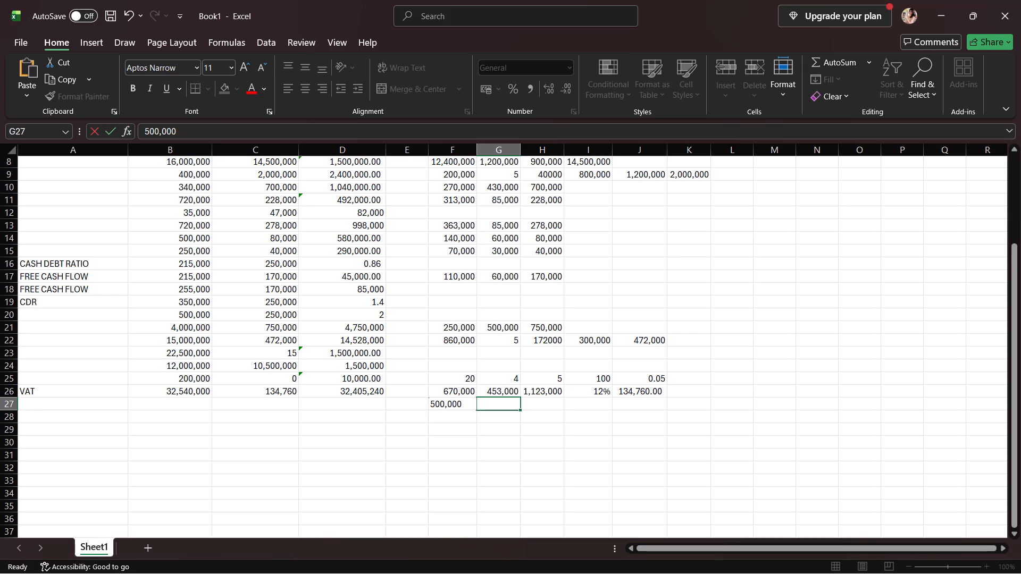
{"action": "type", "text": "20"}
{"action": "left_click", "coordinate": [530, 398]}
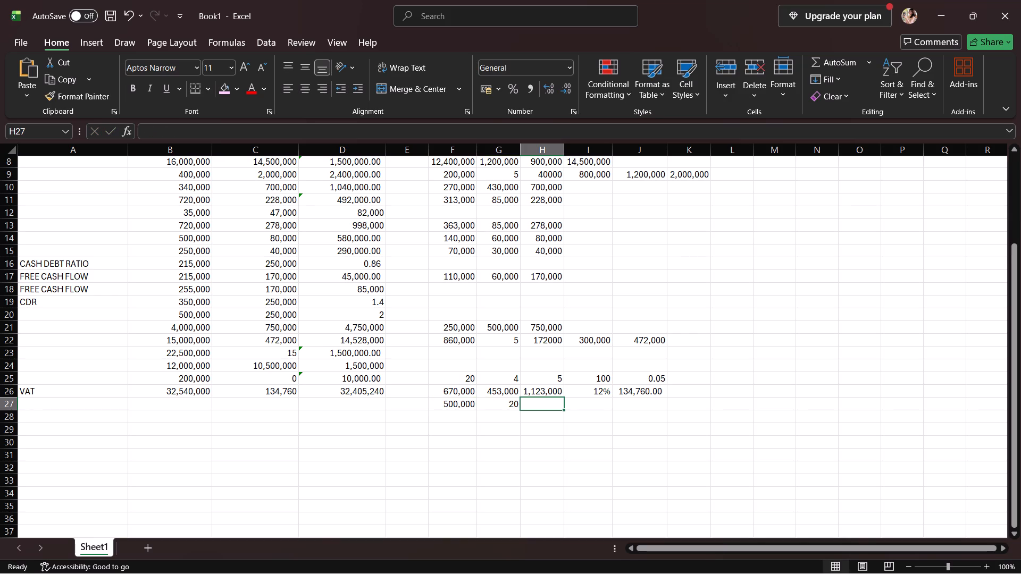
{"action": "left_click", "coordinate": [464, 411]}
{"action": "left_click", "coordinate": [473, 400]}
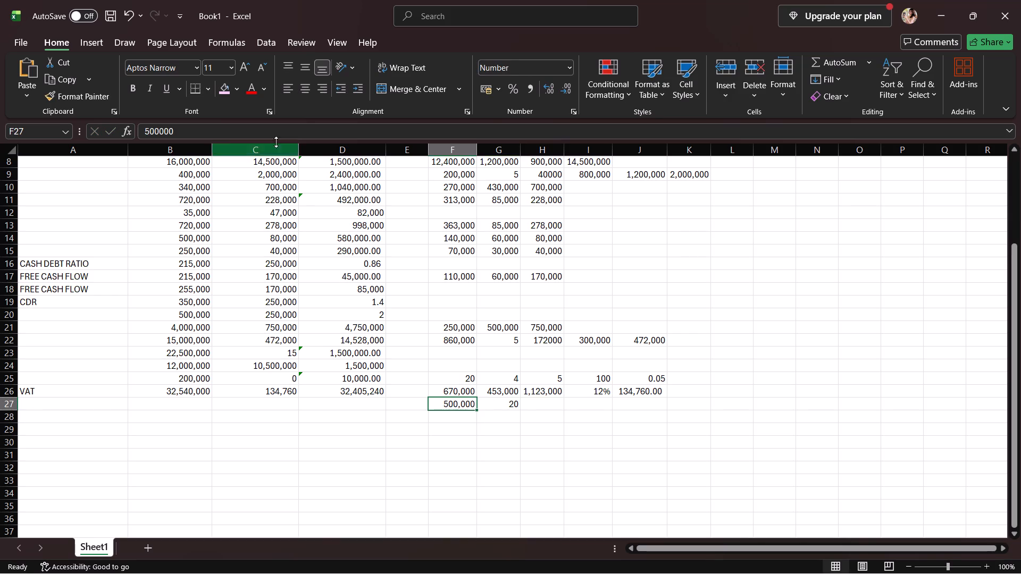
Start a formula in H27 that references the 500,000 amount in F27.
{"action": "left_click", "coordinate": [540, 402]}
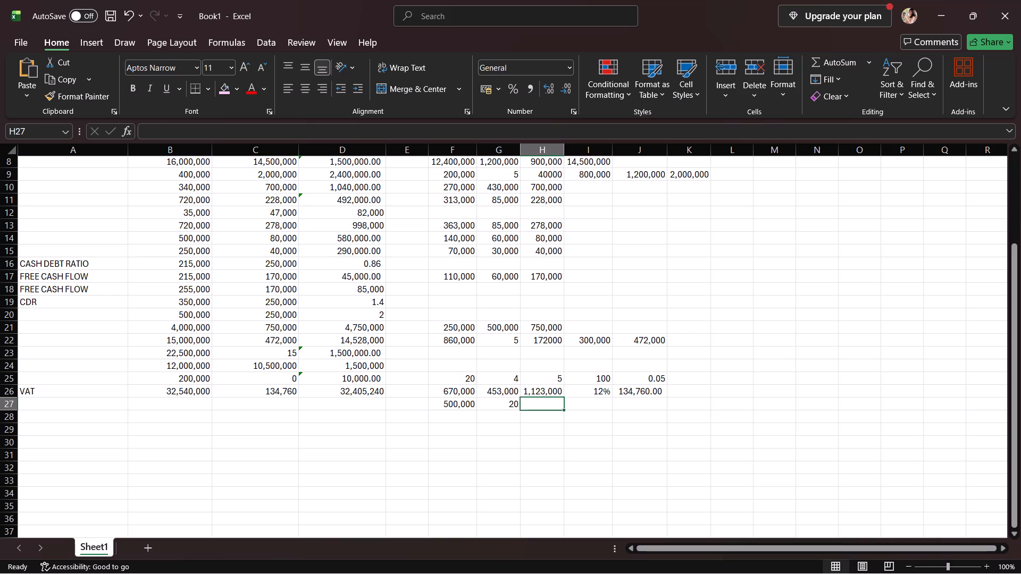
{"action": "key", "text": "equal"}
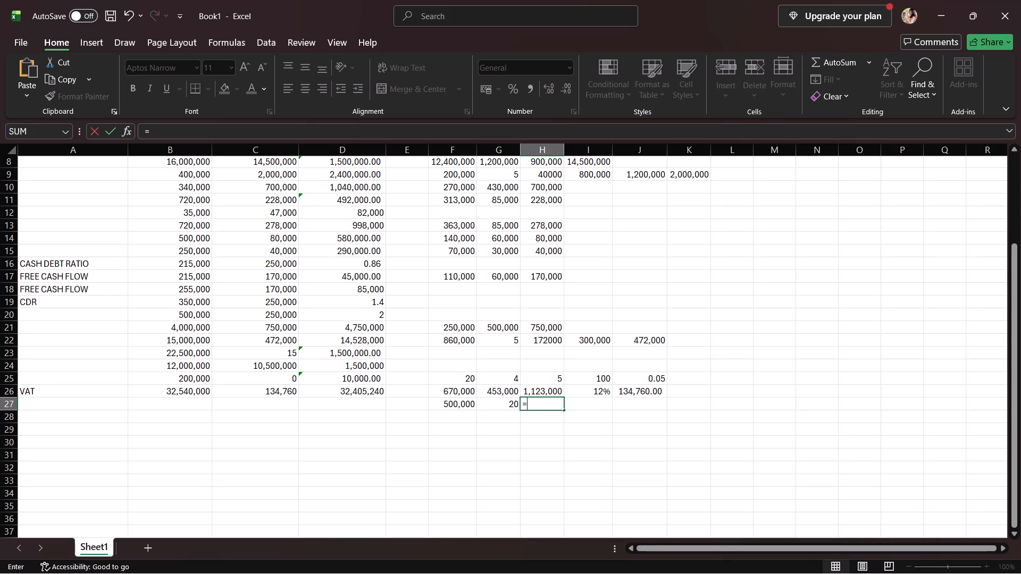
{"action": "left_click", "coordinate": [459, 404]}
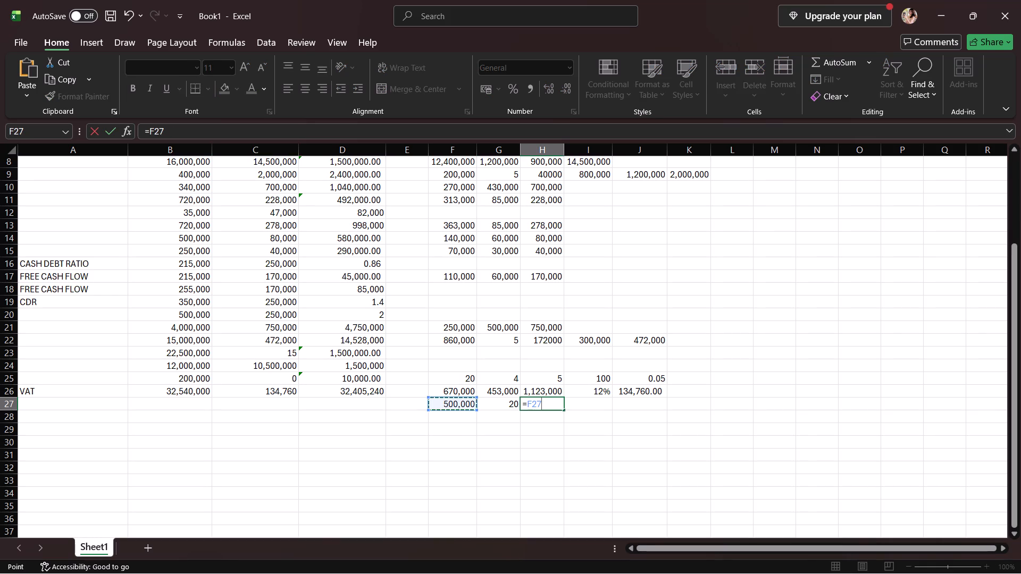
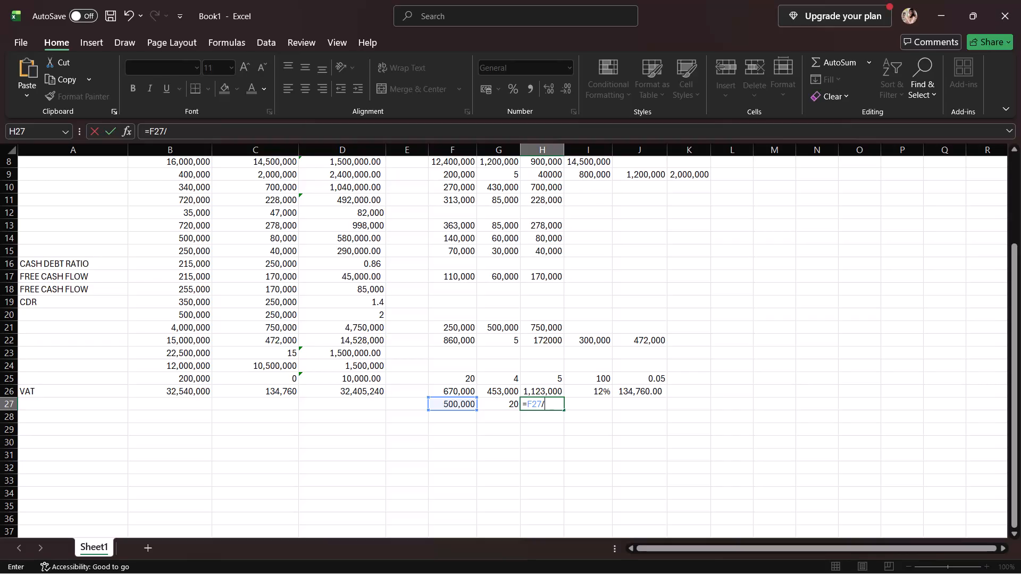
Complete the H27 formula so it divides the 500,000 in F27 by the 20 in G27.
{"action": "left_click", "coordinate": [486, 407]}
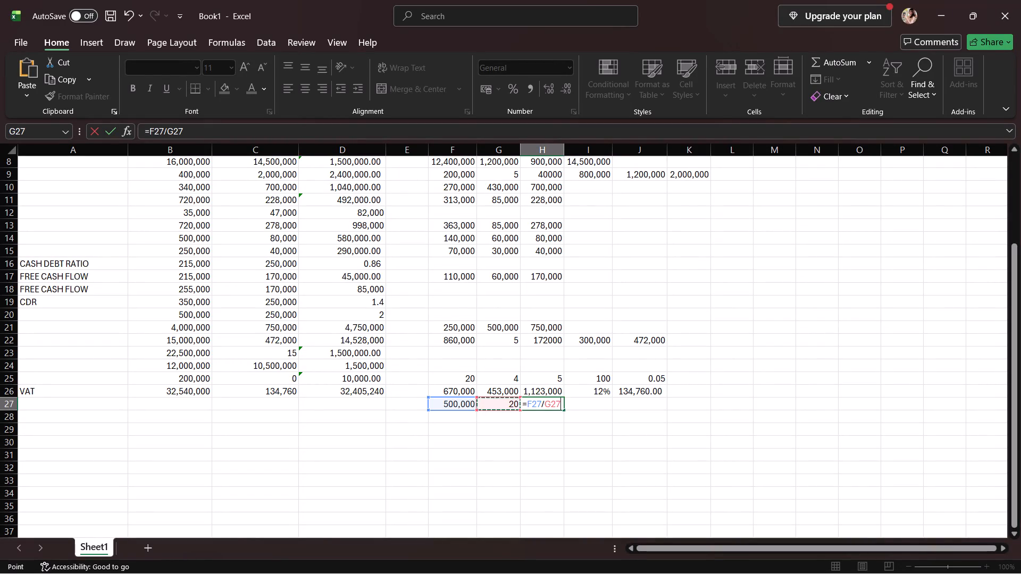
{"action": "key", "text": "Return"}
Enter 360,000 in I27 and add H27 and I27 with a formula in J27.
{"action": "left_click", "coordinate": [576, 399]}
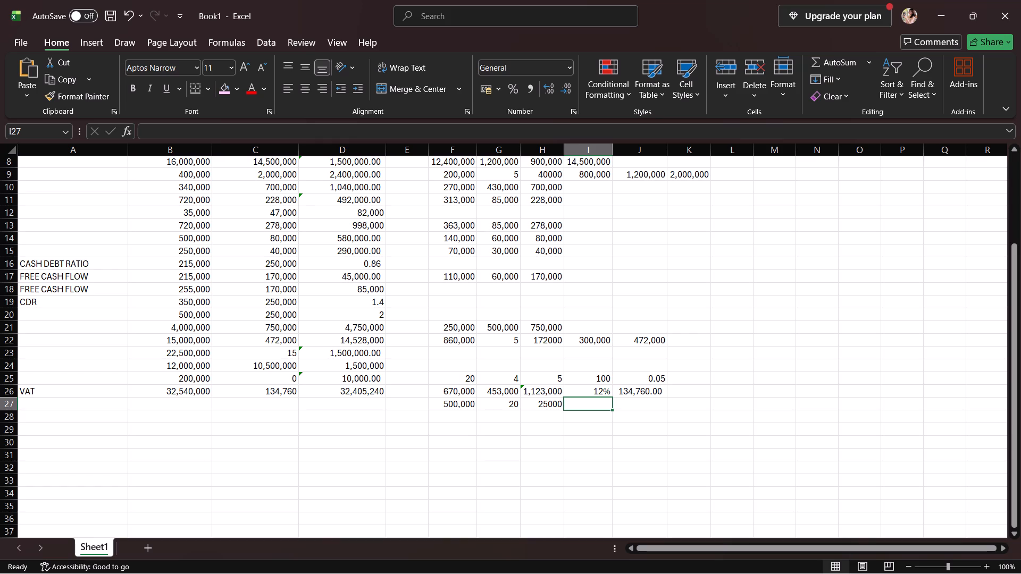
{"action": "type", "text": "360"}
{"action": "type", "text": ",000"}
{"action": "left_click", "coordinate": [619, 405]}
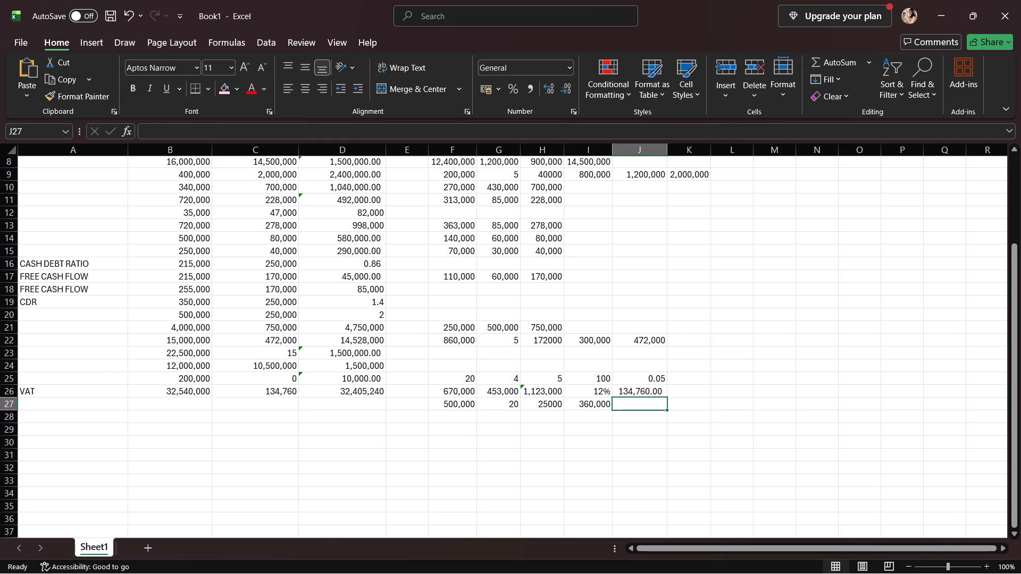
{"action": "key", "text": "equal"}
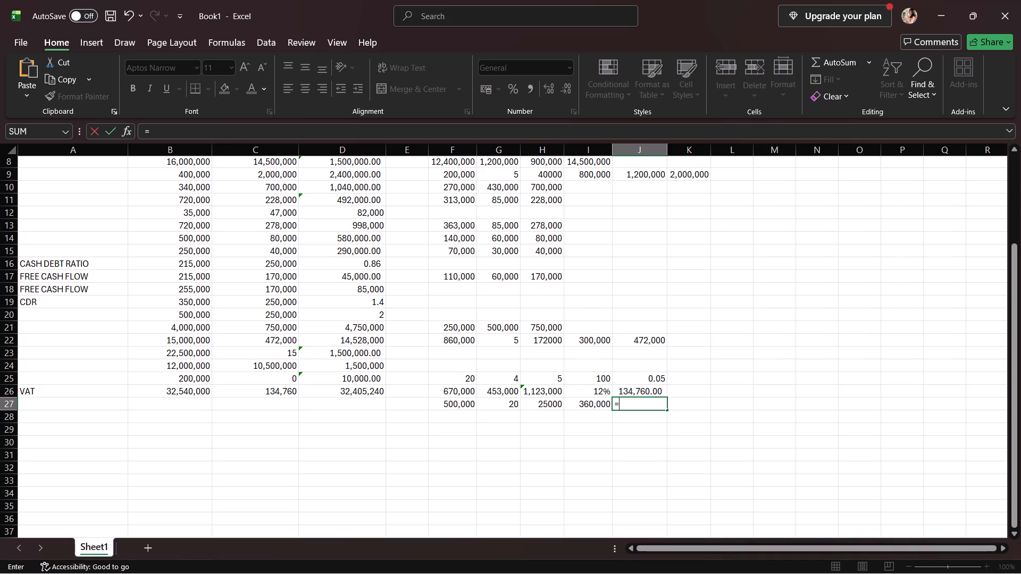
{"action": "left_click", "coordinate": [553, 402]}
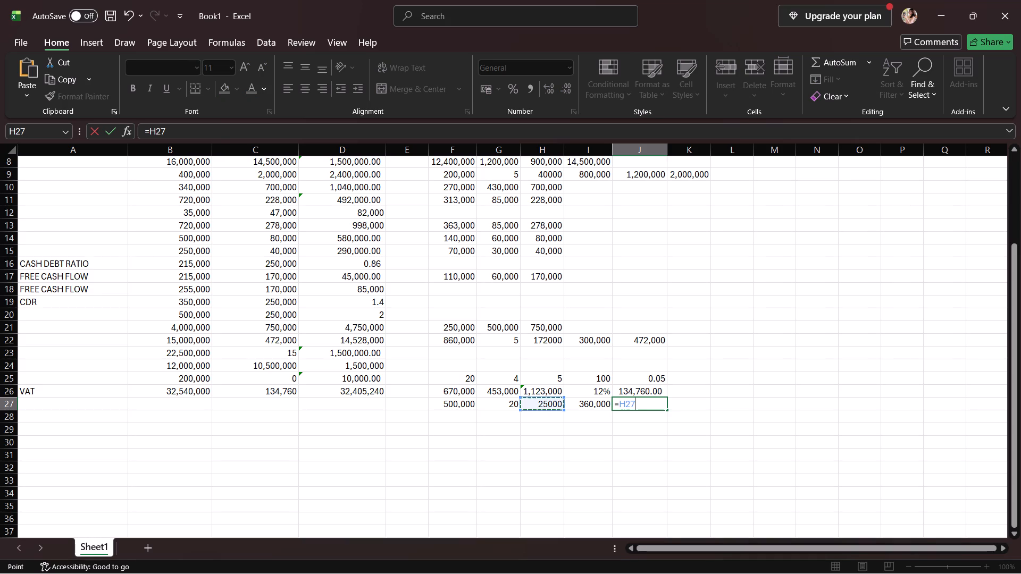
{"action": "key", "text": "shift+plus"}
{"action": "left_click", "coordinate": [592, 396]}
{"action": "left_click", "coordinate": [595, 411]}
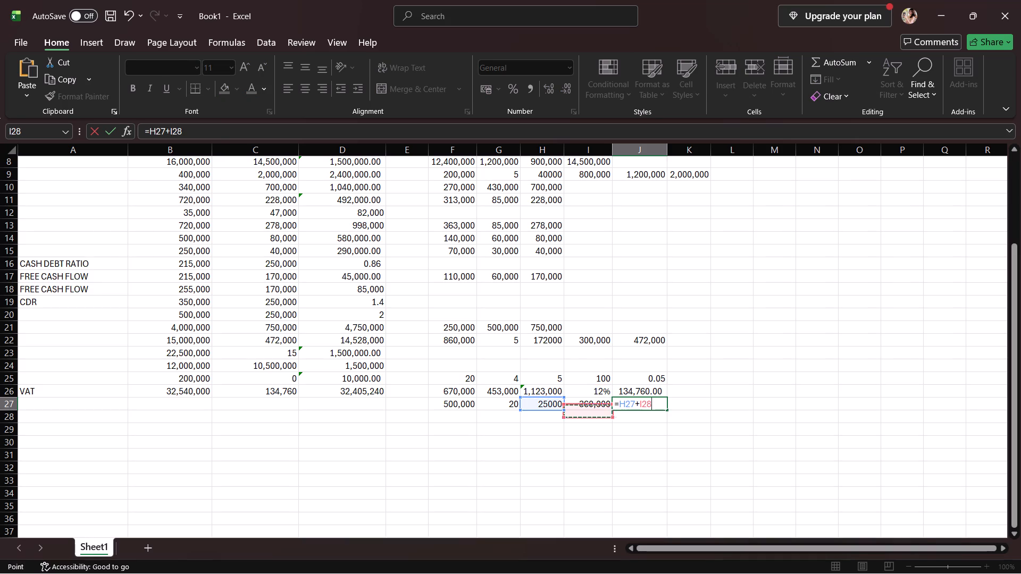
{"action": "left_click", "coordinate": [597, 403]}
{"action": "key", "text": "Return"}
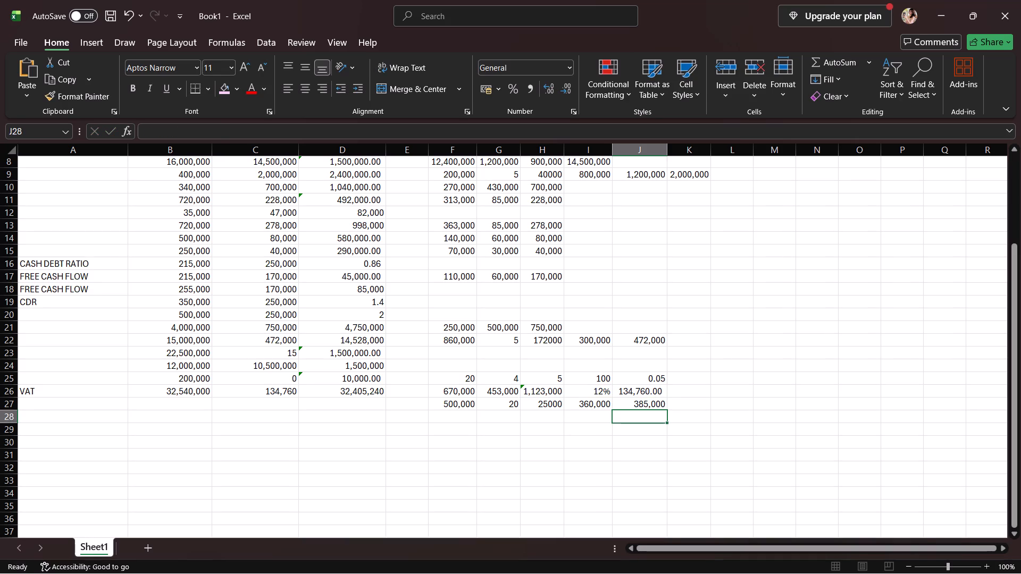
Enter 450,000 in K27 and add J27 and K27 with a formula in L27.
{"action": "left_click", "coordinate": [694, 400]}
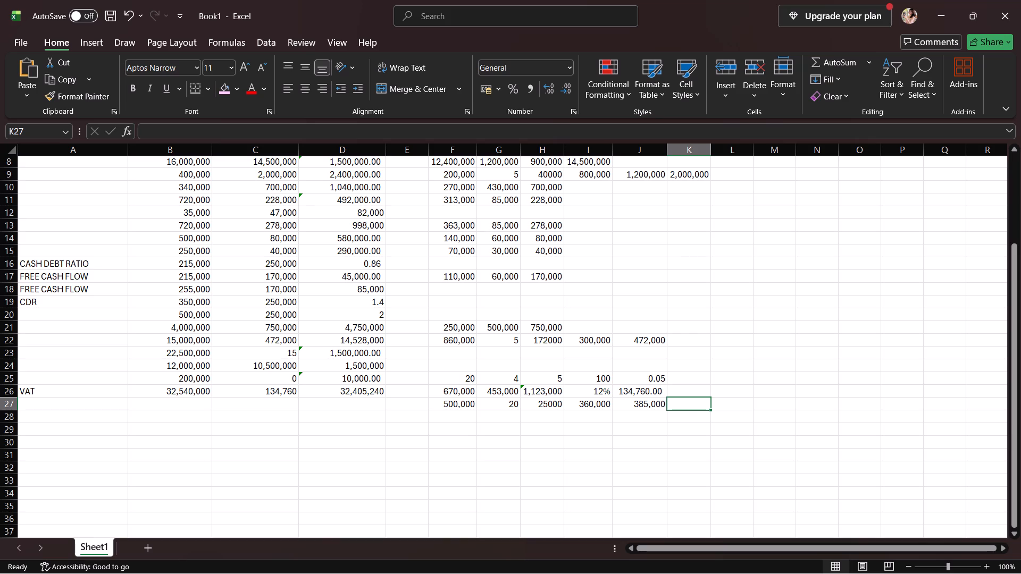
{"action": "type", "text": "45"}
{"action": "type", "text": "0,000"}
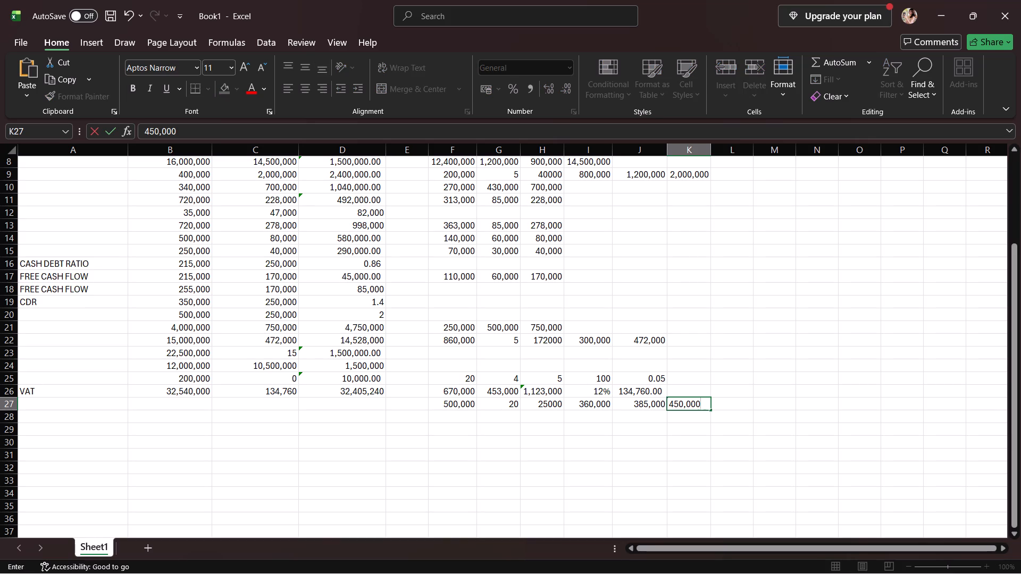
{"action": "left_click", "coordinate": [725, 404]}
{"action": "key", "text": "equal"}
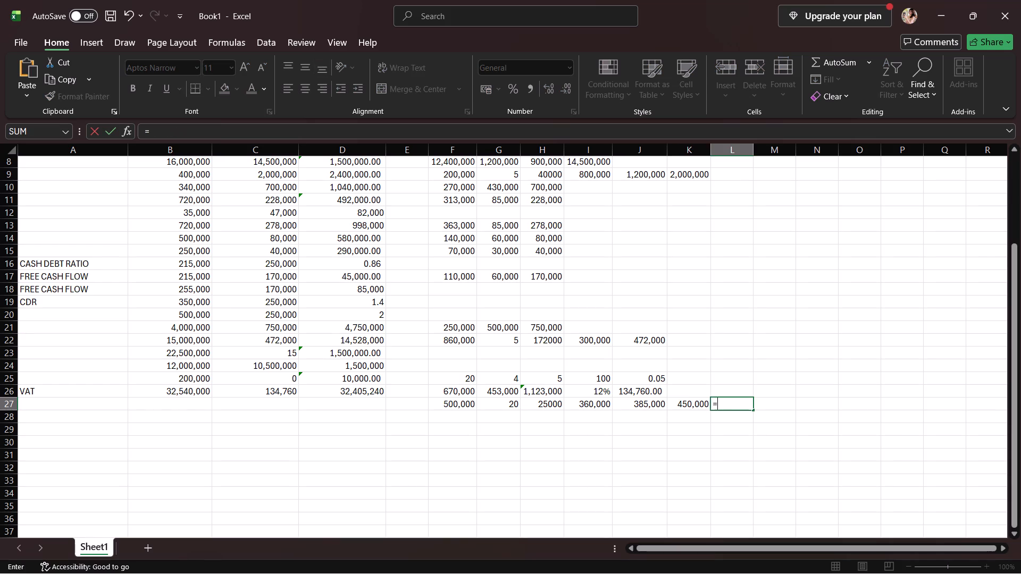
{"action": "left_click_drag", "start_coordinate": [658, 406], "coordinate": [656, 401]}
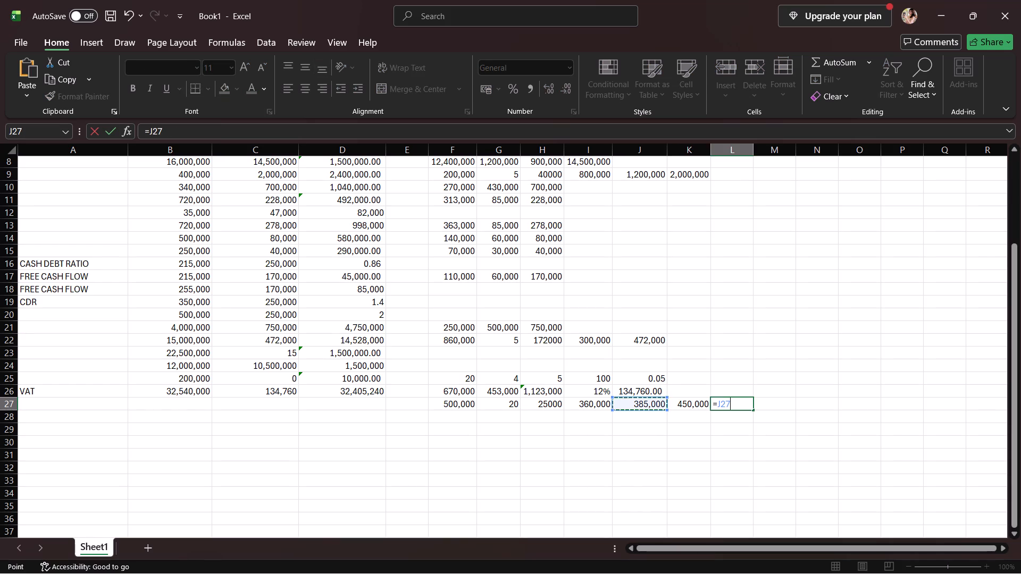
{"action": "key", "text": "shift+plus"}
{"action": "left_click", "coordinate": [694, 409]}
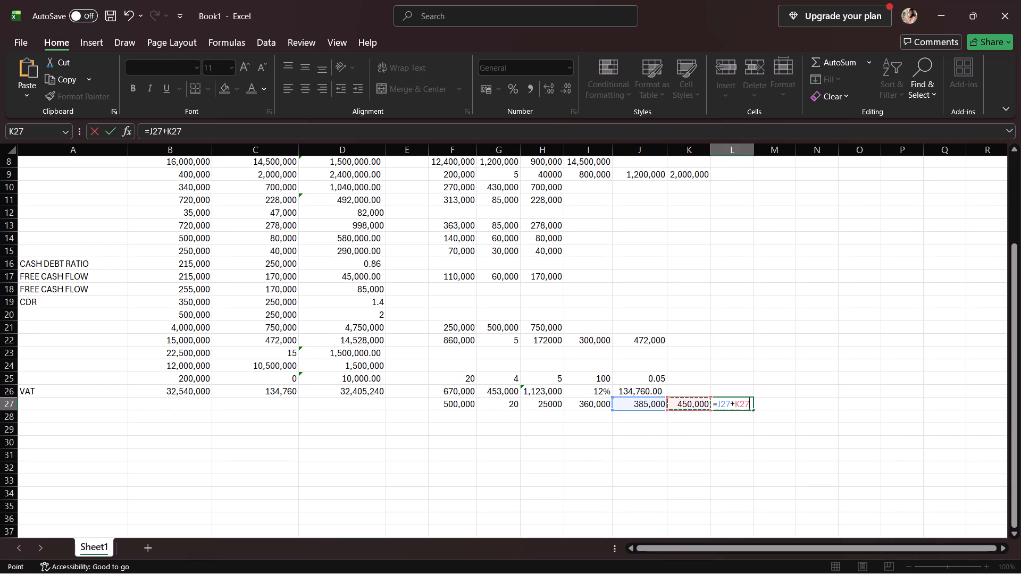
{"action": "key", "text": "Return"}
Enter 12% in M27 and multiply L27 by M27 with a formula in N27.
{"action": "left_click", "coordinate": [762, 407]}
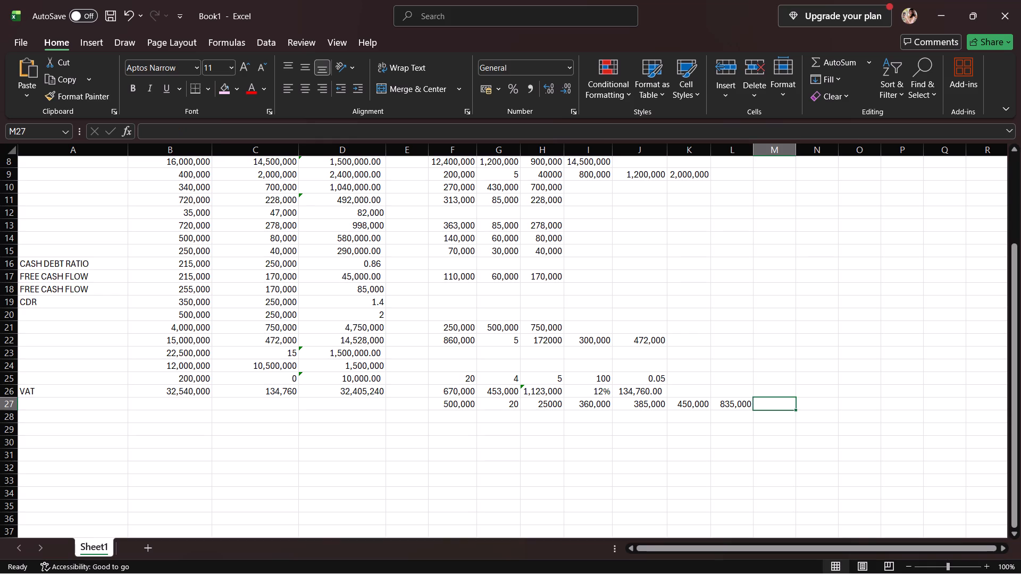
{"action": "type", "text": "12"}
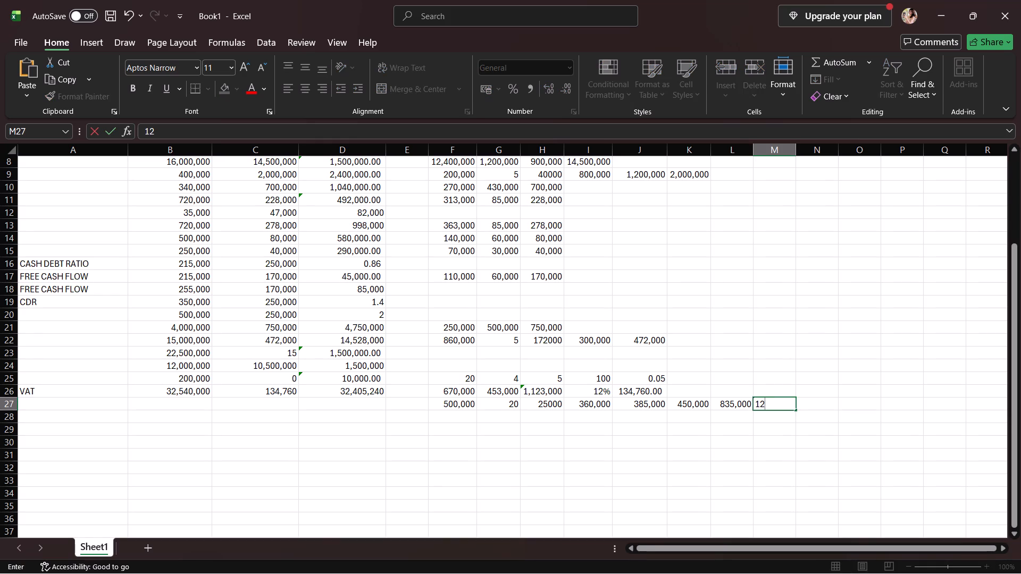
{"action": "key", "text": "shift+percent"}
{"action": "left_click", "coordinate": [821, 406]}
{"action": "key", "text": "equal"}
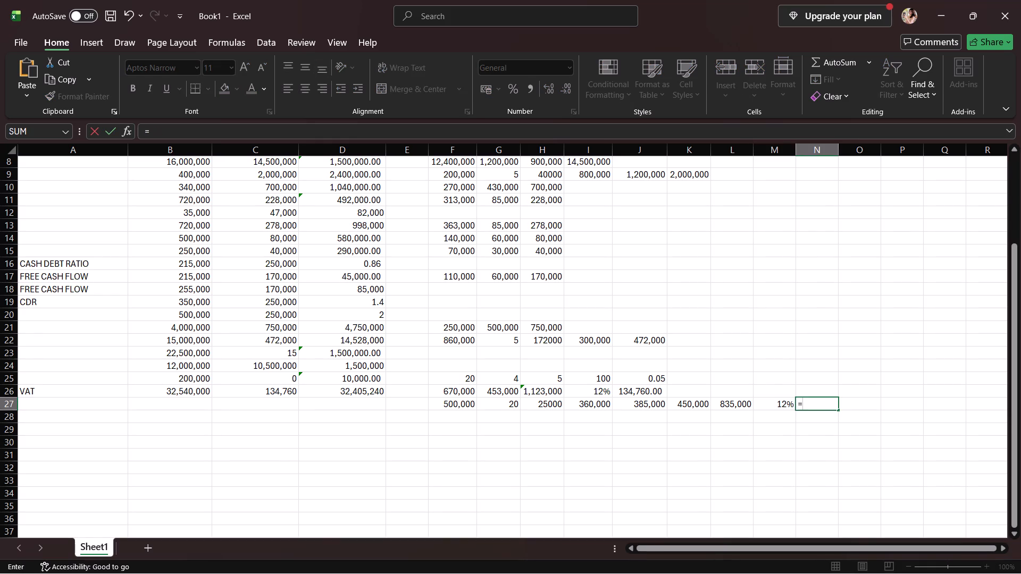
{"action": "left_click", "coordinate": [723, 402]}
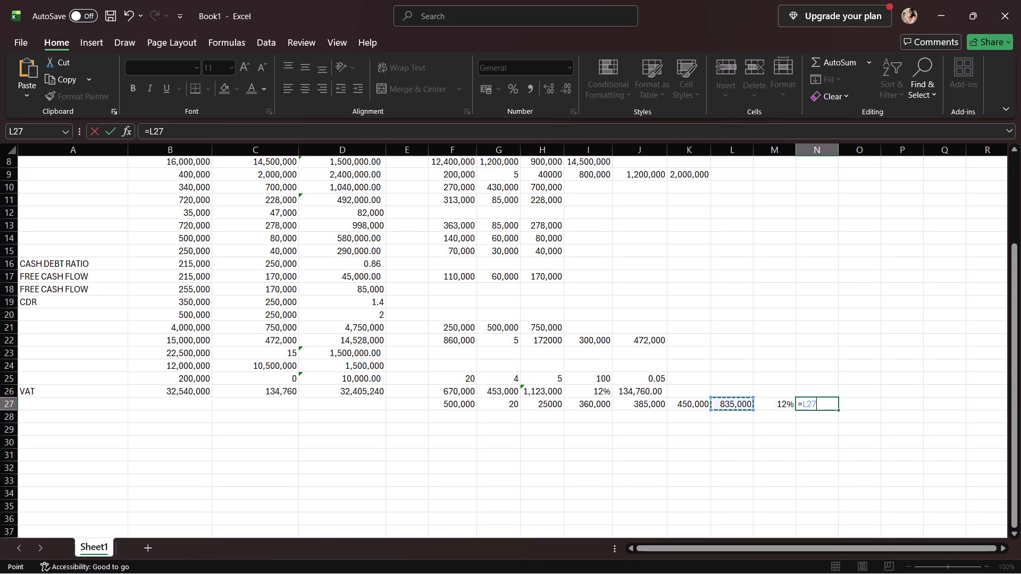
{"action": "key", "text": "shift+asterisk"}
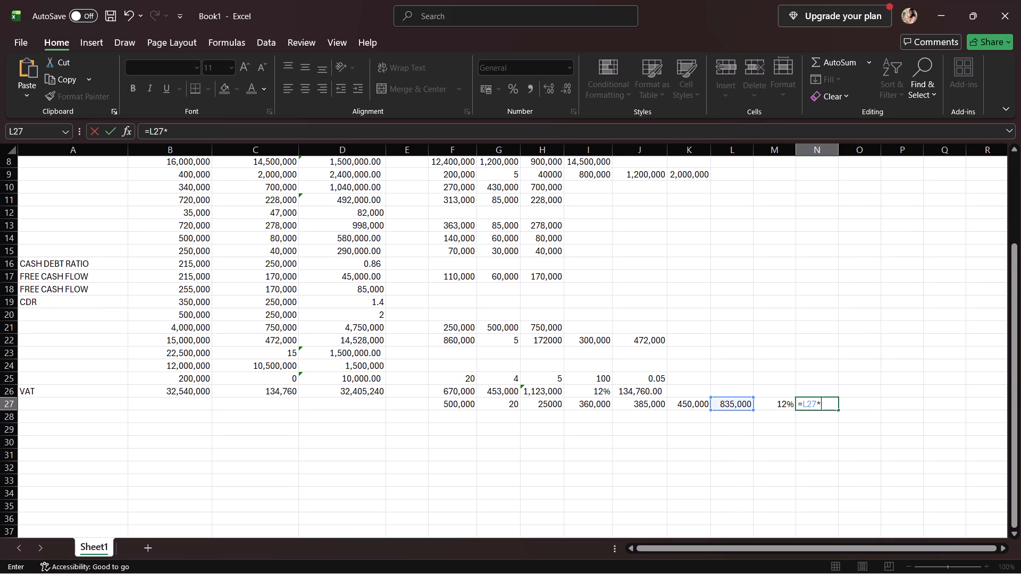
{"action": "left_click", "coordinate": [789, 410]}
{"action": "left_click", "coordinate": [780, 401]}
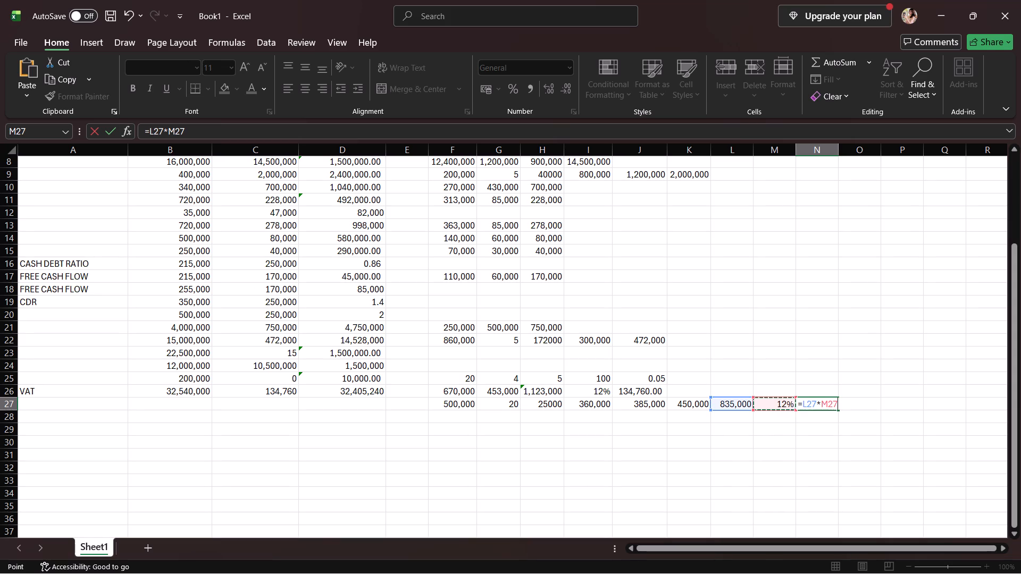
{"action": "key", "text": "Return"}
Apply the comma number style to the calculated tax amount in N27.
{"action": "left_click", "coordinate": [827, 407]}
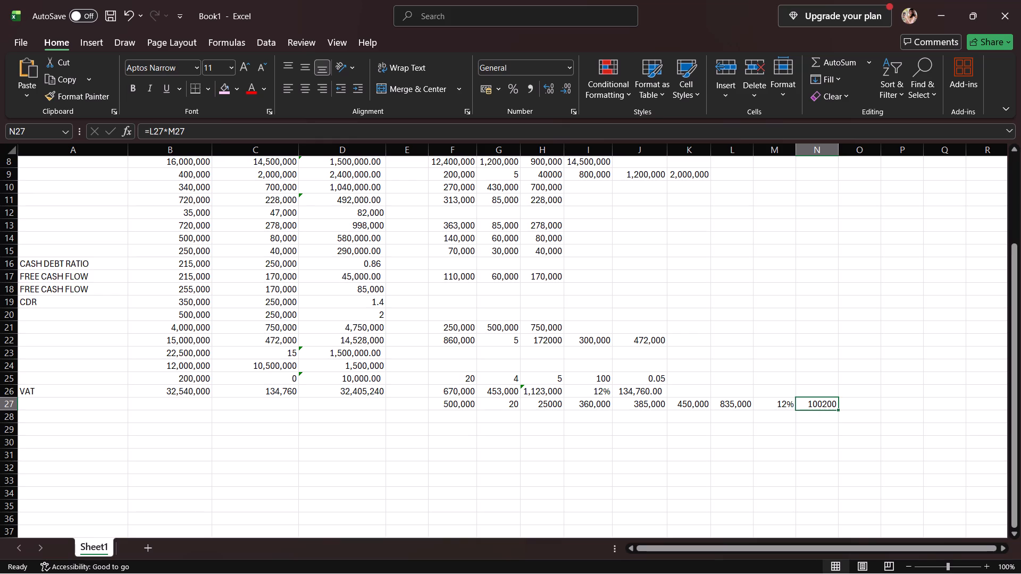
{"action": "left_click", "coordinate": [531, 88]}
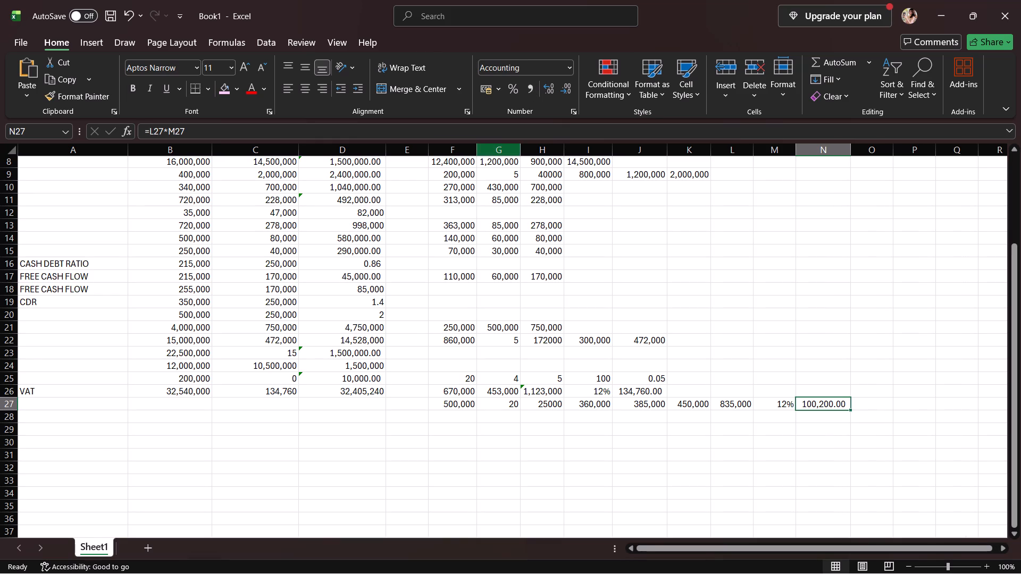
Fill in the row 27 main amounts: 225,000 in B27 and 100,200 in C27.
{"action": "left_click_drag", "start_coordinate": [189, 402], "coordinate": [194, 401]}
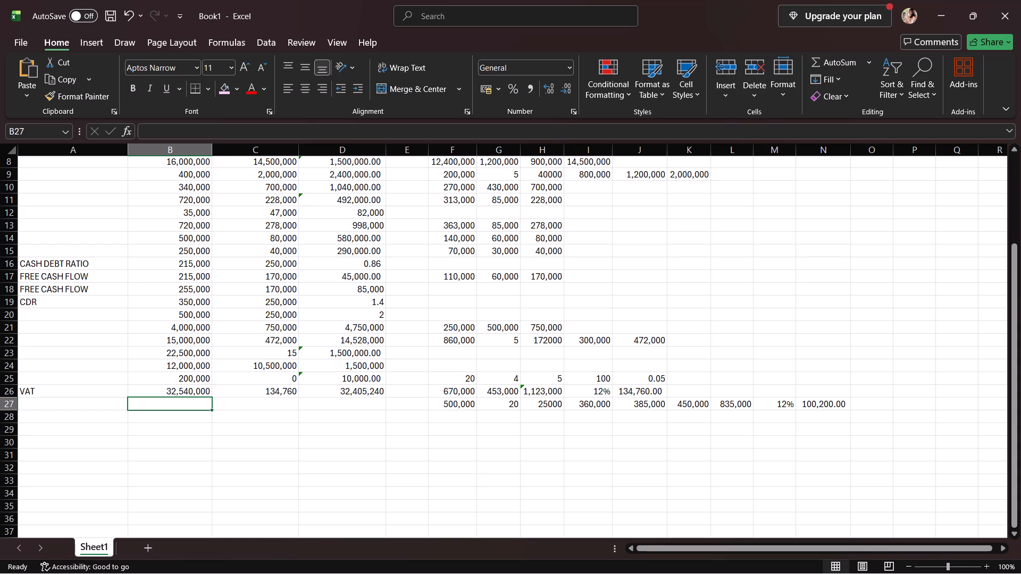
{"action": "type", "text": "225"}
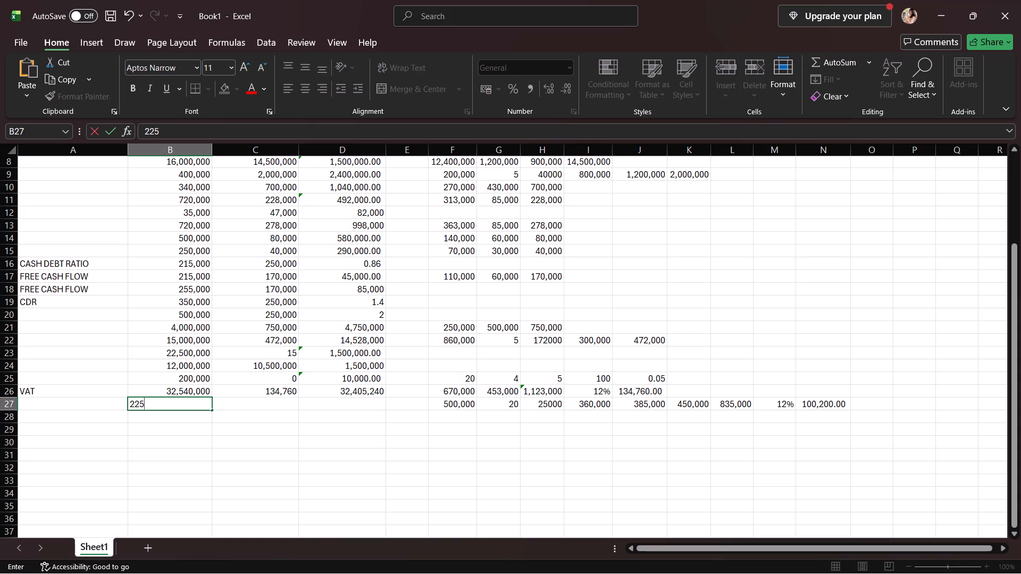
{"action": "key", "text": "comma"}
{"action": "type", "text": "000"}
{"action": "left_click", "coordinate": [276, 410]}
{"action": "left_click", "coordinate": [275, 407]}
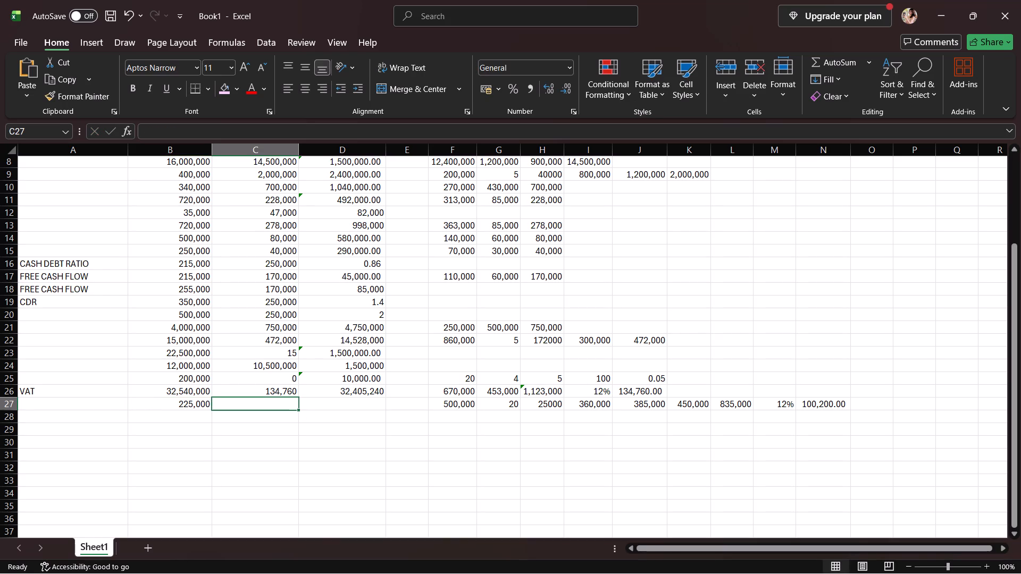
{"action": "type", "text": "100,200"}
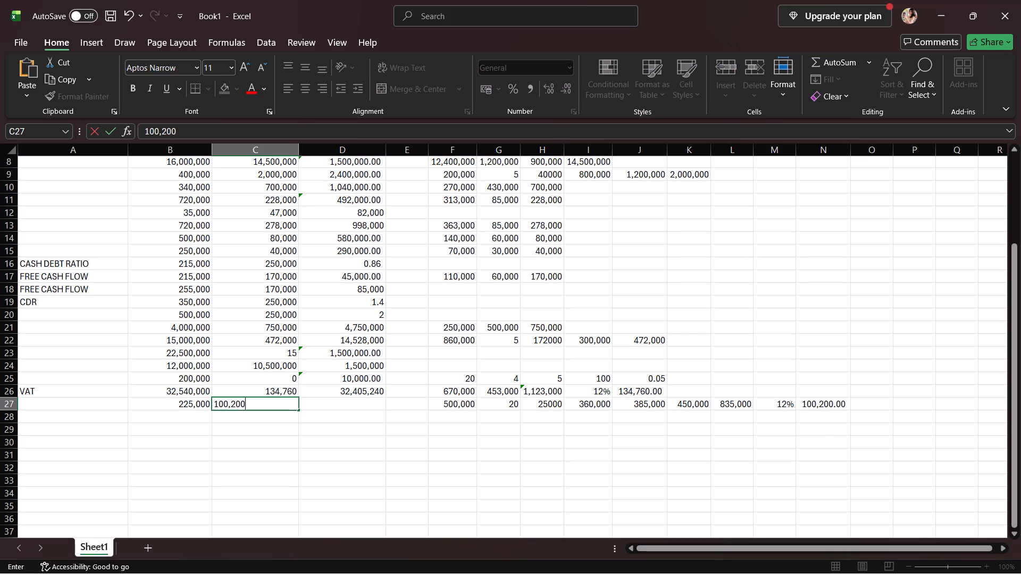
Start a formula for the row 27 total amount in D27.
{"action": "left_click", "coordinate": [346, 402]}
{"action": "key", "text": "equal"}
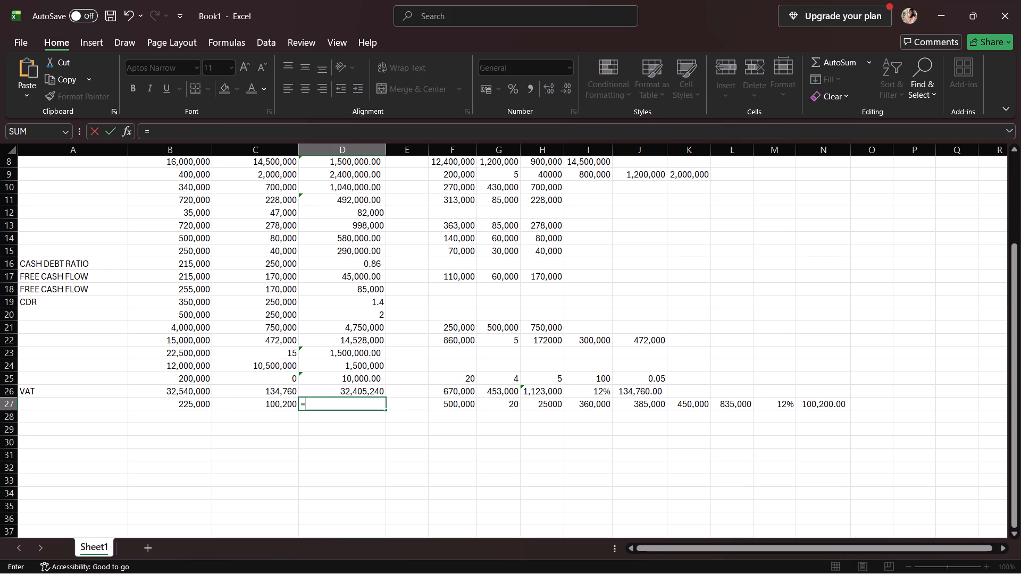
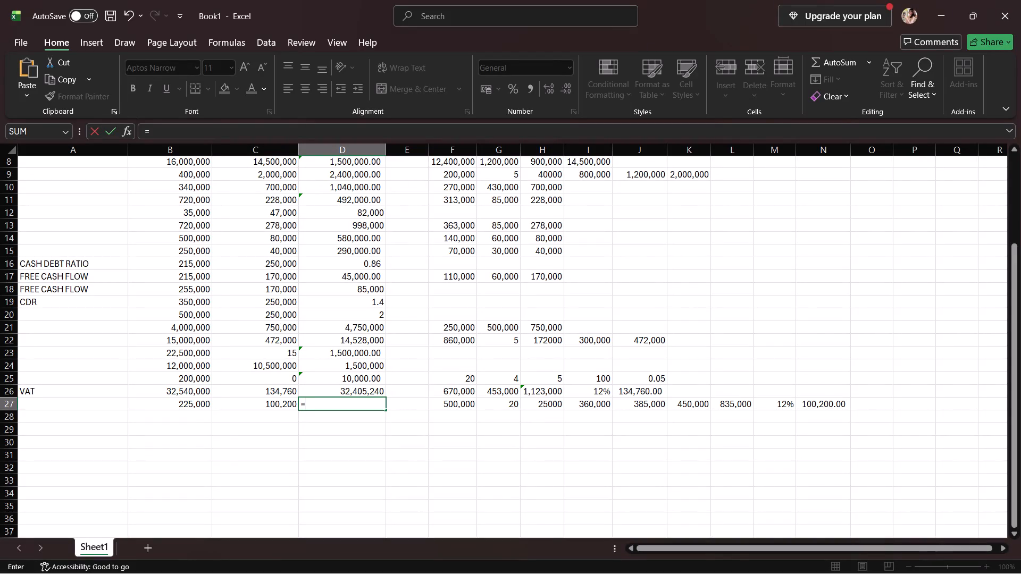
Complete the row 27 total amount formula in D27 by subtracting C27 from B27.
{"action": "left_click", "coordinate": [195, 406]}
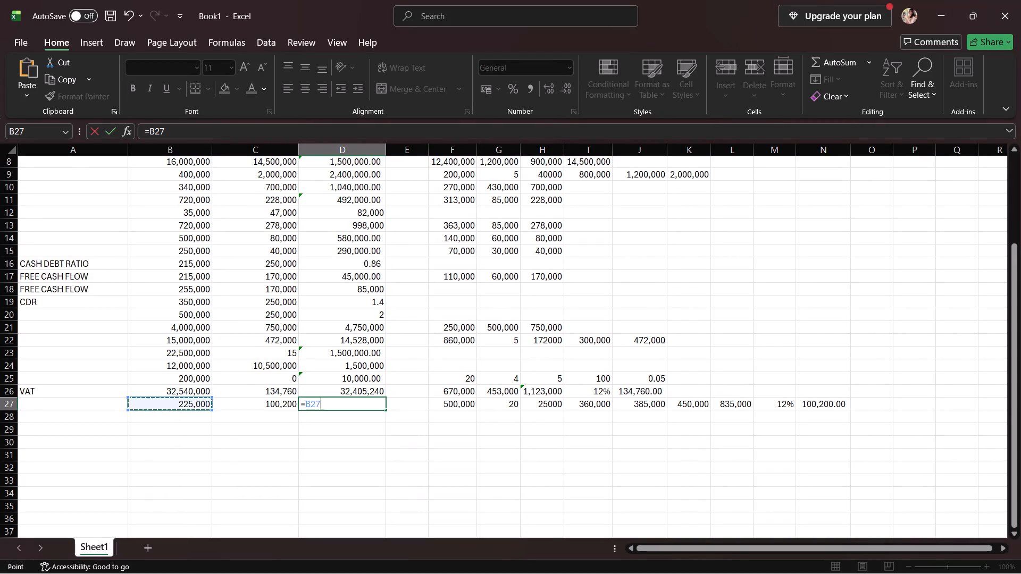
{"action": "key", "text": "minus"}
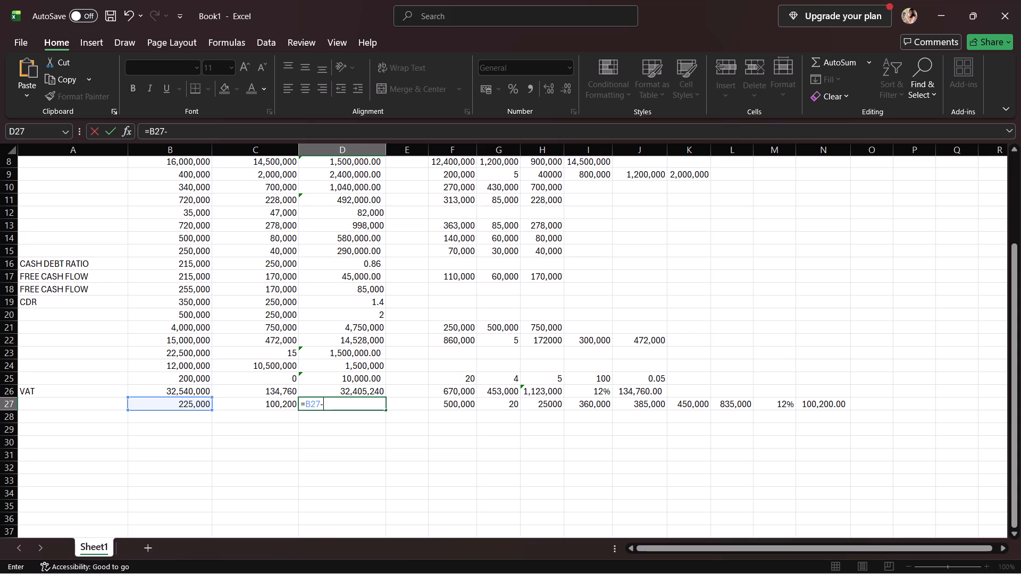
{"action": "left_click", "coordinate": [290, 404]}
{"action": "key", "text": "Return"}
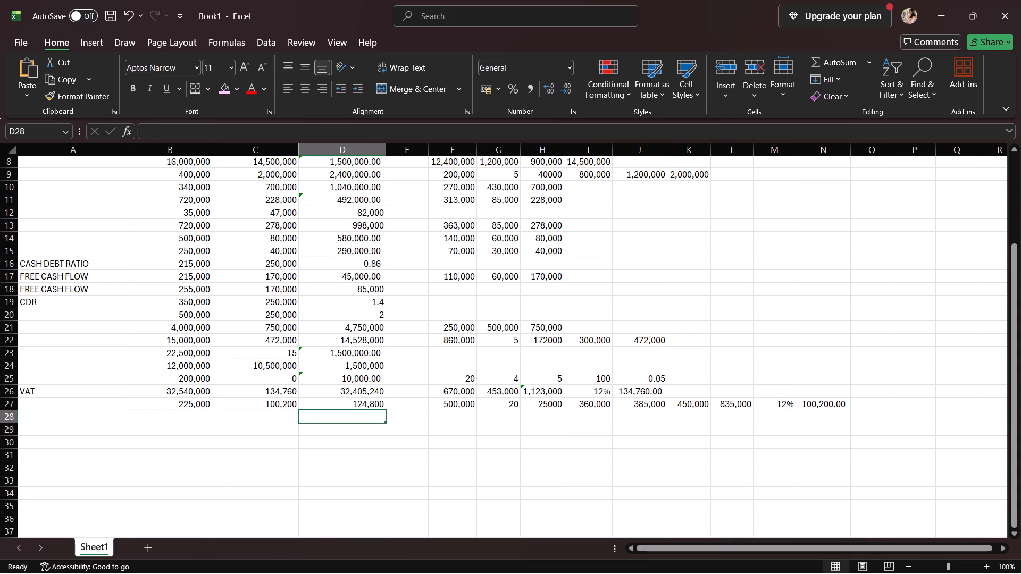
Fill in the row 28 main amounts: 500,000 in B28 and 360,000 in C28.
{"action": "left_click", "coordinate": [200, 416]}
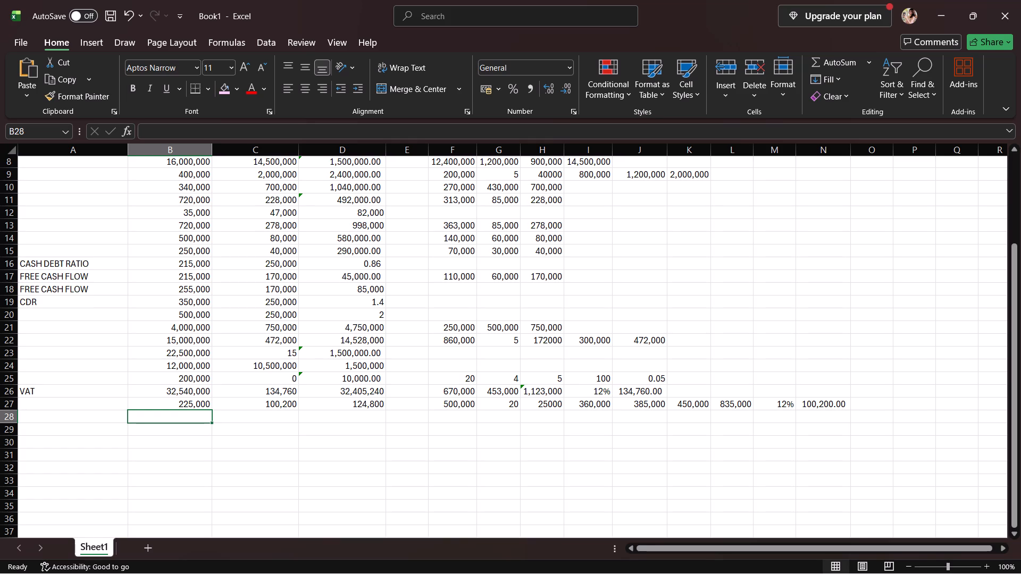
{"action": "left_click", "coordinate": [173, 424]}
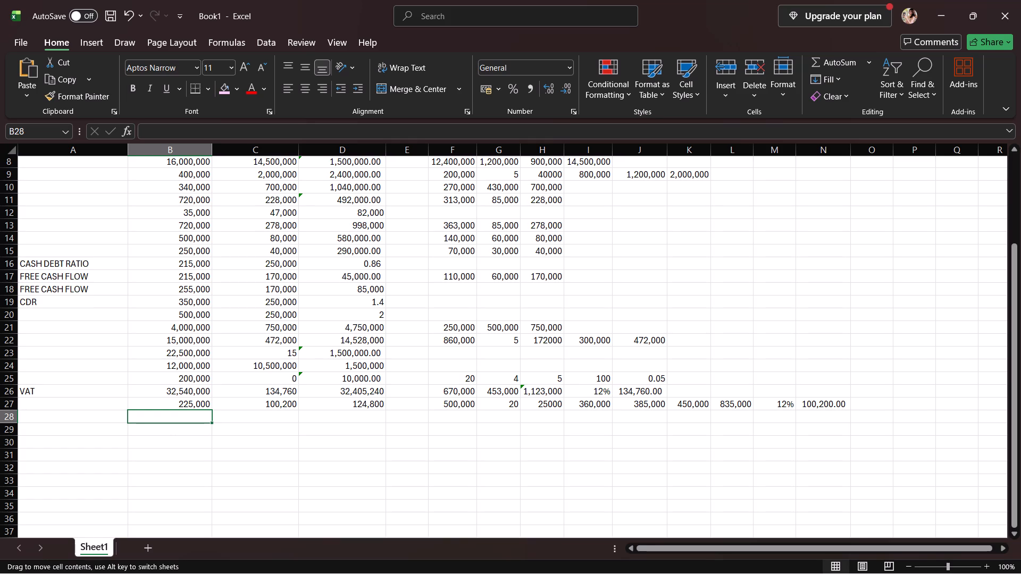
{"action": "key", "text": "5"}
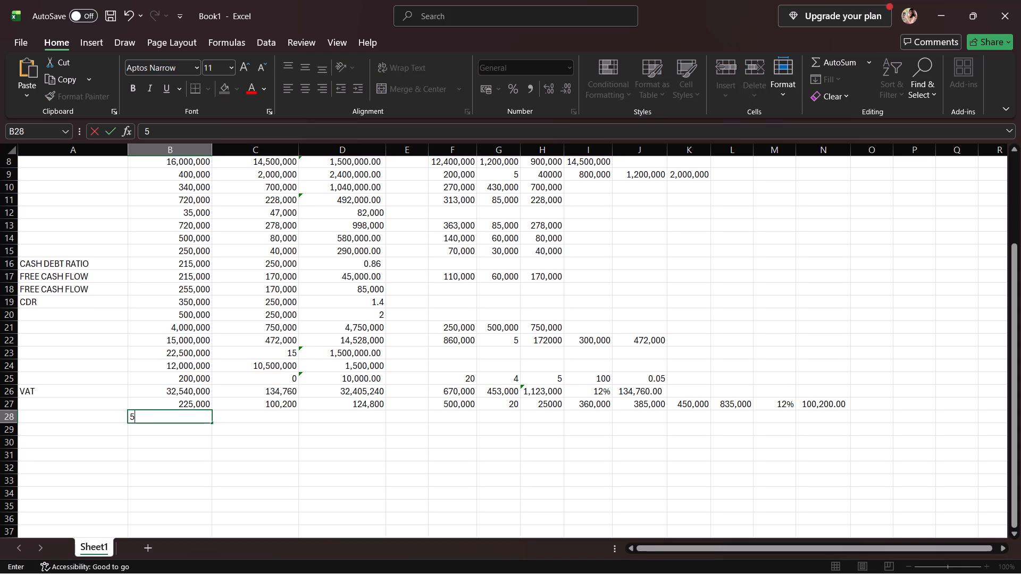
{"action": "key", "text": "0"}
{"action": "key", "text": "0"}
{"action": "key", "text": "comma"}
{"action": "type", "text": "00"}
{"action": "key", "text": "0"}
{"action": "left_click", "coordinate": [229, 414]}
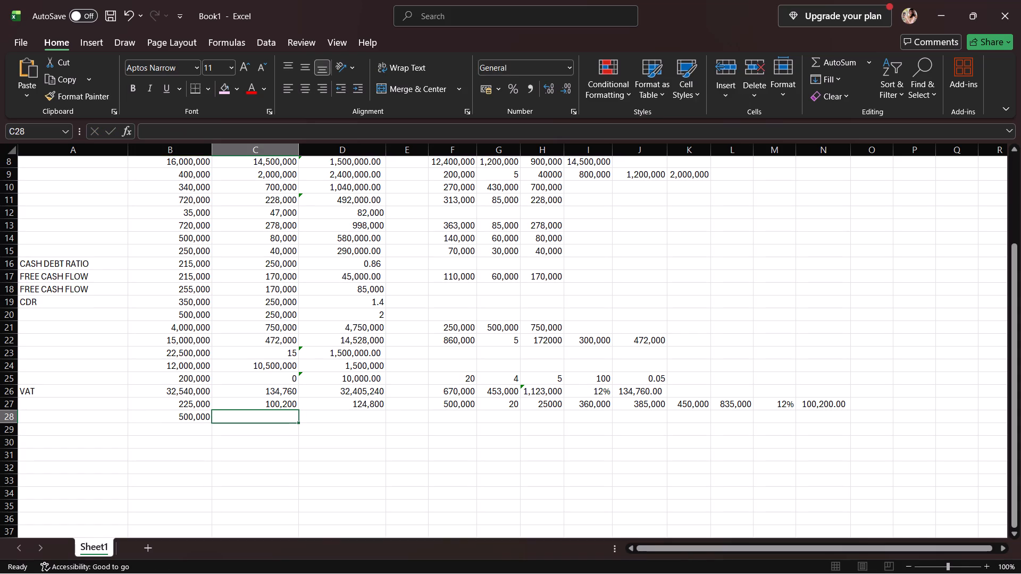
{"action": "key", "text": "3"}
{"action": "key", "text": "6"}
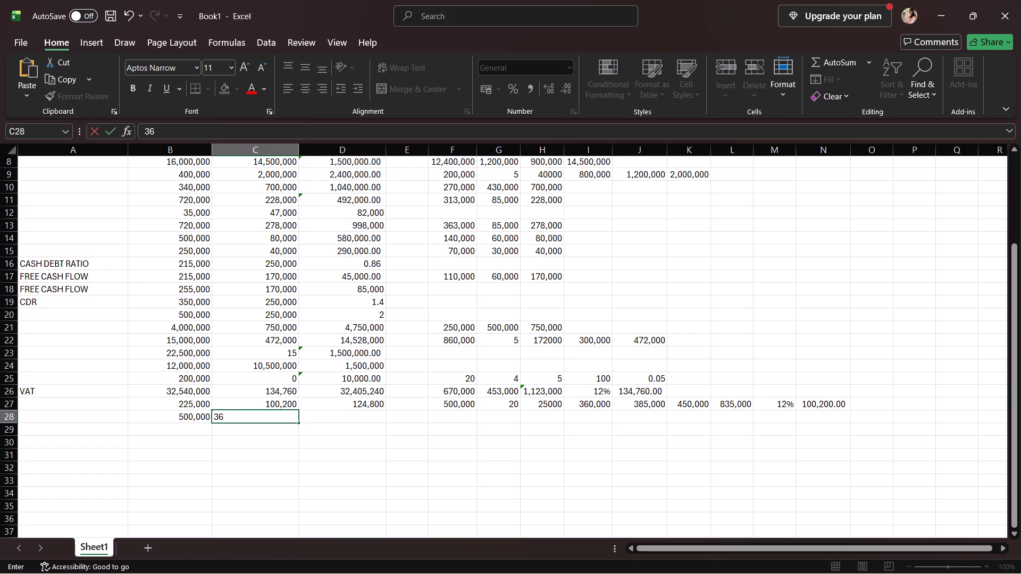
{"action": "key", "text": "0"}
{"action": "key", "text": "comma"}
{"action": "key", "text": "0"}
{"action": "type", "text": "00"}
Start a formula for the row 28 total amount in D28 that references B28.
{"action": "left_click", "coordinate": [314, 416]}
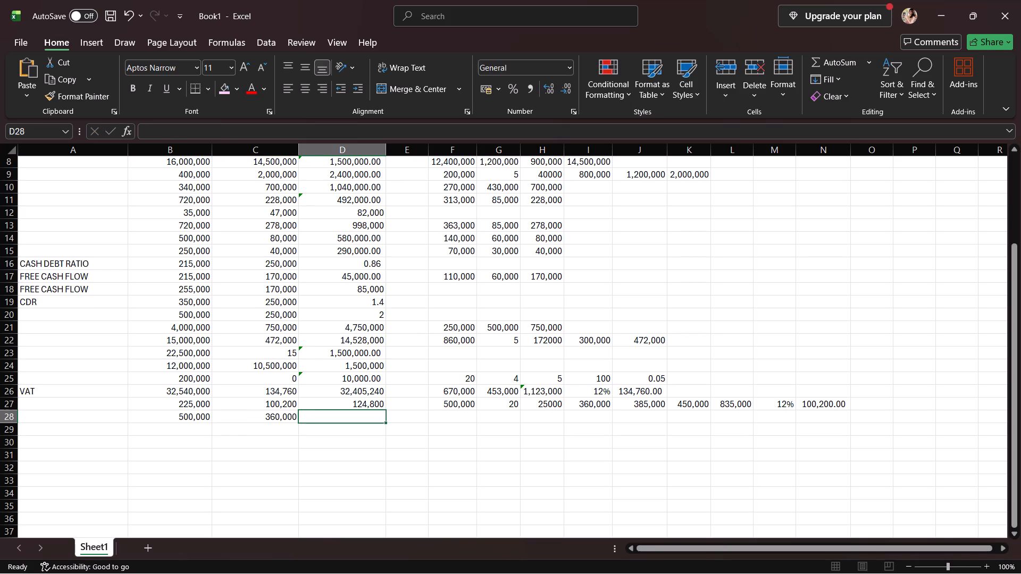
{"action": "key", "text": "equal"}
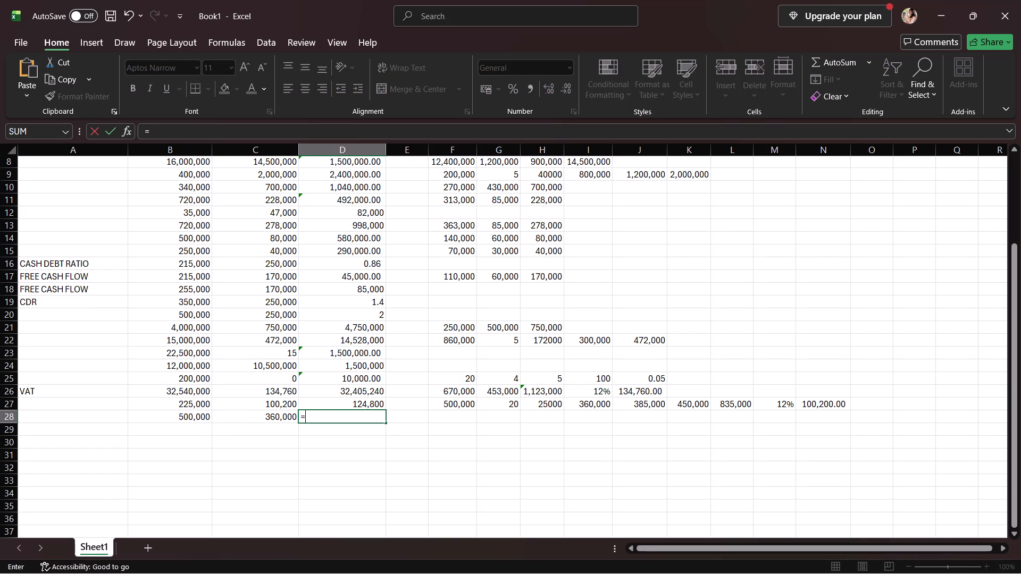
{"action": "left_click", "coordinate": [203, 418]}
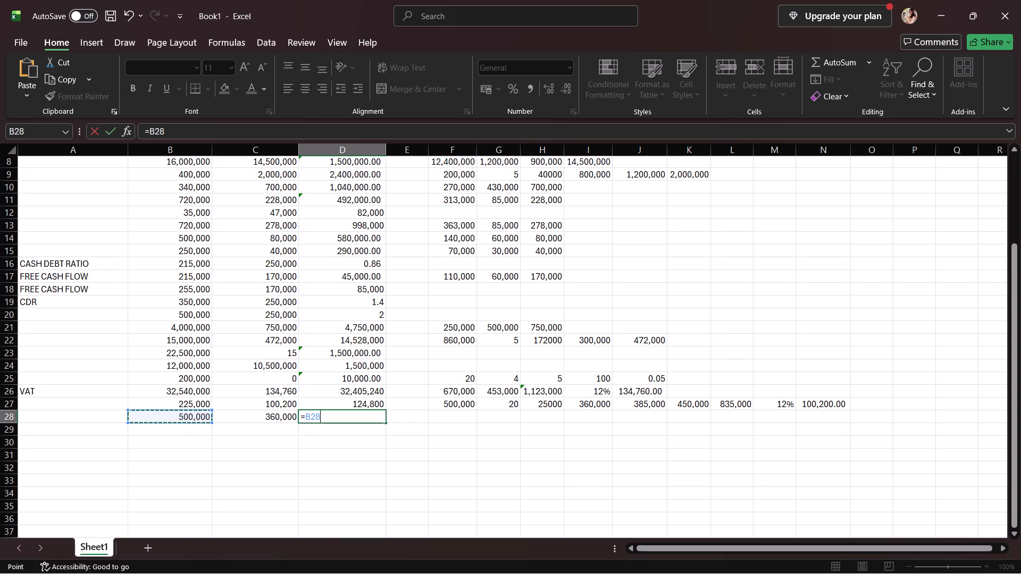
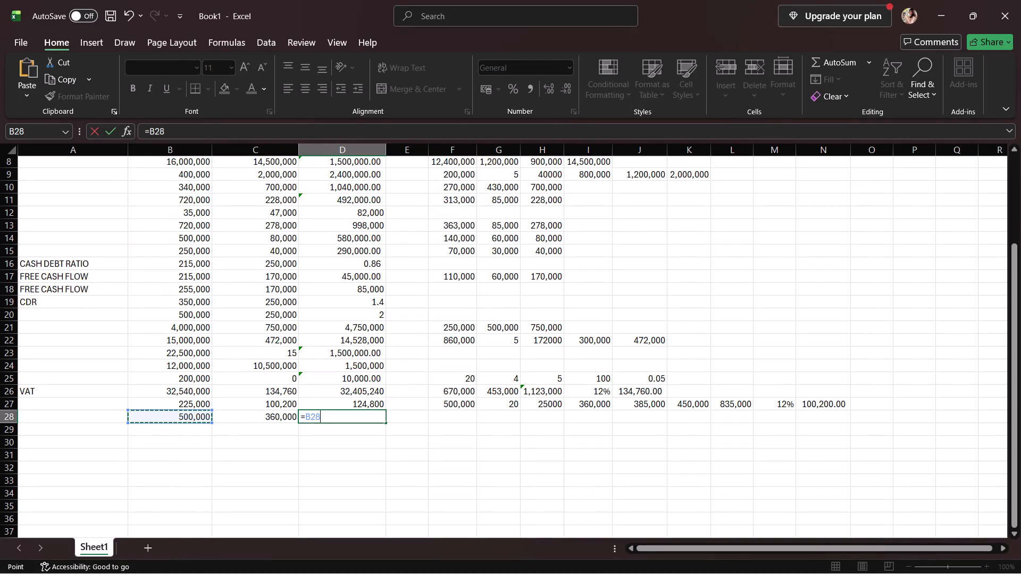
Complete the row 28 total amount formula in D28 by adding C28 to B28.
{"action": "left_click", "coordinate": [328, 419]}
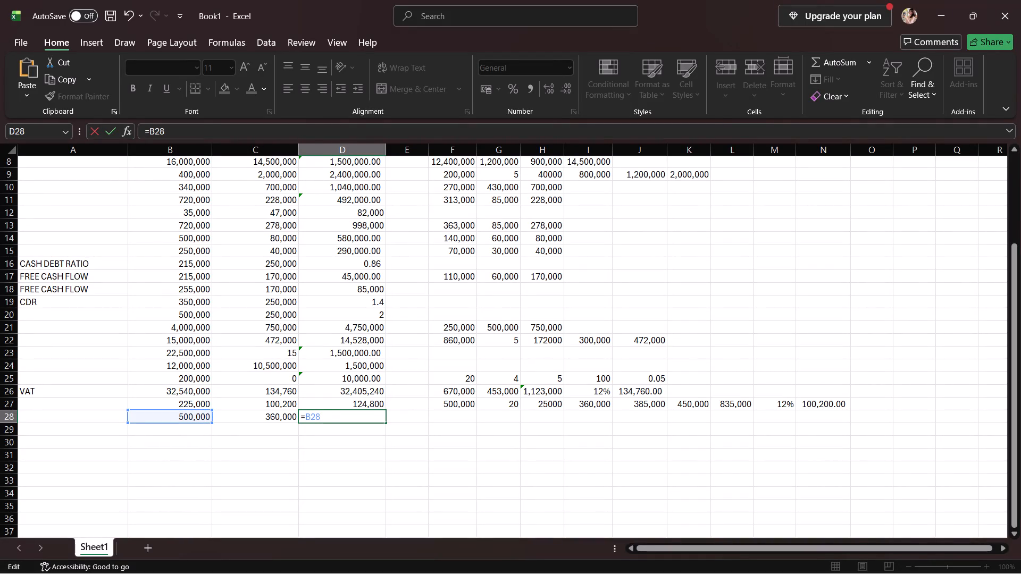
{"action": "key", "text": "shift+plus"}
{"action": "left_click", "coordinate": [280, 415]}
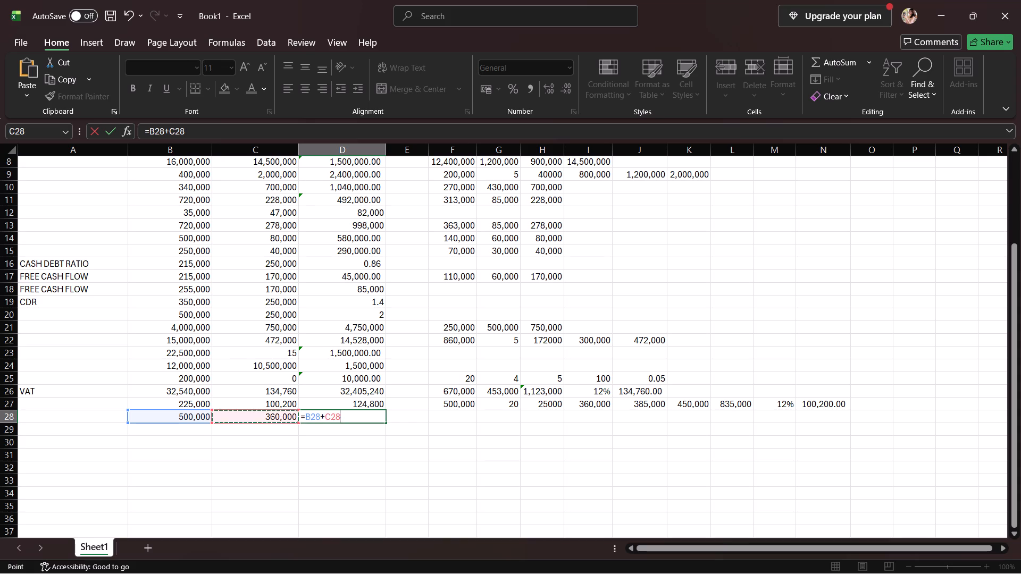
{"action": "key", "text": "Return"}
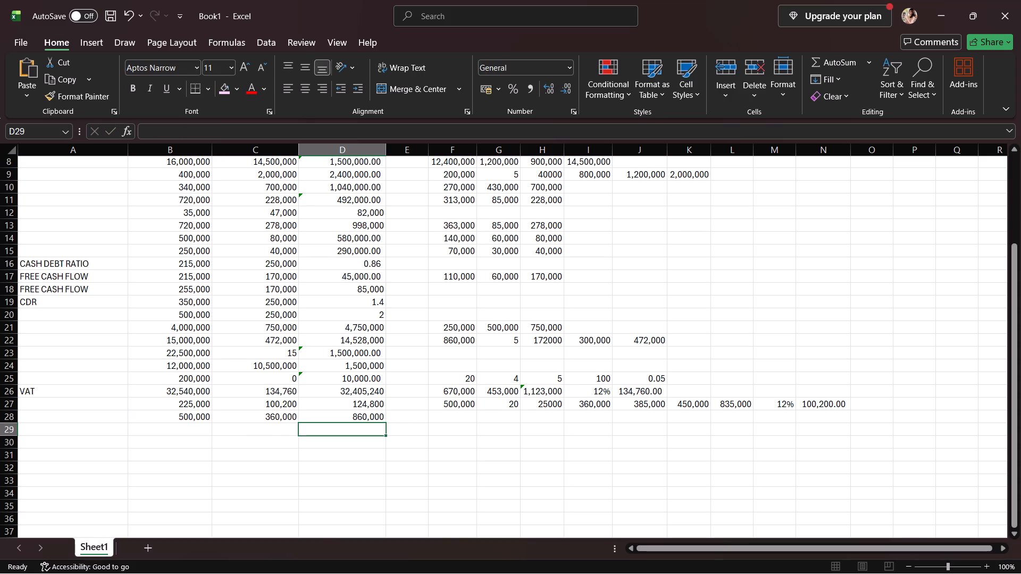
Enter the row 29 side calculation figures: 13,000,000 in F29 and 10 in G29.
{"action": "left_click", "coordinate": [199, 424]}
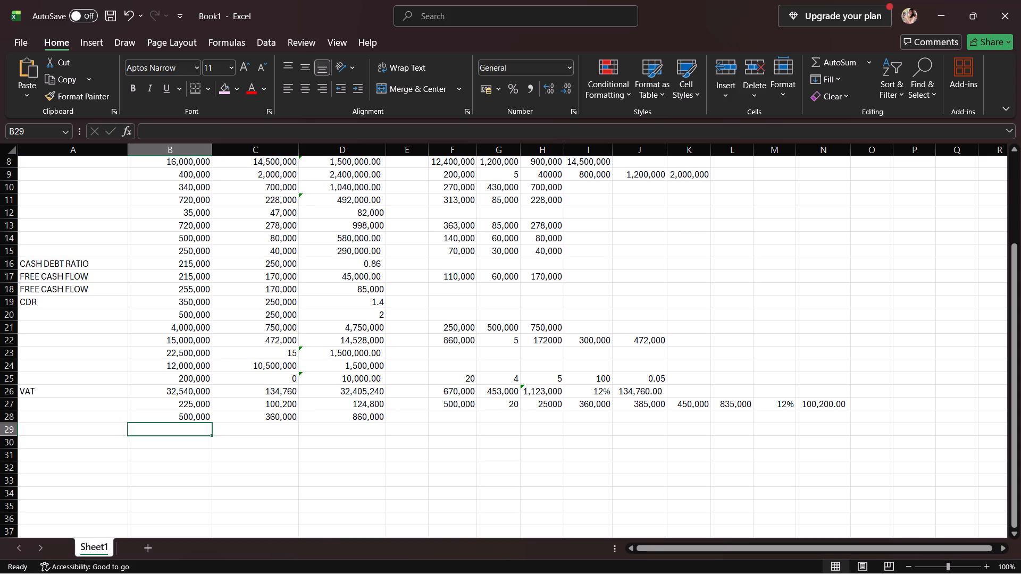
{"action": "left_click", "coordinate": [452, 433]}
{"action": "left_click", "coordinate": [449, 422]}
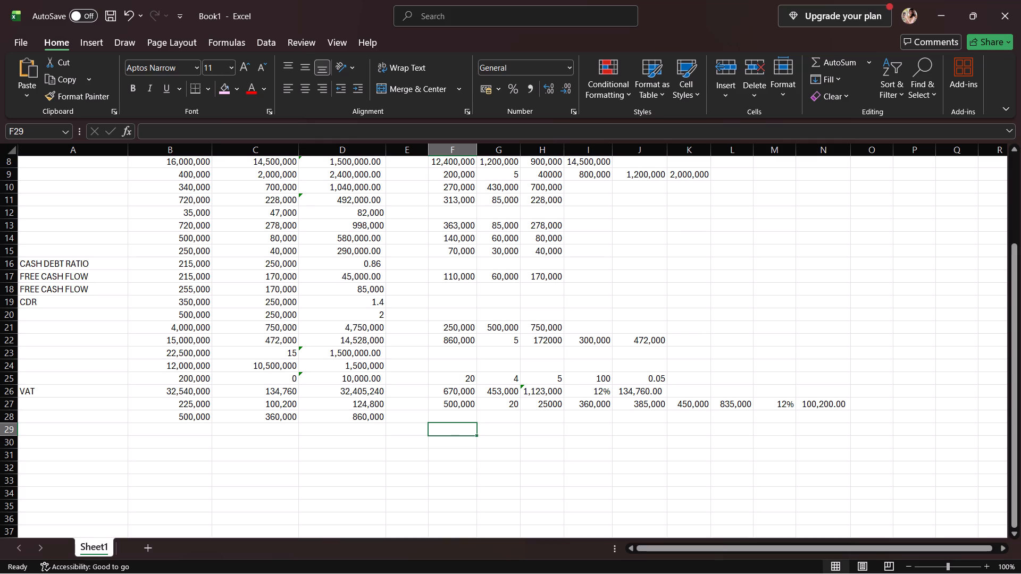
{"action": "type", "text": "13"}
{"action": "type", "text": ",0"}
{"action": "key", "text": "0"}
{"action": "key", "text": "0"}
{"action": "key", "text": "comma"}
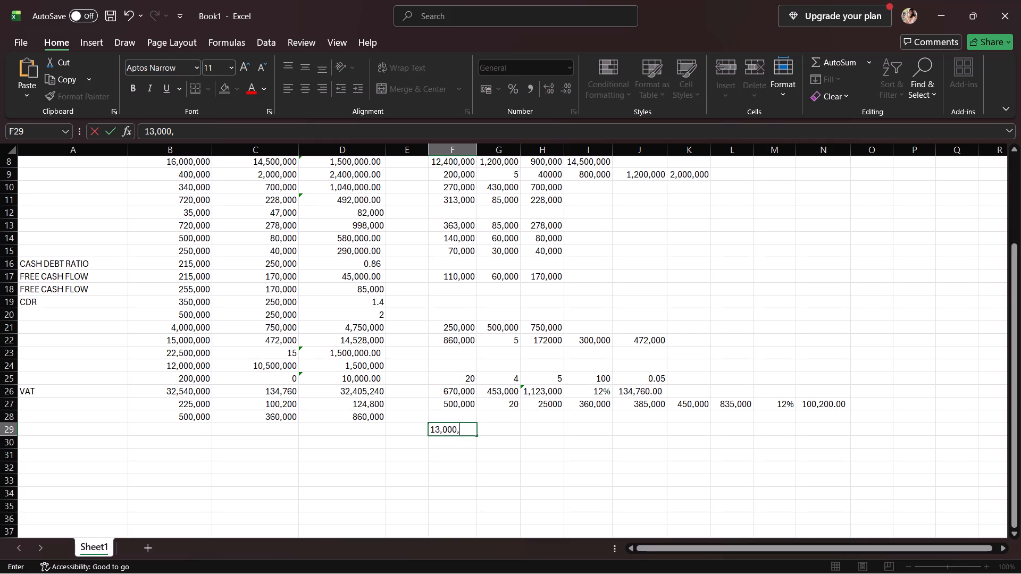
{"action": "key", "text": "0"}
{"action": "type", "text": "00"}
{"action": "left_click", "coordinate": [484, 432]}
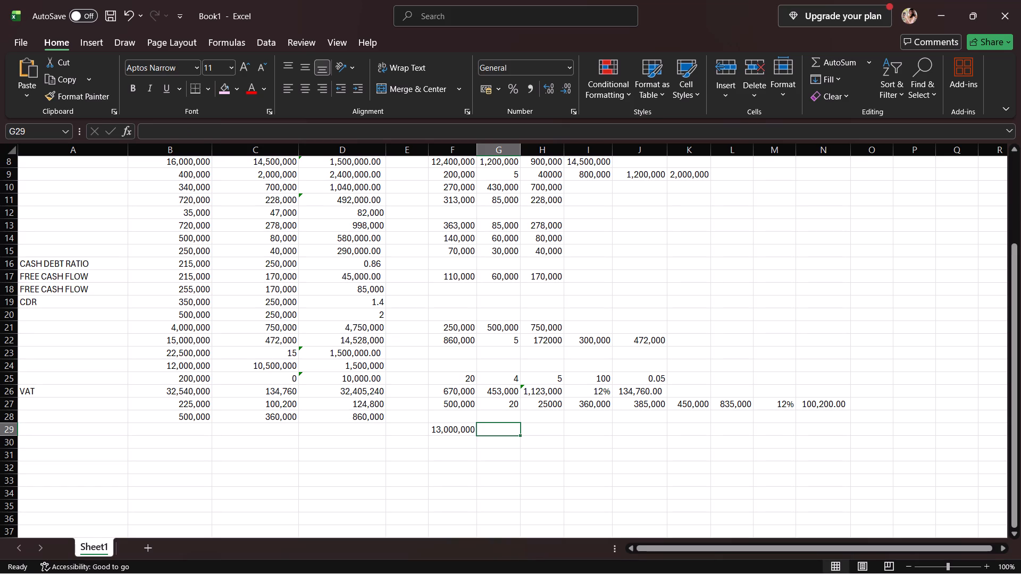
{"action": "key", "text": "1"}
{"action": "key", "text": "0"}
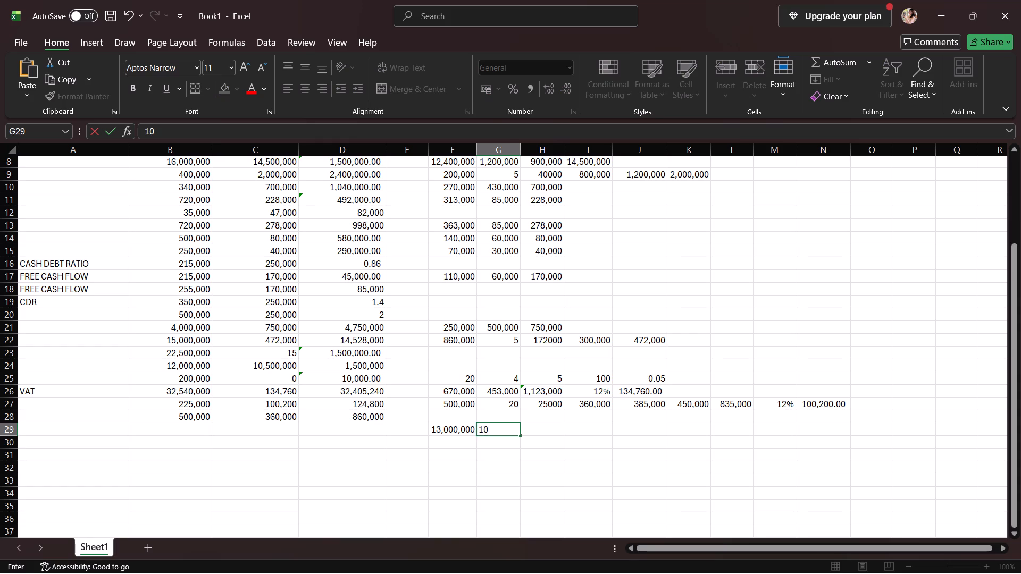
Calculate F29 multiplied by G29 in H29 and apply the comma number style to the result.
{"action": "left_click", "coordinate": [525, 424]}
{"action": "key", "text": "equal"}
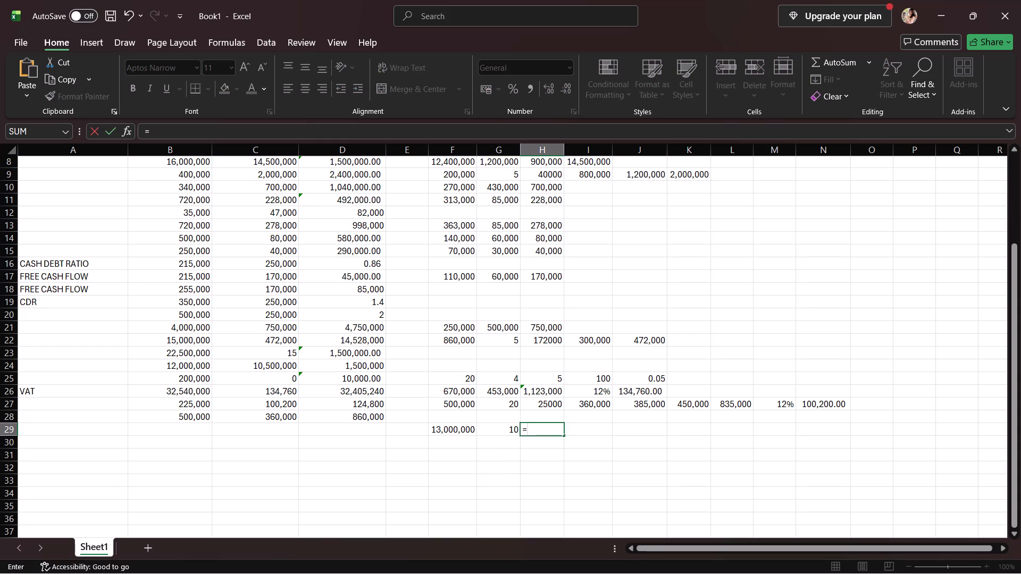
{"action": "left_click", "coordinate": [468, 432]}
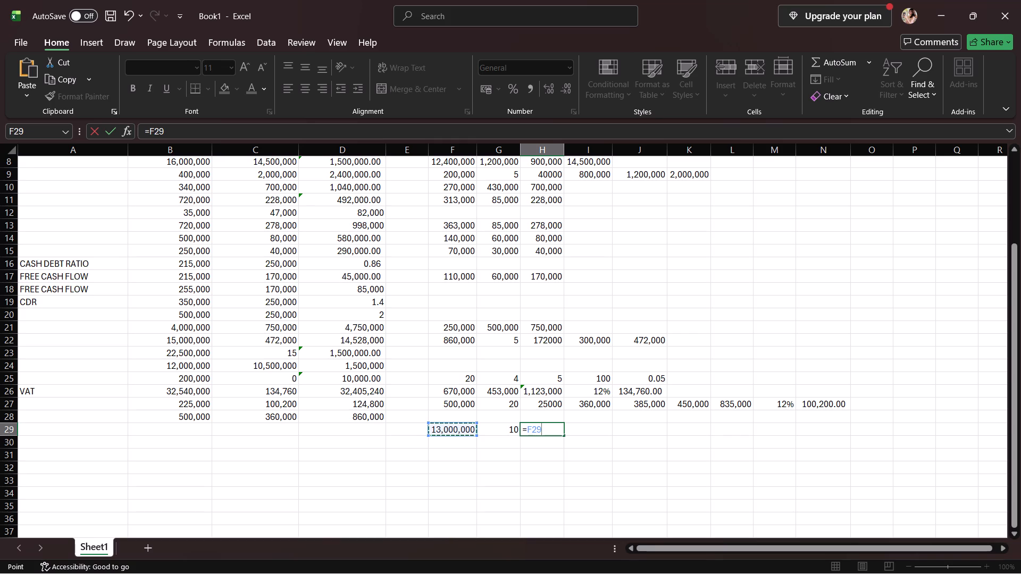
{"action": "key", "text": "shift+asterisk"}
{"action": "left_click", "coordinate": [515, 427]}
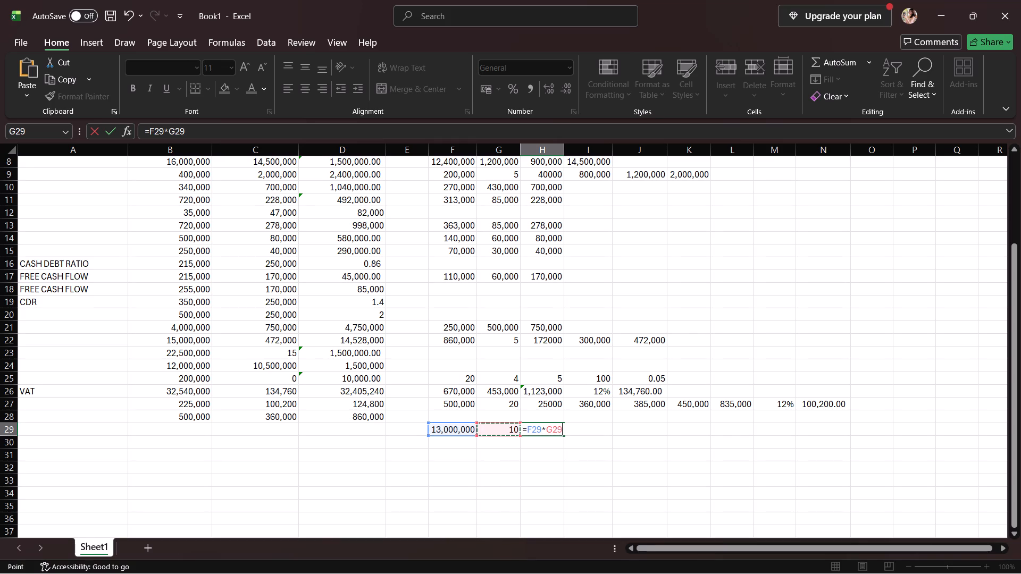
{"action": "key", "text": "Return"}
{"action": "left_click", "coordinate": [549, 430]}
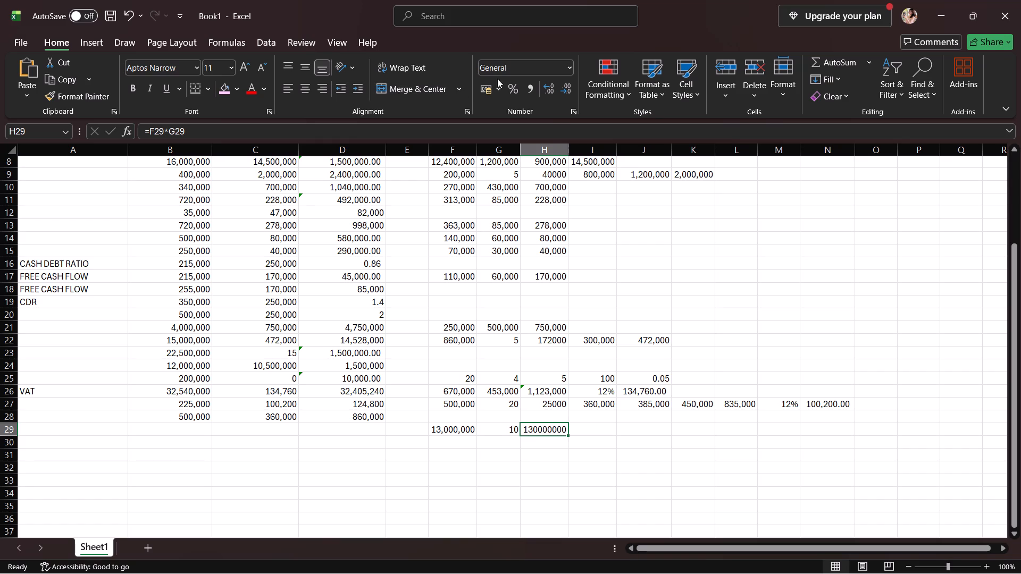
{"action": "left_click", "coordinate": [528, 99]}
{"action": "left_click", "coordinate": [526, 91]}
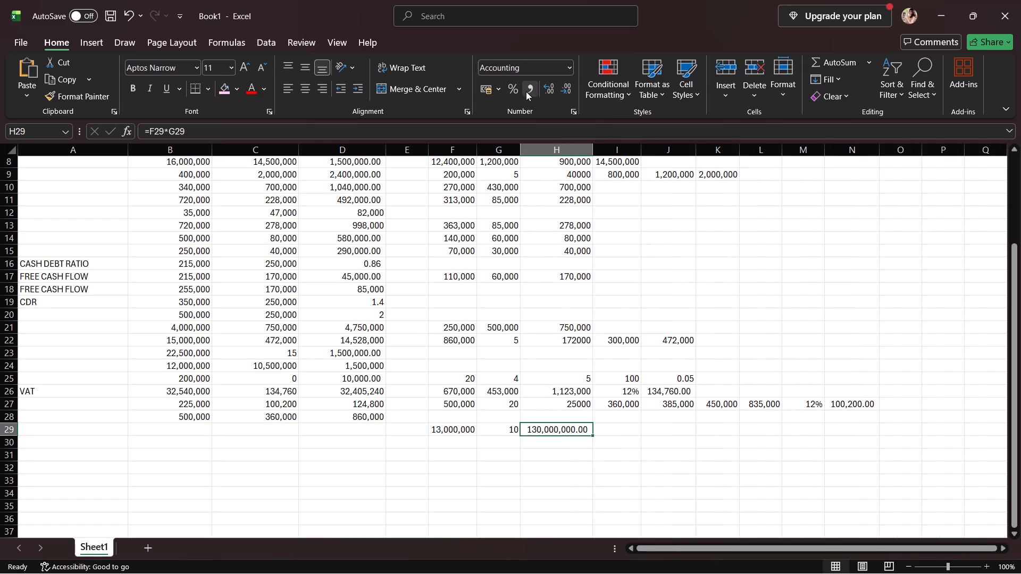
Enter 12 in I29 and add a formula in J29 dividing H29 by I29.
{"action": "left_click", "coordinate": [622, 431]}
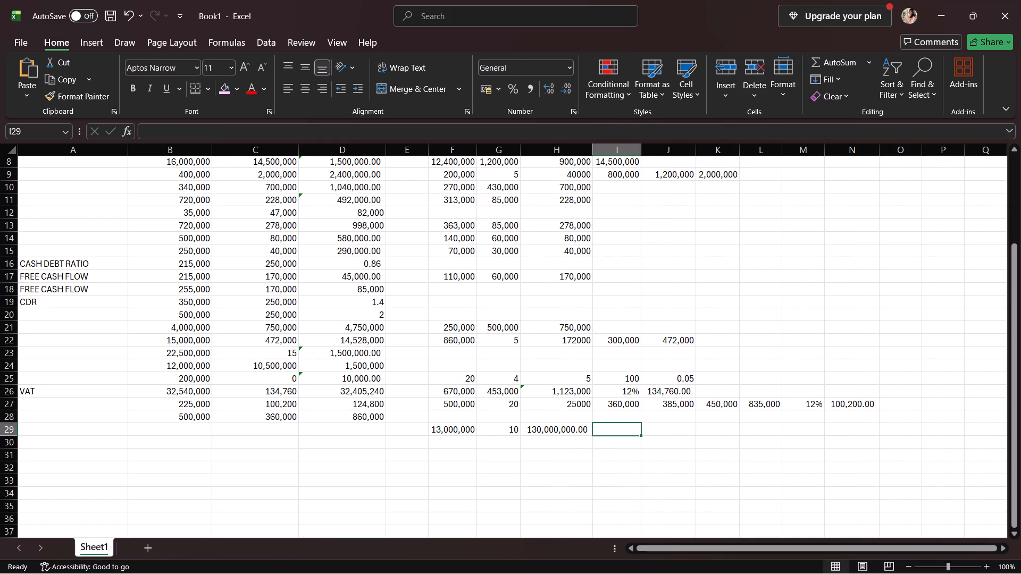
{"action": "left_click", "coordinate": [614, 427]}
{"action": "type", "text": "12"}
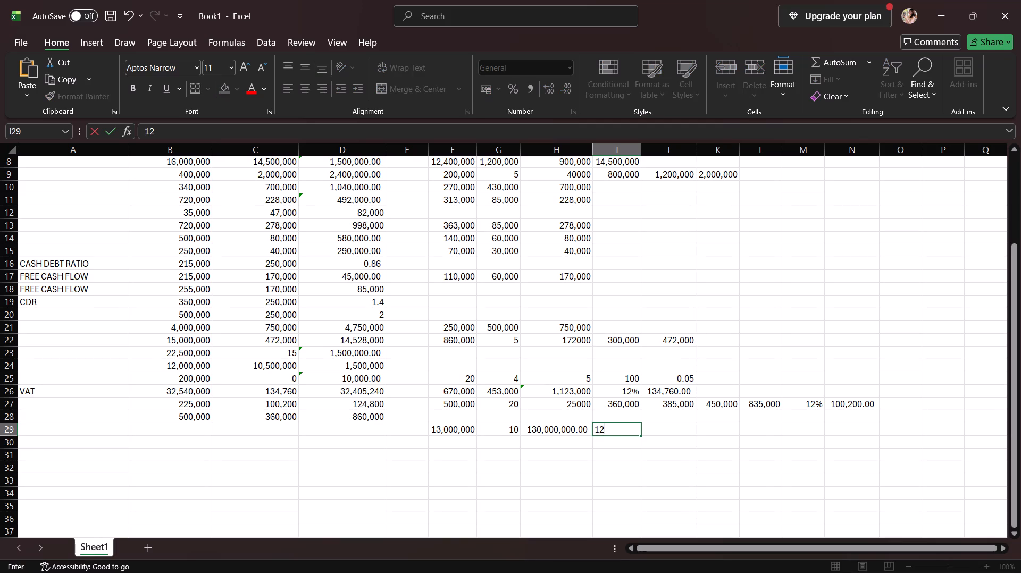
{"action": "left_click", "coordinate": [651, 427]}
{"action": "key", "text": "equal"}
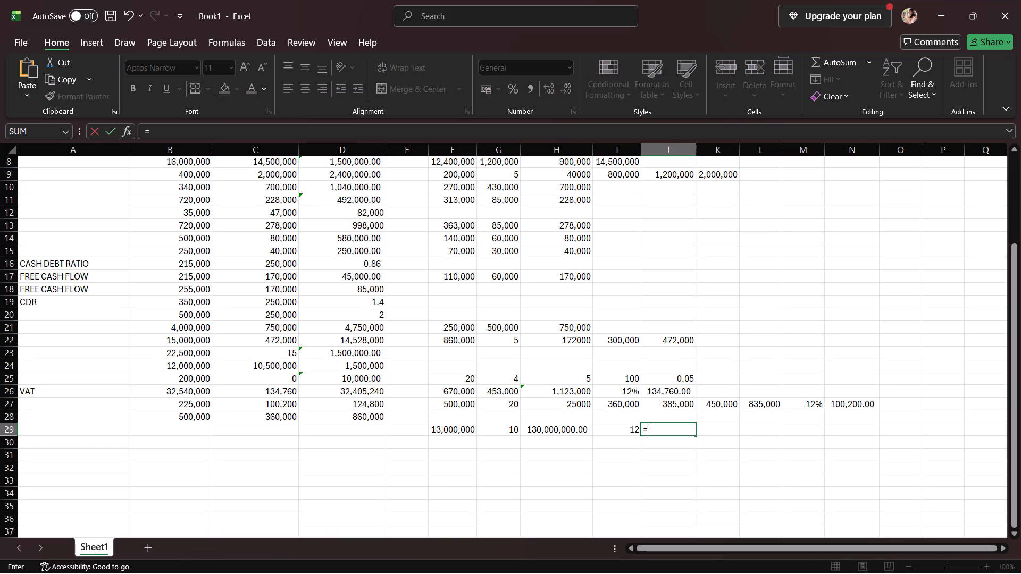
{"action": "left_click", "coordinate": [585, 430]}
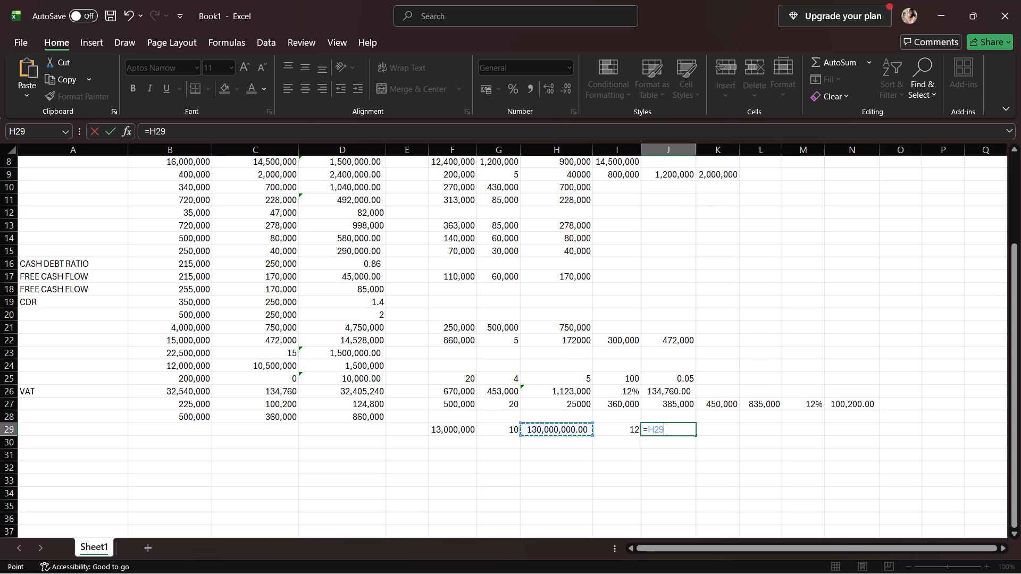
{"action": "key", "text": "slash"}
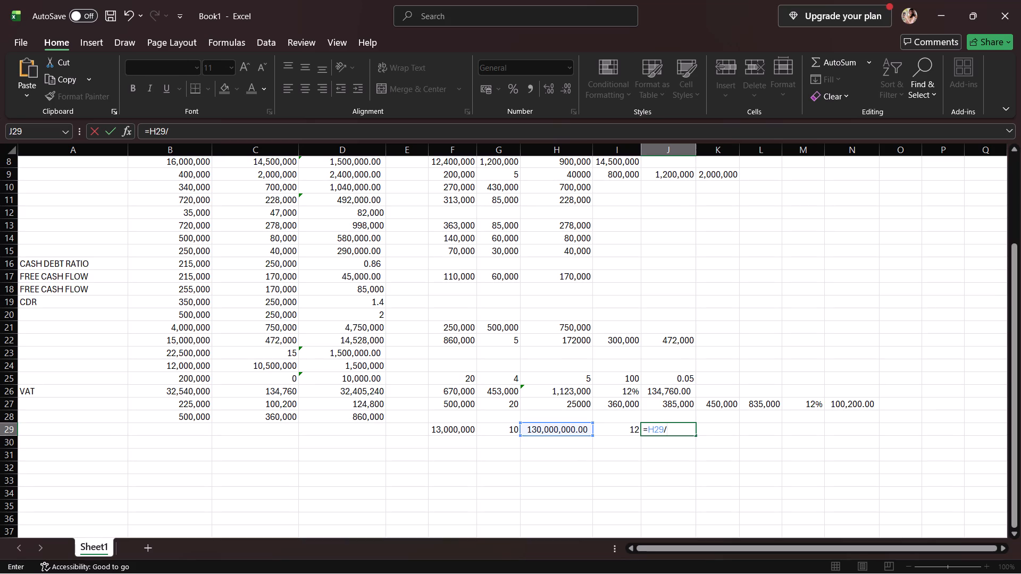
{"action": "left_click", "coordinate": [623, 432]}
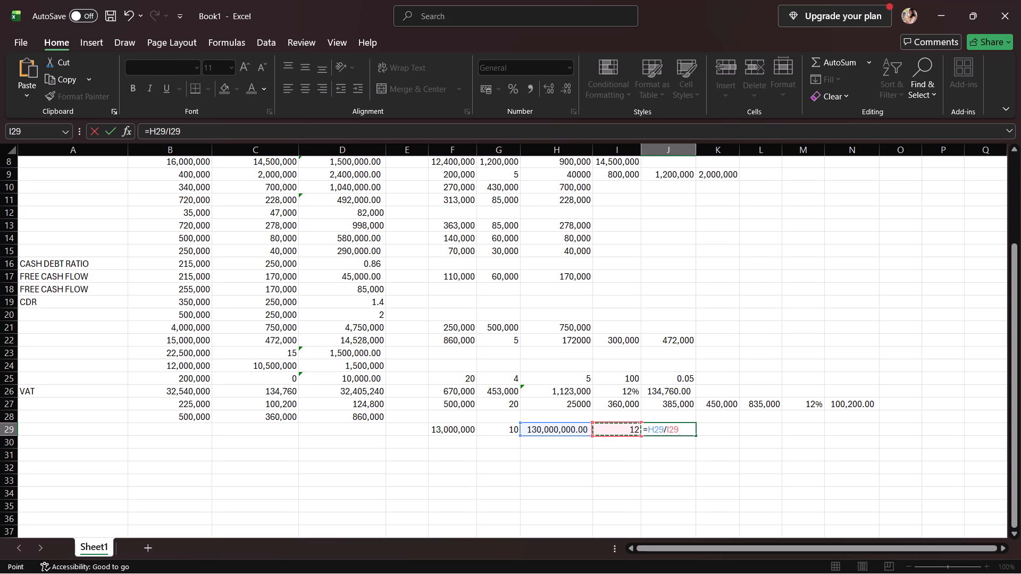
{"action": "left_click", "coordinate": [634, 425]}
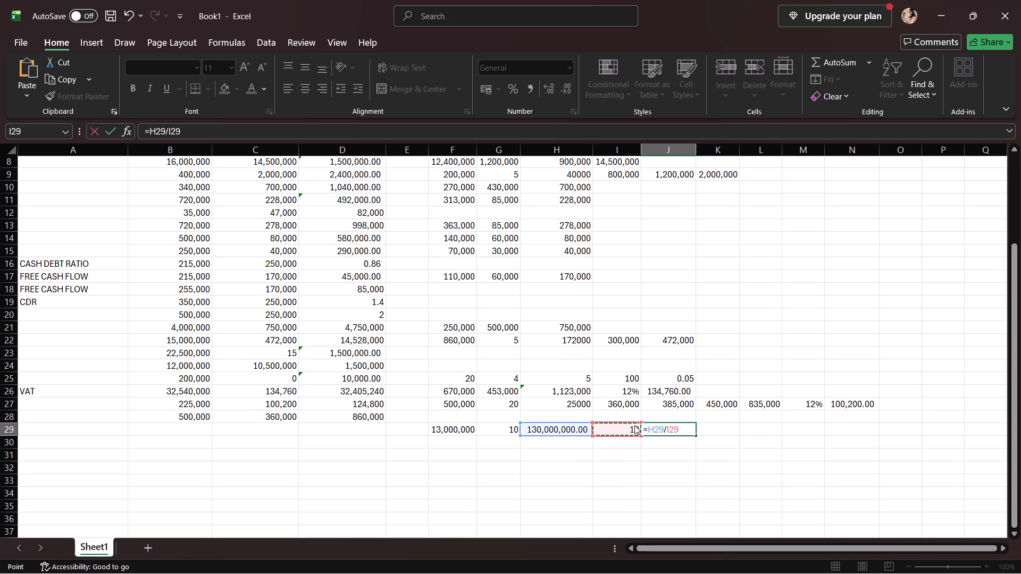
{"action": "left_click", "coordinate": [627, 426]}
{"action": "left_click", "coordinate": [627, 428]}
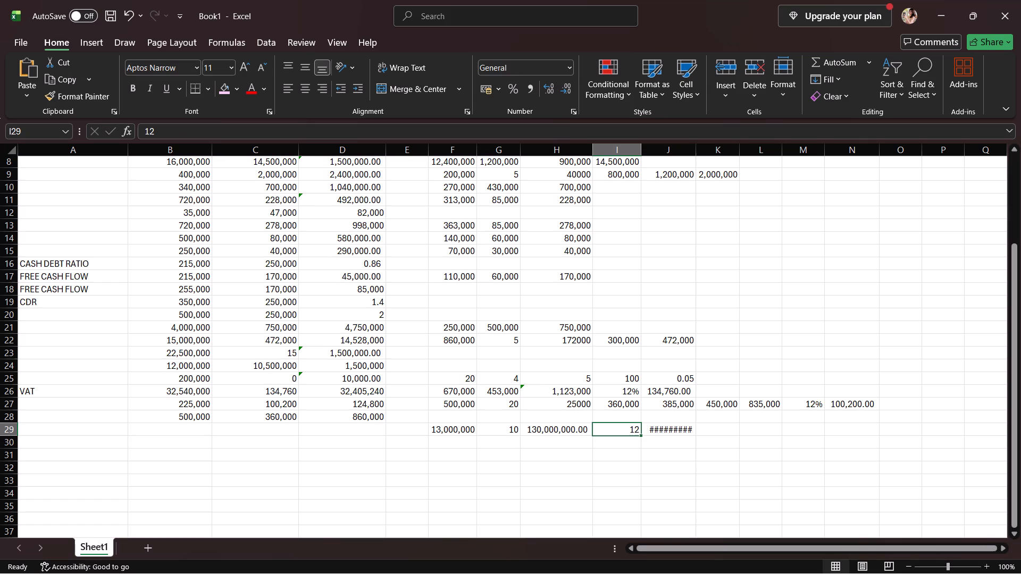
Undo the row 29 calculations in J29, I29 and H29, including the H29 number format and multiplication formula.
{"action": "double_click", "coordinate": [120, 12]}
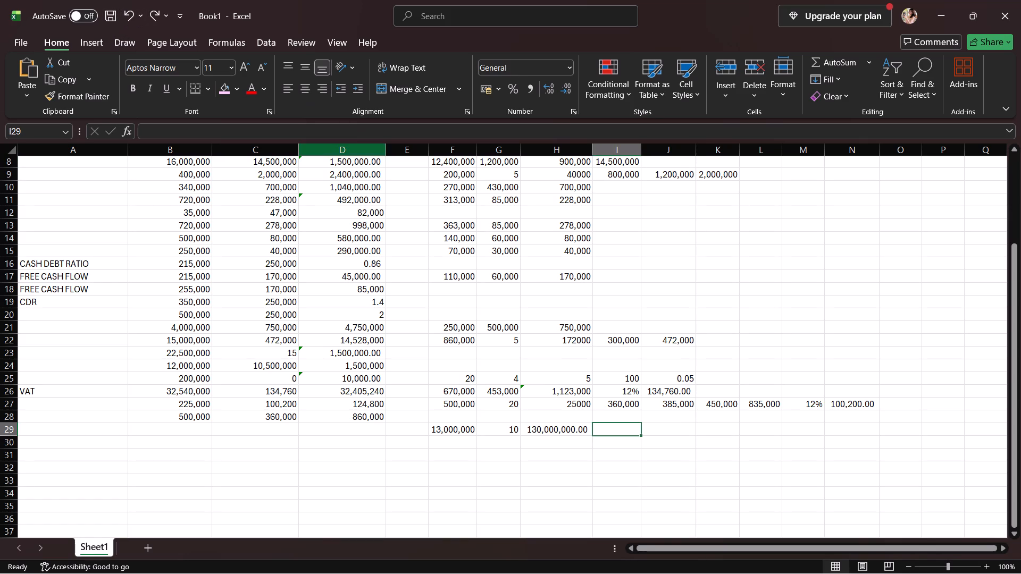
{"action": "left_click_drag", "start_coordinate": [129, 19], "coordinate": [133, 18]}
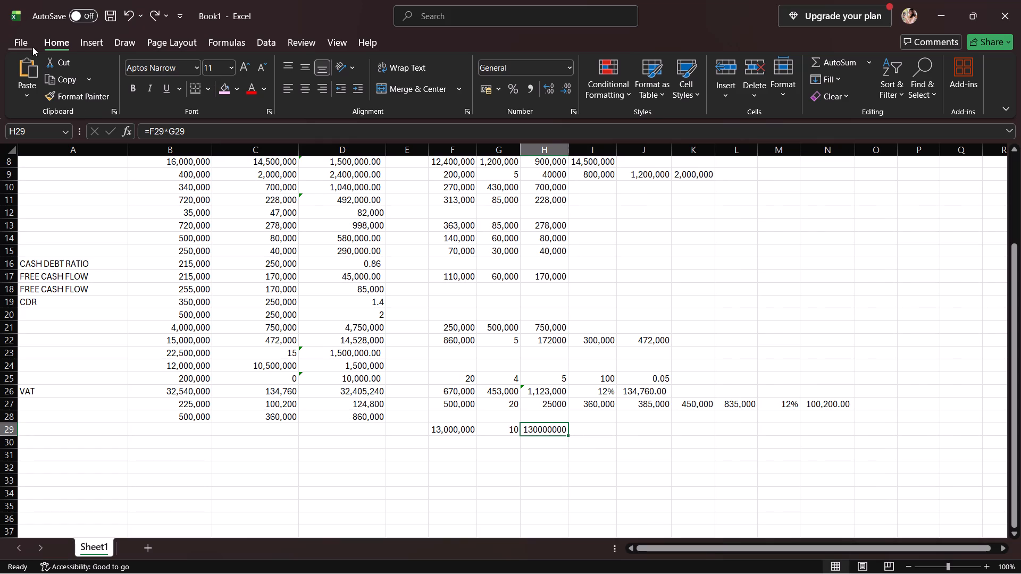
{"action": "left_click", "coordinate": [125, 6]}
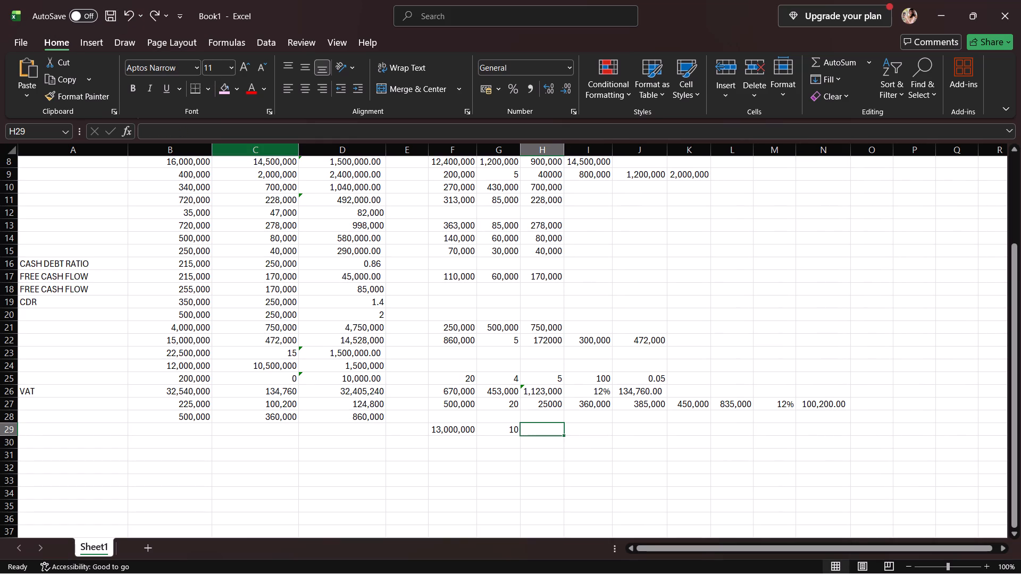
Start a new formula in H29 that references F29.
{"action": "left_click", "coordinate": [524, 429]}
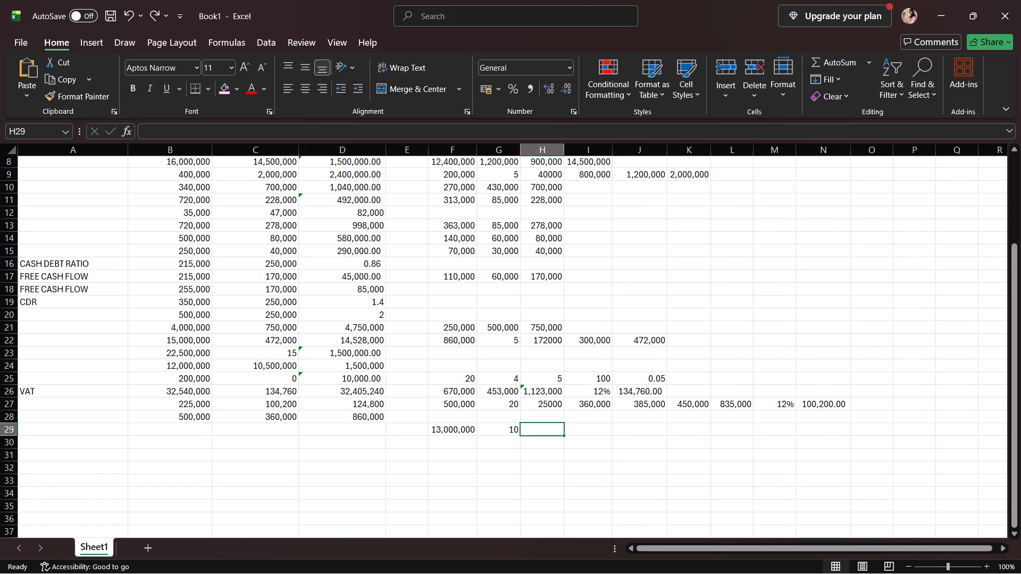
{"action": "key", "text": "equal"}
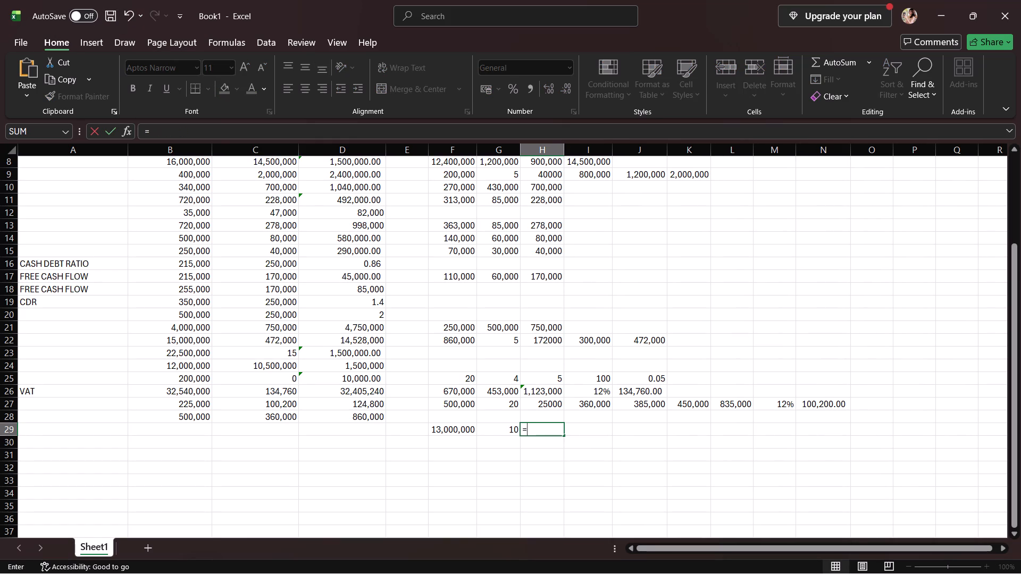
{"action": "left_click", "coordinate": [459, 431]}
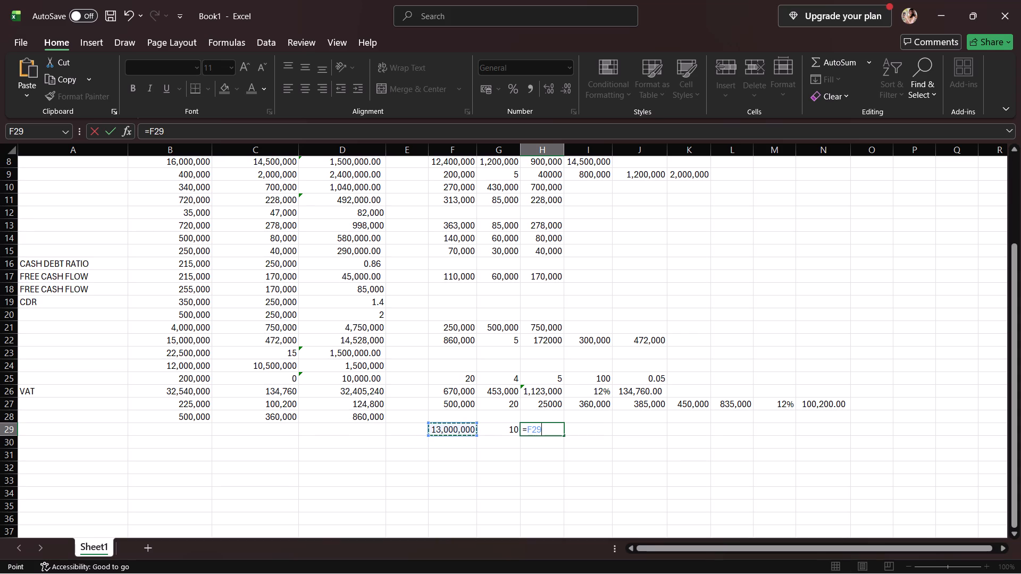
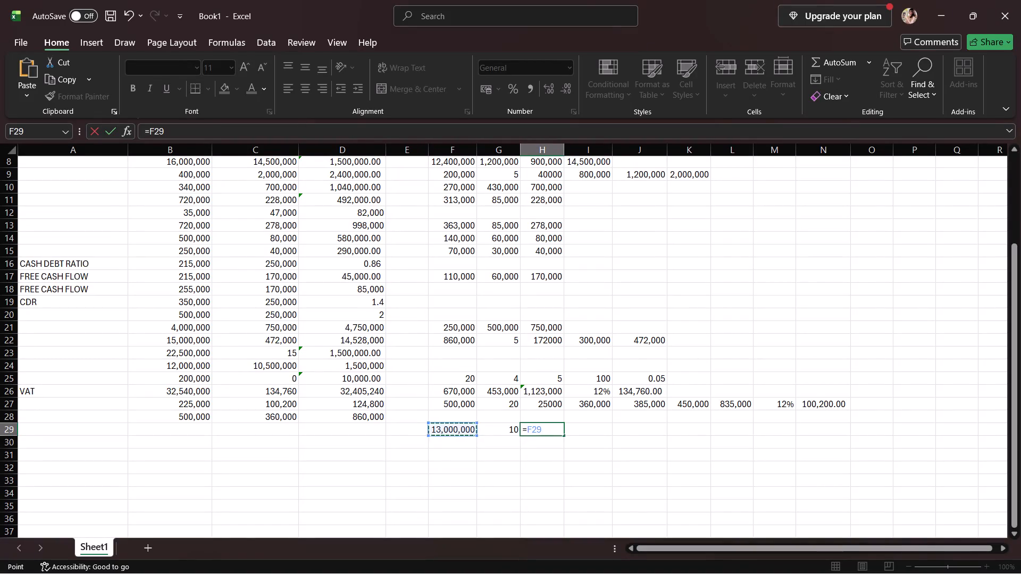
Complete the H29 formula as F29 multiplied by G29 and apply the comma number style to H29:H30.
{"action": "left_click", "coordinate": [508, 429]}
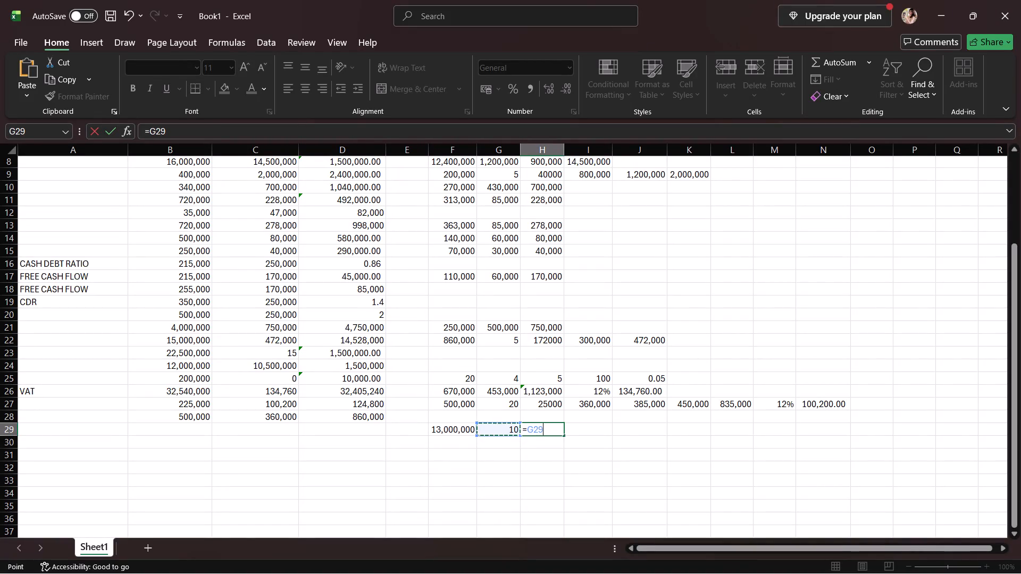
{"action": "left_click", "coordinate": [463, 430]}
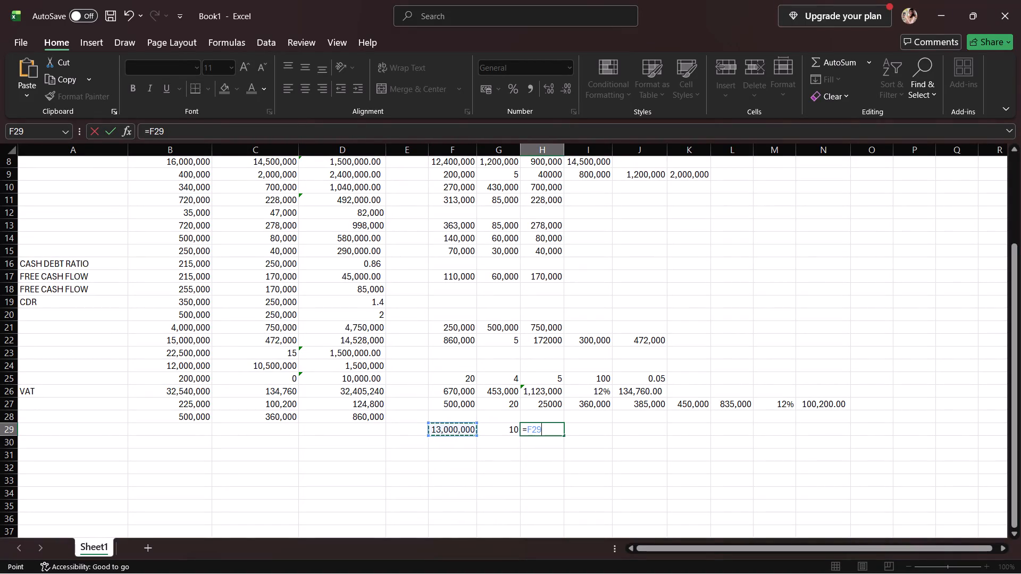
{"action": "key", "text": "shift+asterisk"}
{"action": "left_click", "coordinate": [506, 431]}
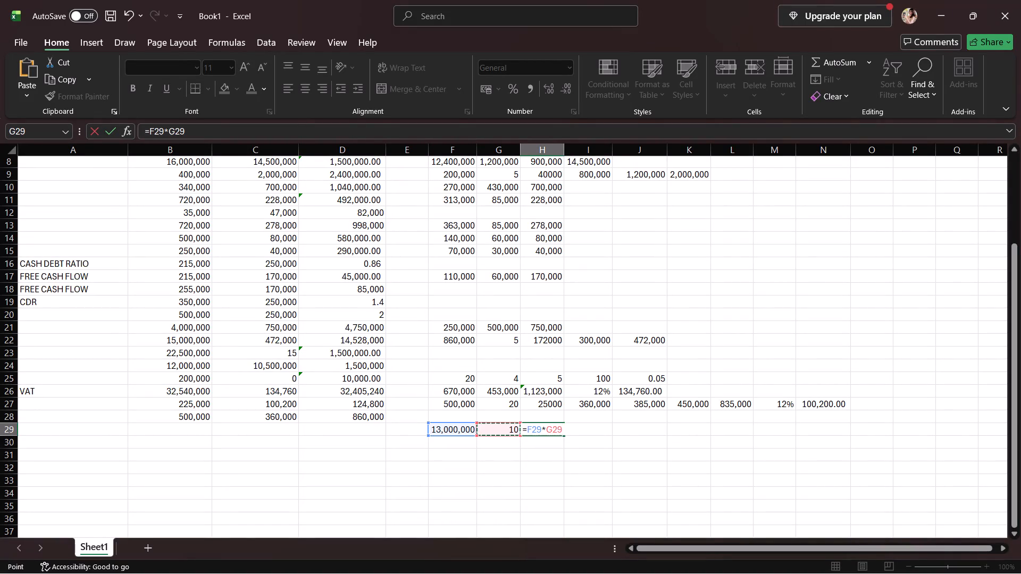
{"action": "key", "text": "Return"}
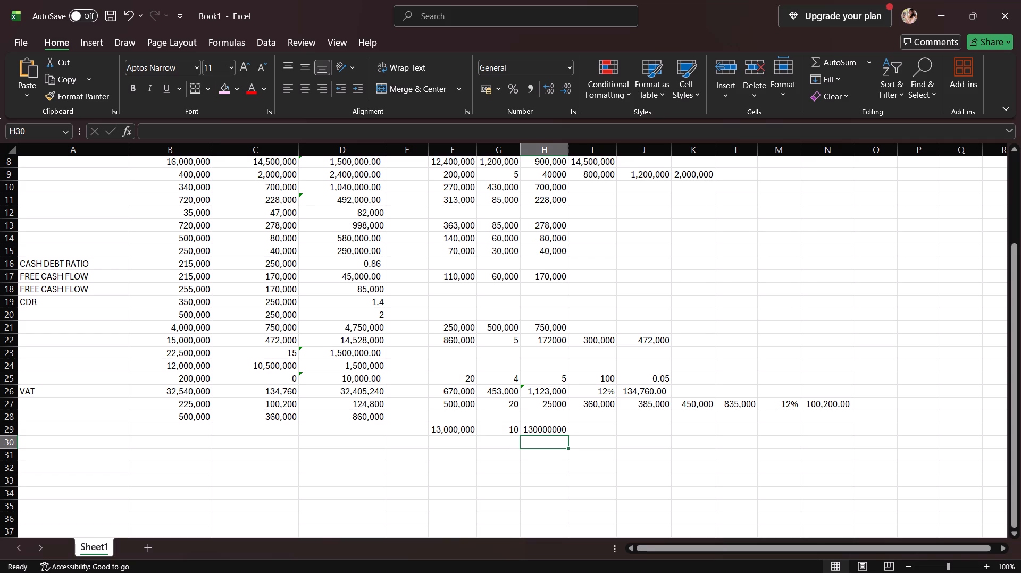
{"action": "left_click_drag", "start_coordinate": [557, 428], "coordinate": [555, 436]}
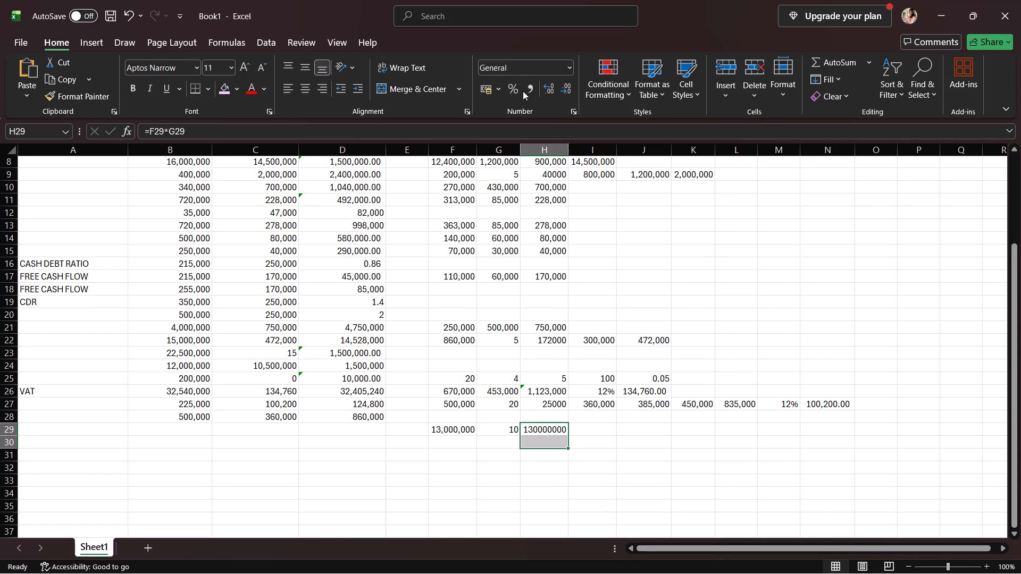
{"action": "left_click_drag", "start_coordinate": [523, 91], "coordinate": [523, 96]}
Enter 12 in cell I29.
{"action": "left_click", "coordinate": [594, 429]}
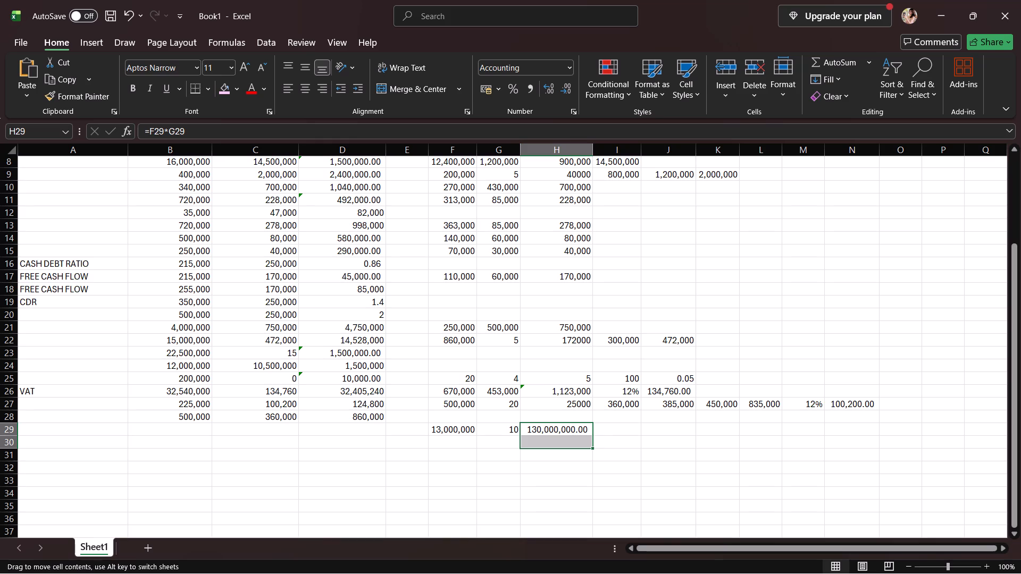
{"action": "left_click_drag", "start_coordinate": [607, 433], "coordinate": [605, 441]}
{"action": "left_click", "coordinate": [606, 429]}
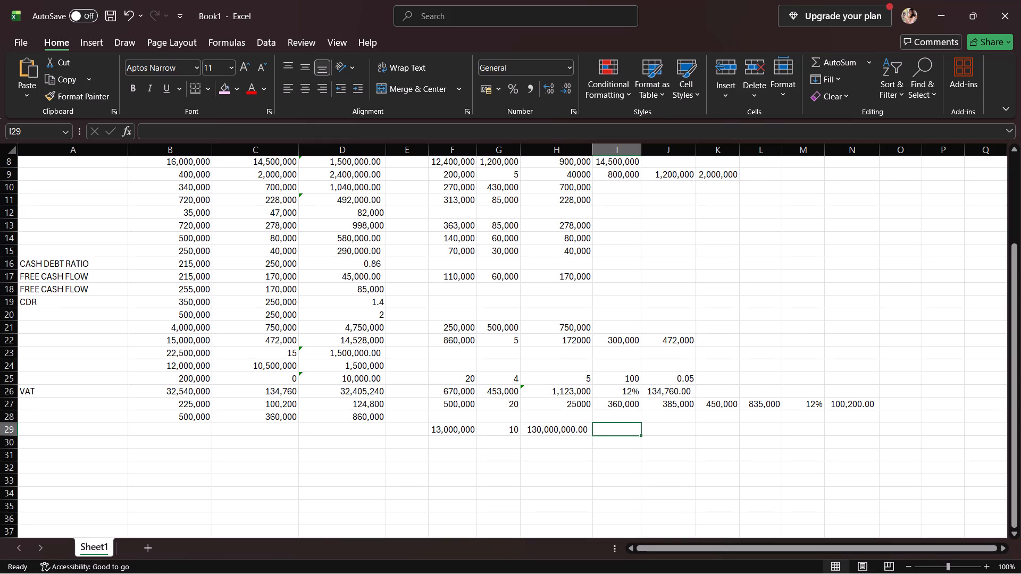
{"action": "key", "text": "1"}
{"action": "key", "text": "2"}
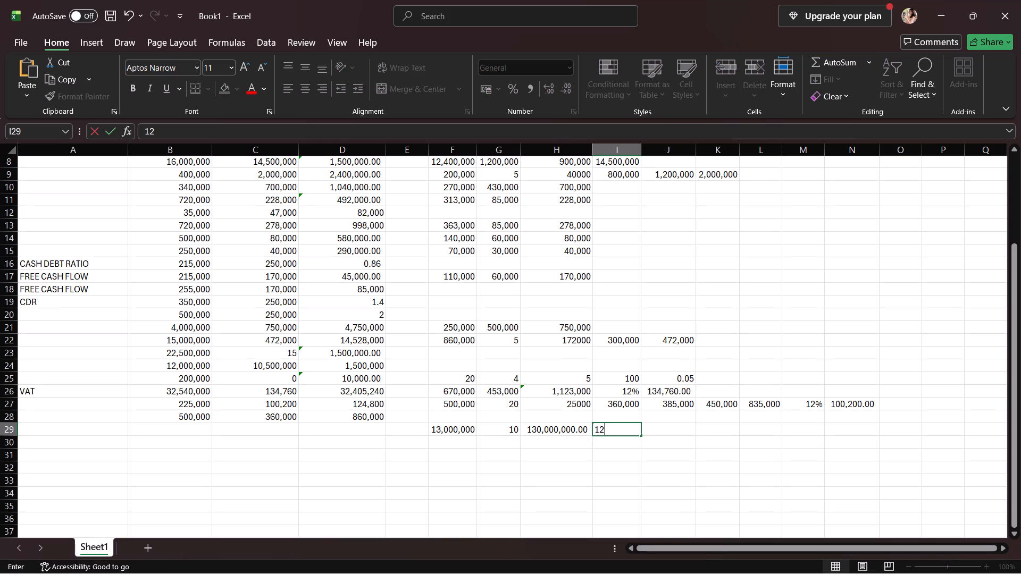
Build a formula in J29 that divides H29 by I29.
{"action": "left_click_drag", "start_coordinate": [649, 430], "coordinate": [648, 436]}
{"action": "key", "text": "equal"}
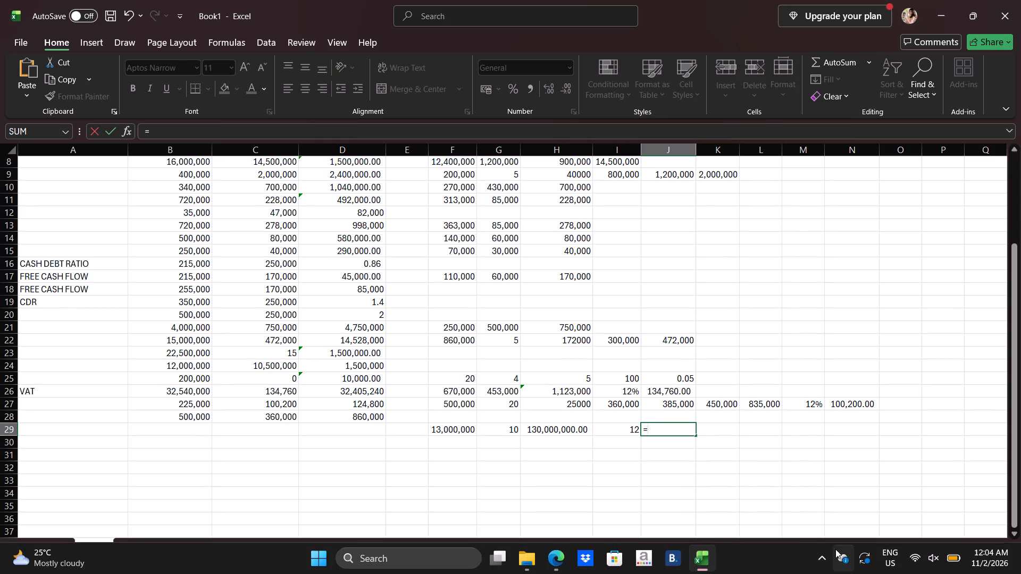
{"action": "left_click", "coordinate": [825, 554]}
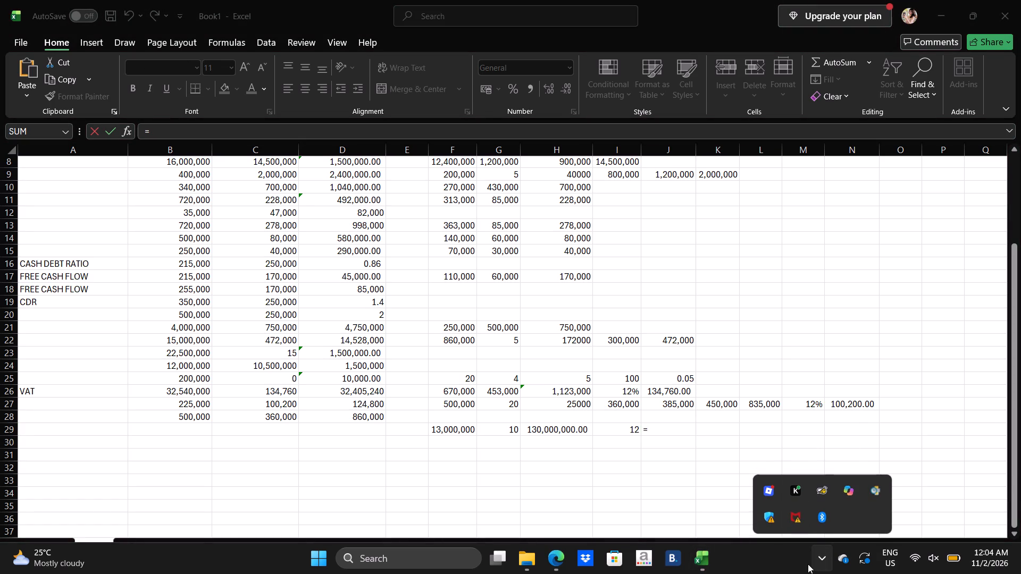
{"action": "left_click", "coordinate": [819, 558]}
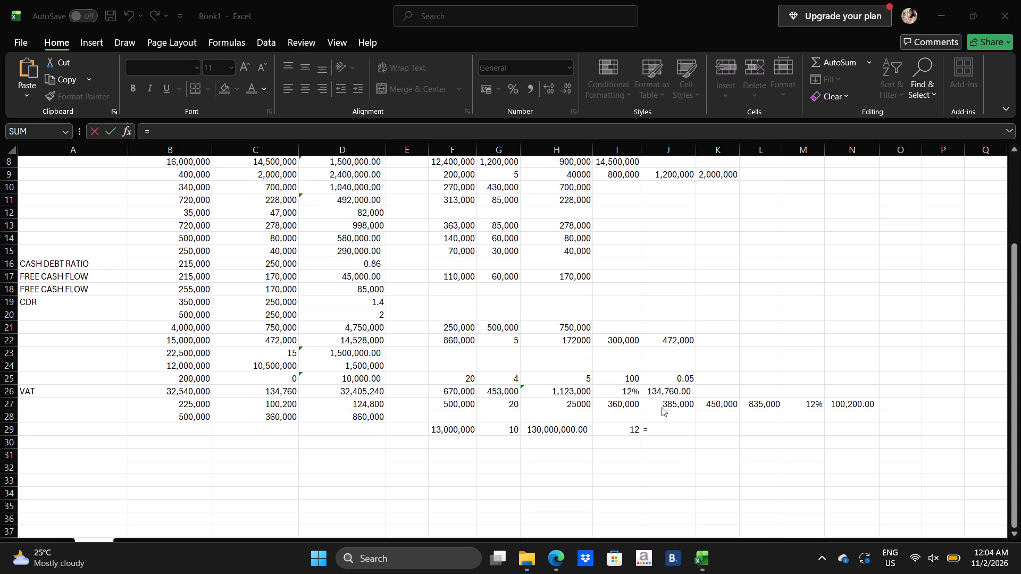
{"action": "left_click", "coordinate": [545, 428]}
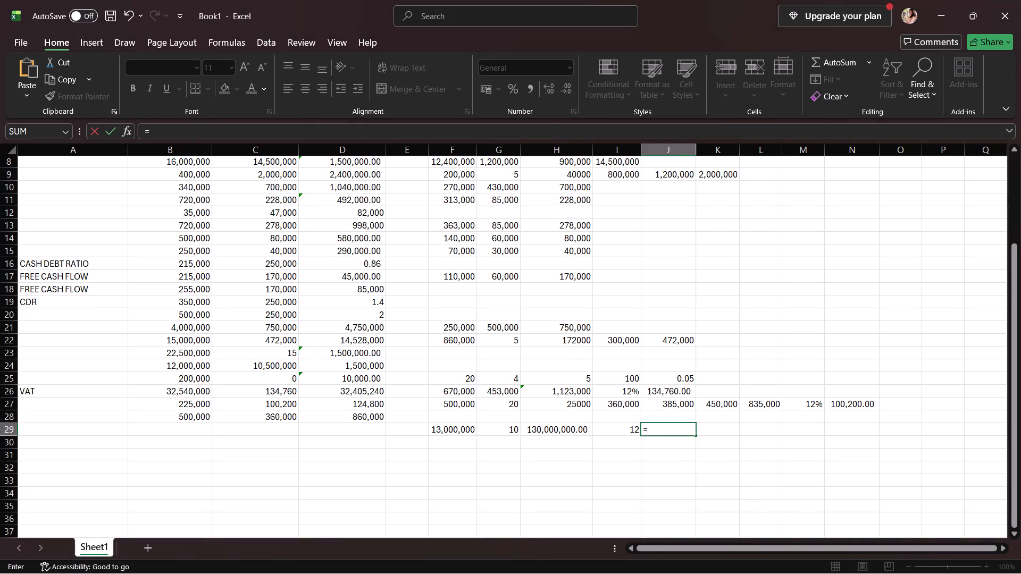
{"action": "left_click", "coordinate": [578, 430]}
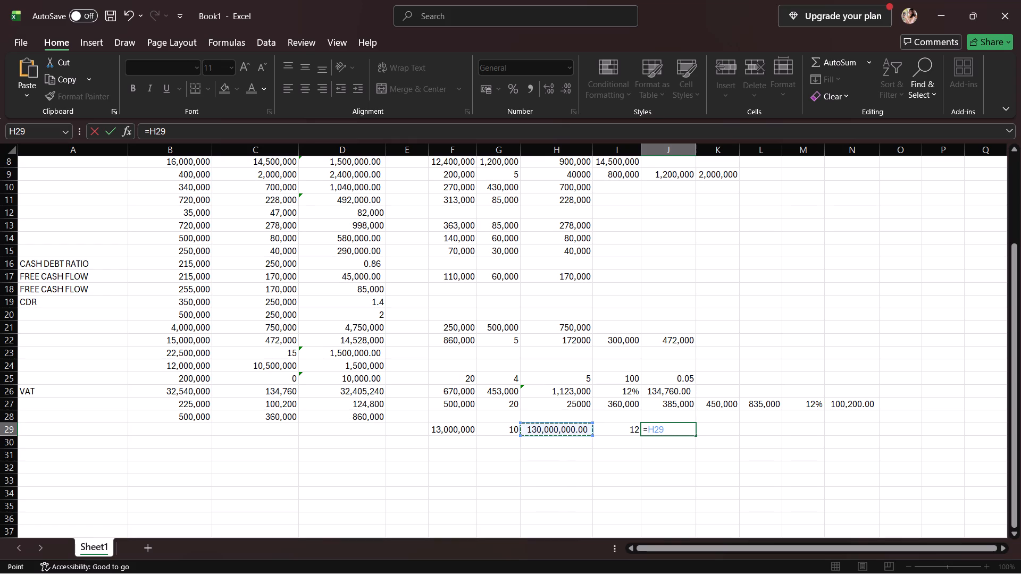
{"action": "key", "text": "slash"}
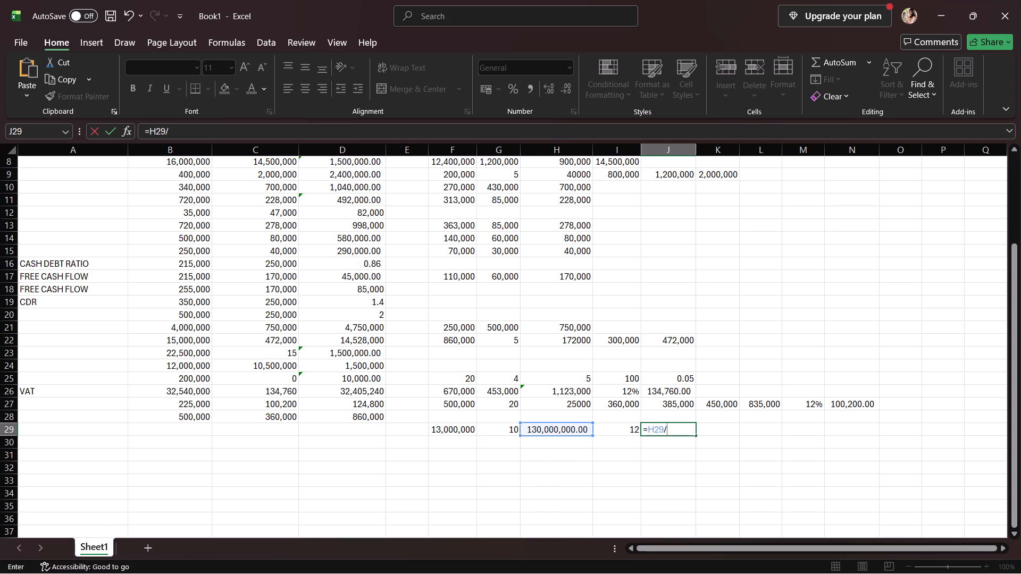
{"action": "left_click", "coordinate": [605, 425]}
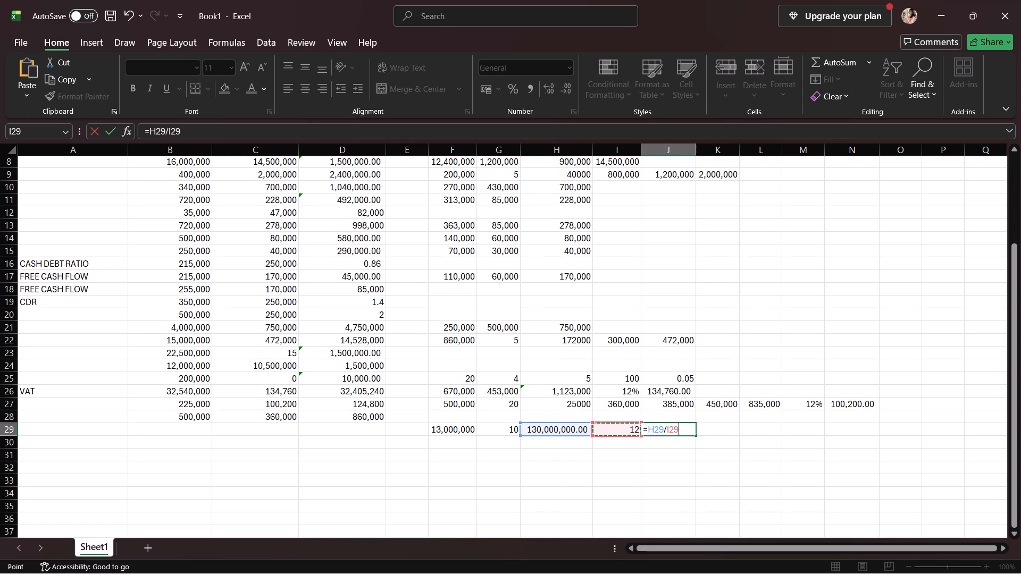
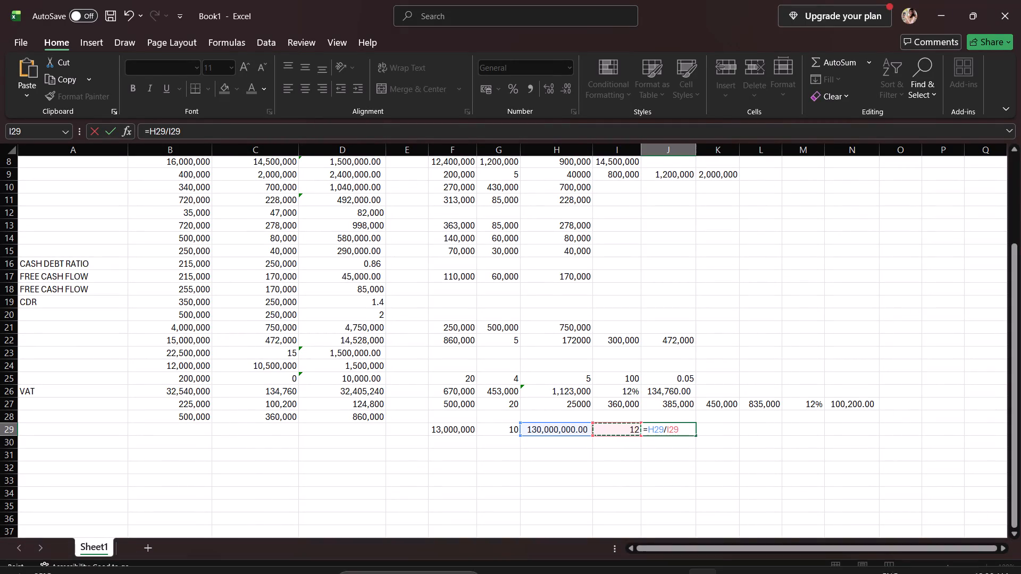
Commit the formula in J29 that divides H29 by I29.
{"action": "key", "text": "Return"}
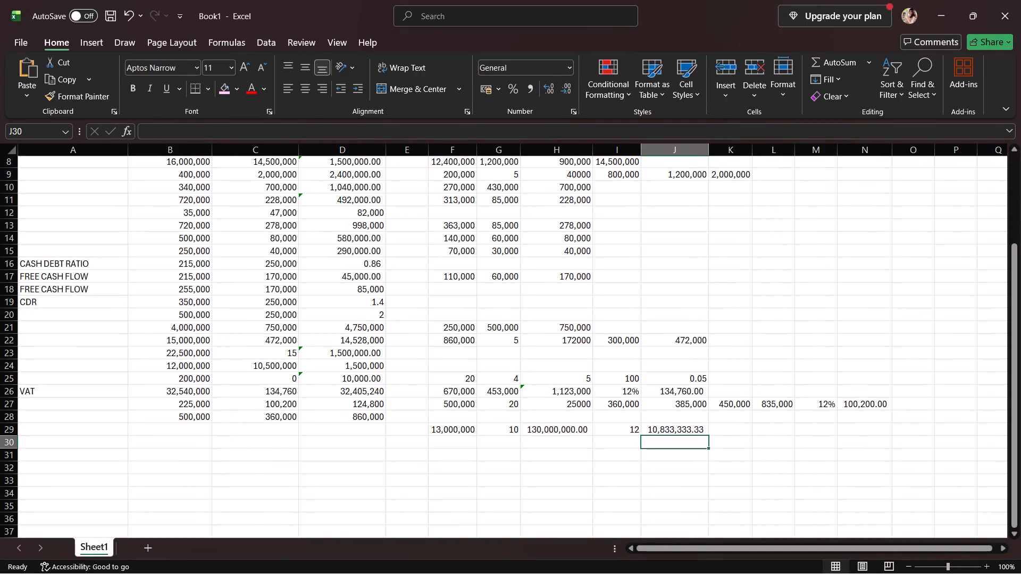
Enter 7,250,000 in cell K29.
{"action": "left_click", "coordinate": [712, 434]}
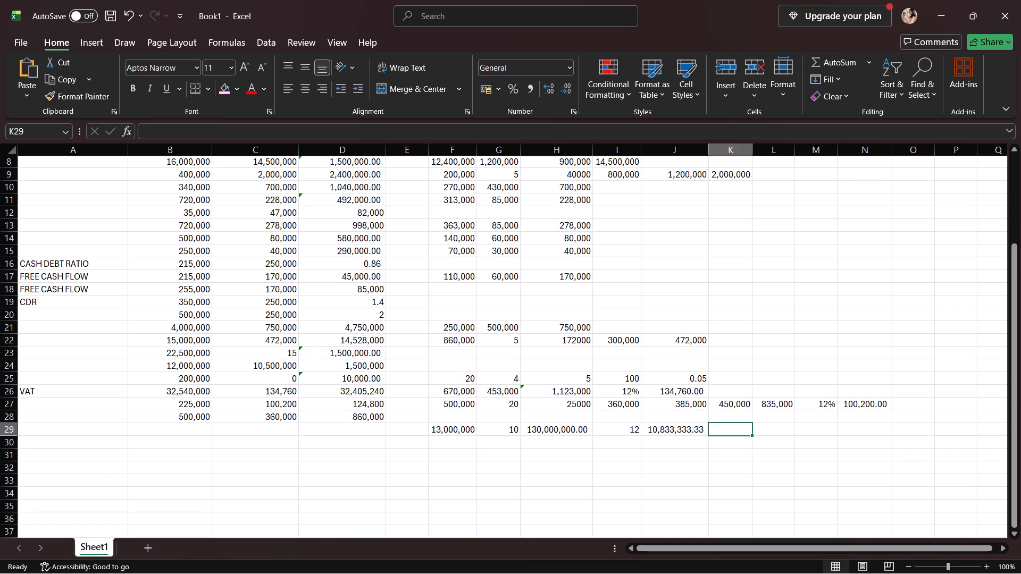
{"action": "key", "text": "7"}
{"action": "key", "text": "comma"}
{"action": "key", "text": "2"}
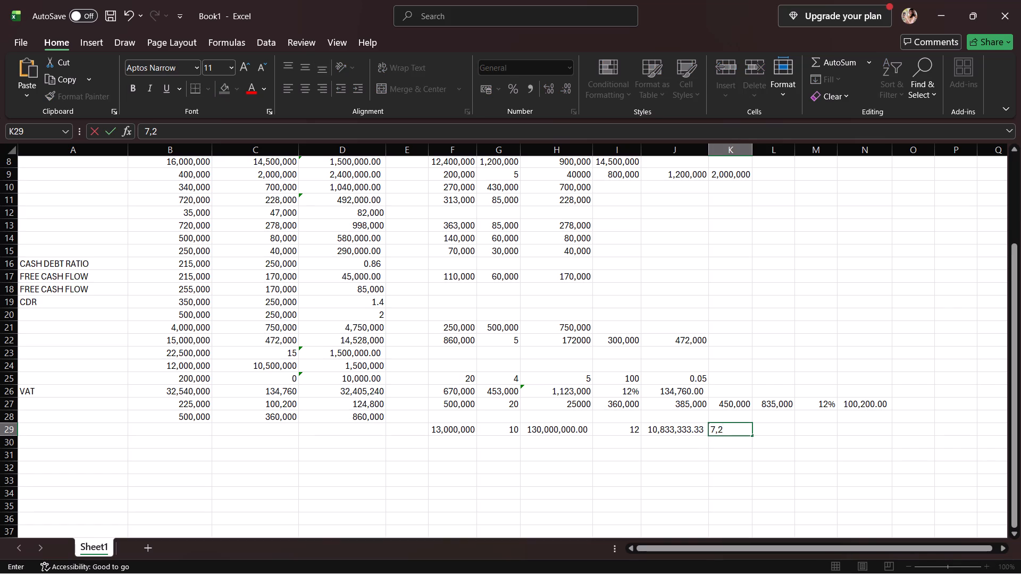
{"action": "type", "text": "50"}
{"action": "key", "text": "comma"}
{"action": "key", "text": "0"}
{"action": "type", "text": "00"}
Enter a formula in L29 that subtracts K29 from J29.
{"action": "left_click", "coordinate": [786, 432]}
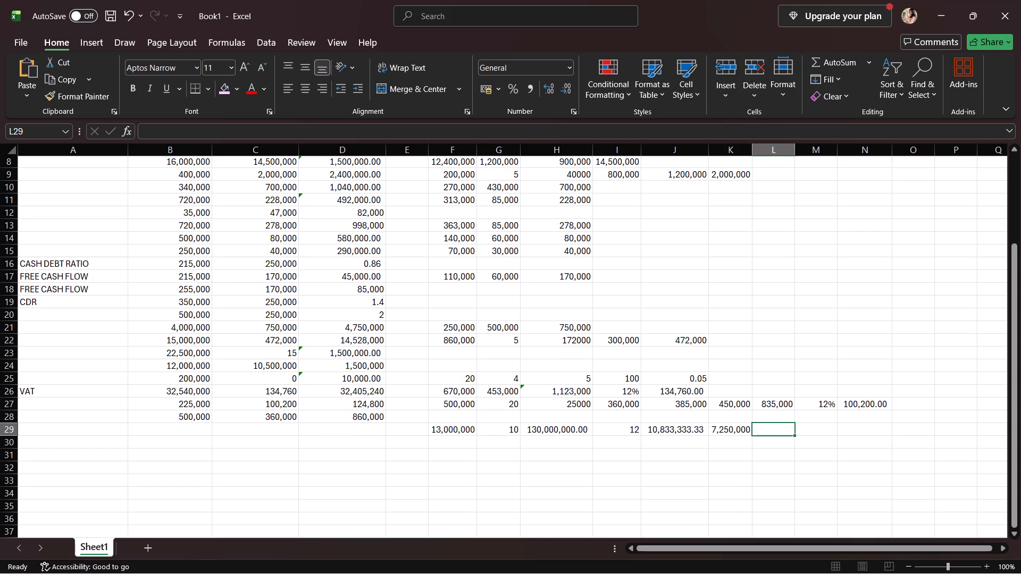
{"action": "key", "text": "equal"}
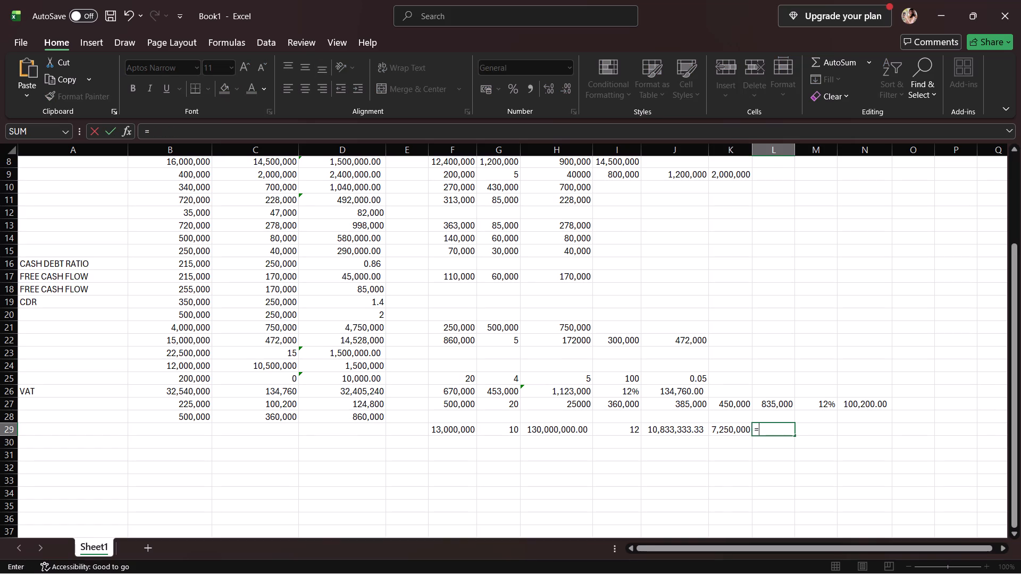
{"action": "left_click", "coordinate": [699, 430]}
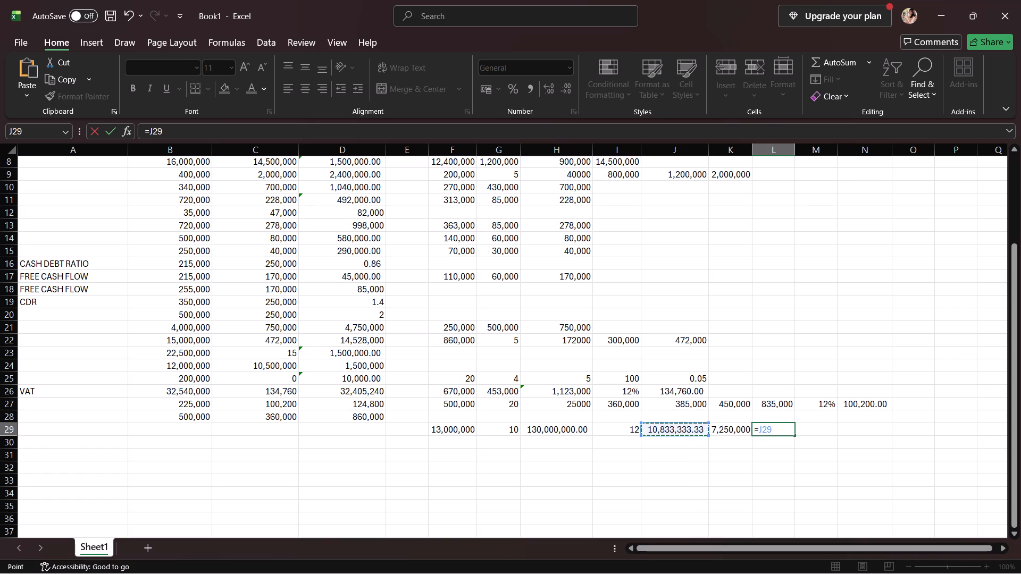
{"action": "key", "text": "minus"}
{"action": "left_click", "coordinate": [722, 429]}
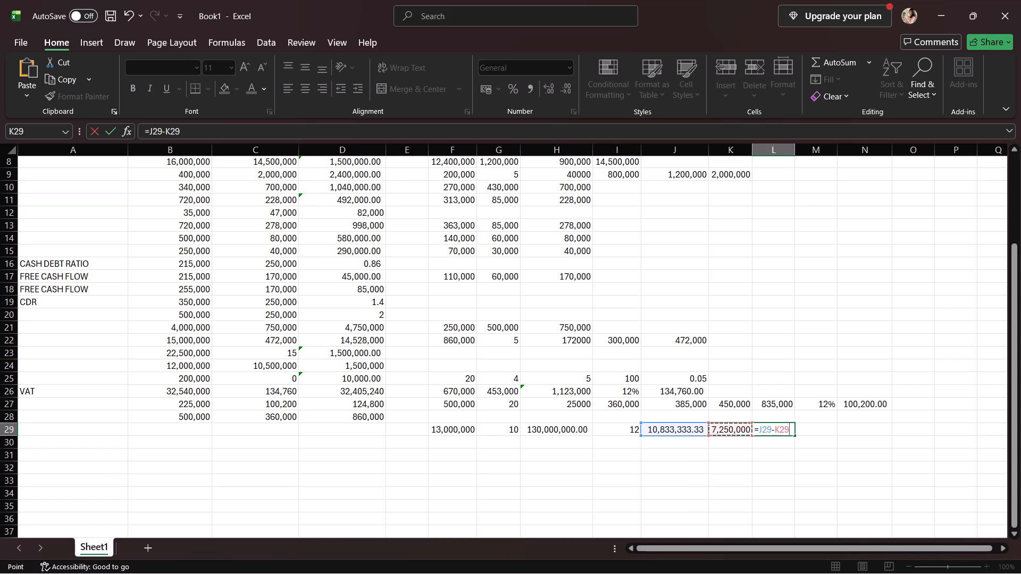
{"action": "key", "text": "Return"}
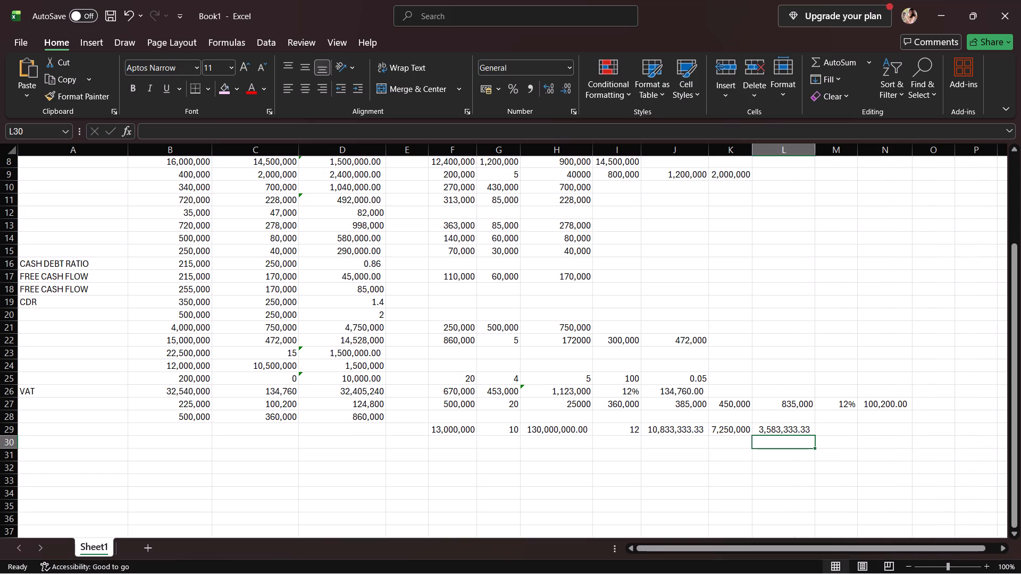
Enter 15,560,200 as the cost in cell B29.
{"action": "left_click", "coordinate": [204, 428]}
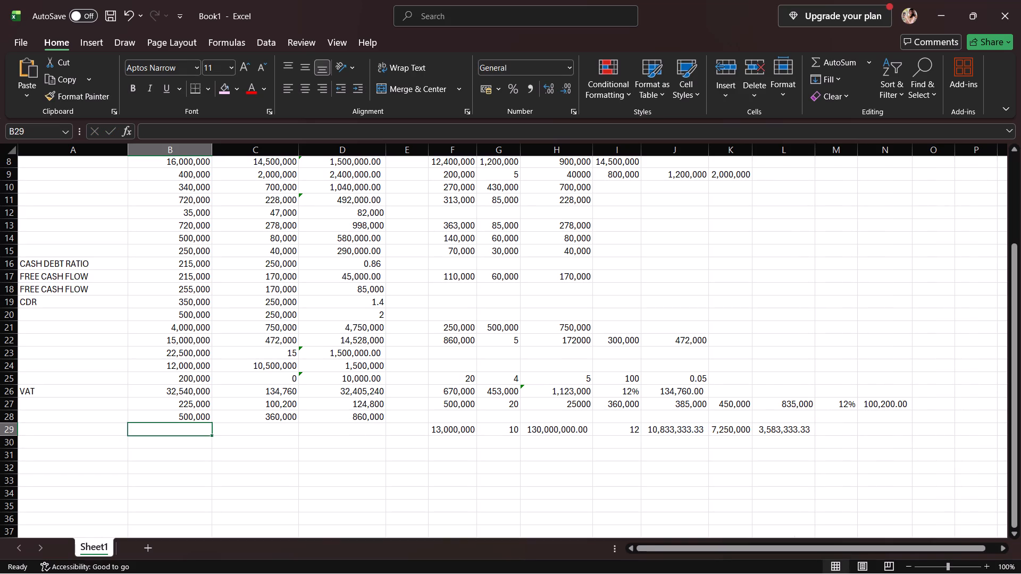
{"action": "key", "text": "1"}
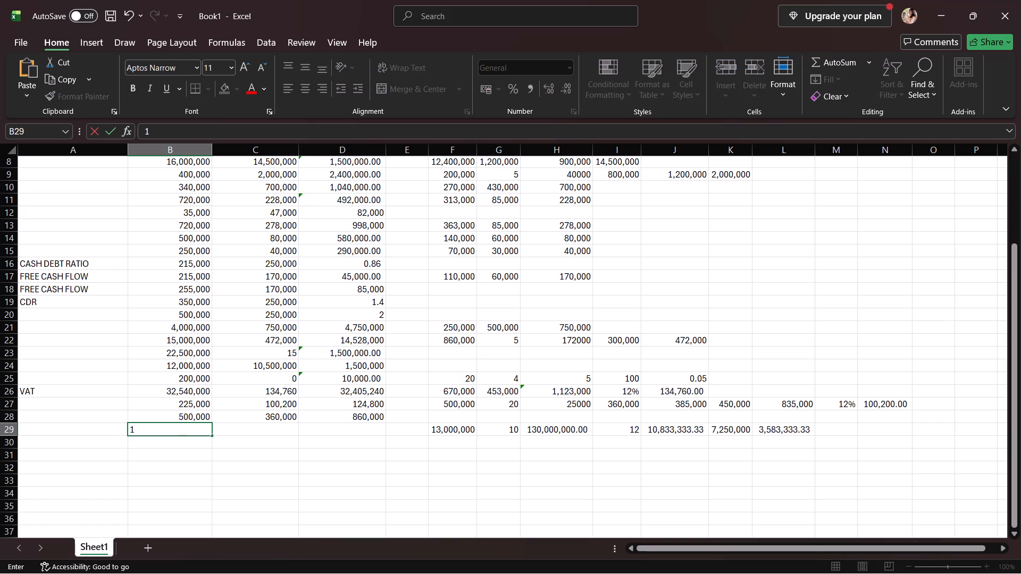
{"action": "key", "text": "5"}
{"action": "key", "text": "comma"}
{"action": "key", "text": "5"}
{"action": "key", "text": "6"}
{"action": "key", "text": "0"}
{"action": "key", "text": "comma"}
{"action": "key", "text": "2"}
{"action": "key", "text": "0"}
{"action": "key", "text": "0"}
Enter the L29 result, 3,583,333.33, as the additional cost in cell C29.
{"action": "left_click", "coordinate": [278, 424]}
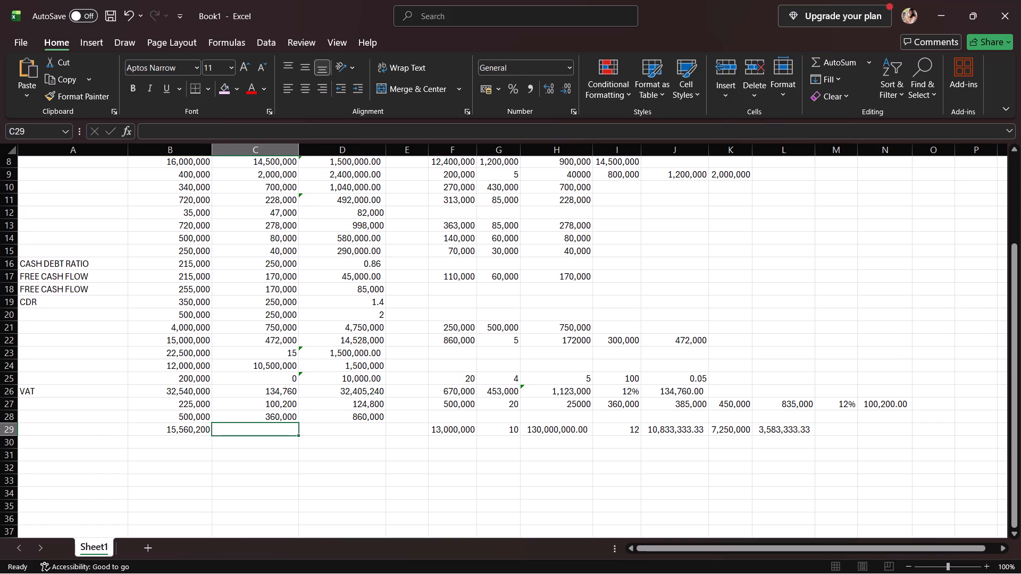
{"action": "left_click", "coordinate": [779, 431]}
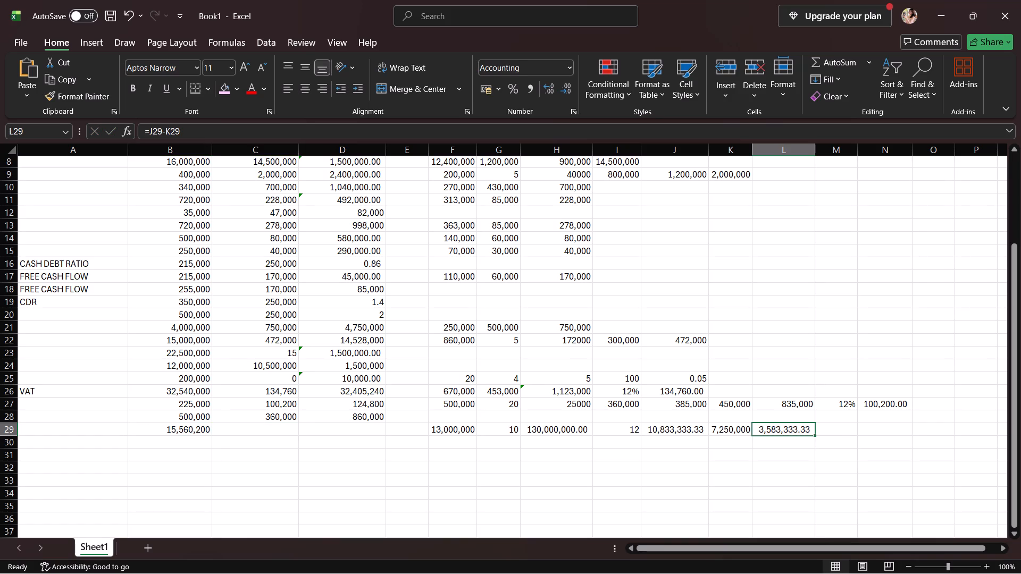
{"action": "left_click", "coordinate": [278, 429]}
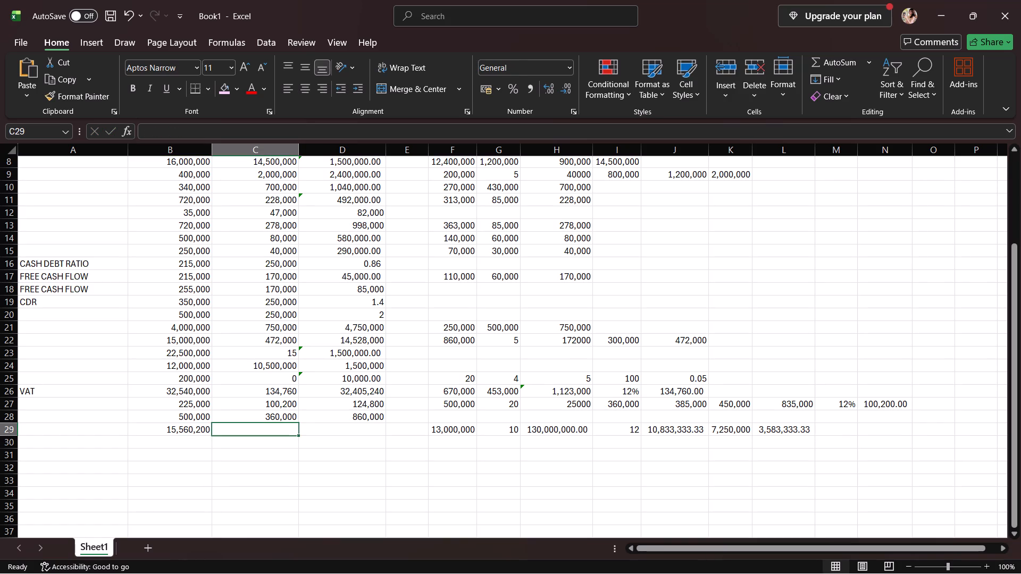
{"action": "key", "text": "3"}
{"action": "key", "text": "comma"}
{"action": "key", "text": "5"}
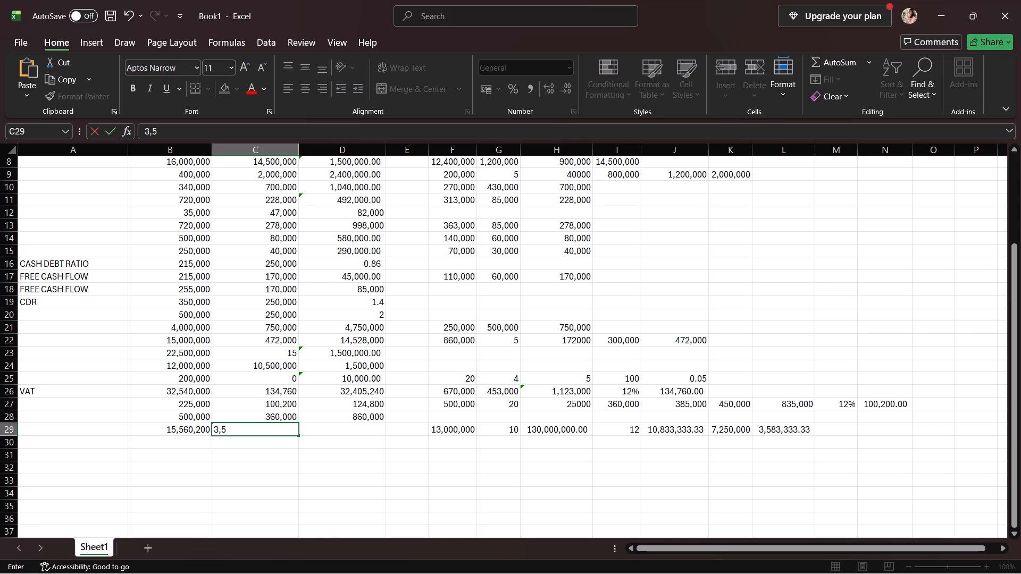
{"action": "key", "text": "8"}
{"action": "key", "text": "3"}
{"action": "key", "text": "comma"}
{"action": "key", "text": "3"}
{"action": "key", "text": "3"}
{"action": "key", "text": "3"}
{"action": "key", "text": "period"}
{"action": "key", "text": "3"}
{"action": "key", "text": "3"}
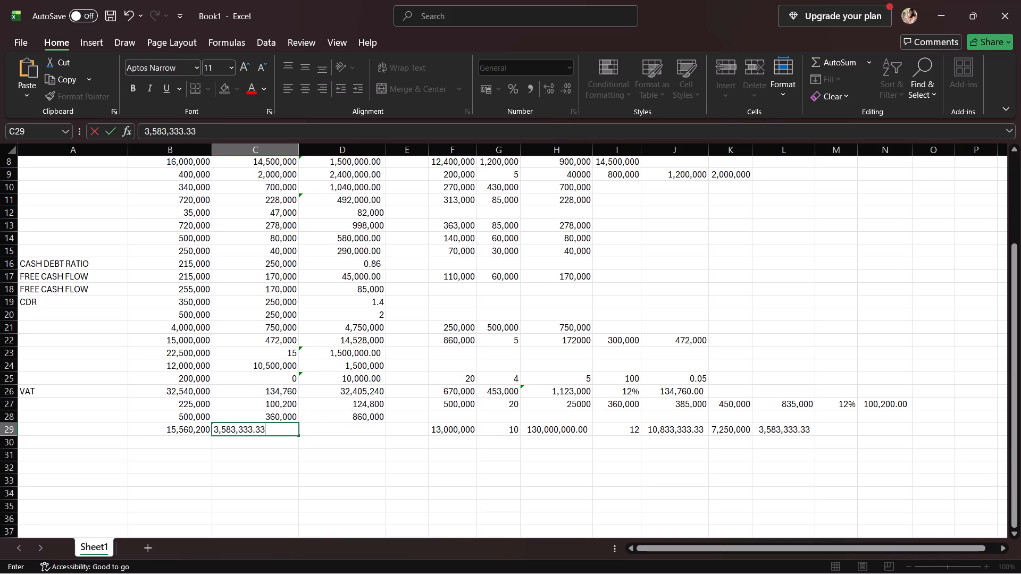
Calculate the total amount in D29 with a formula subtracting C29 from B29.
{"action": "left_click", "coordinate": [319, 432]}
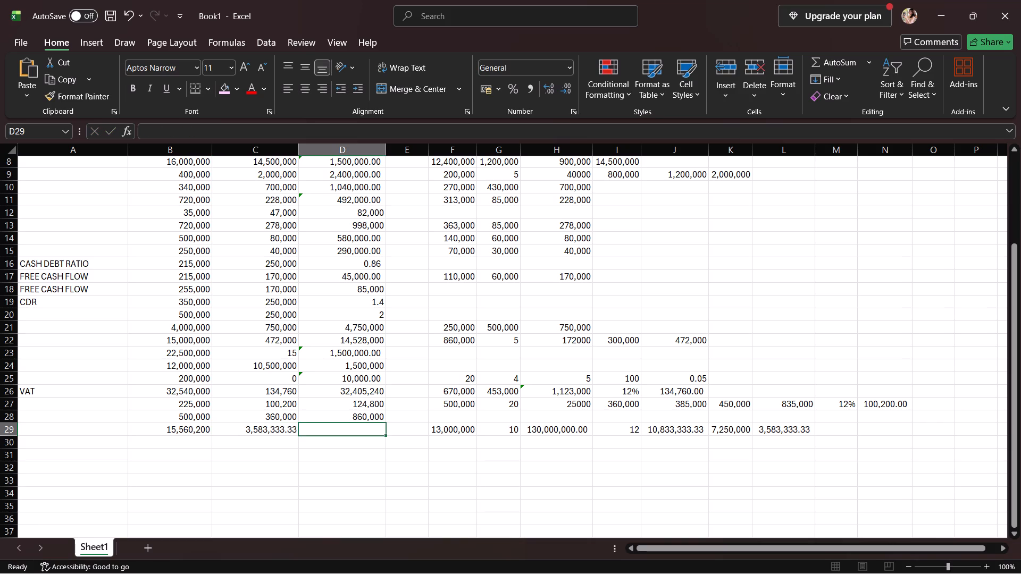
{"action": "key", "text": "equal"}
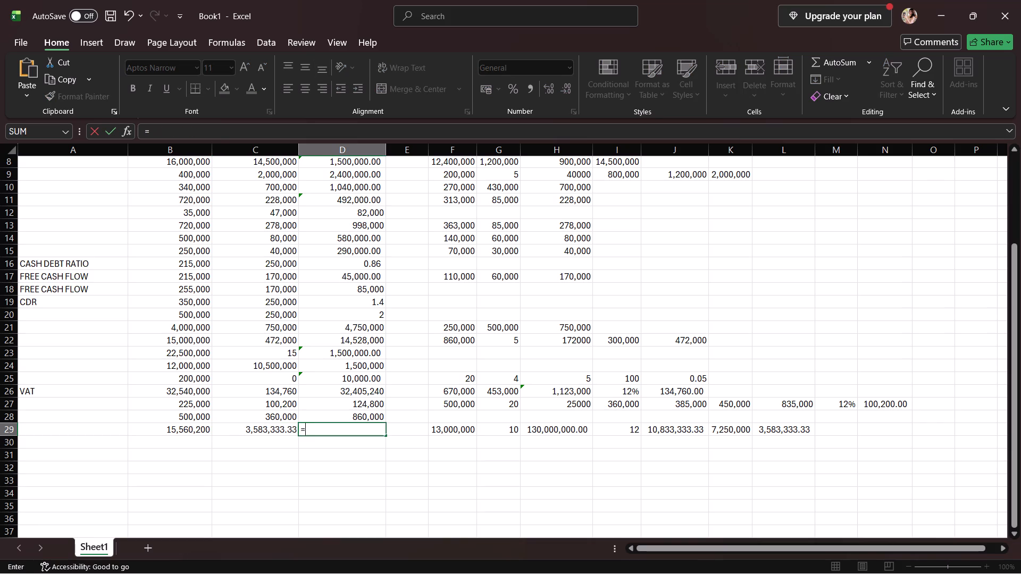
{"action": "left_click", "coordinate": [200, 427]}
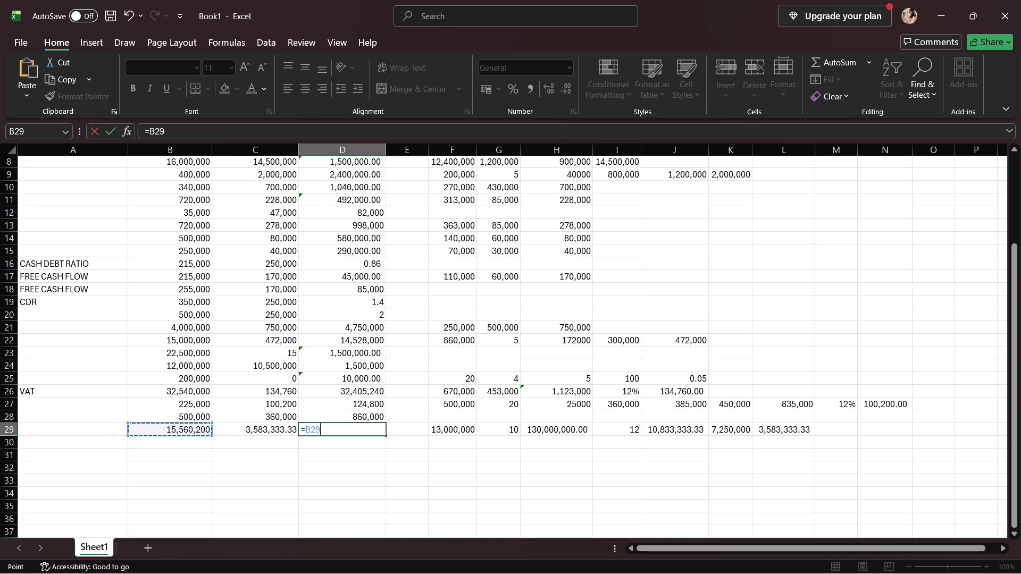
{"action": "key", "text": "minus"}
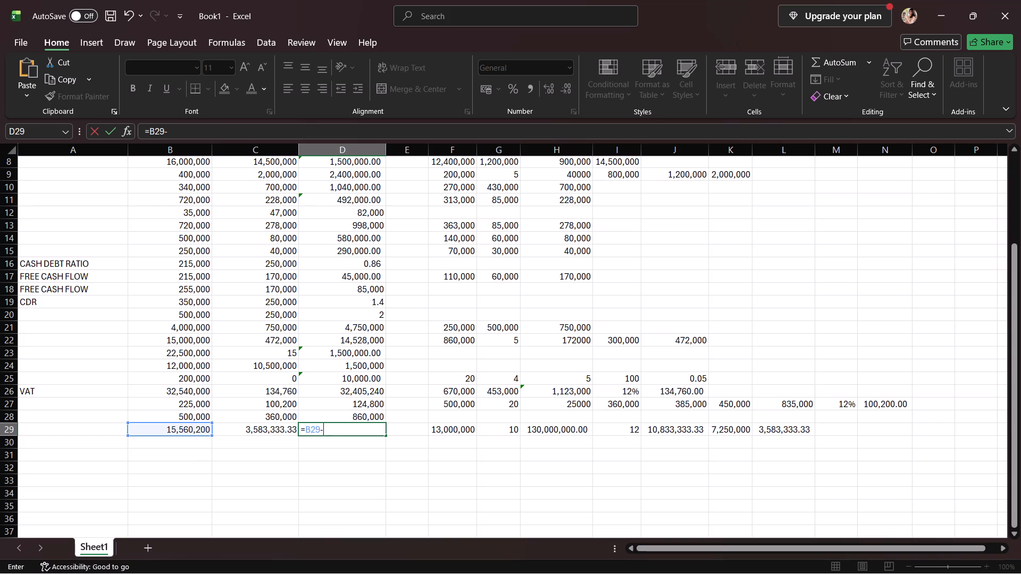
{"action": "left_click", "coordinate": [279, 433]}
{"action": "key", "text": "Return"}
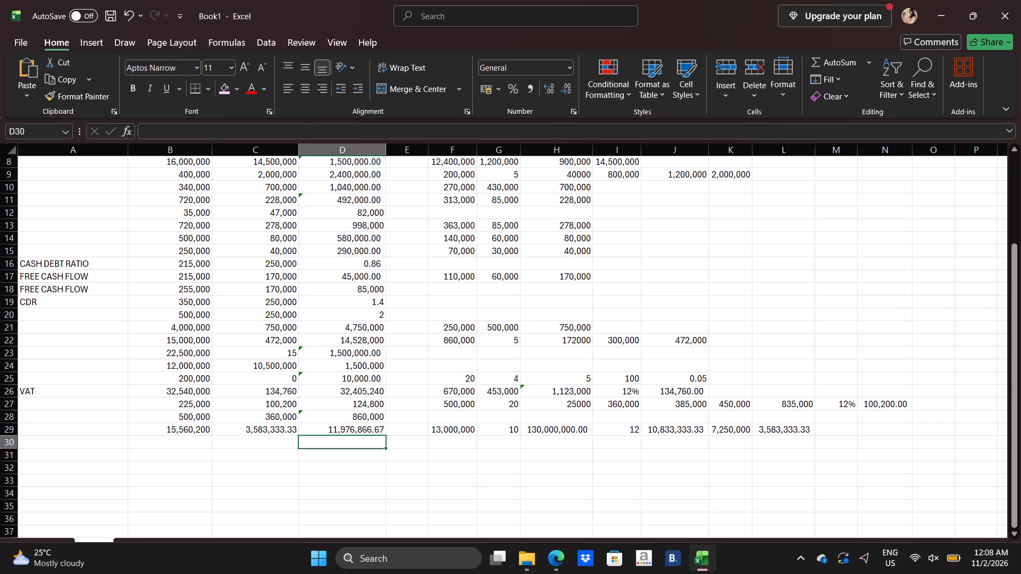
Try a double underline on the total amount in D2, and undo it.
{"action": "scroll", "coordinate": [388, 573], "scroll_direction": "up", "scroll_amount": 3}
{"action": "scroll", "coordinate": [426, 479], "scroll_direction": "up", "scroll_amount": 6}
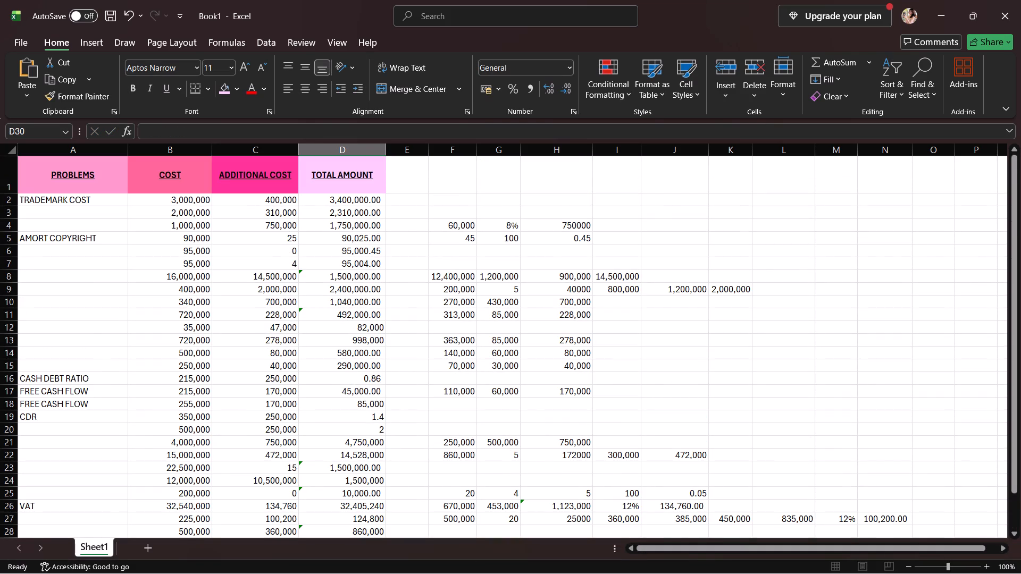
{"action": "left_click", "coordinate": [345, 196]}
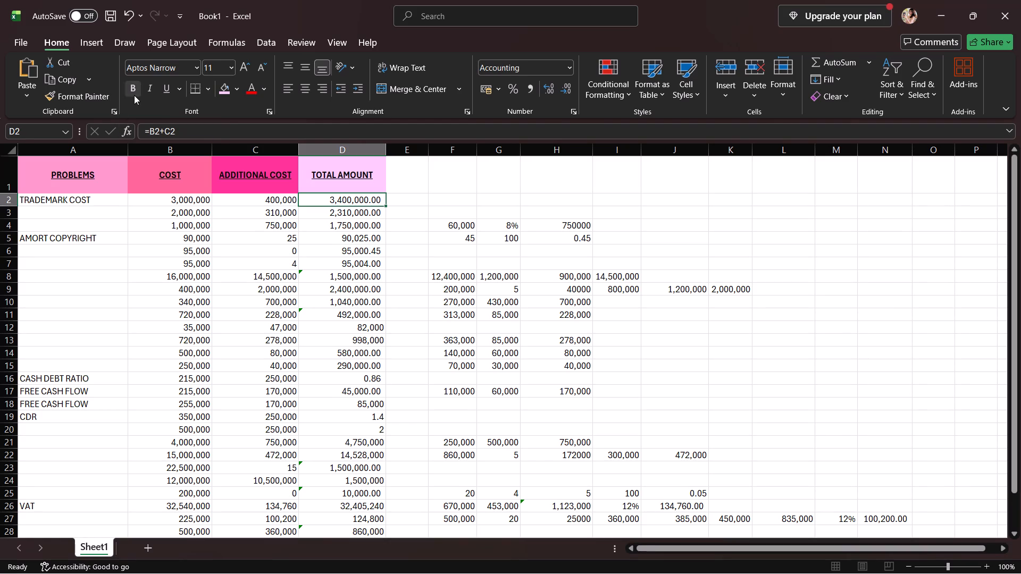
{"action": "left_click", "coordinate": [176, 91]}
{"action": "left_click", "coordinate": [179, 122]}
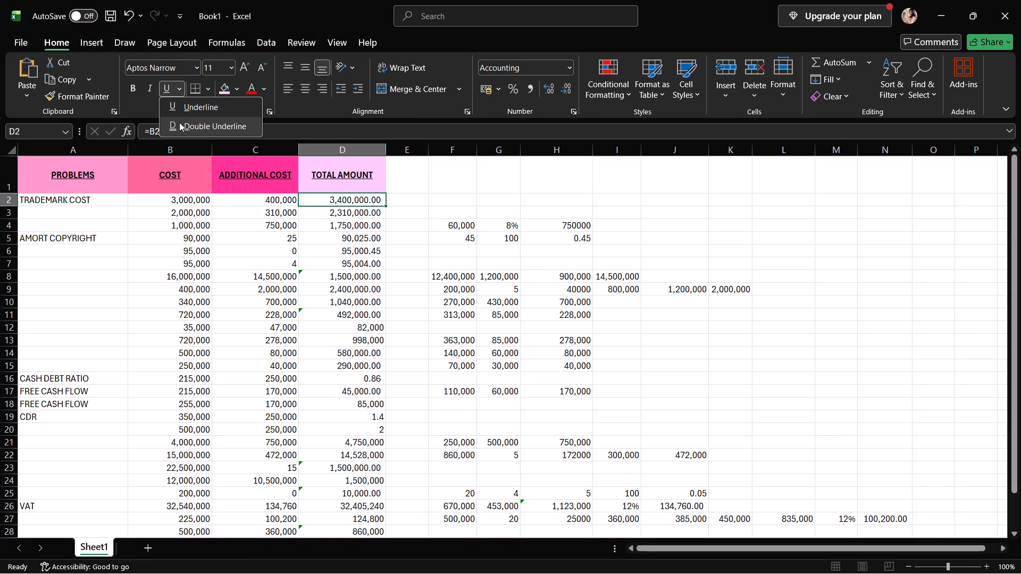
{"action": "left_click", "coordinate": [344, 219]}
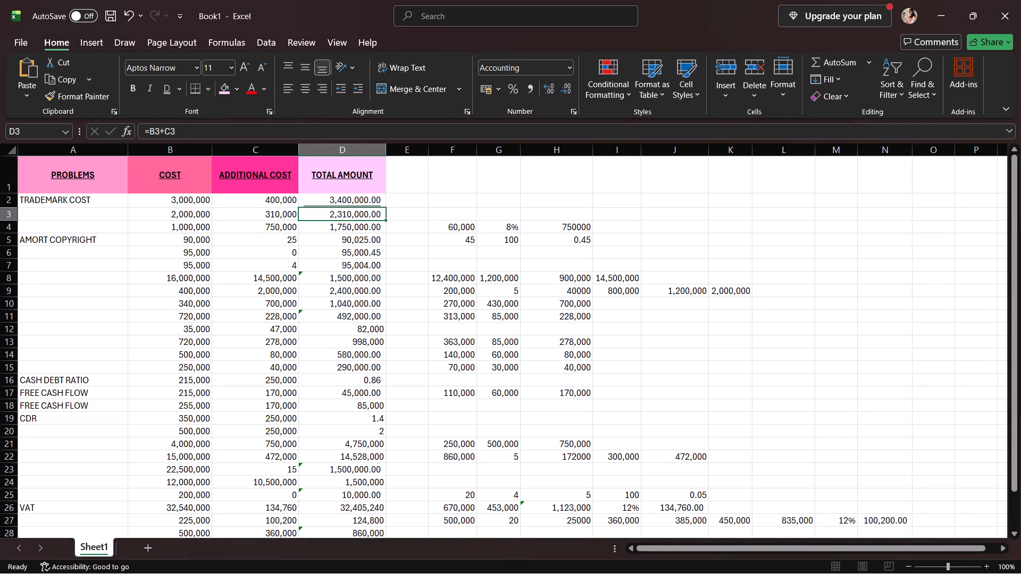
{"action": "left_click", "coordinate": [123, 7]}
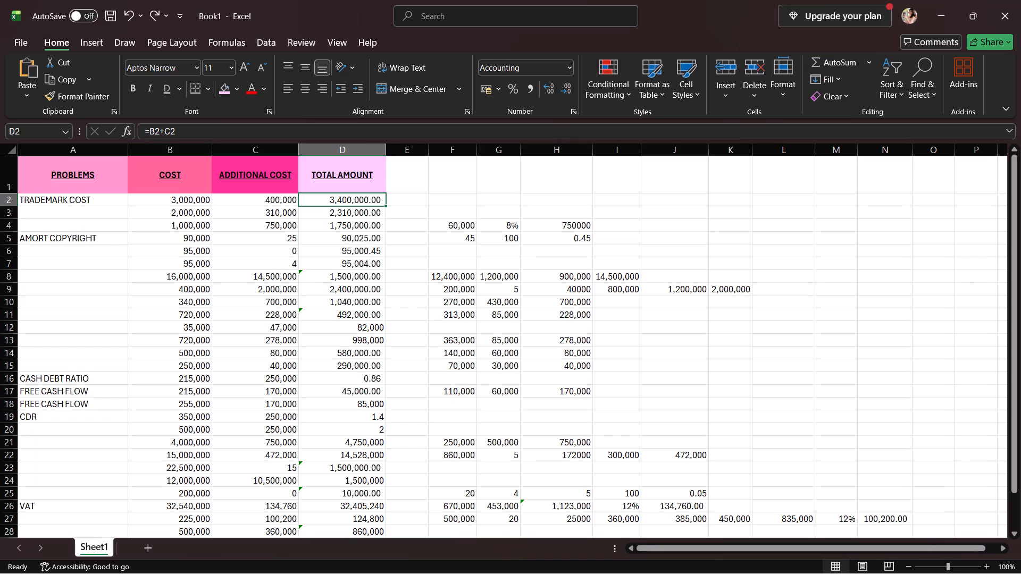
Fill the D2 formula, =B2+C2, down the Total Amount column through D30.
{"action": "scroll", "coordinate": [313, 290], "scroll_direction": "down", "scroll_amount": 3}
{"action": "scroll", "coordinate": [315, 293], "scroll_direction": "up", "scroll_amount": 3}
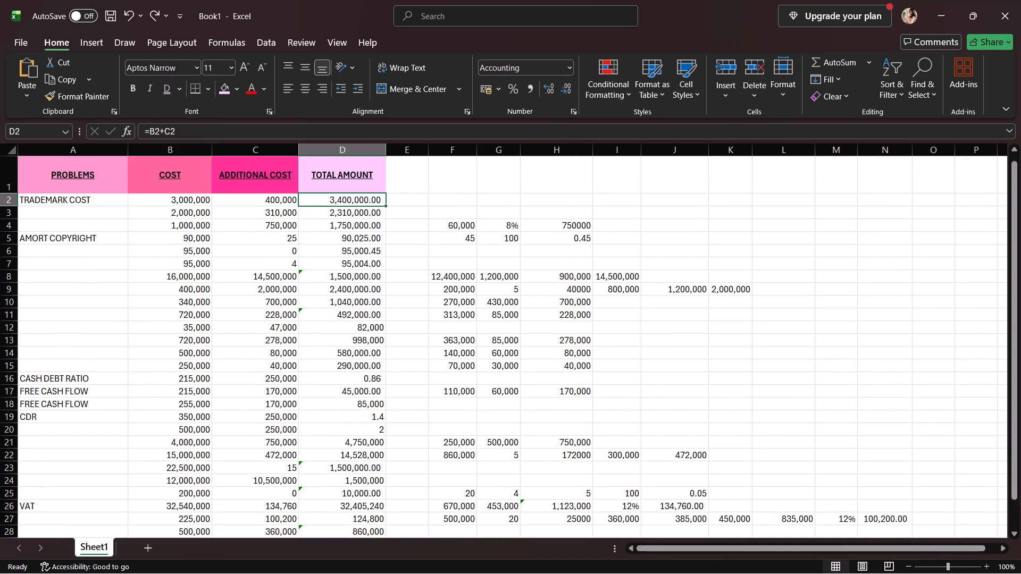
{"action": "scroll", "coordinate": [315, 293], "scroll_direction": "up", "scroll_amount": 3}
{"action": "left_click", "coordinate": [373, 198]}
{"action": "left_click_drag", "start_coordinate": [384, 205], "coordinate": [425, 522]}
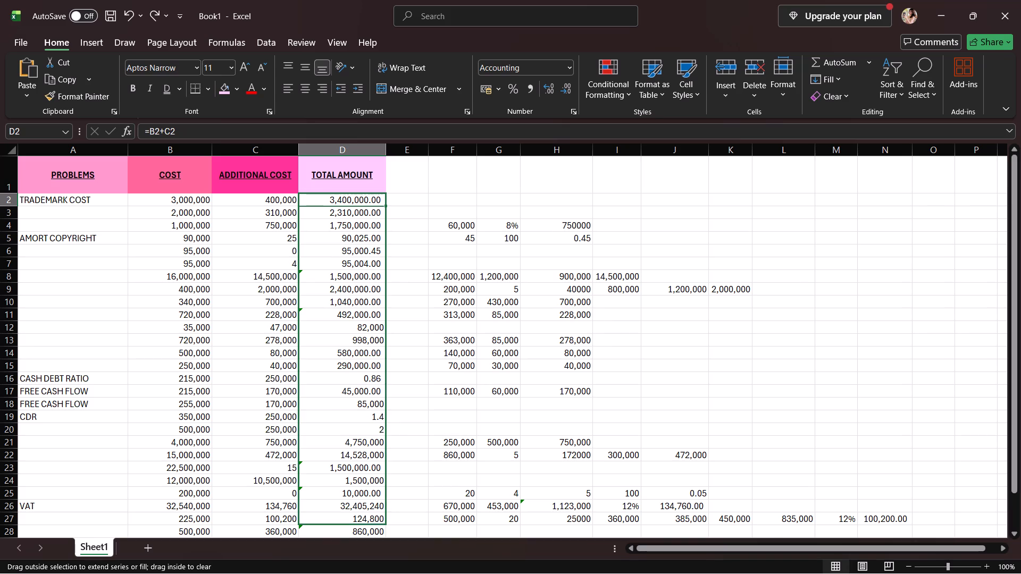
{"action": "left_click_drag", "start_coordinate": [425, 522], "coordinate": [431, 548]}
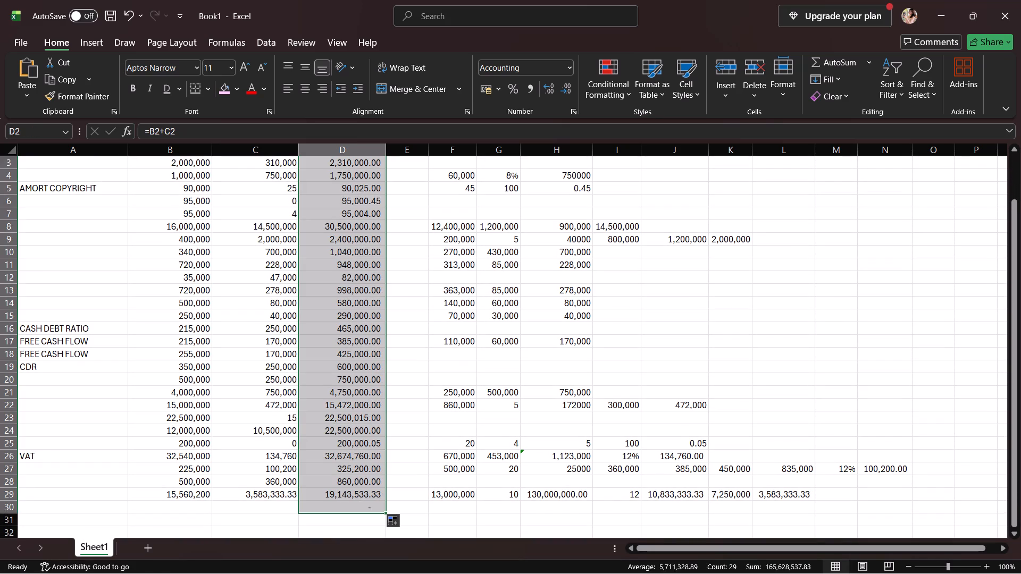
{"action": "left_click", "coordinate": [188, 137]}
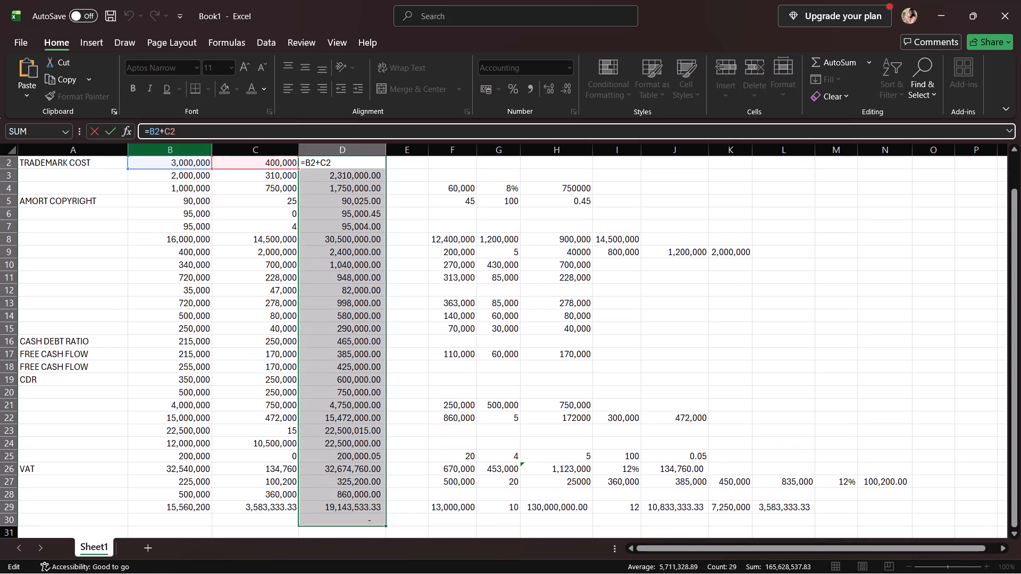
{"action": "left_click", "coordinate": [295, 199]}
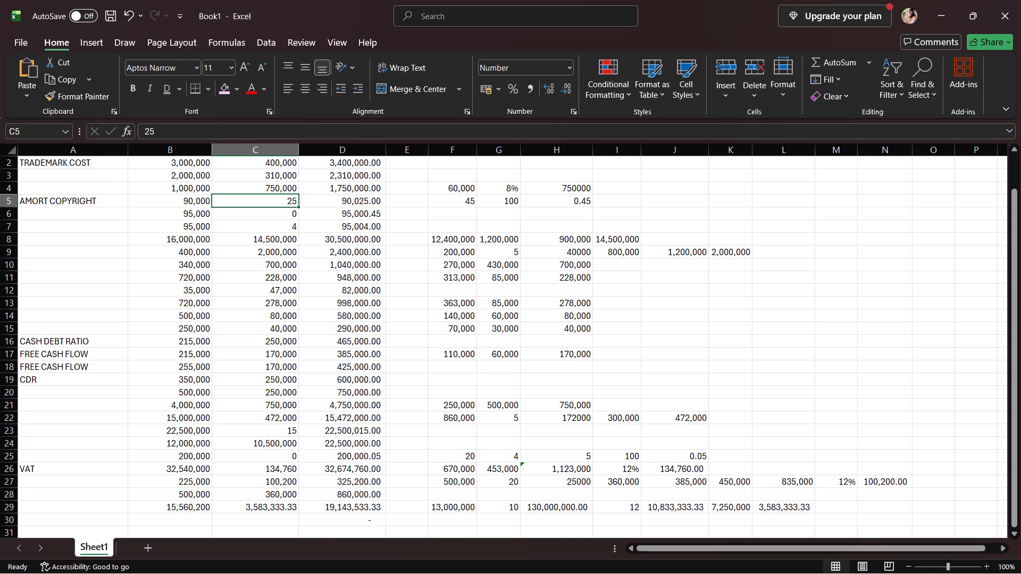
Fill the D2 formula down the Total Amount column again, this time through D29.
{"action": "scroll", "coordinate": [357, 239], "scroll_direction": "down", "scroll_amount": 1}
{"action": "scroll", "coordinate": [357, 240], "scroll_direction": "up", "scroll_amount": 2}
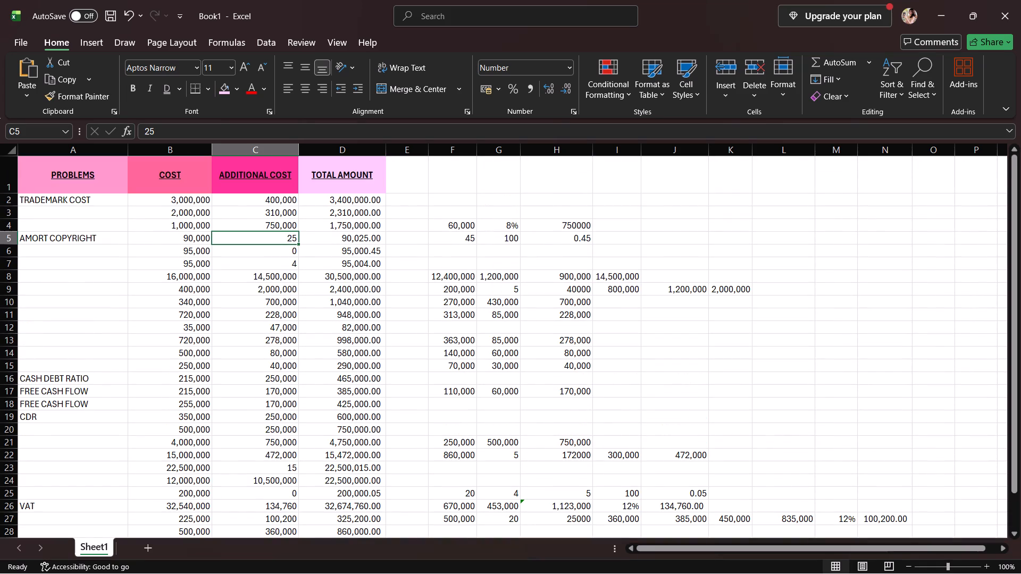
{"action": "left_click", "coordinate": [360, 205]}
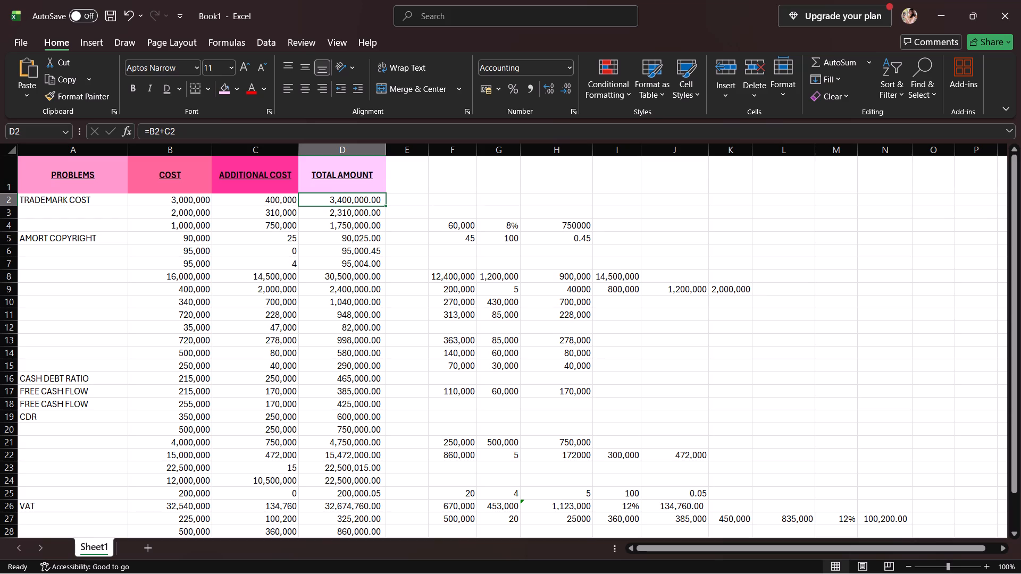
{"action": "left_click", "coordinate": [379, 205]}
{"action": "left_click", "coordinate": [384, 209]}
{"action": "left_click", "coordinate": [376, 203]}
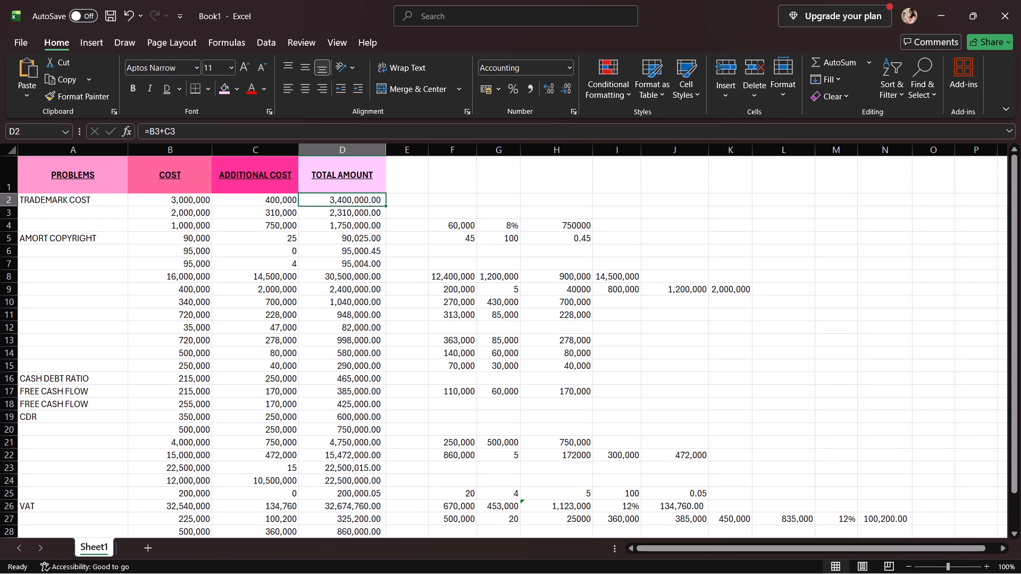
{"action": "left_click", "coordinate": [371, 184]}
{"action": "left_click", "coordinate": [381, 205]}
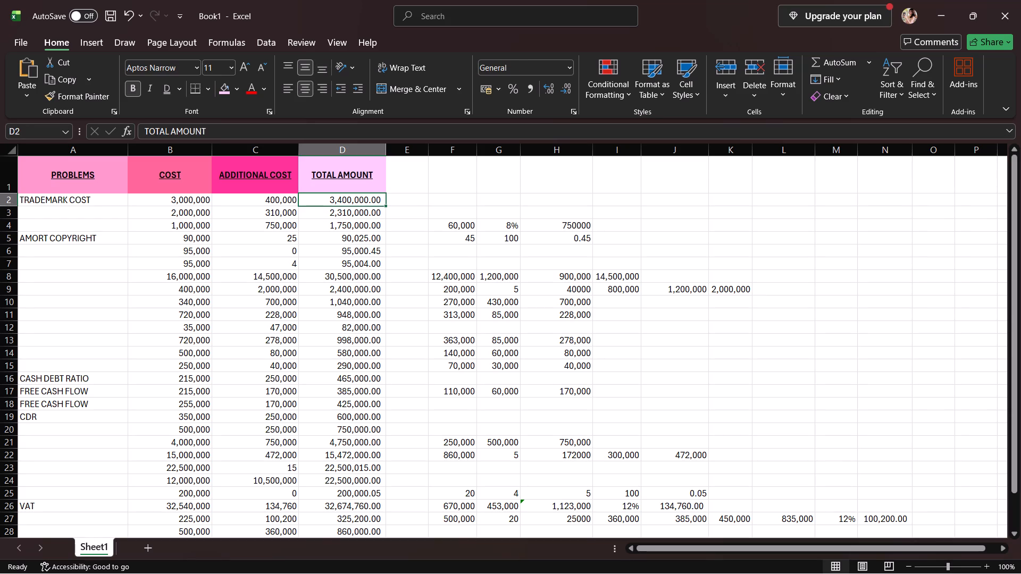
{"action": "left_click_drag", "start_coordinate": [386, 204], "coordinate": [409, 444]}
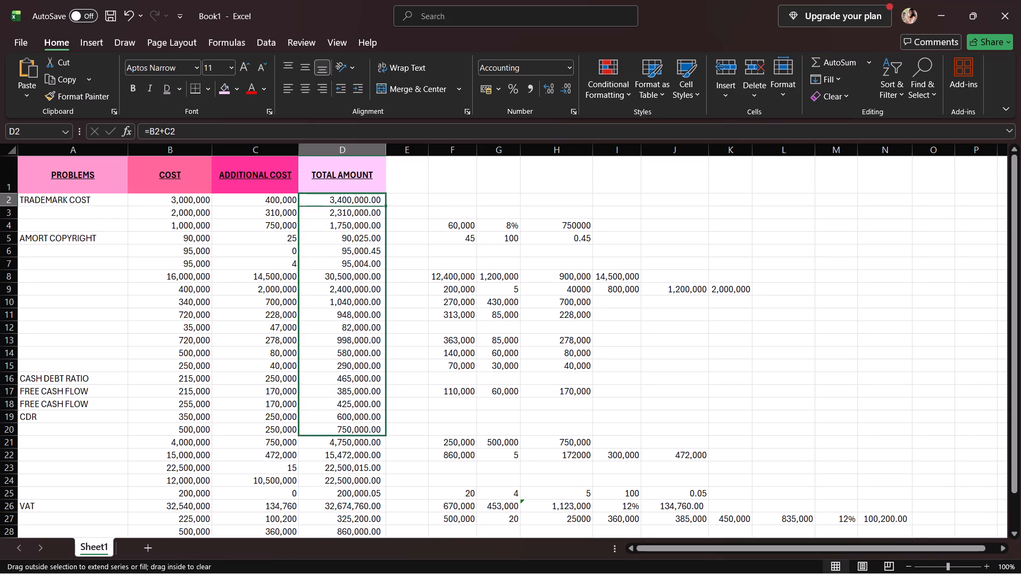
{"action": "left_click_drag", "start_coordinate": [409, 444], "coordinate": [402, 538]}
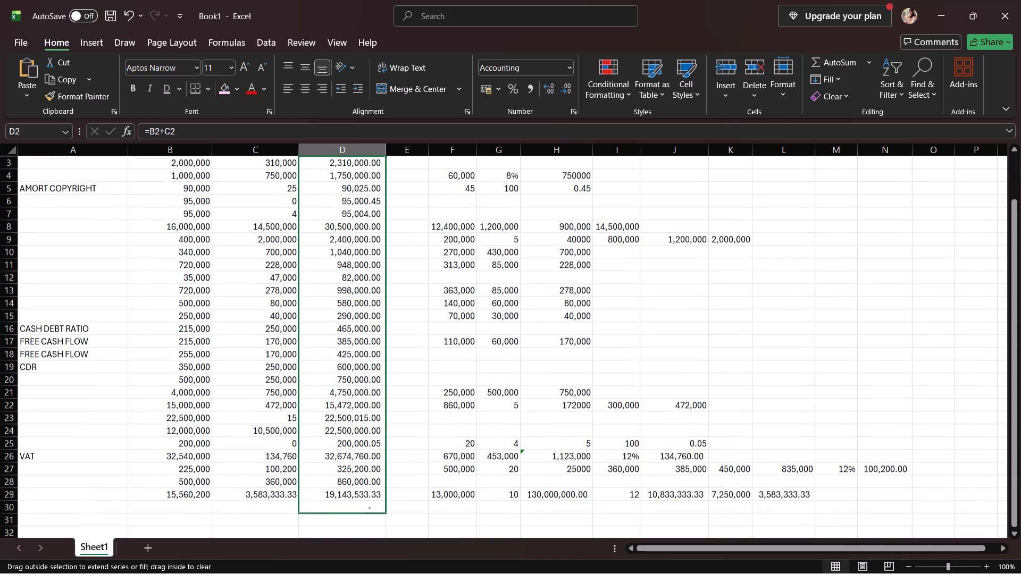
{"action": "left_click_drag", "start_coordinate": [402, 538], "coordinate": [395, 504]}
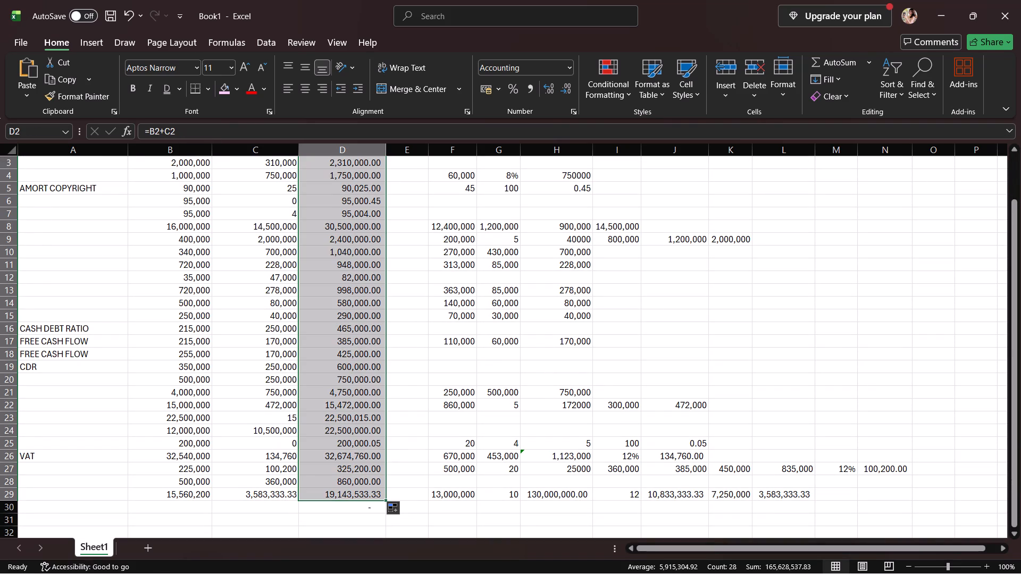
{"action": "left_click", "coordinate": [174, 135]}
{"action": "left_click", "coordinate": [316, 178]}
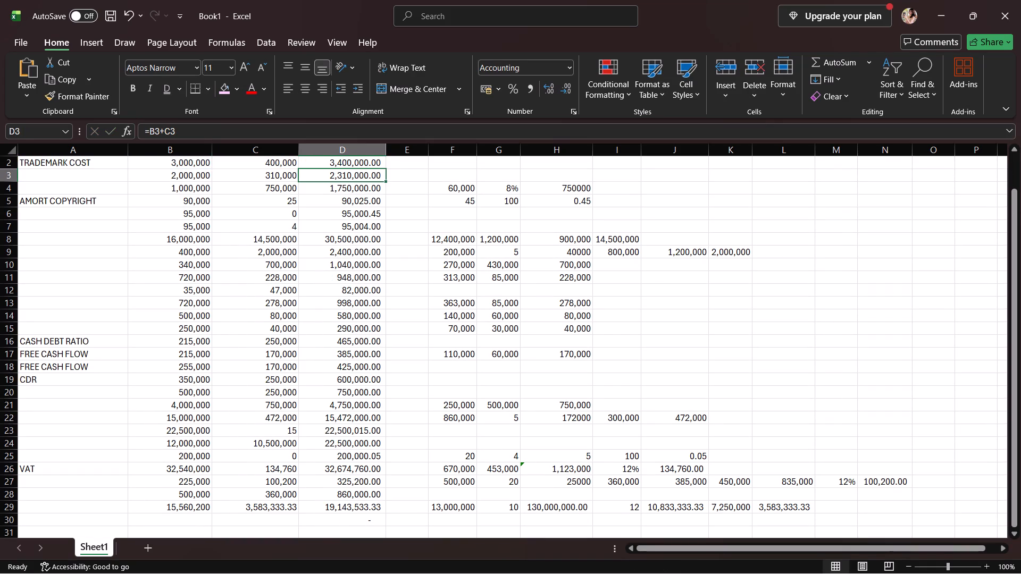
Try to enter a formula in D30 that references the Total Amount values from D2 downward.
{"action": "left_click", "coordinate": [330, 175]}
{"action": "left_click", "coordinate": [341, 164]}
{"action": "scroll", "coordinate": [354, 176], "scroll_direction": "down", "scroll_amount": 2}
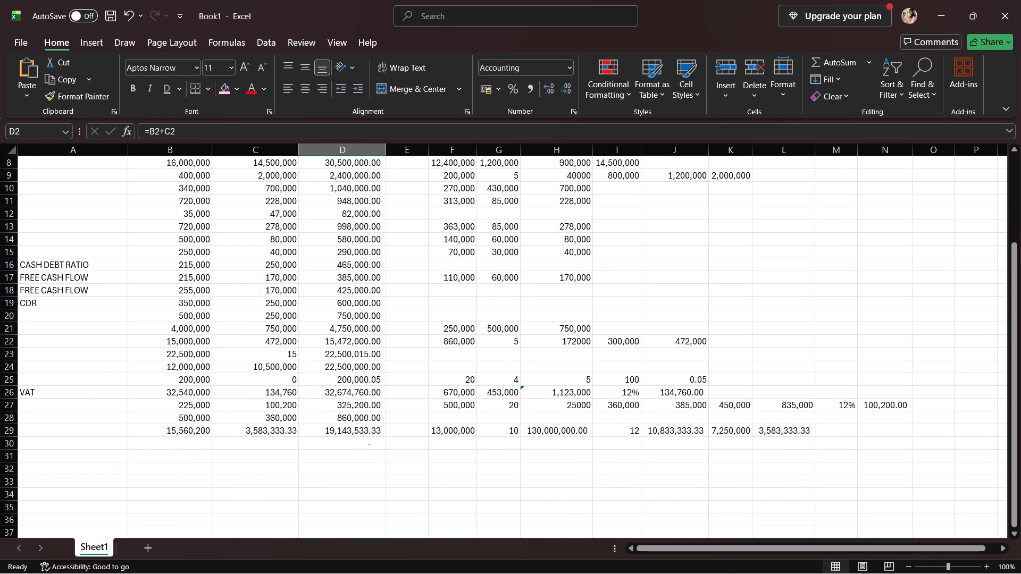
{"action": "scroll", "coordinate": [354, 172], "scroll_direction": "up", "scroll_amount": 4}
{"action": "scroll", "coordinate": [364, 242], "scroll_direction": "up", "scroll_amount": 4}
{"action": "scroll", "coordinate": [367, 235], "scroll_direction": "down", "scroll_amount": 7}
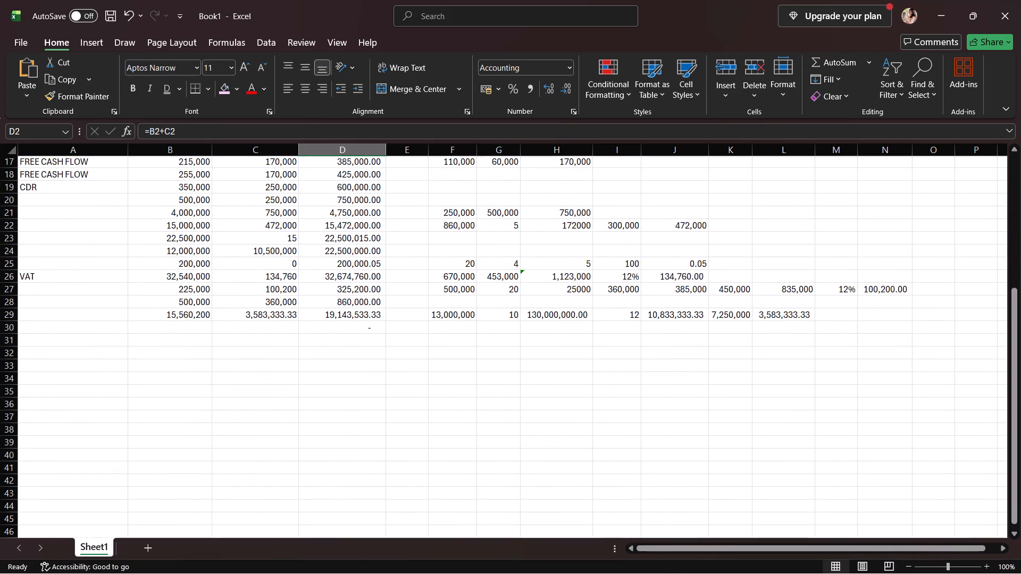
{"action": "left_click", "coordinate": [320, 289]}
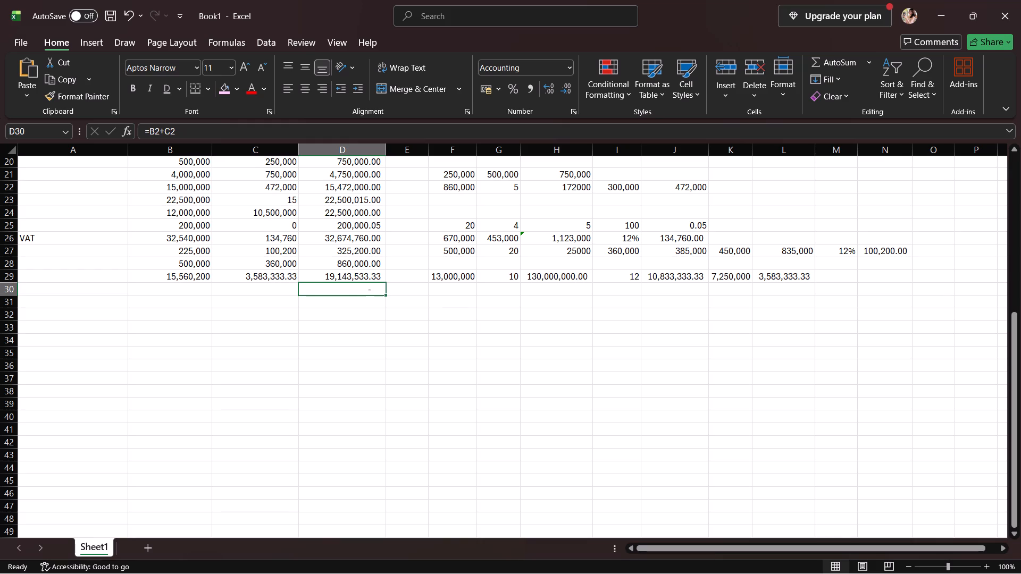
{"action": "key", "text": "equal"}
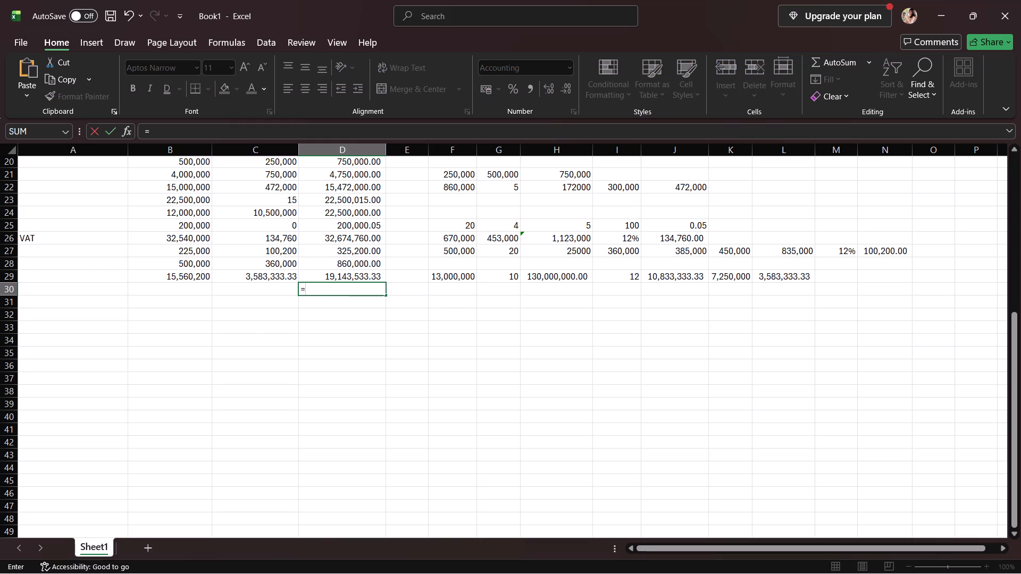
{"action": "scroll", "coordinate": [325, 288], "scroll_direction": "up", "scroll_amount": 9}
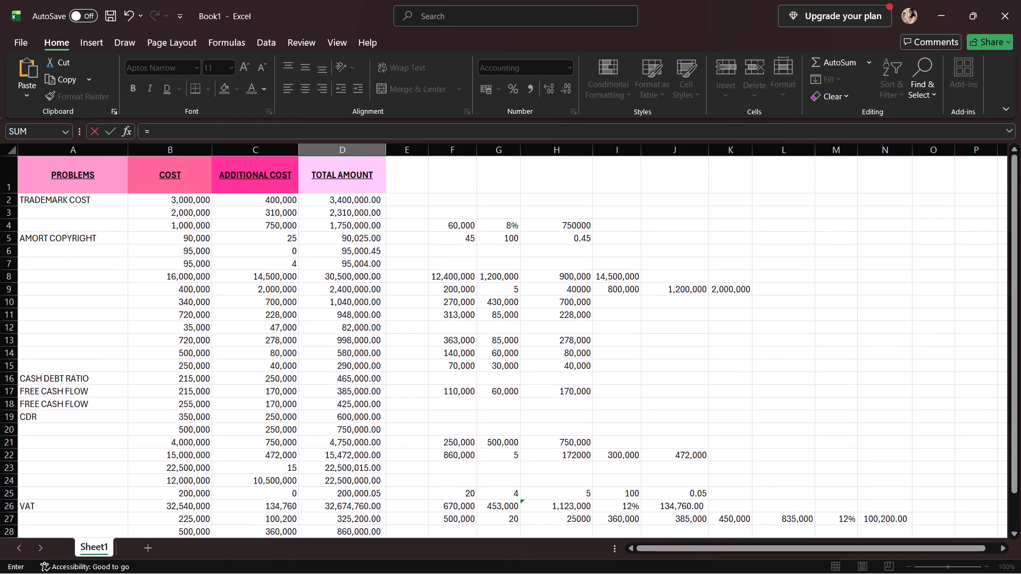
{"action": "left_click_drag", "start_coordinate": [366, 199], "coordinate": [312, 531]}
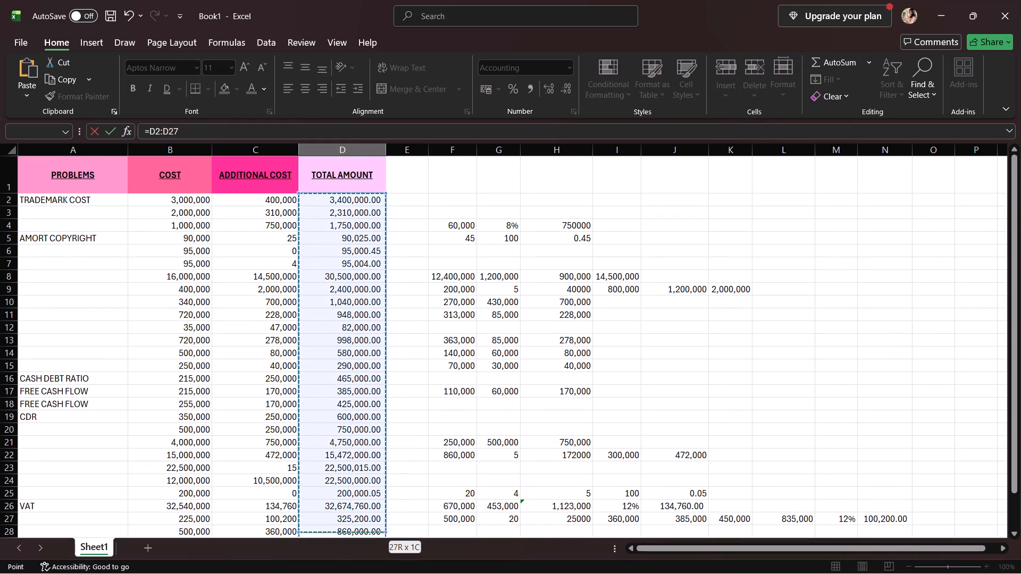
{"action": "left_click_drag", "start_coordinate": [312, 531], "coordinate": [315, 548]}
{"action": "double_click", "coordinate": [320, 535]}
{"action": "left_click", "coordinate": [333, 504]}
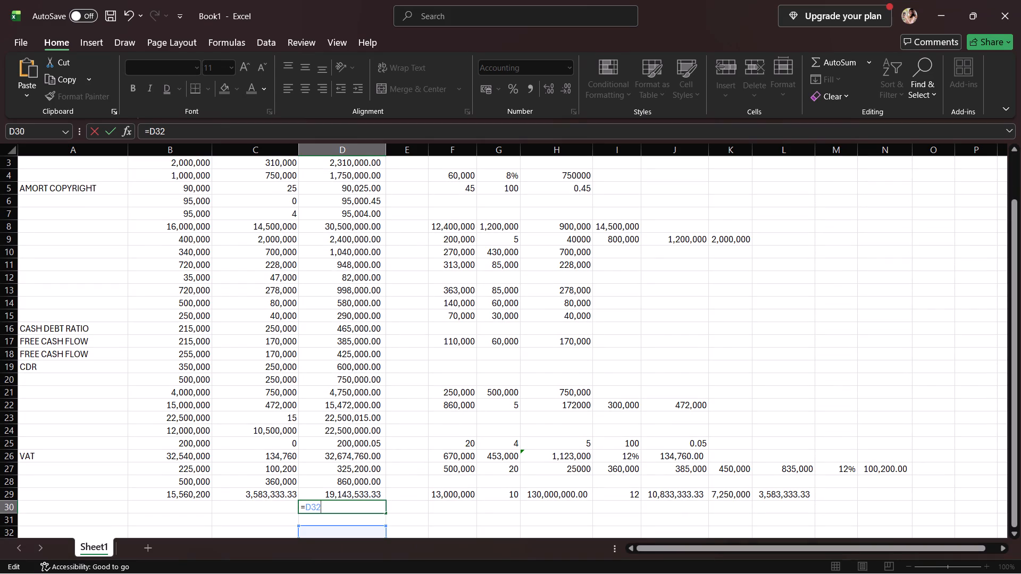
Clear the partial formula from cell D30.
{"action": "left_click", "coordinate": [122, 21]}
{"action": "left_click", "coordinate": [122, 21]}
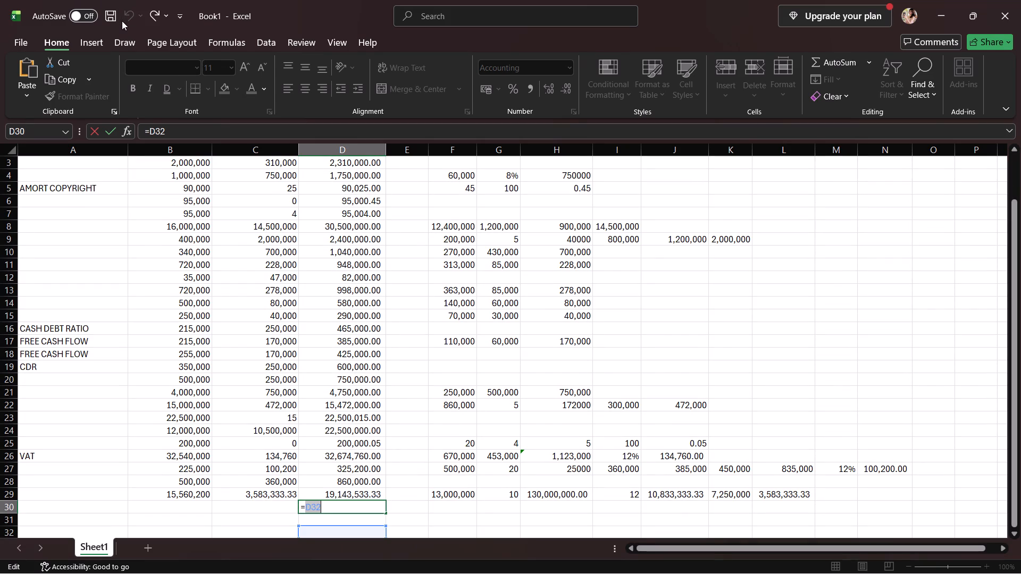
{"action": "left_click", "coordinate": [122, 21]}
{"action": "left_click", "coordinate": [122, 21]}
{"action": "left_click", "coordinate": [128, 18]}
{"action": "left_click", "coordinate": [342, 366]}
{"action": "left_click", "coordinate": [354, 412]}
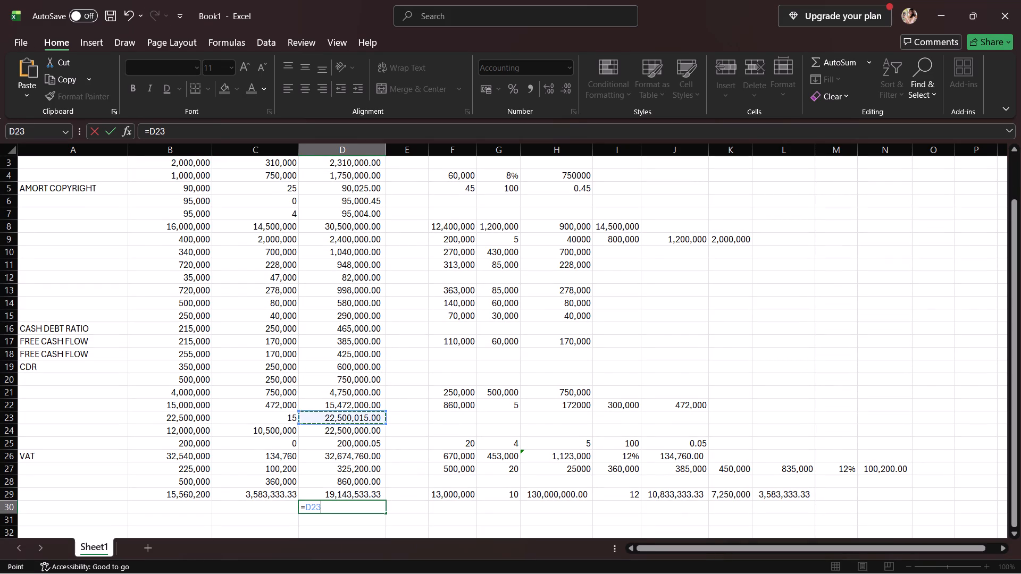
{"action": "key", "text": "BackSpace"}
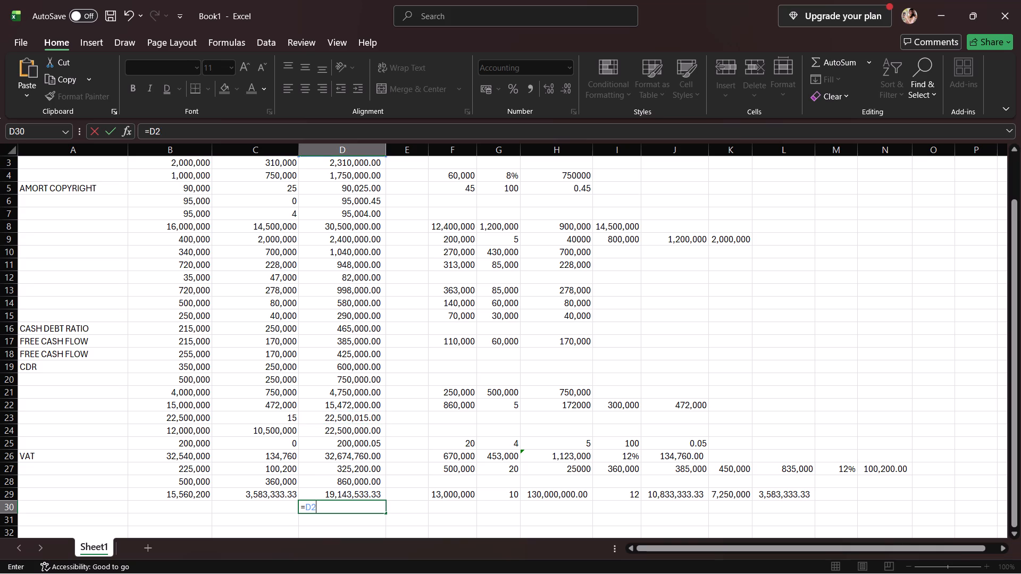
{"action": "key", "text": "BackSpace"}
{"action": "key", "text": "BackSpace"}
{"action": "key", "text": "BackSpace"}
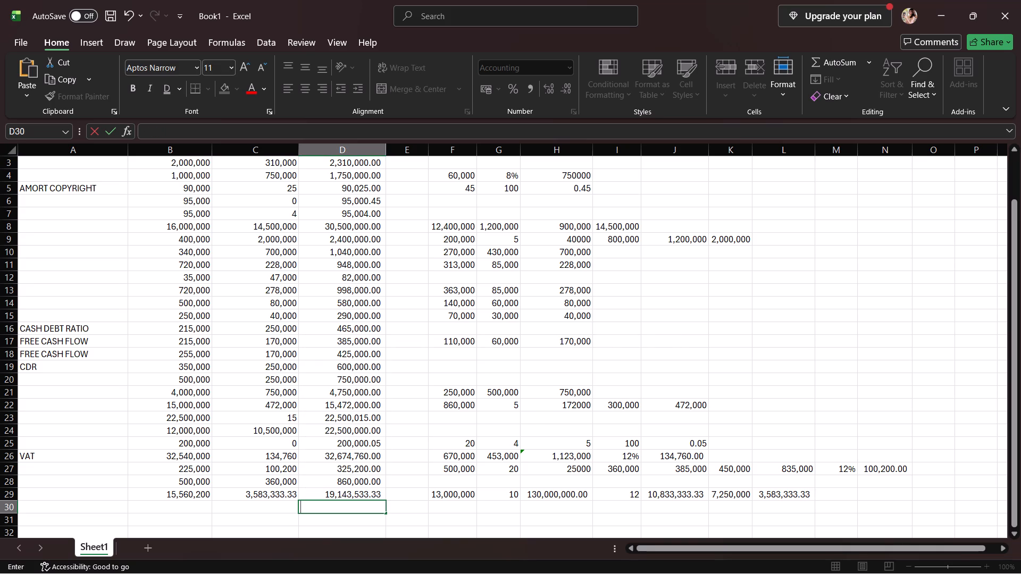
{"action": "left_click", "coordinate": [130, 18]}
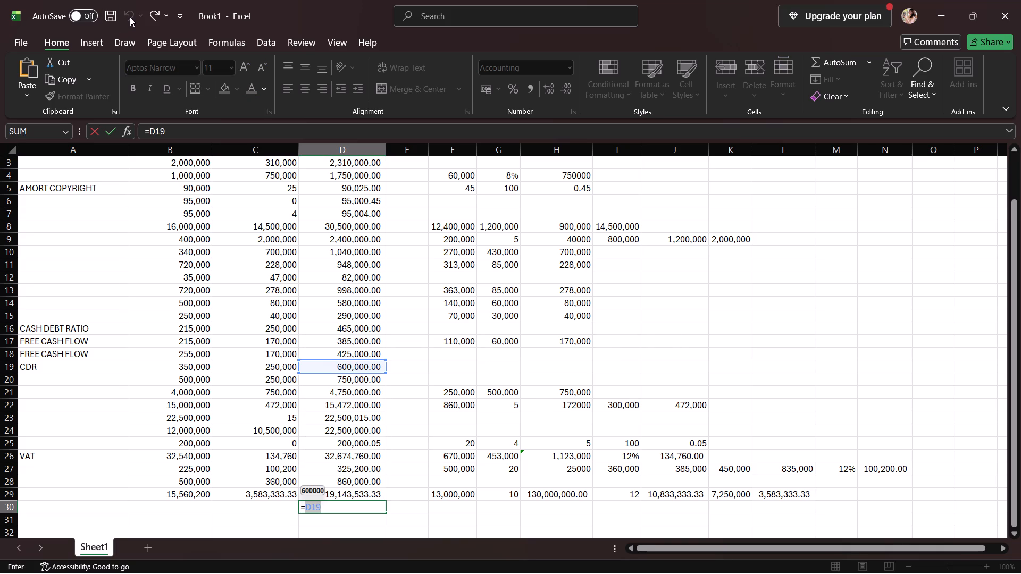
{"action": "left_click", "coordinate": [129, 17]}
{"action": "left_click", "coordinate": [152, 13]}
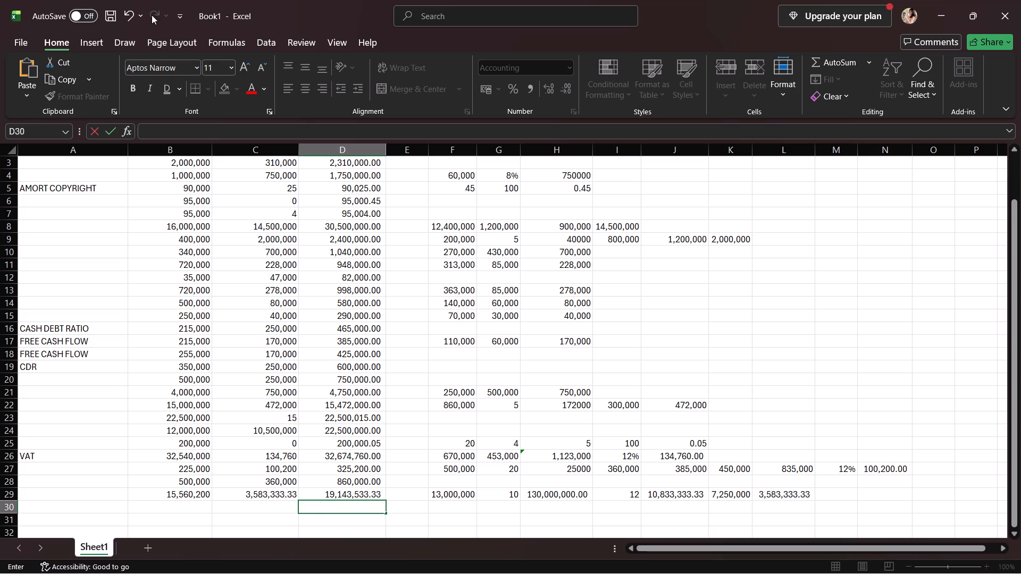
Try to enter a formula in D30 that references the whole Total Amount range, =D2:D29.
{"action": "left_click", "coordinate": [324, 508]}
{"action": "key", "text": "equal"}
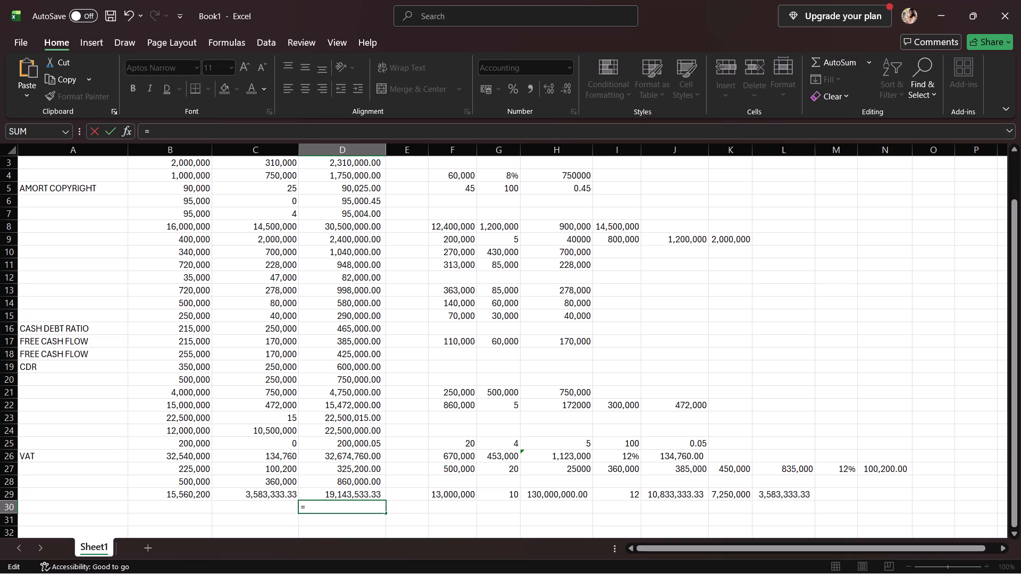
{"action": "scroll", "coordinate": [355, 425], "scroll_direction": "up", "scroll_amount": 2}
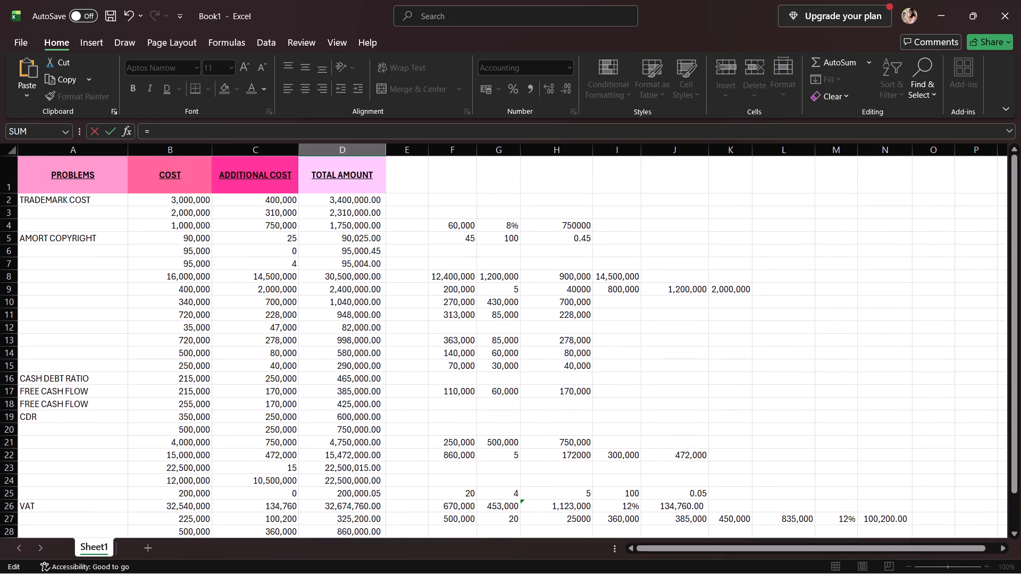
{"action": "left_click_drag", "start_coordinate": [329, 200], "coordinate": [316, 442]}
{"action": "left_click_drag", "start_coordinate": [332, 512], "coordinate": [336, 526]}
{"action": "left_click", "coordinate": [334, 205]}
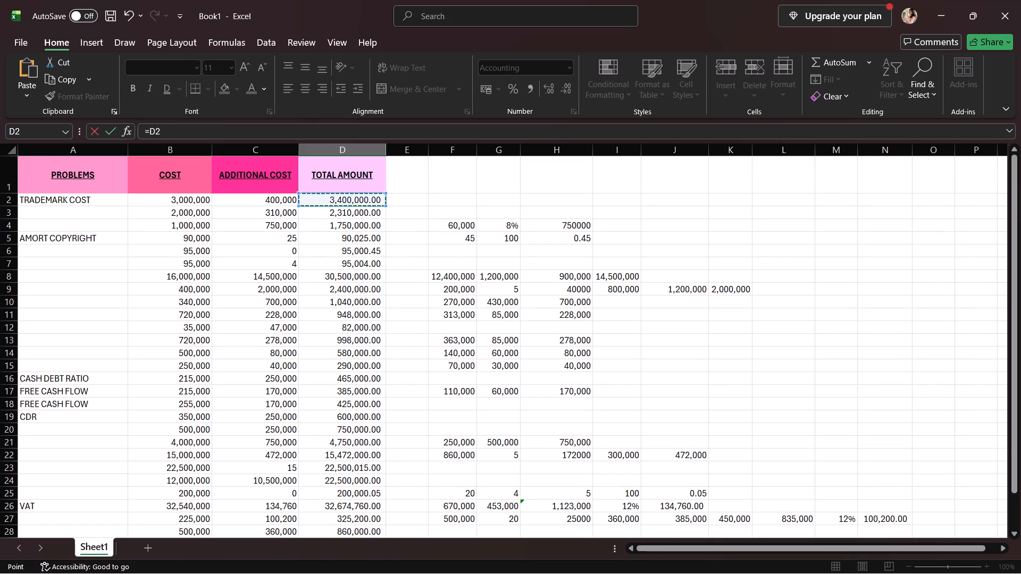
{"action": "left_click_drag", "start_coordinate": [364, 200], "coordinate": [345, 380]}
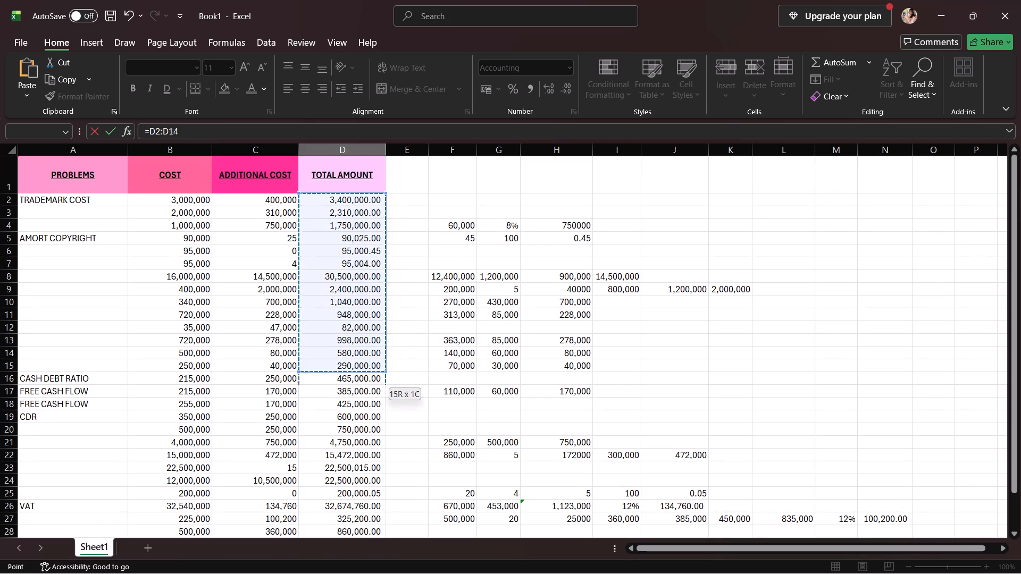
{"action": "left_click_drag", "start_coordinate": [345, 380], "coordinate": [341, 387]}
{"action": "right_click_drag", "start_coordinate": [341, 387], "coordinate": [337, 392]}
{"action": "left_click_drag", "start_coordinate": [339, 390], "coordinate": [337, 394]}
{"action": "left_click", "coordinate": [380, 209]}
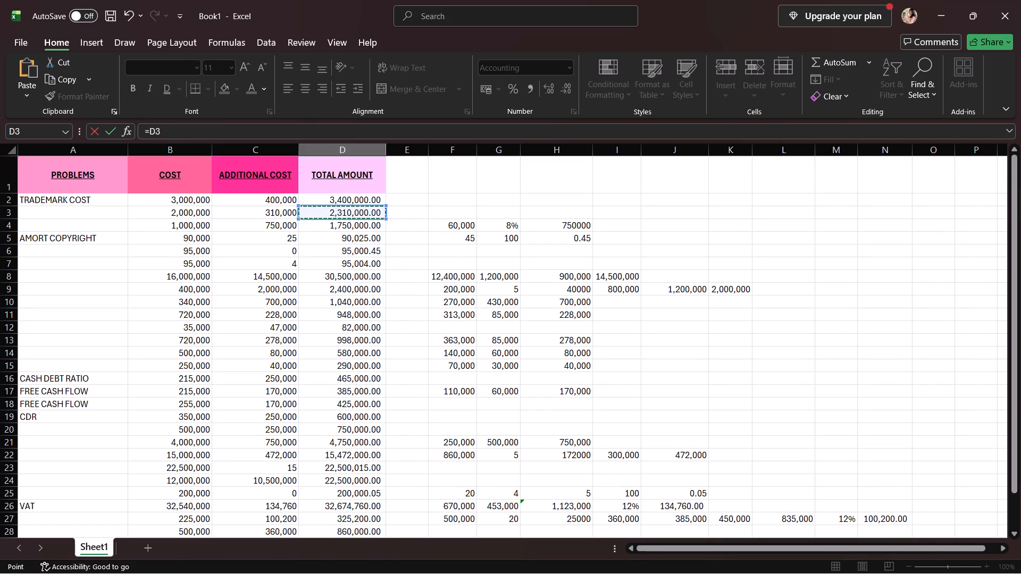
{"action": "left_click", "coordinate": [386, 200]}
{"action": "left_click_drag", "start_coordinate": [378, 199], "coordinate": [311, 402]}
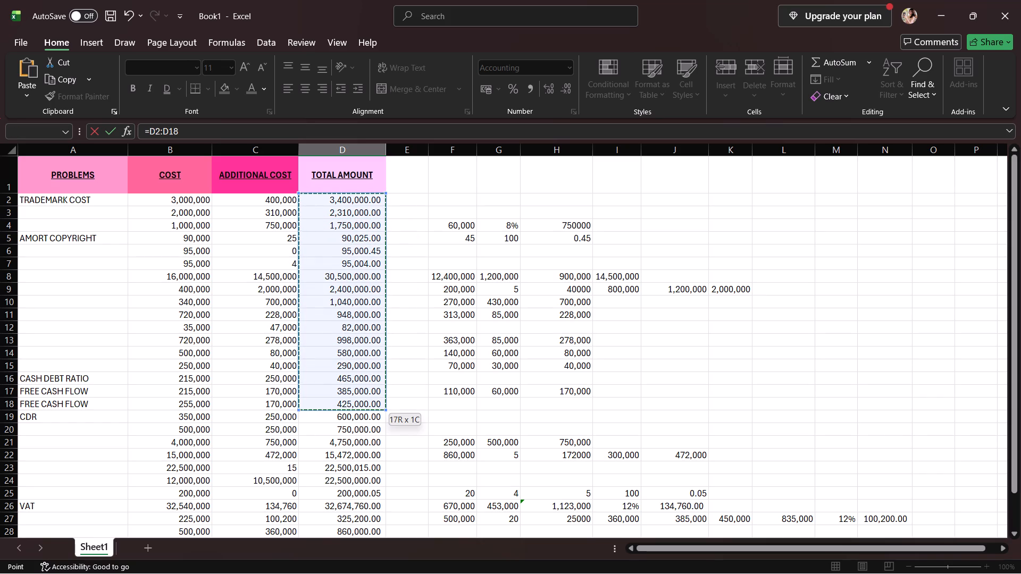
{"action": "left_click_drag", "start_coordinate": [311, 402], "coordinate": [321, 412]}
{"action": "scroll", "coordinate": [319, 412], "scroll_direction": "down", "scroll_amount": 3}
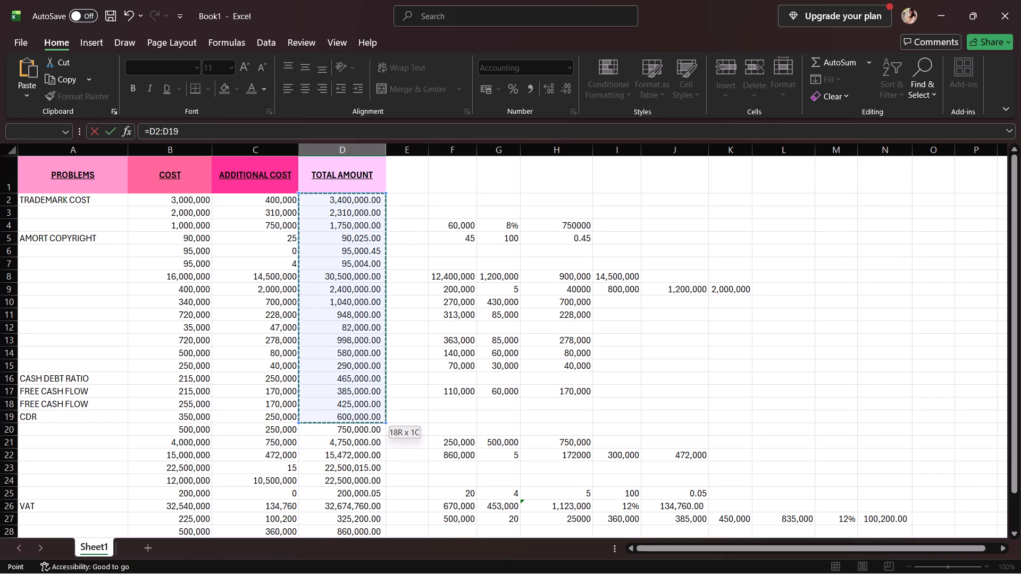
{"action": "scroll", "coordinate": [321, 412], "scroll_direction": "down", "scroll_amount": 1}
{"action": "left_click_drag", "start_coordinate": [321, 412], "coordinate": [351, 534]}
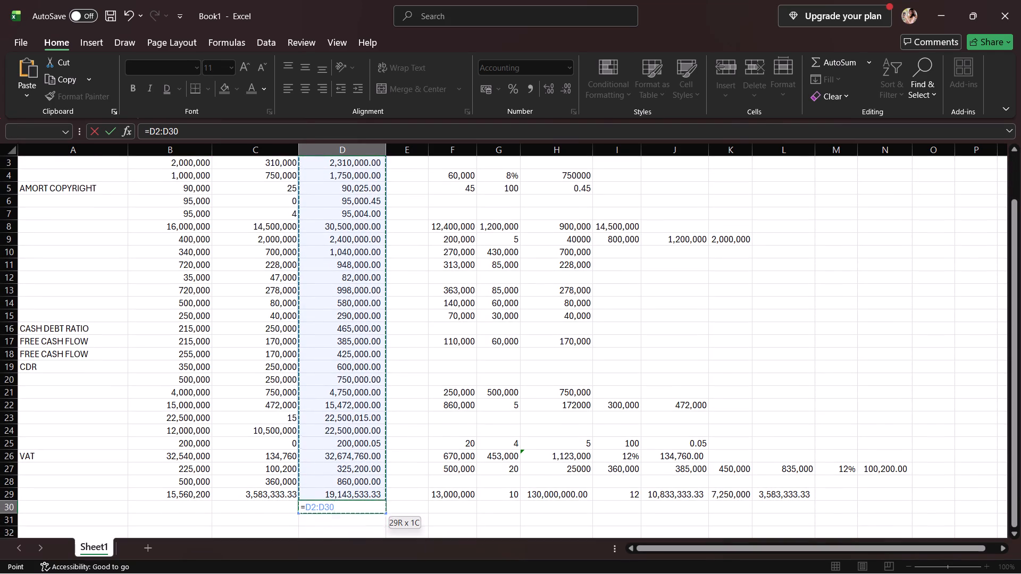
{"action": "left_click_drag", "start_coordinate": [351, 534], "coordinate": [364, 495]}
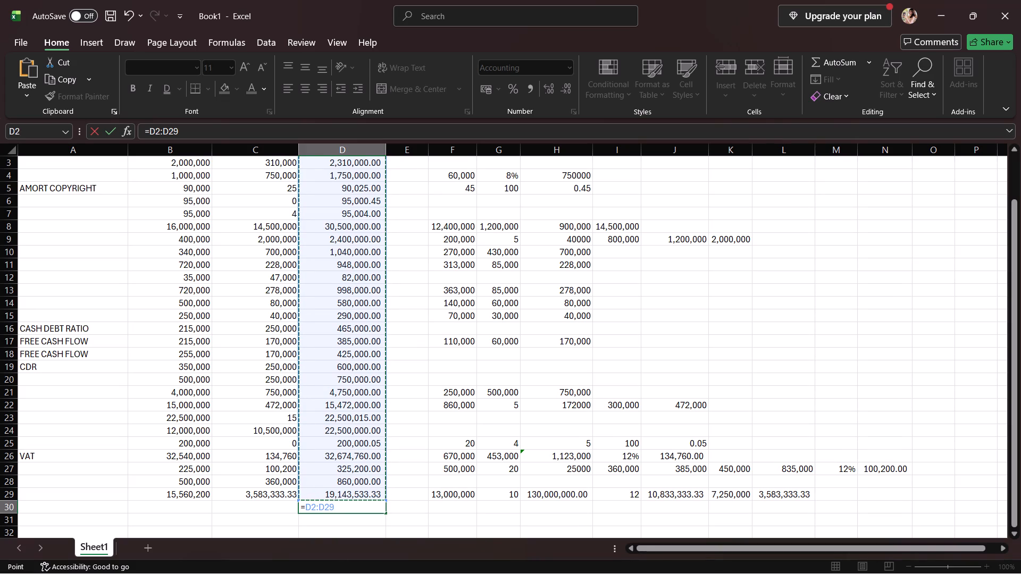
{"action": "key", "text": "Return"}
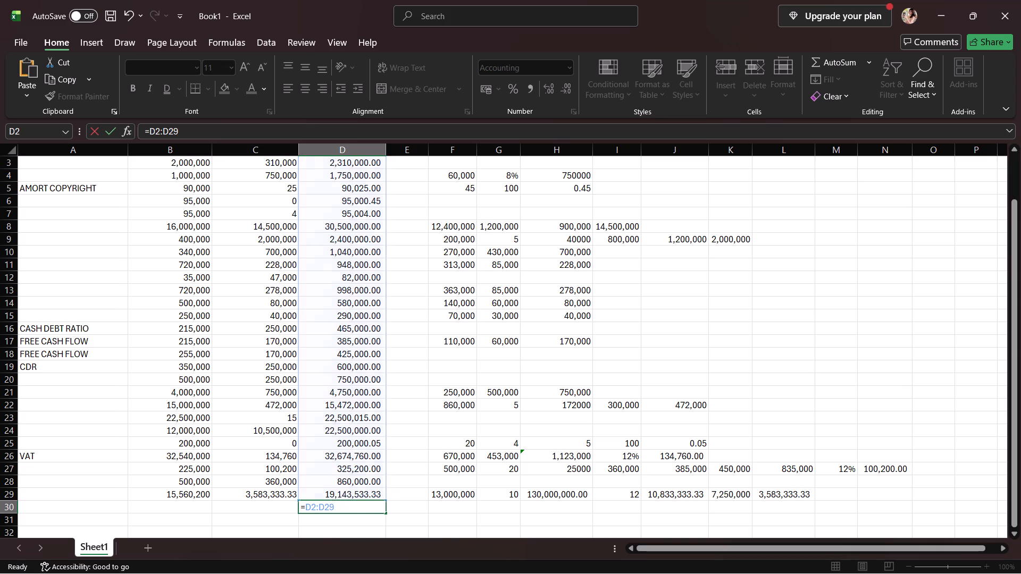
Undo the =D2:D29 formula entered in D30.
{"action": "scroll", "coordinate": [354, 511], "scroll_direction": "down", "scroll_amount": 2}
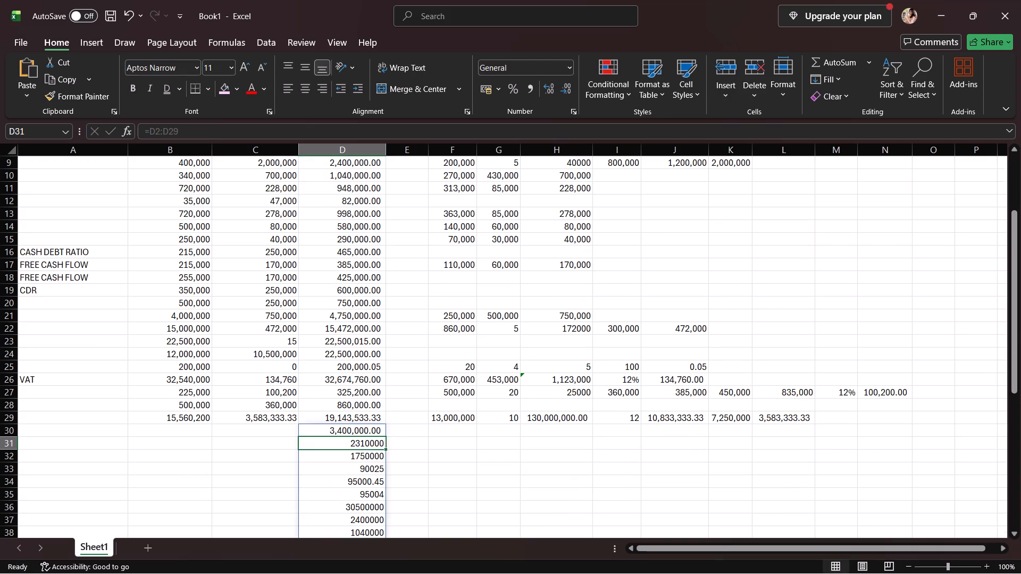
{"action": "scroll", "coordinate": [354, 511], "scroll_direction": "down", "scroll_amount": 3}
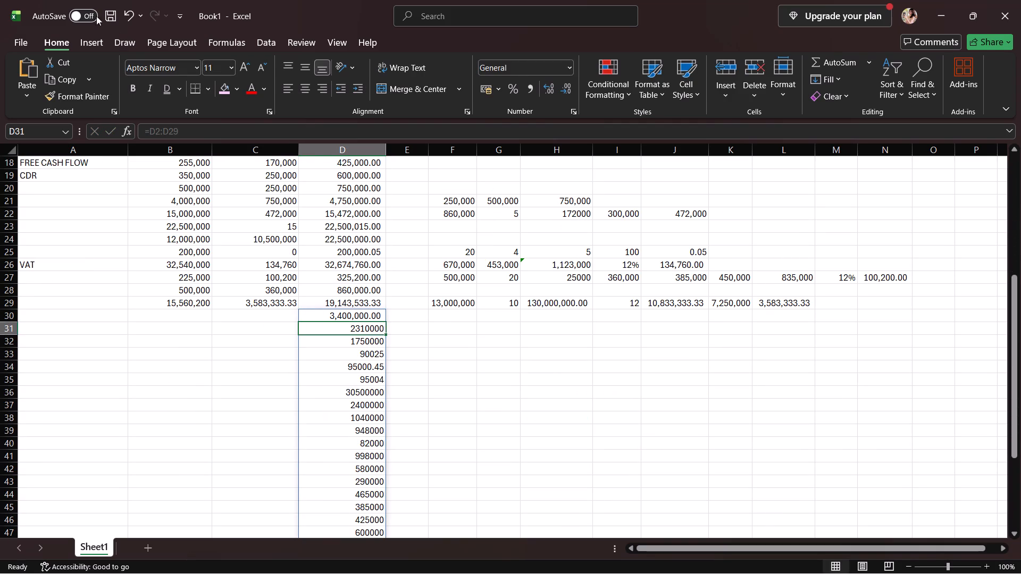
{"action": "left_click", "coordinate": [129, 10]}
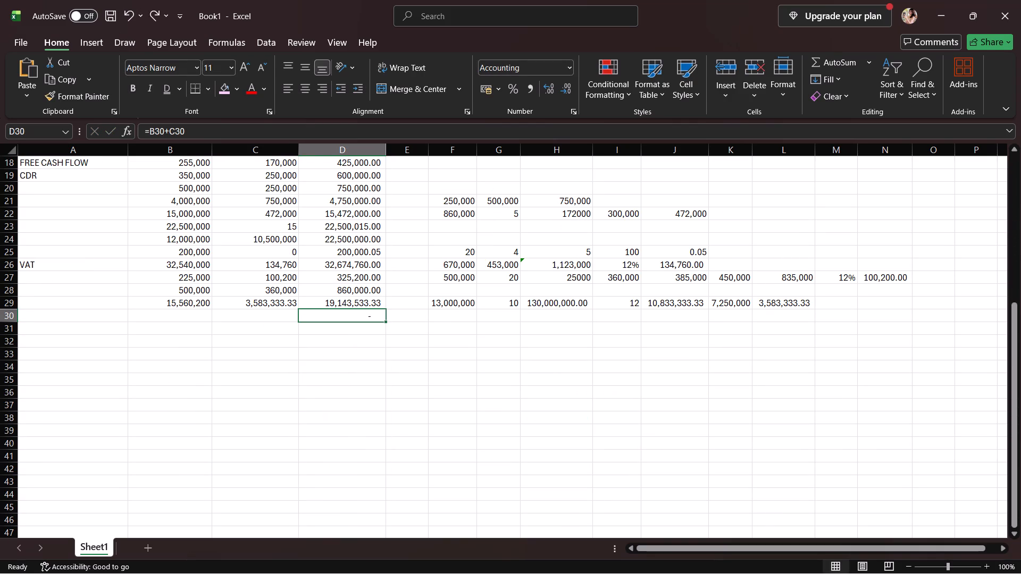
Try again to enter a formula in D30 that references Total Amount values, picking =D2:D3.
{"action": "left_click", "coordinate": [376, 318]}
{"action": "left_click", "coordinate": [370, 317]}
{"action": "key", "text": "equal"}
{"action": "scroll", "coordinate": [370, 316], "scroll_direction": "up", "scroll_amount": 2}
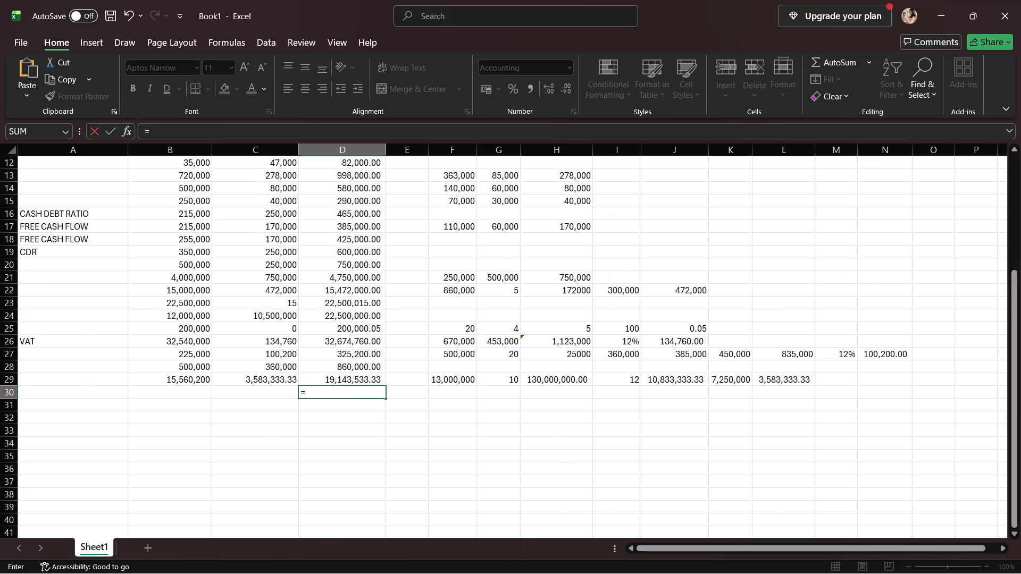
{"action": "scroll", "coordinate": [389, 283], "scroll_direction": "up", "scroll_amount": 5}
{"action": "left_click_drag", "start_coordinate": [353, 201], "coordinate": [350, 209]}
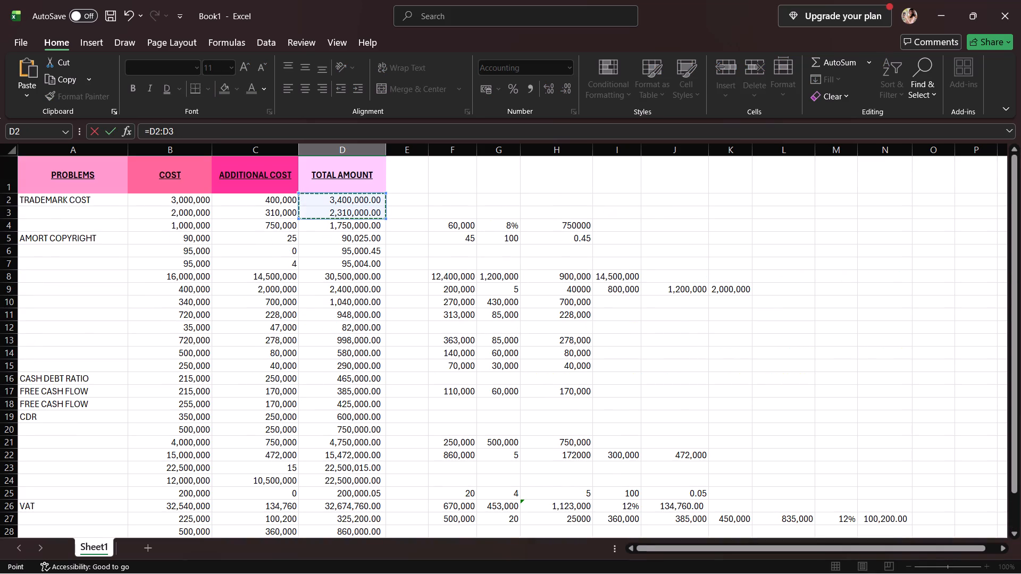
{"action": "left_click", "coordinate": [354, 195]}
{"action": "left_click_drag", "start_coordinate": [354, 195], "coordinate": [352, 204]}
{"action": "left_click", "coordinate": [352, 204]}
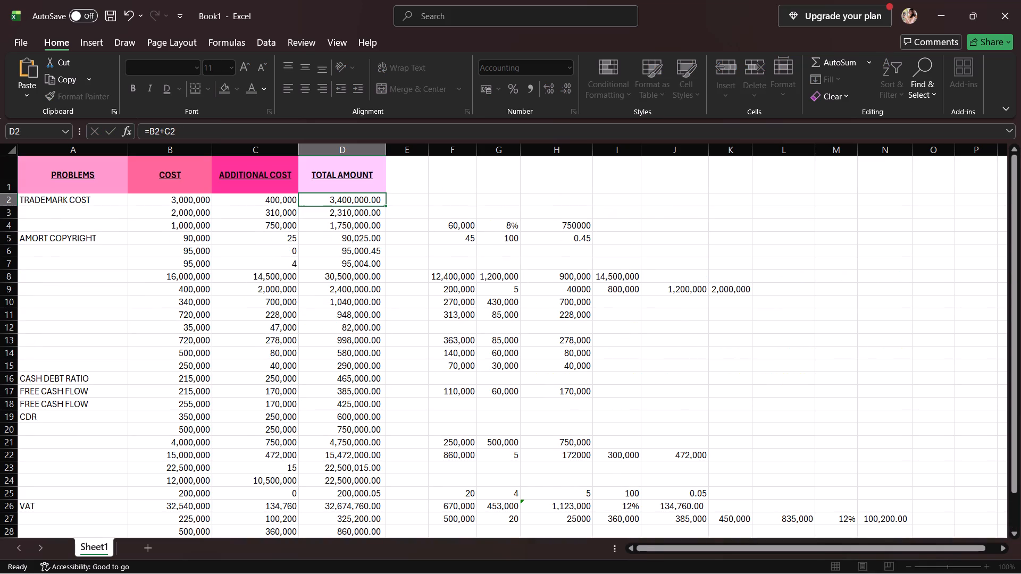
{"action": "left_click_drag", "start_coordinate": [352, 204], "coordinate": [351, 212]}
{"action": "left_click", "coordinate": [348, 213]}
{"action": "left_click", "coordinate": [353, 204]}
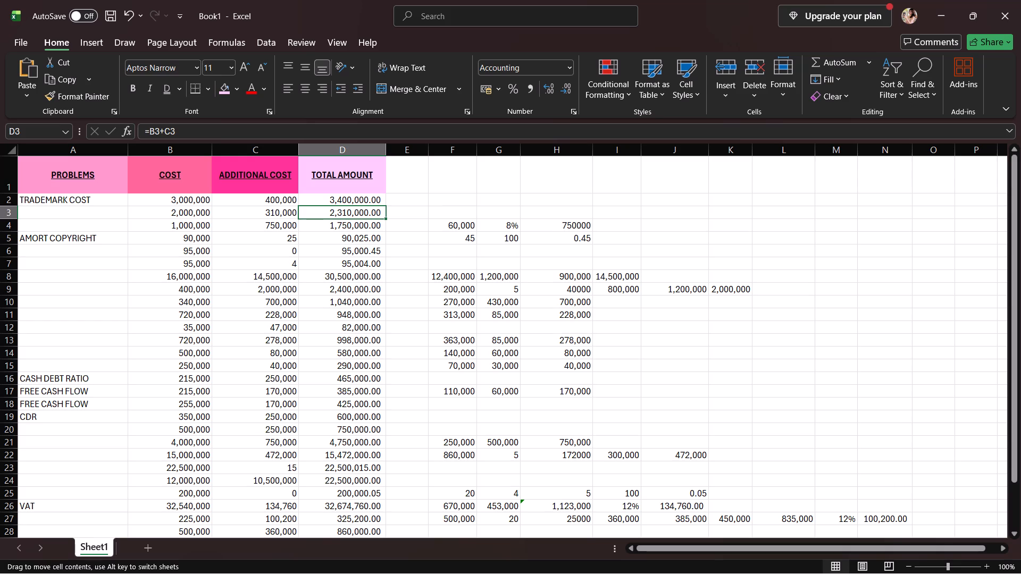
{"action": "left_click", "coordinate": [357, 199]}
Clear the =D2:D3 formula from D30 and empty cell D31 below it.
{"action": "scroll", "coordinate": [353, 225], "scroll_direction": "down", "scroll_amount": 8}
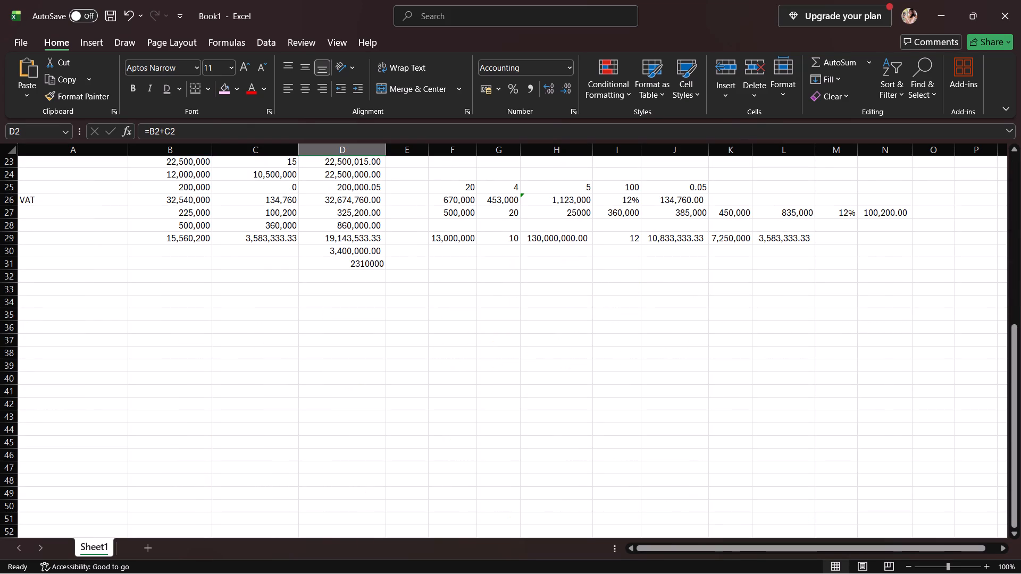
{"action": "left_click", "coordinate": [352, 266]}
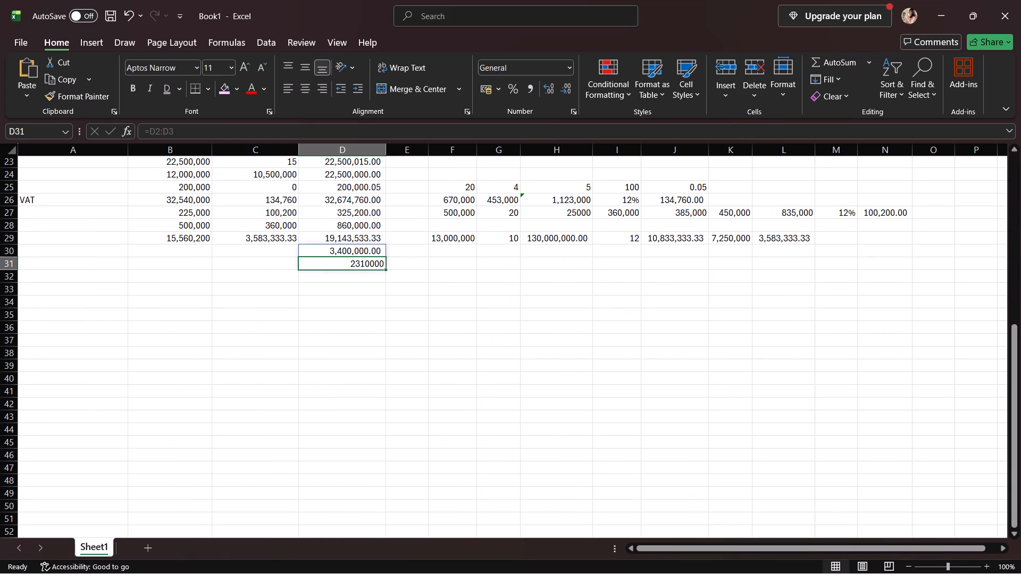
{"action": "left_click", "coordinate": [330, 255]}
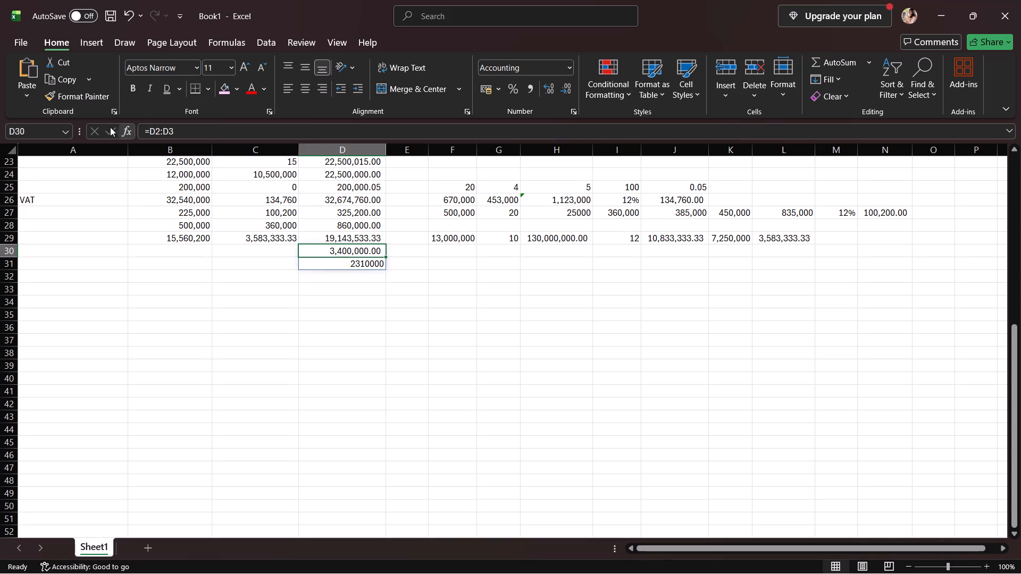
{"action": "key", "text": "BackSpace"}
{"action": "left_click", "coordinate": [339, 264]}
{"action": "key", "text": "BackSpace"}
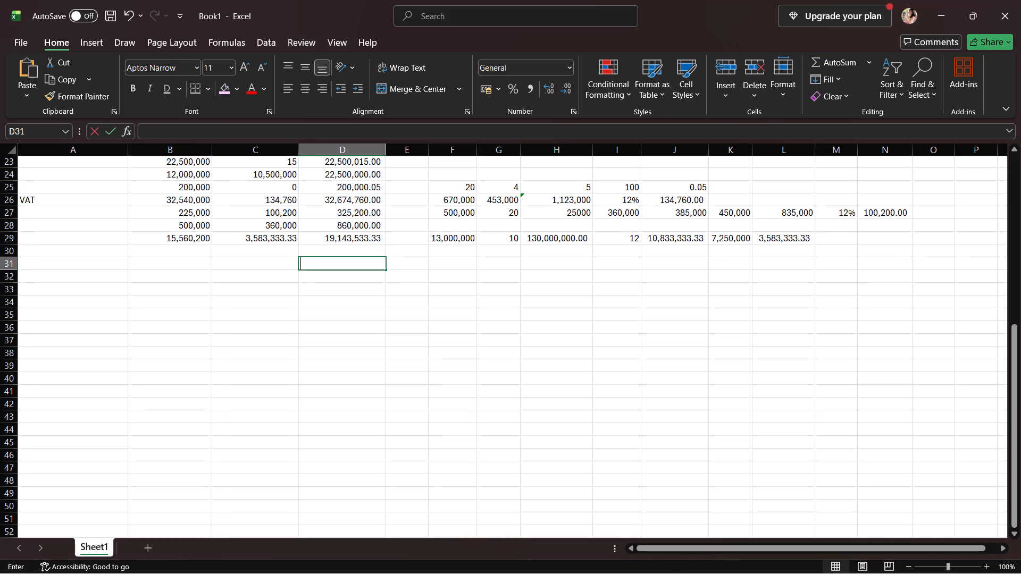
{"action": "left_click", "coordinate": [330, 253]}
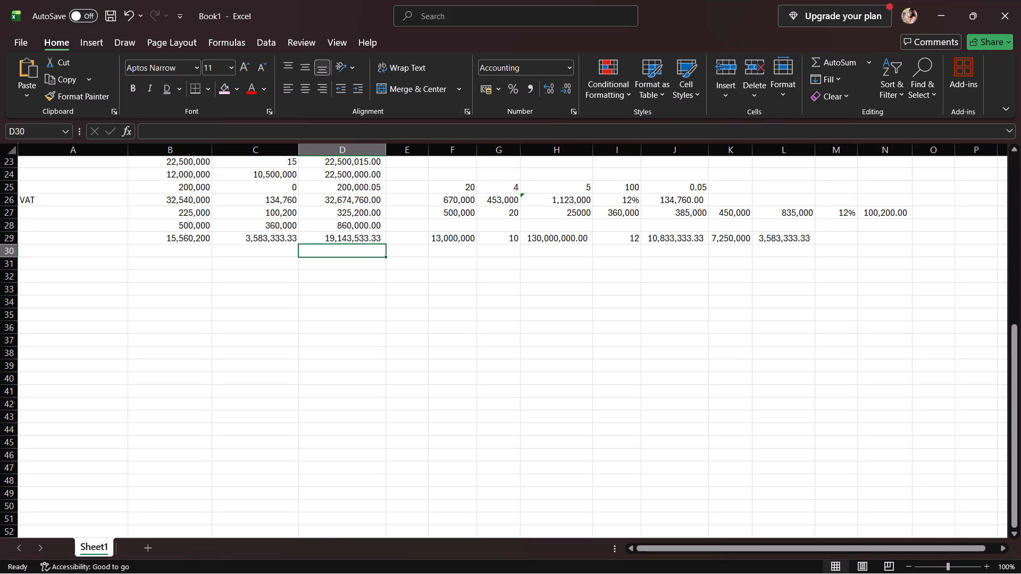
Enter the label TOTAL in cell A30 only, leaving A31 empty.
{"action": "left_click", "coordinate": [94, 255]}
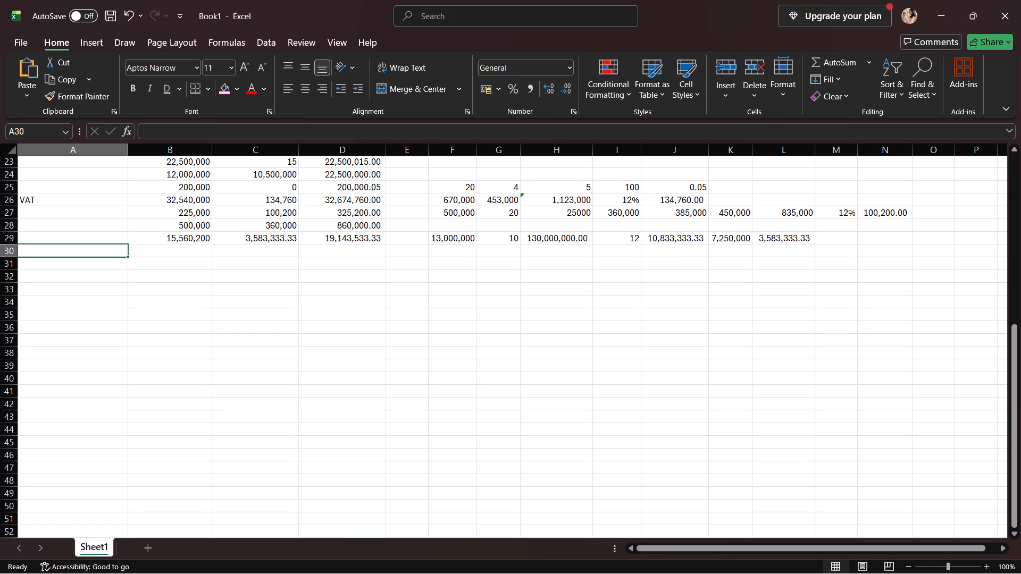
{"action": "key", "text": "t"}
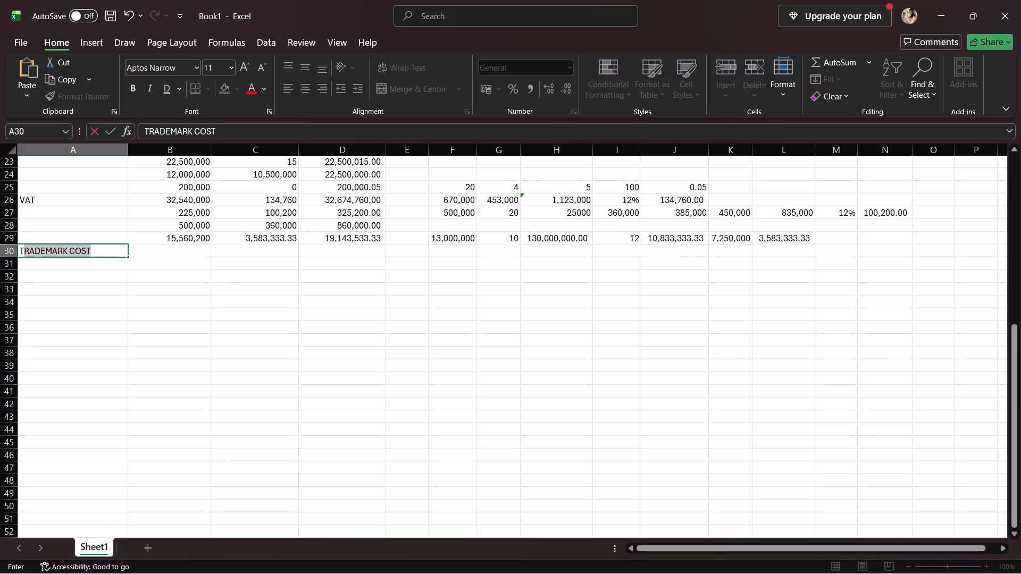
{"action": "type", "text": "OTAL"}
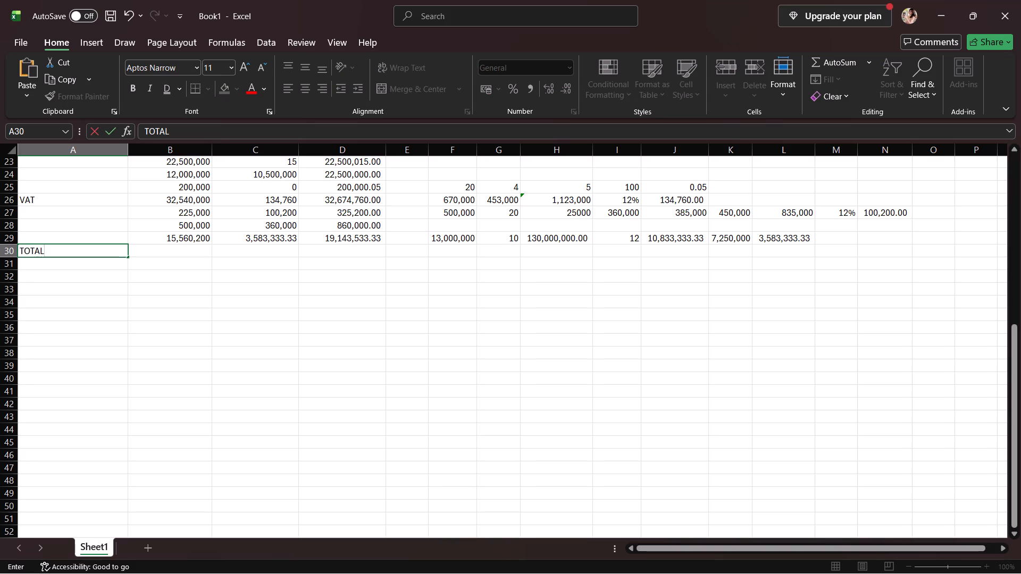
{"action": "left_click_drag", "start_coordinate": [128, 256], "coordinate": [127, 269]}
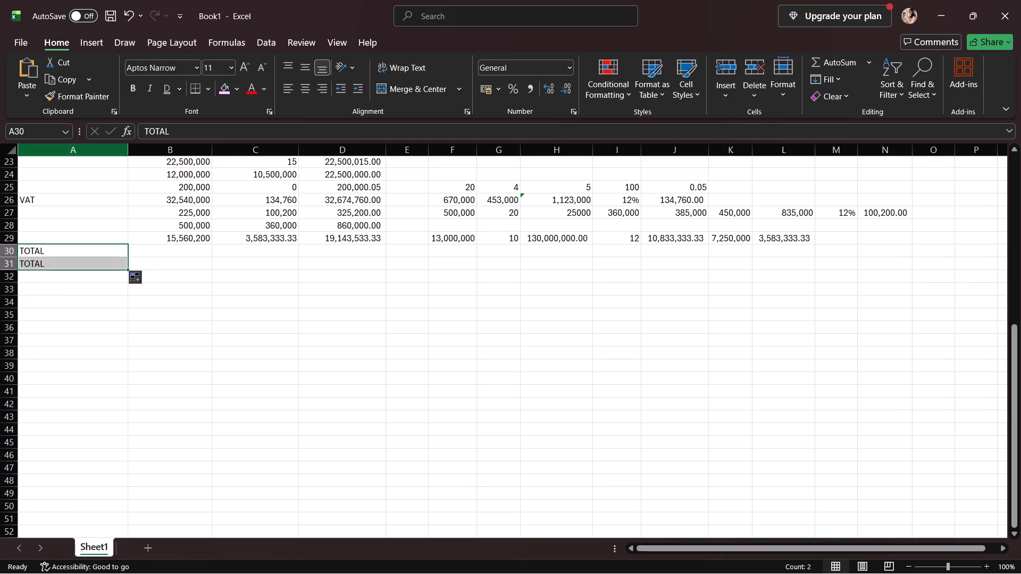
{"action": "left_click", "coordinate": [131, 18]}
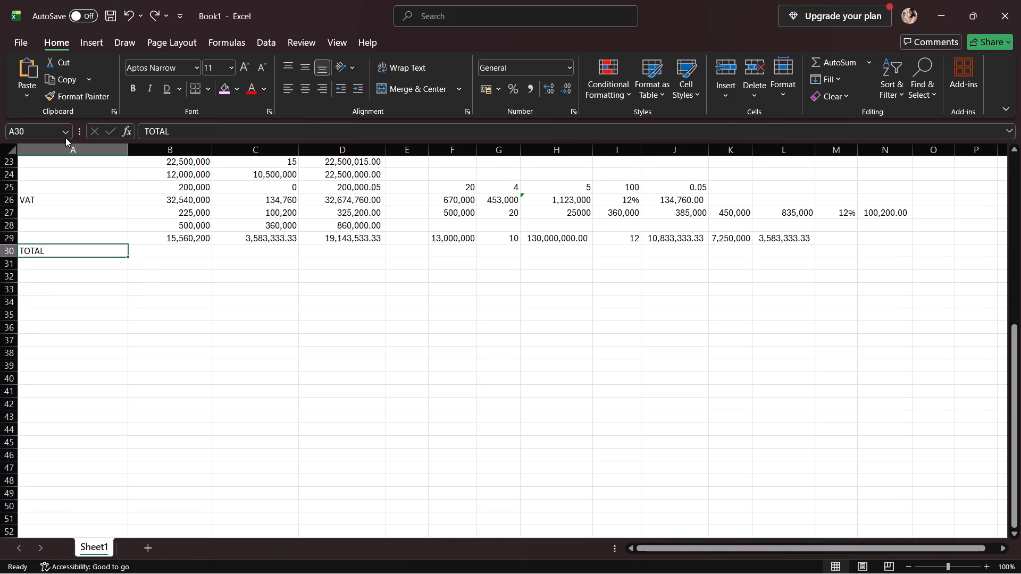
Make row 30 more than twice as tall and centre its contents vertically and horizontally.
{"action": "left_click", "coordinate": [10, 250]}
{"action": "left_click_drag", "start_coordinate": [12, 254], "coordinate": [15, 263]}
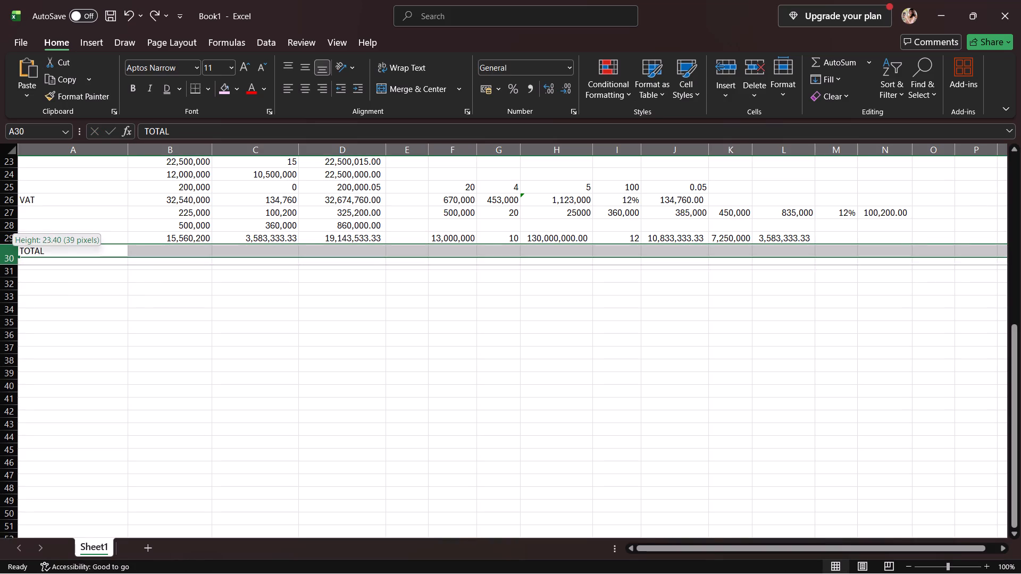
{"action": "left_click_drag", "start_coordinate": [15, 263], "coordinate": [15, 270]}
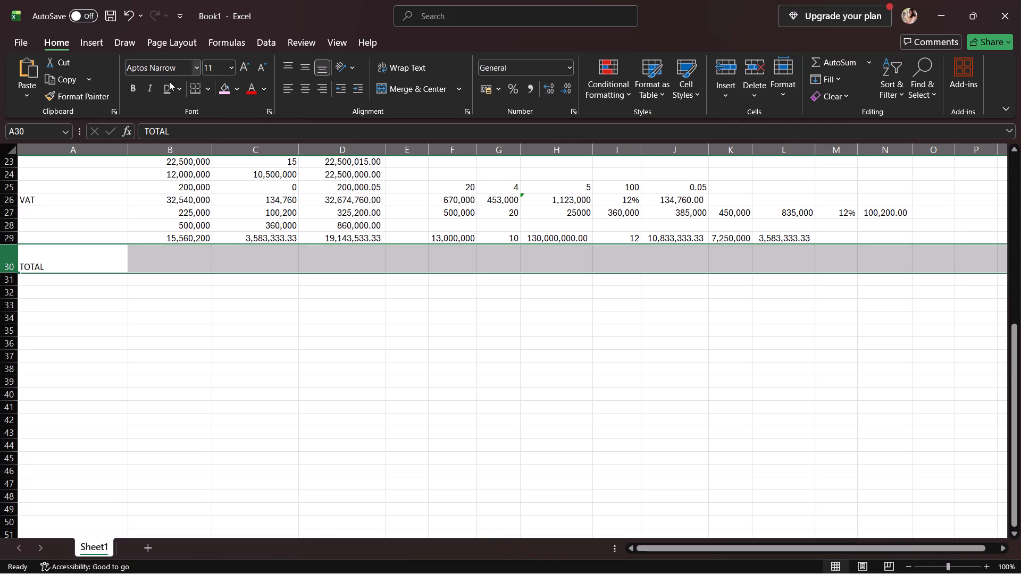
{"action": "left_click", "coordinate": [306, 64]}
{"action": "left_click", "coordinate": [311, 78]}
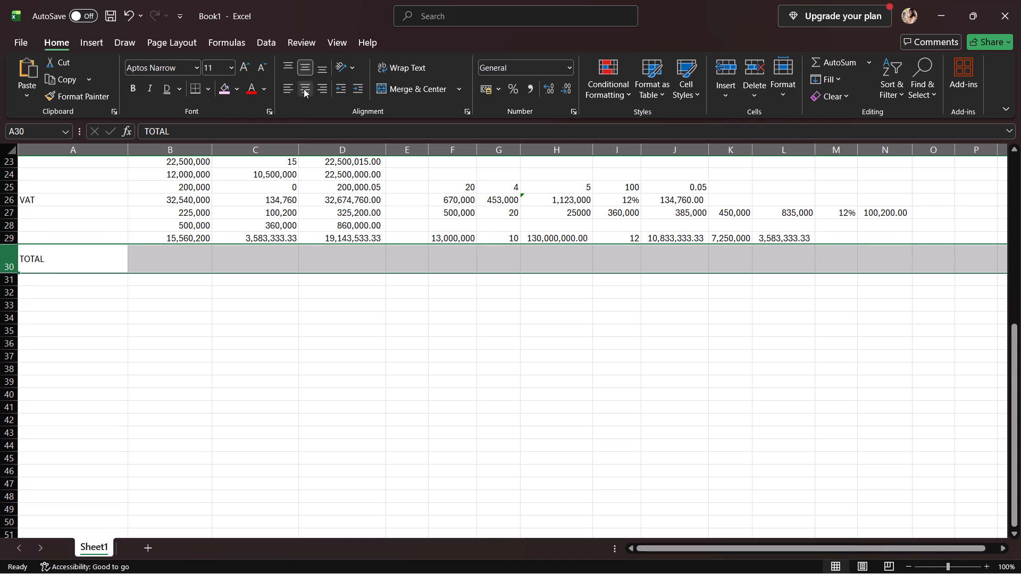
{"action": "left_click", "coordinate": [304, 89]}
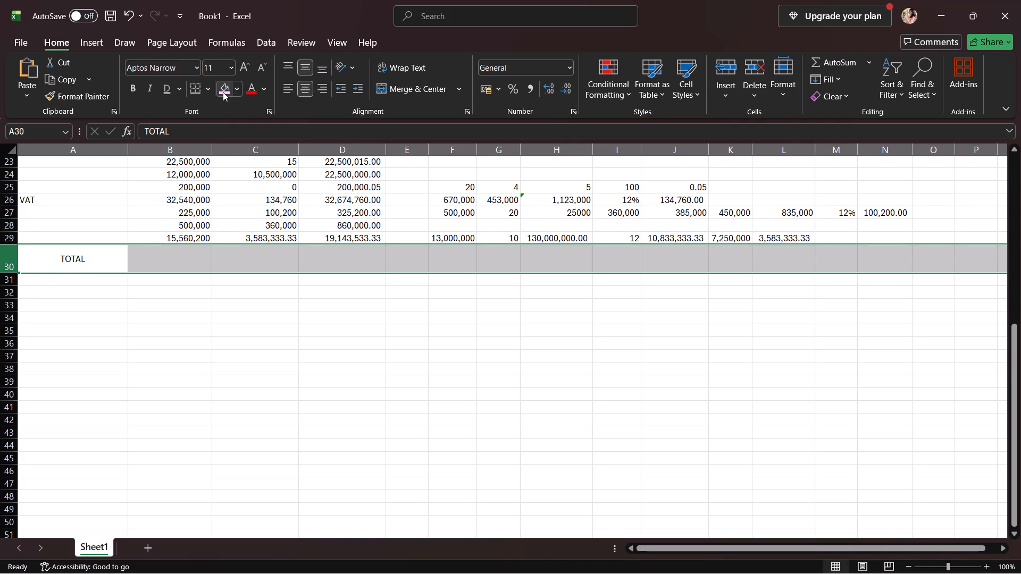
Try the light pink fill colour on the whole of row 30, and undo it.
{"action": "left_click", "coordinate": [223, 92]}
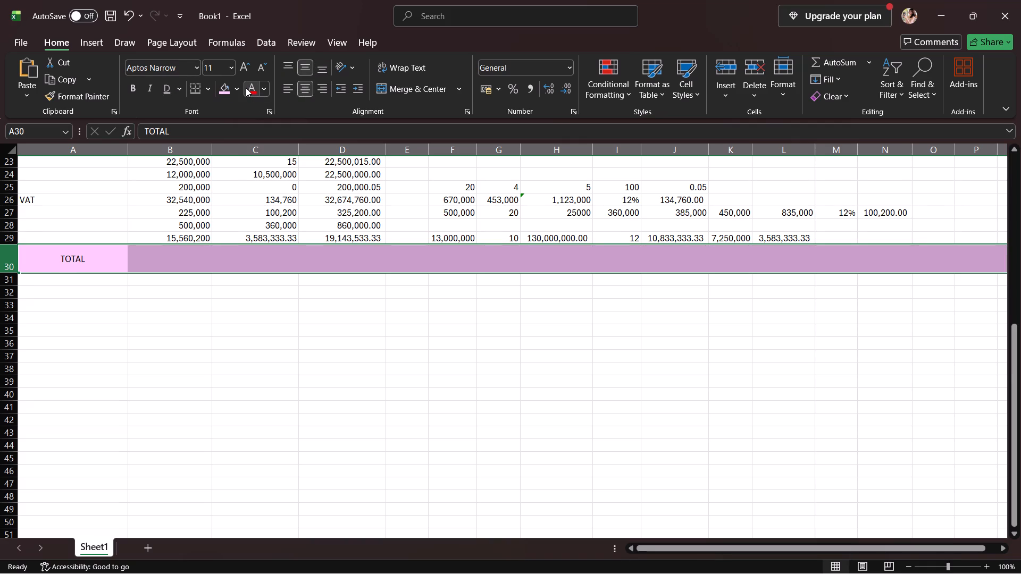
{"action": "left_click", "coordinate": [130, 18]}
Fill only the TOTAL label cell A30 with light blue.
{"action": "left_click", "coordinate": [125, 255]}
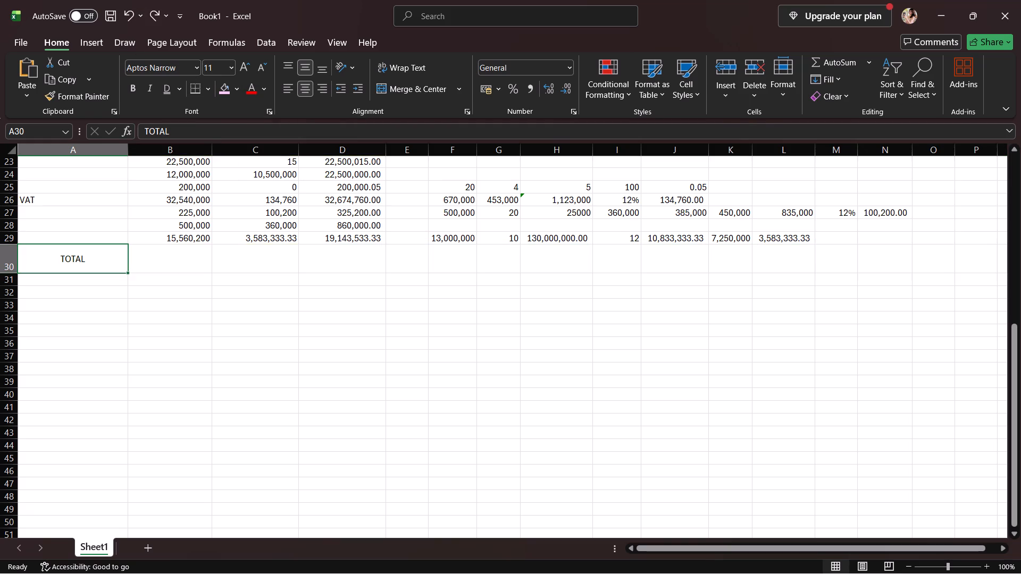
{"action": "left_click", "coordinate": [233, 89]}
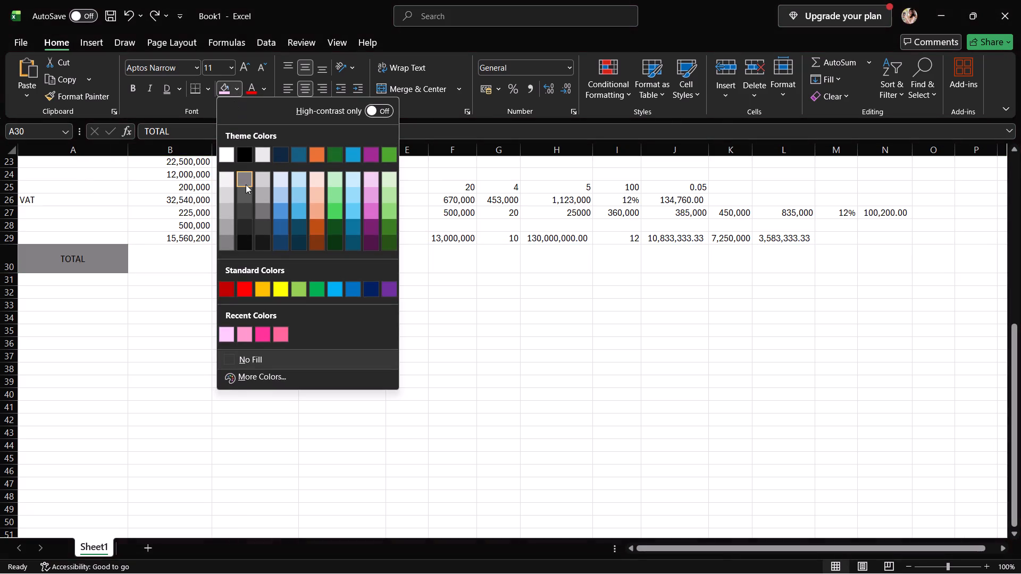
{"action": "left_click", "coordinate": [291, 186]}
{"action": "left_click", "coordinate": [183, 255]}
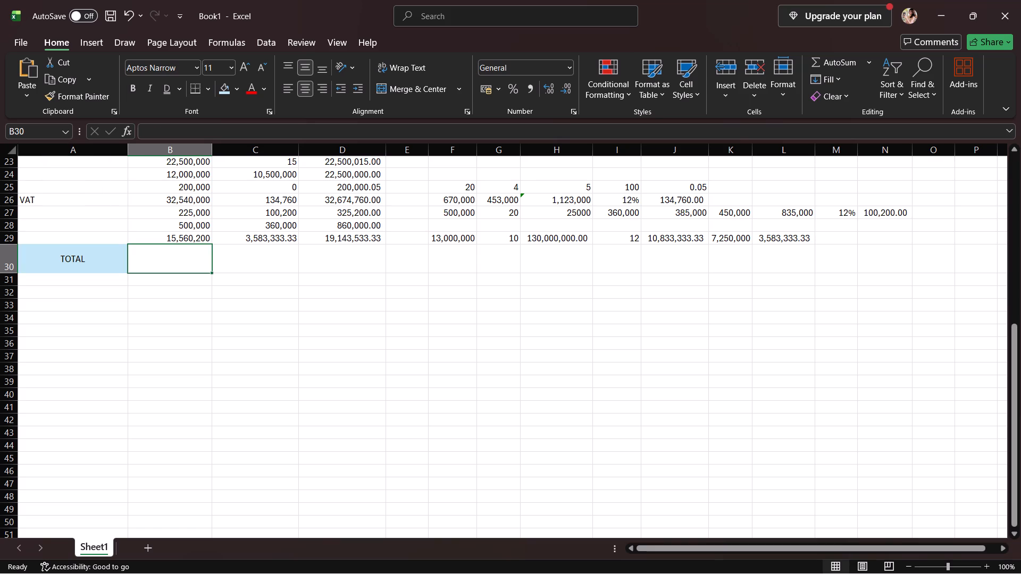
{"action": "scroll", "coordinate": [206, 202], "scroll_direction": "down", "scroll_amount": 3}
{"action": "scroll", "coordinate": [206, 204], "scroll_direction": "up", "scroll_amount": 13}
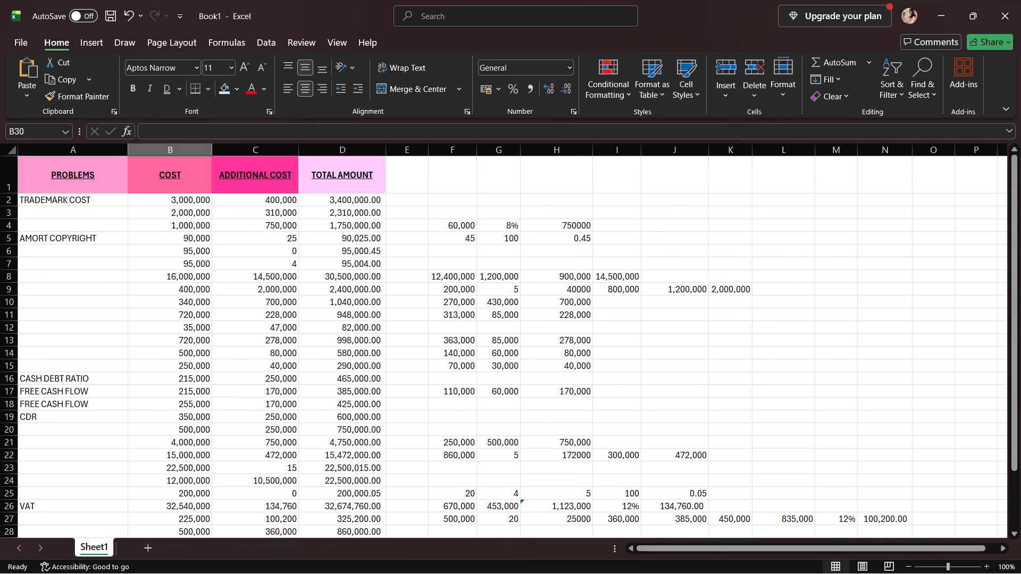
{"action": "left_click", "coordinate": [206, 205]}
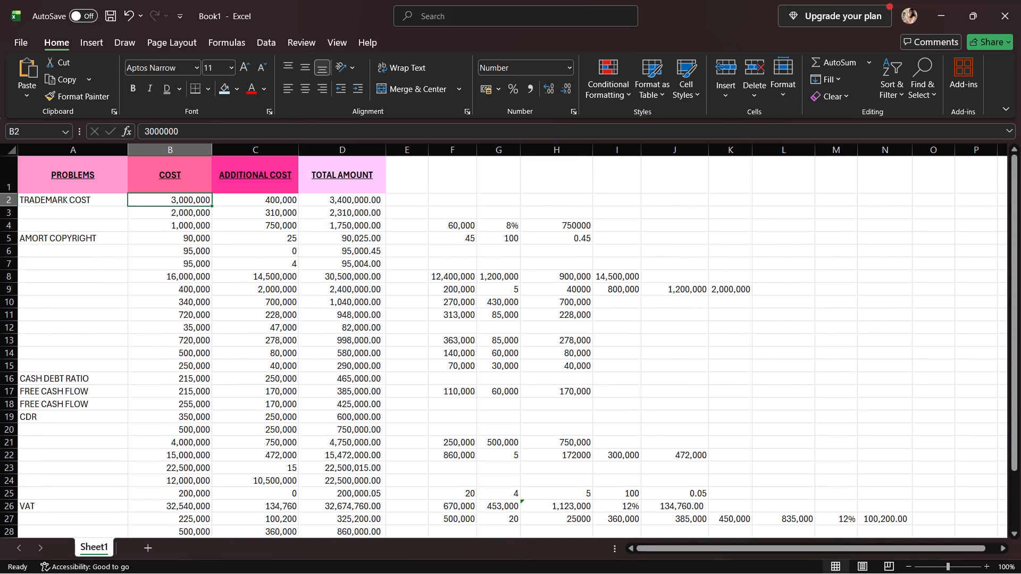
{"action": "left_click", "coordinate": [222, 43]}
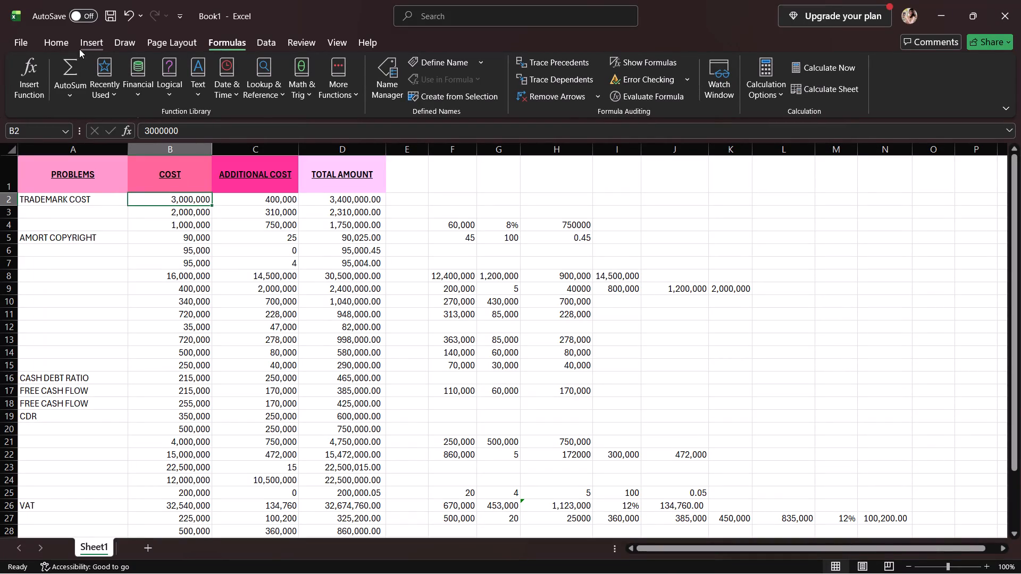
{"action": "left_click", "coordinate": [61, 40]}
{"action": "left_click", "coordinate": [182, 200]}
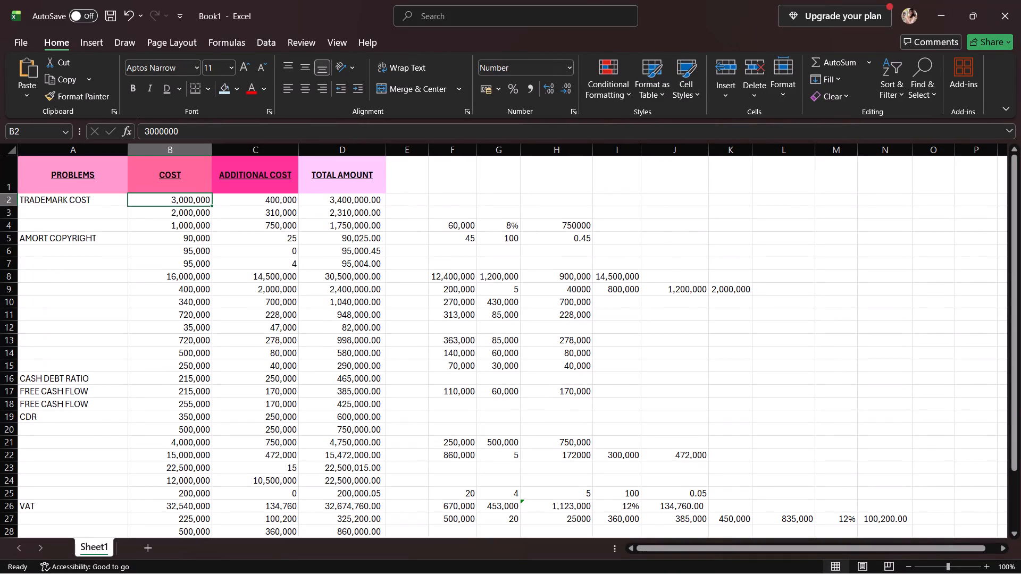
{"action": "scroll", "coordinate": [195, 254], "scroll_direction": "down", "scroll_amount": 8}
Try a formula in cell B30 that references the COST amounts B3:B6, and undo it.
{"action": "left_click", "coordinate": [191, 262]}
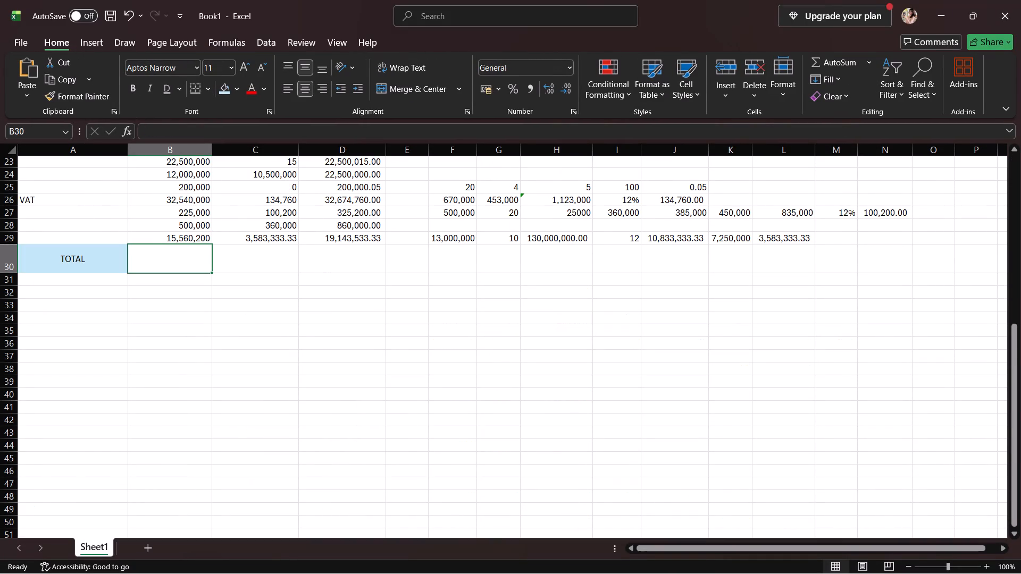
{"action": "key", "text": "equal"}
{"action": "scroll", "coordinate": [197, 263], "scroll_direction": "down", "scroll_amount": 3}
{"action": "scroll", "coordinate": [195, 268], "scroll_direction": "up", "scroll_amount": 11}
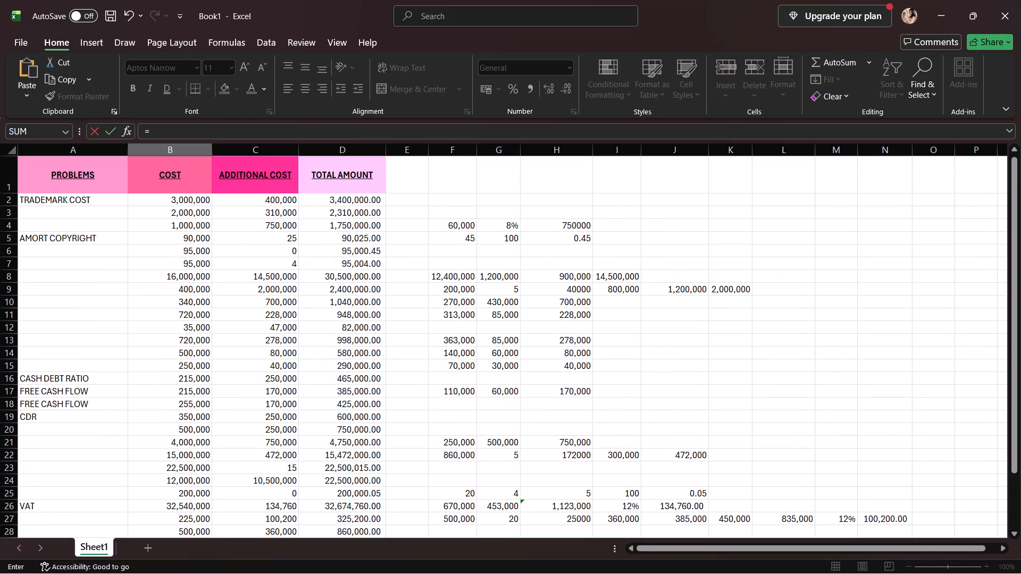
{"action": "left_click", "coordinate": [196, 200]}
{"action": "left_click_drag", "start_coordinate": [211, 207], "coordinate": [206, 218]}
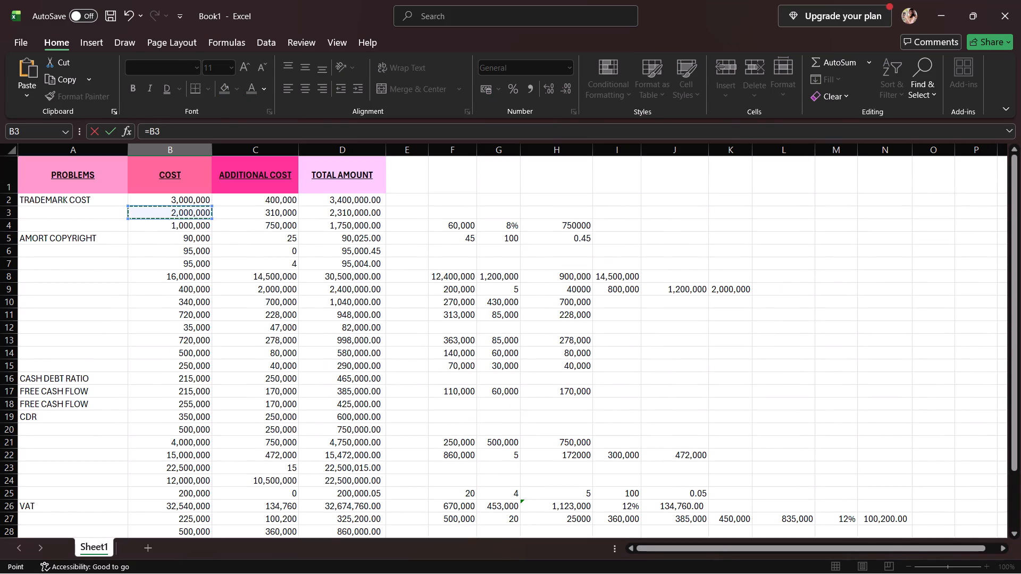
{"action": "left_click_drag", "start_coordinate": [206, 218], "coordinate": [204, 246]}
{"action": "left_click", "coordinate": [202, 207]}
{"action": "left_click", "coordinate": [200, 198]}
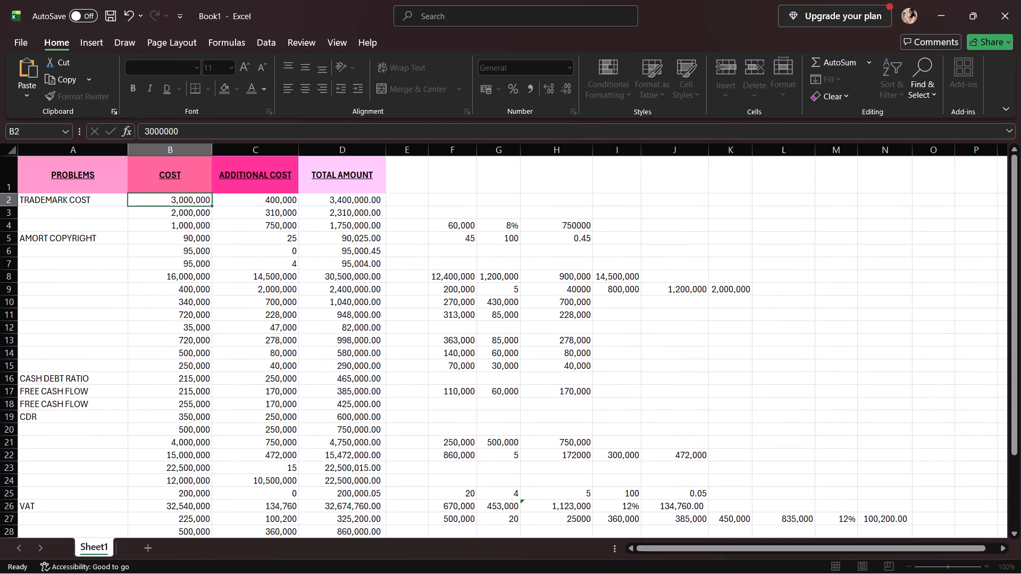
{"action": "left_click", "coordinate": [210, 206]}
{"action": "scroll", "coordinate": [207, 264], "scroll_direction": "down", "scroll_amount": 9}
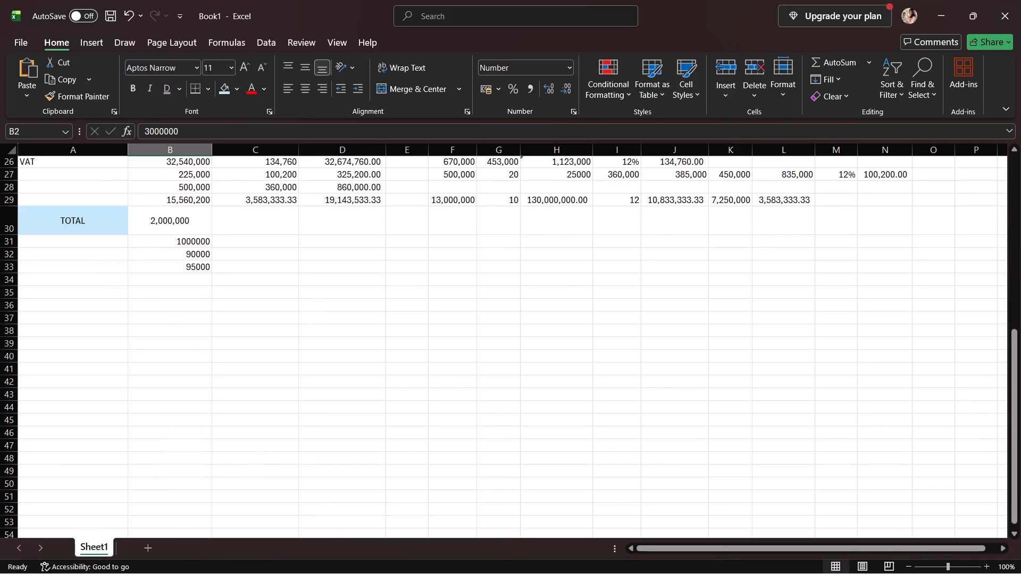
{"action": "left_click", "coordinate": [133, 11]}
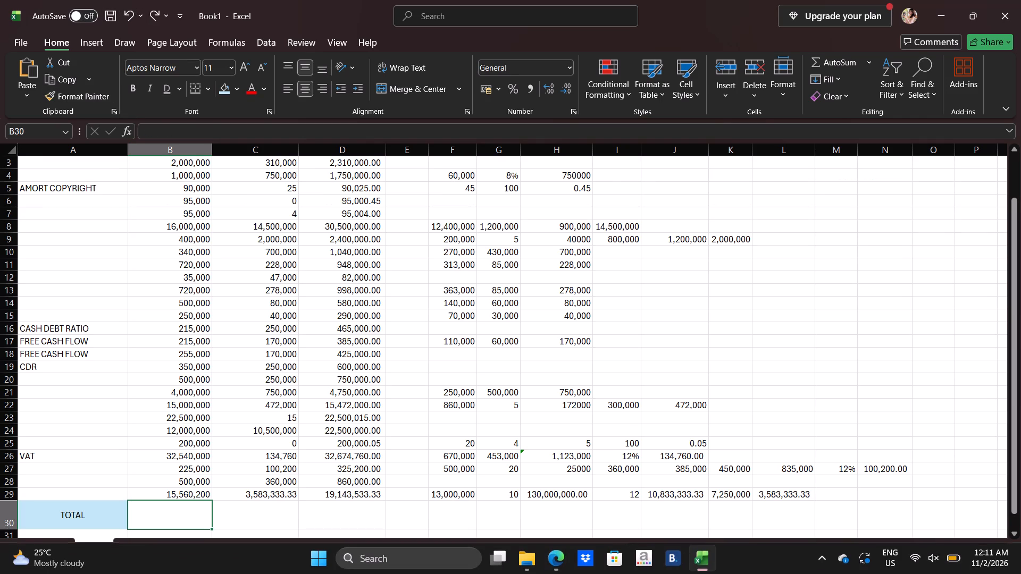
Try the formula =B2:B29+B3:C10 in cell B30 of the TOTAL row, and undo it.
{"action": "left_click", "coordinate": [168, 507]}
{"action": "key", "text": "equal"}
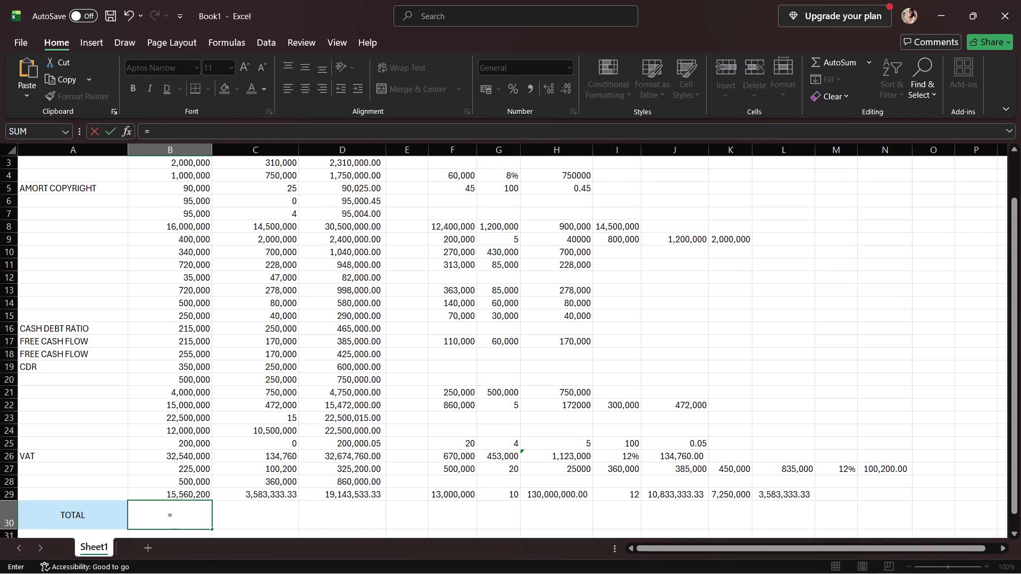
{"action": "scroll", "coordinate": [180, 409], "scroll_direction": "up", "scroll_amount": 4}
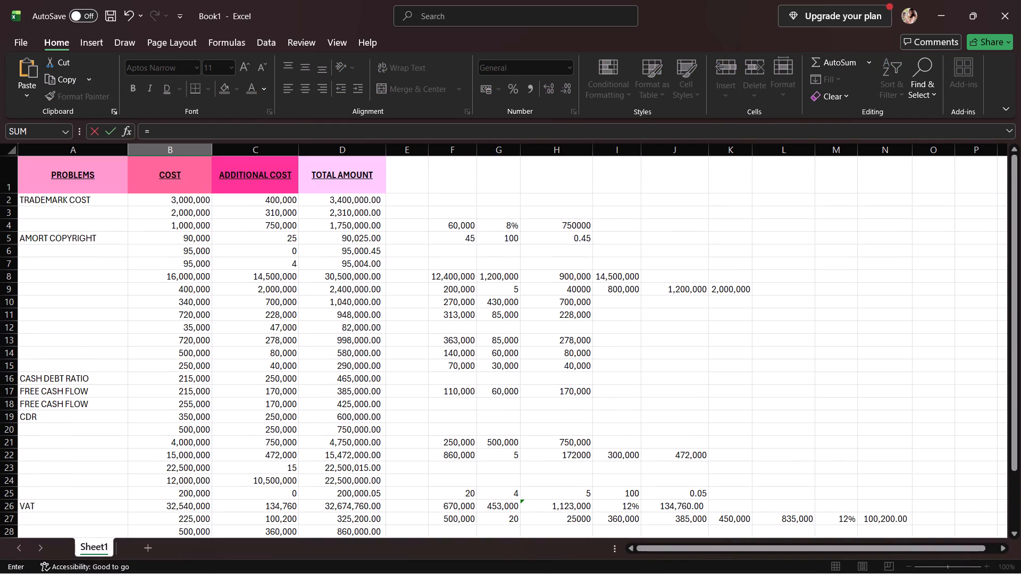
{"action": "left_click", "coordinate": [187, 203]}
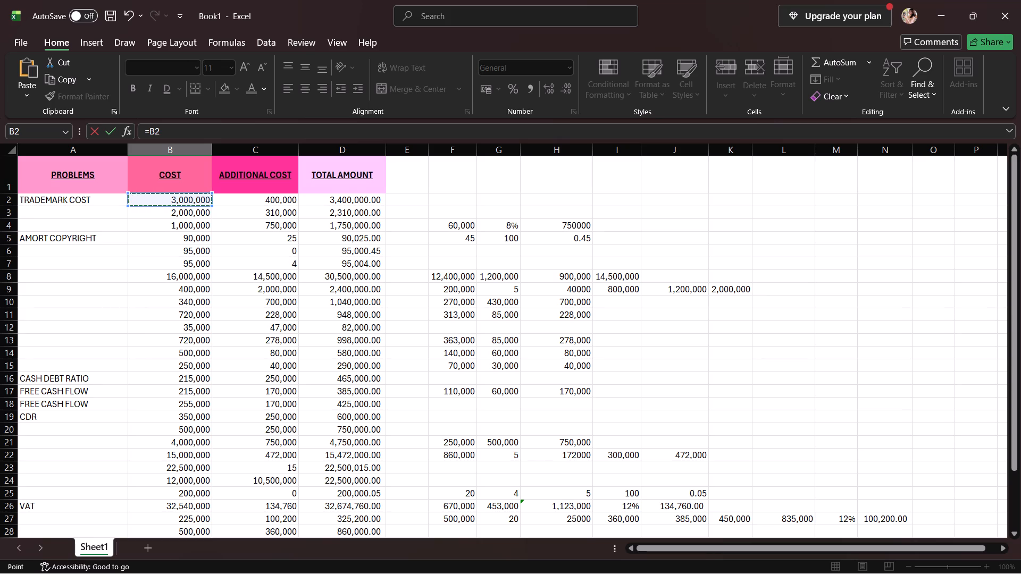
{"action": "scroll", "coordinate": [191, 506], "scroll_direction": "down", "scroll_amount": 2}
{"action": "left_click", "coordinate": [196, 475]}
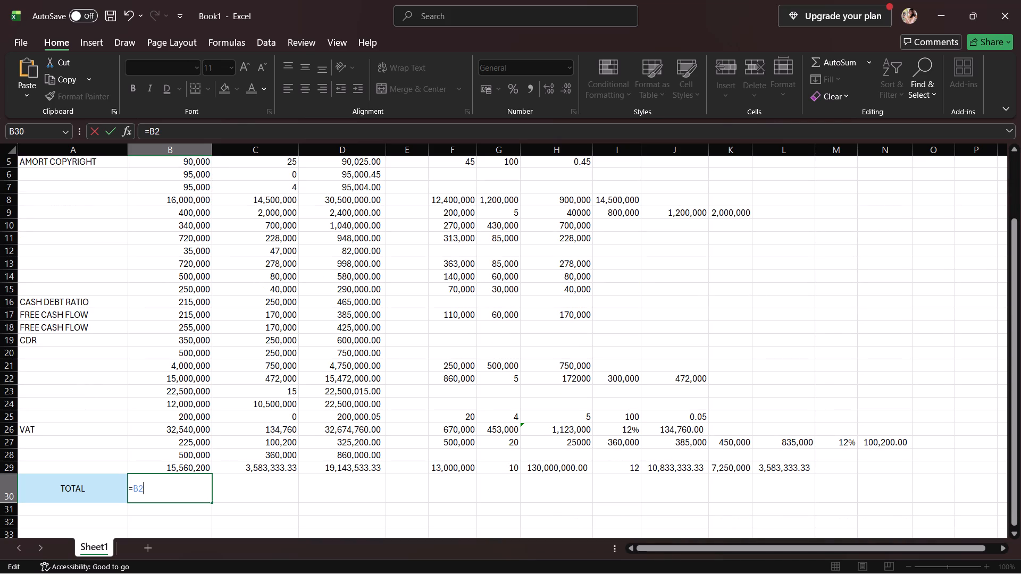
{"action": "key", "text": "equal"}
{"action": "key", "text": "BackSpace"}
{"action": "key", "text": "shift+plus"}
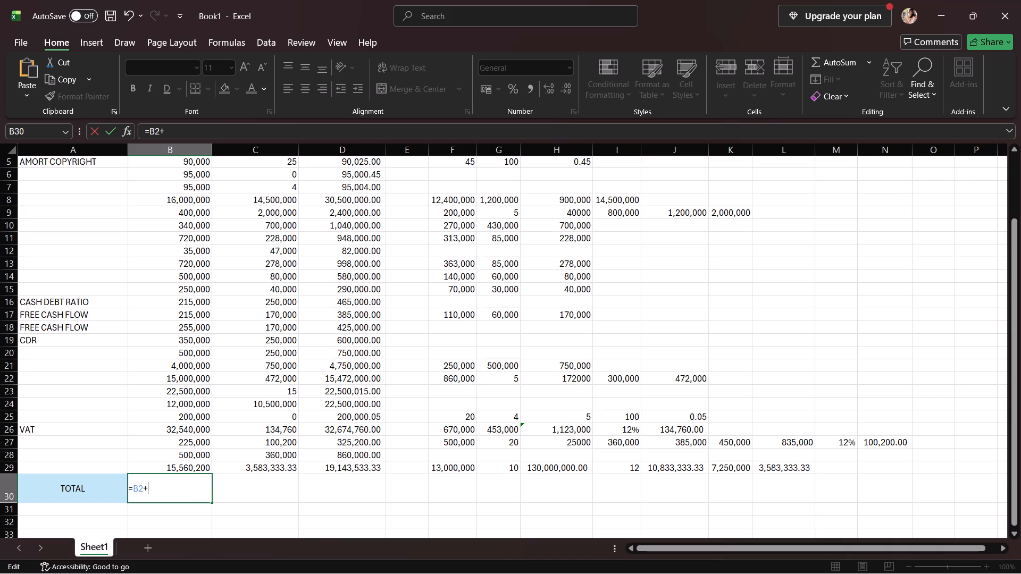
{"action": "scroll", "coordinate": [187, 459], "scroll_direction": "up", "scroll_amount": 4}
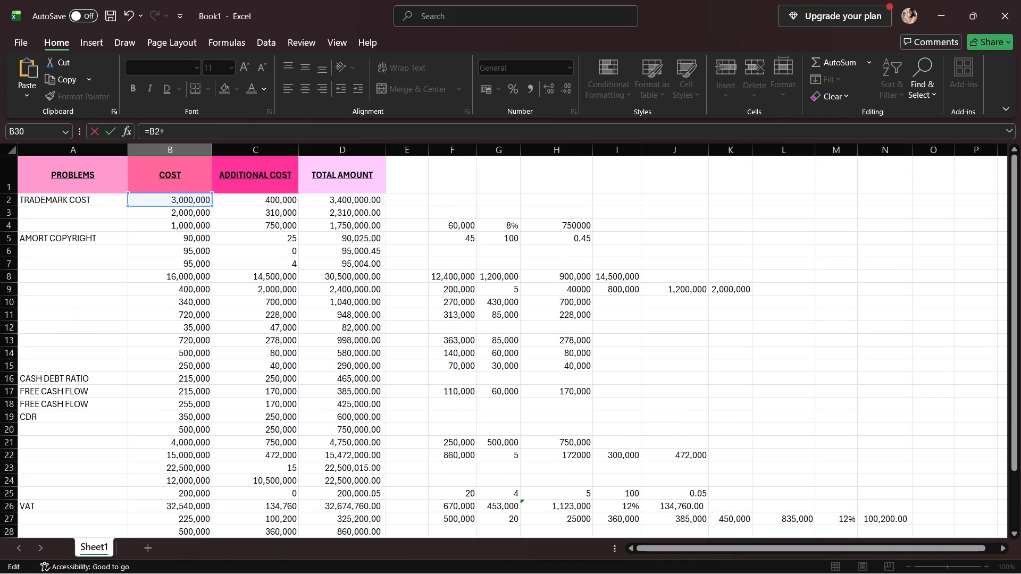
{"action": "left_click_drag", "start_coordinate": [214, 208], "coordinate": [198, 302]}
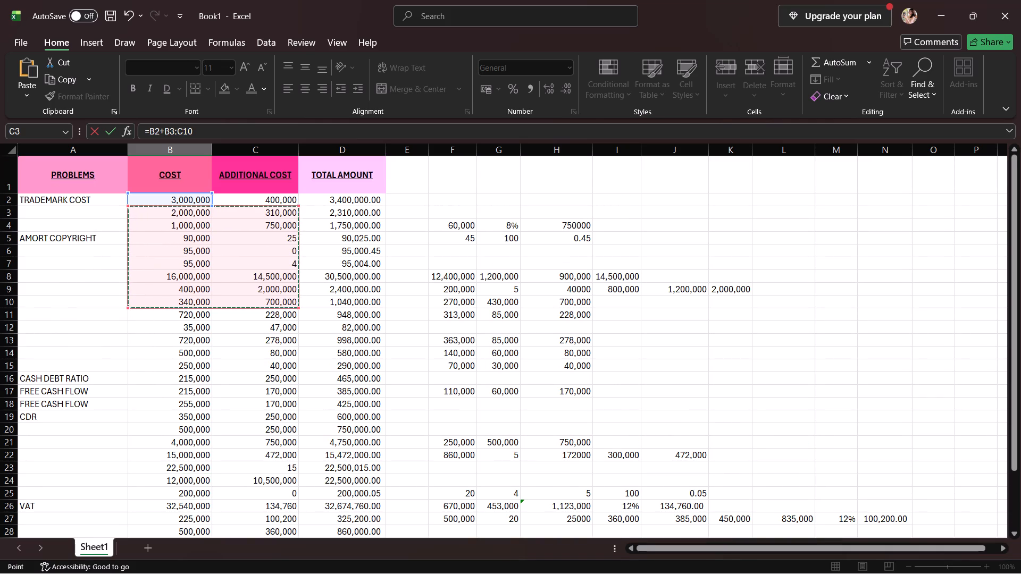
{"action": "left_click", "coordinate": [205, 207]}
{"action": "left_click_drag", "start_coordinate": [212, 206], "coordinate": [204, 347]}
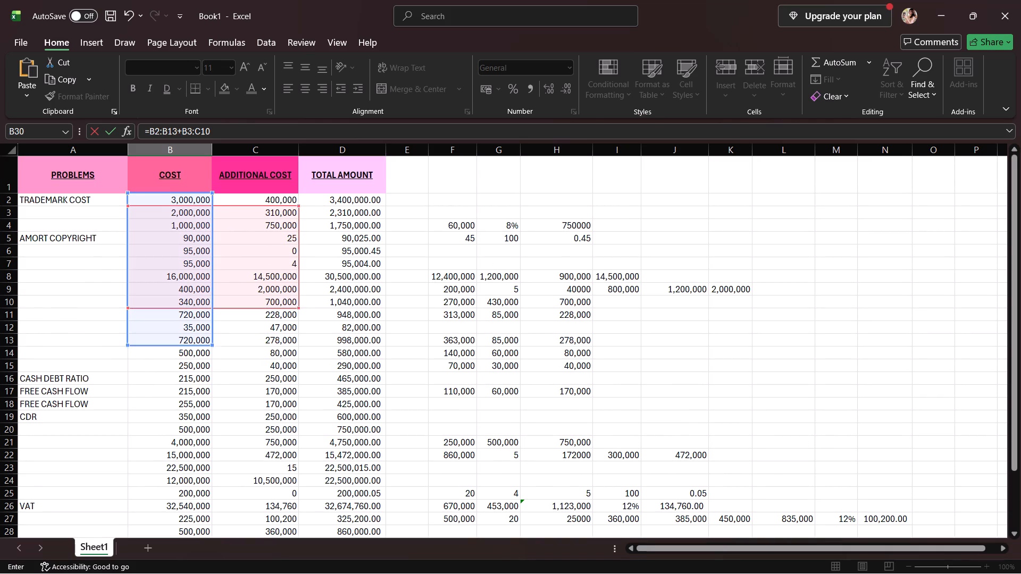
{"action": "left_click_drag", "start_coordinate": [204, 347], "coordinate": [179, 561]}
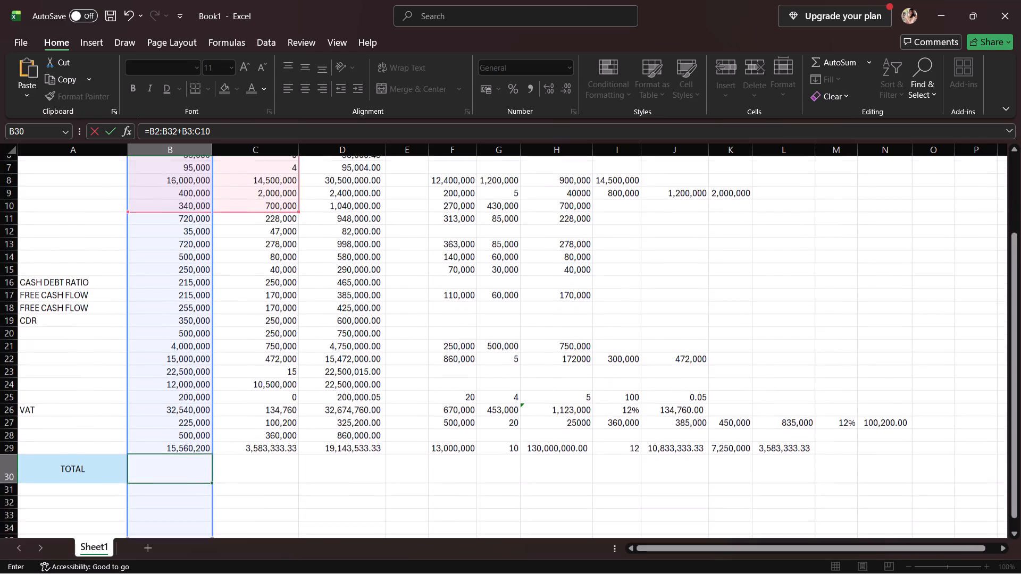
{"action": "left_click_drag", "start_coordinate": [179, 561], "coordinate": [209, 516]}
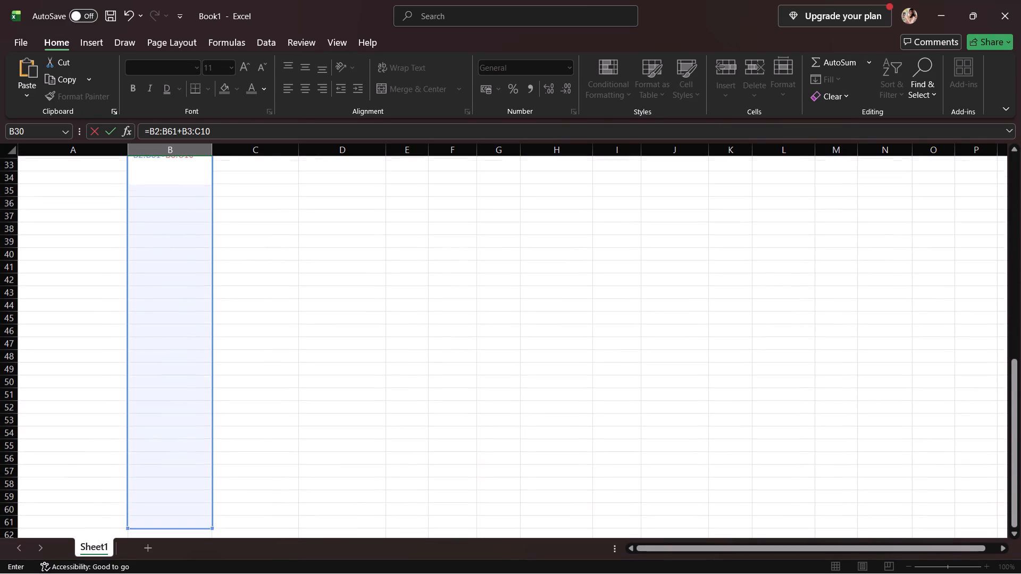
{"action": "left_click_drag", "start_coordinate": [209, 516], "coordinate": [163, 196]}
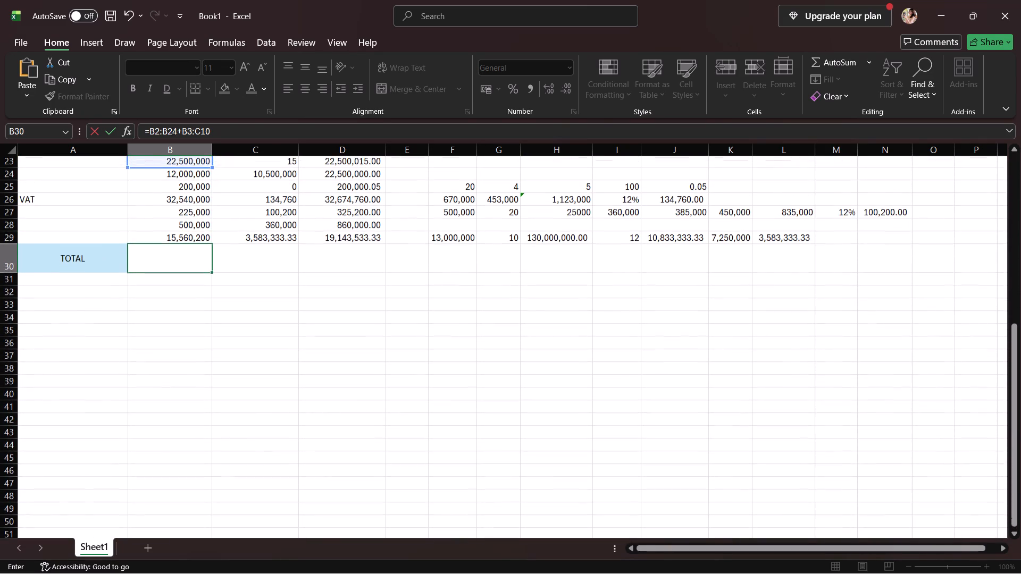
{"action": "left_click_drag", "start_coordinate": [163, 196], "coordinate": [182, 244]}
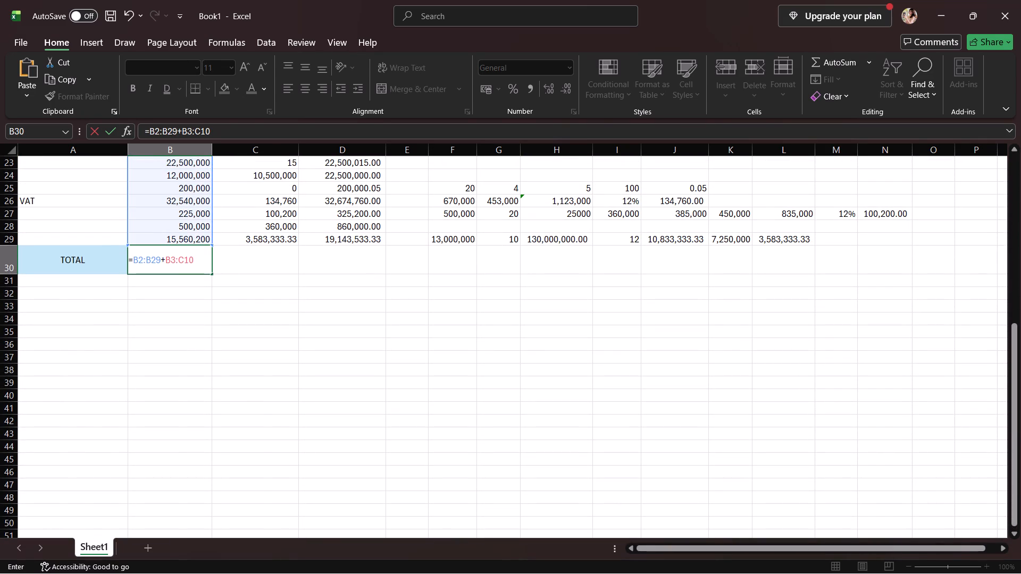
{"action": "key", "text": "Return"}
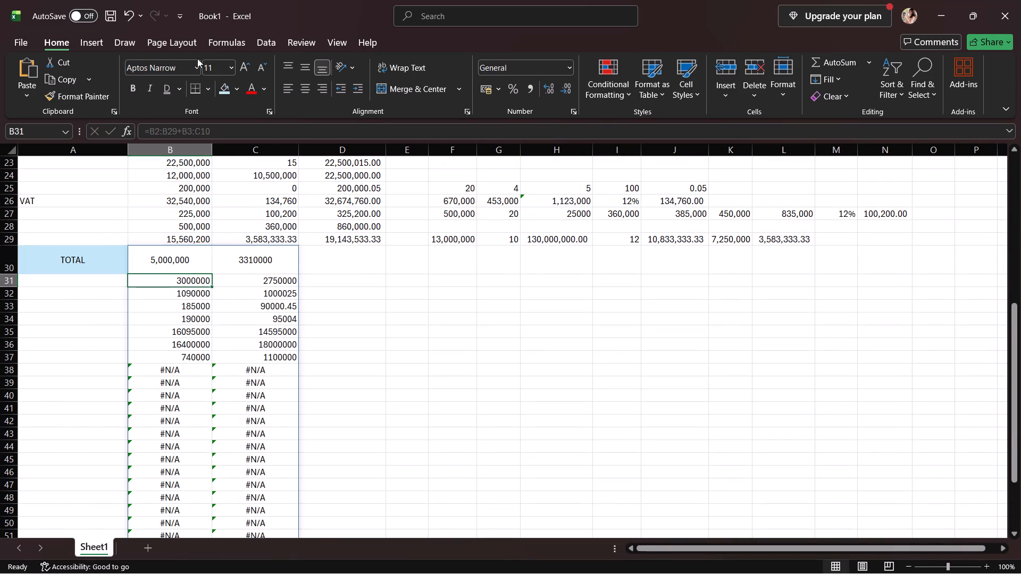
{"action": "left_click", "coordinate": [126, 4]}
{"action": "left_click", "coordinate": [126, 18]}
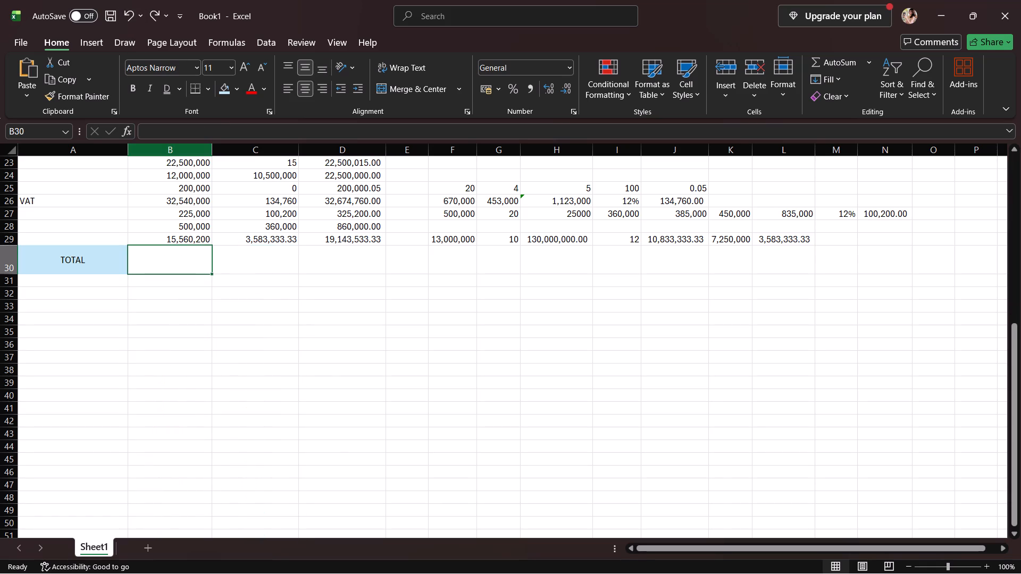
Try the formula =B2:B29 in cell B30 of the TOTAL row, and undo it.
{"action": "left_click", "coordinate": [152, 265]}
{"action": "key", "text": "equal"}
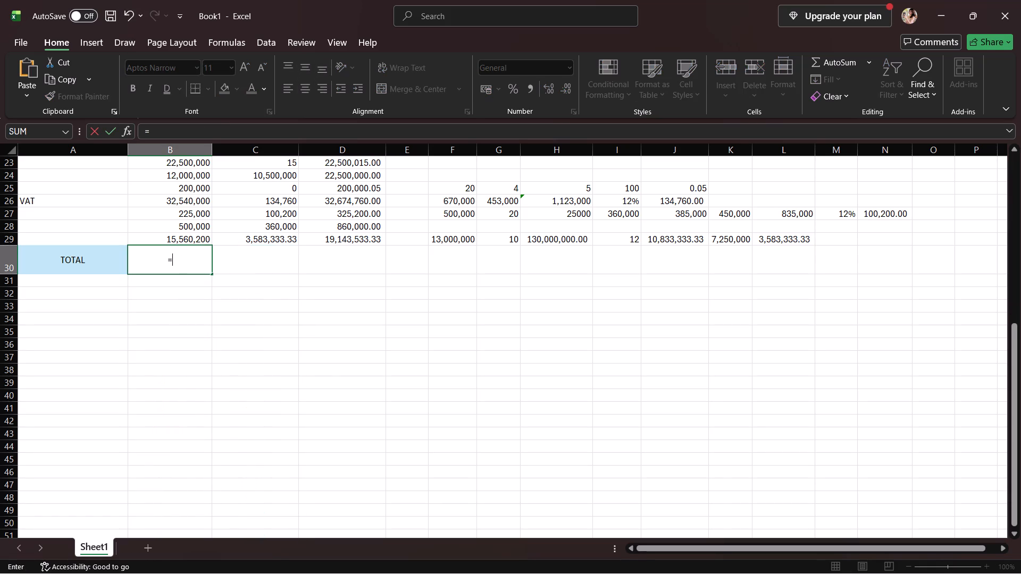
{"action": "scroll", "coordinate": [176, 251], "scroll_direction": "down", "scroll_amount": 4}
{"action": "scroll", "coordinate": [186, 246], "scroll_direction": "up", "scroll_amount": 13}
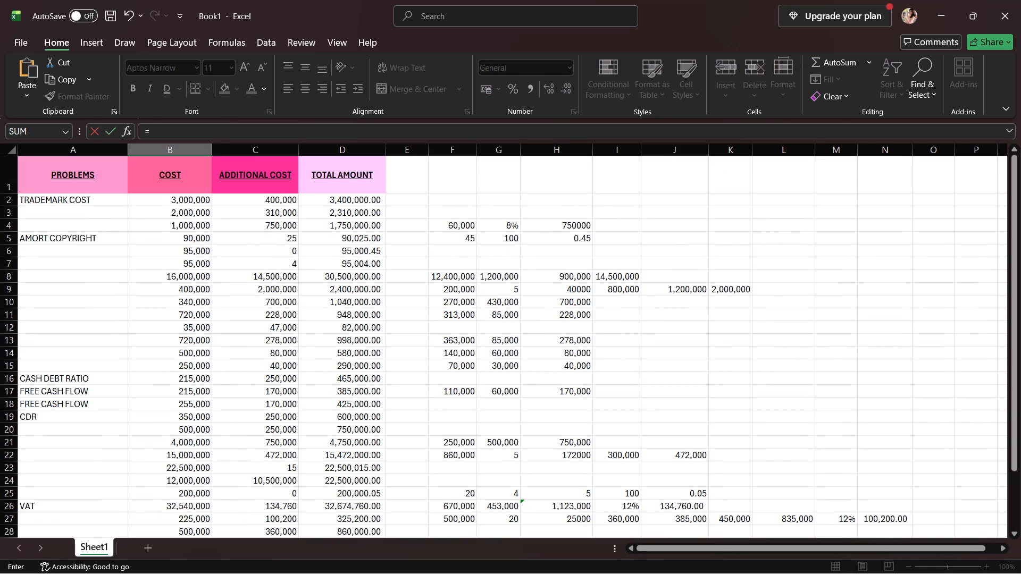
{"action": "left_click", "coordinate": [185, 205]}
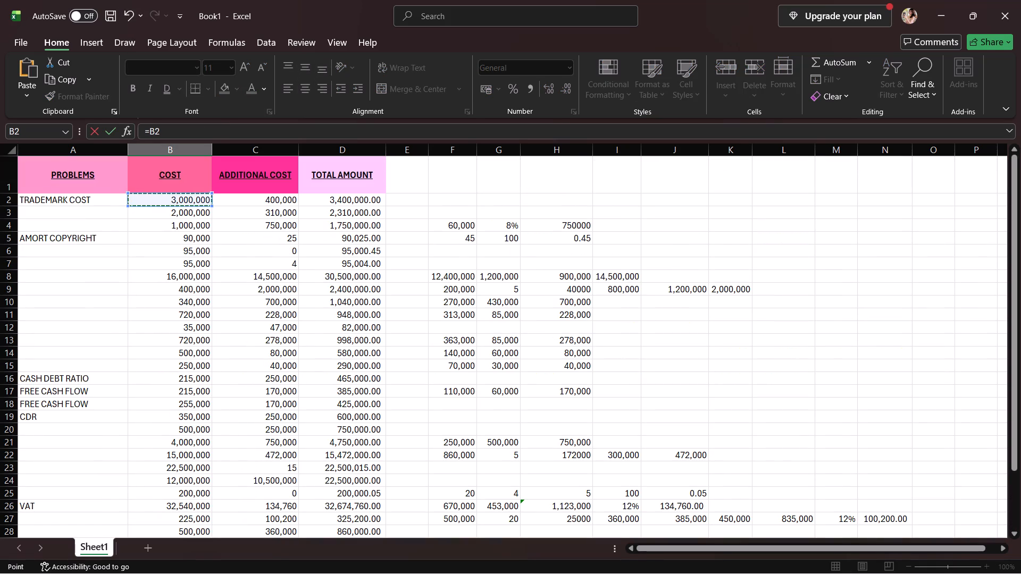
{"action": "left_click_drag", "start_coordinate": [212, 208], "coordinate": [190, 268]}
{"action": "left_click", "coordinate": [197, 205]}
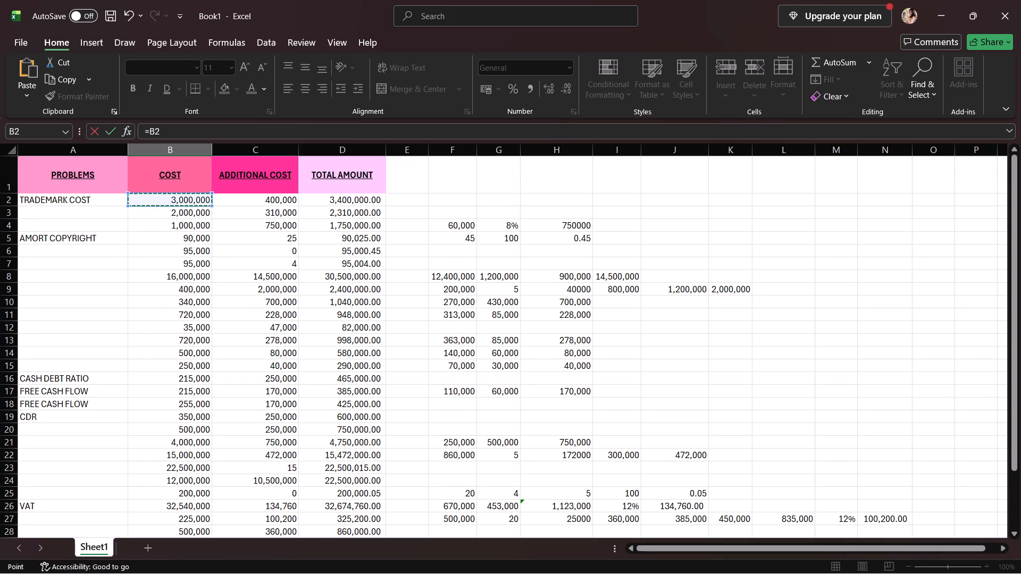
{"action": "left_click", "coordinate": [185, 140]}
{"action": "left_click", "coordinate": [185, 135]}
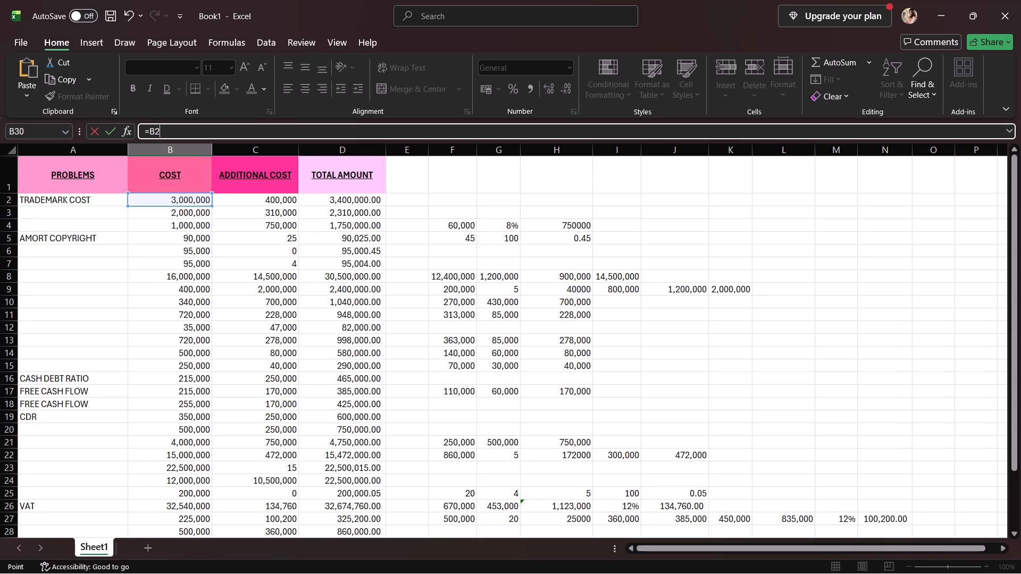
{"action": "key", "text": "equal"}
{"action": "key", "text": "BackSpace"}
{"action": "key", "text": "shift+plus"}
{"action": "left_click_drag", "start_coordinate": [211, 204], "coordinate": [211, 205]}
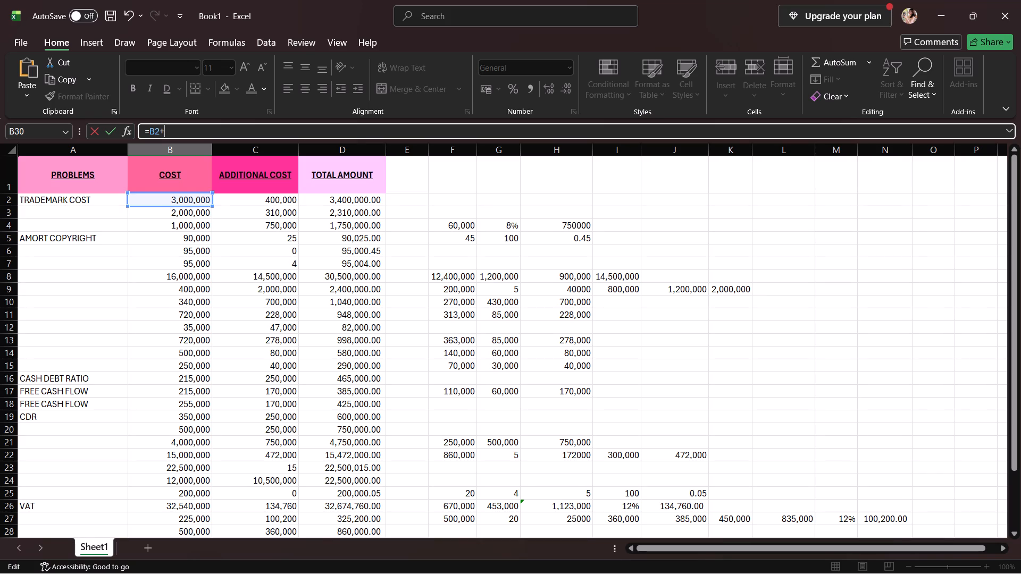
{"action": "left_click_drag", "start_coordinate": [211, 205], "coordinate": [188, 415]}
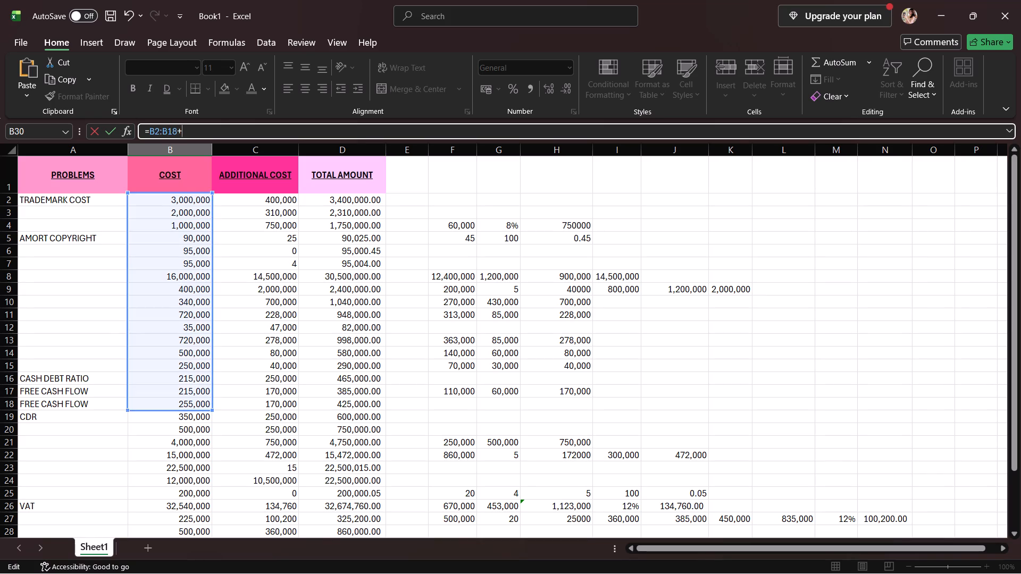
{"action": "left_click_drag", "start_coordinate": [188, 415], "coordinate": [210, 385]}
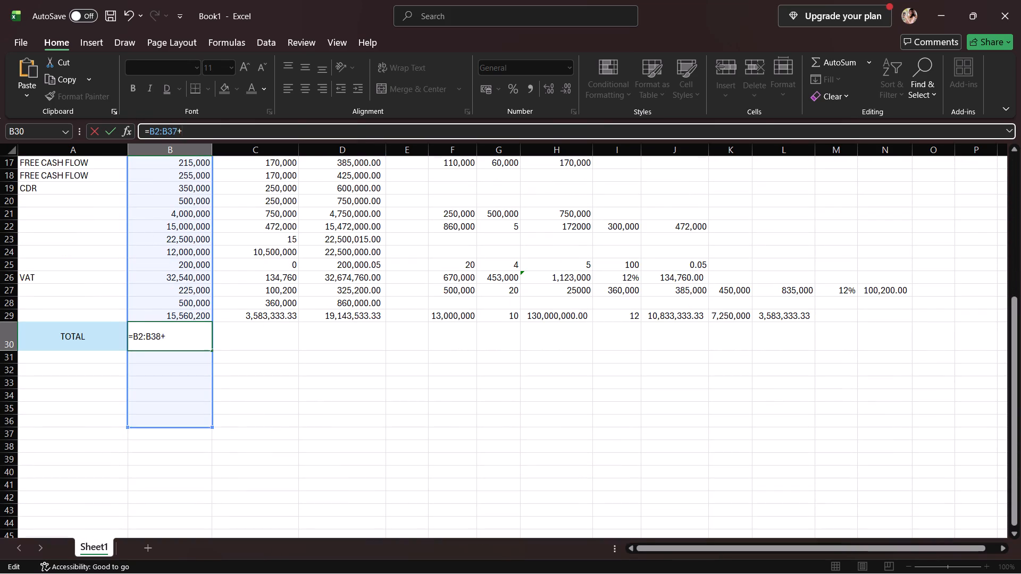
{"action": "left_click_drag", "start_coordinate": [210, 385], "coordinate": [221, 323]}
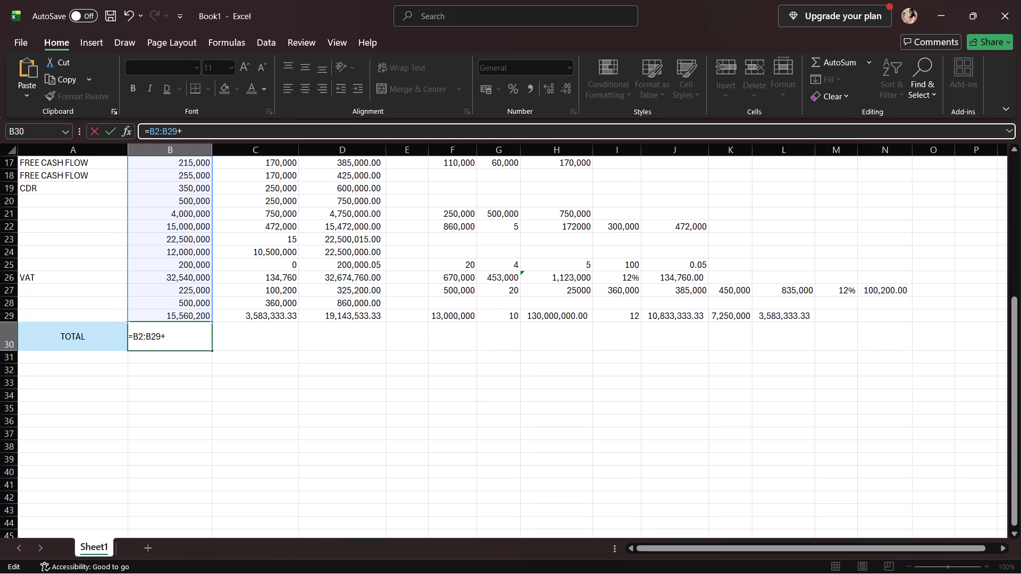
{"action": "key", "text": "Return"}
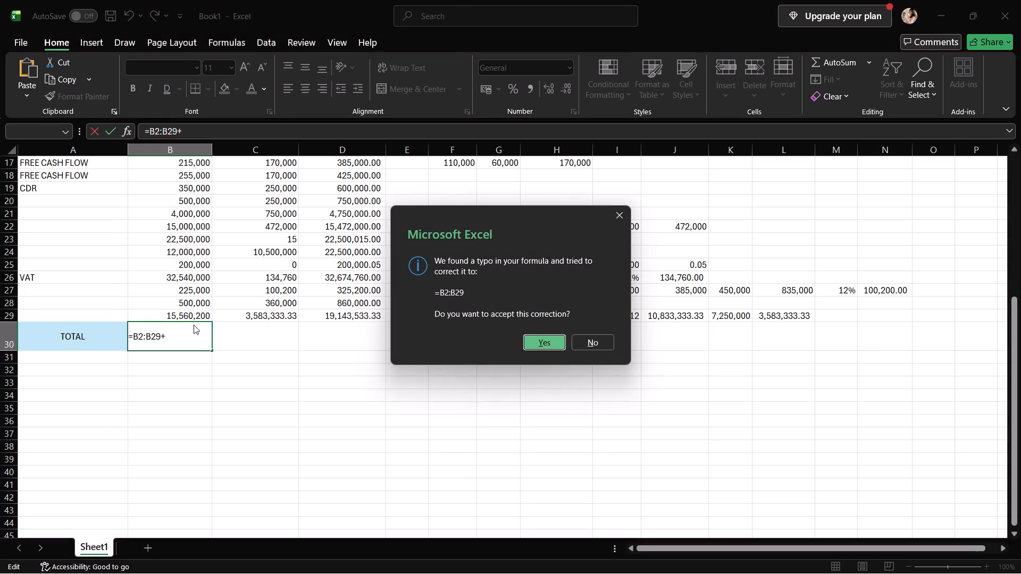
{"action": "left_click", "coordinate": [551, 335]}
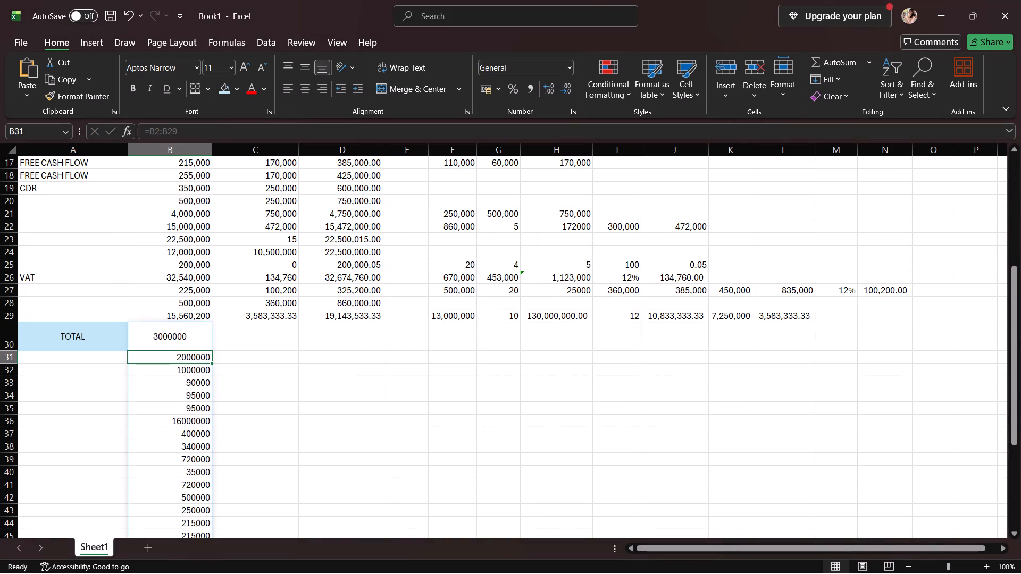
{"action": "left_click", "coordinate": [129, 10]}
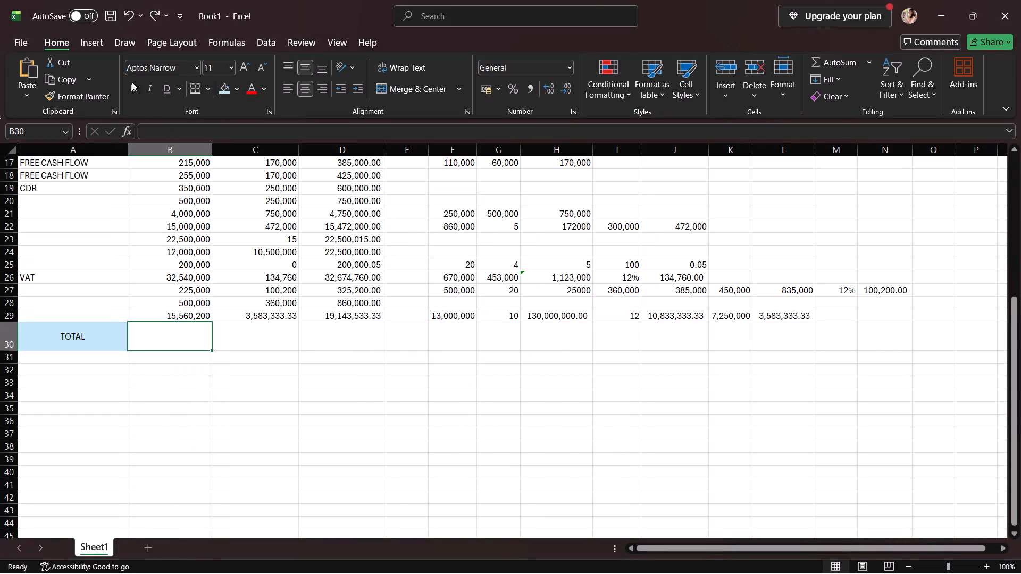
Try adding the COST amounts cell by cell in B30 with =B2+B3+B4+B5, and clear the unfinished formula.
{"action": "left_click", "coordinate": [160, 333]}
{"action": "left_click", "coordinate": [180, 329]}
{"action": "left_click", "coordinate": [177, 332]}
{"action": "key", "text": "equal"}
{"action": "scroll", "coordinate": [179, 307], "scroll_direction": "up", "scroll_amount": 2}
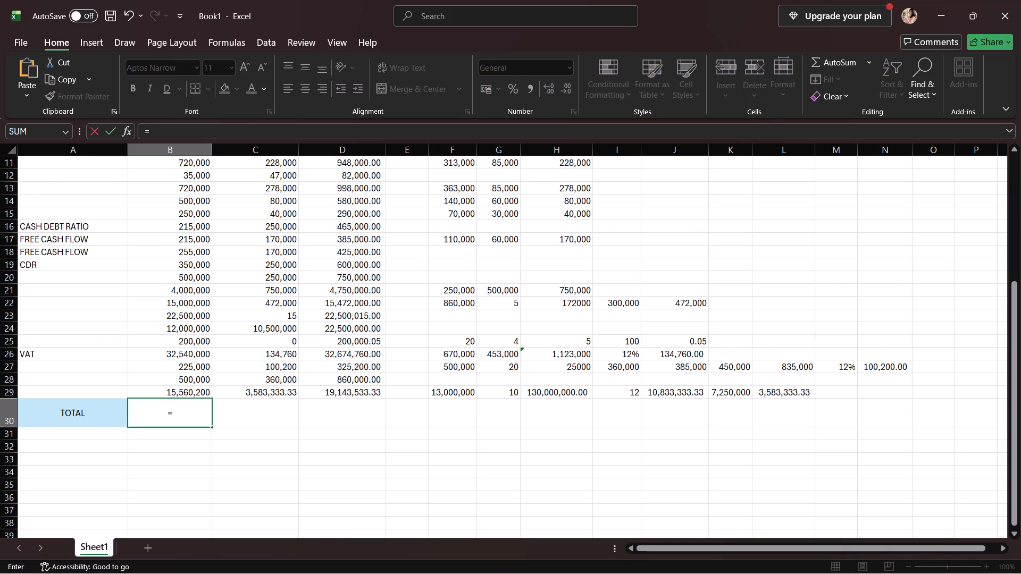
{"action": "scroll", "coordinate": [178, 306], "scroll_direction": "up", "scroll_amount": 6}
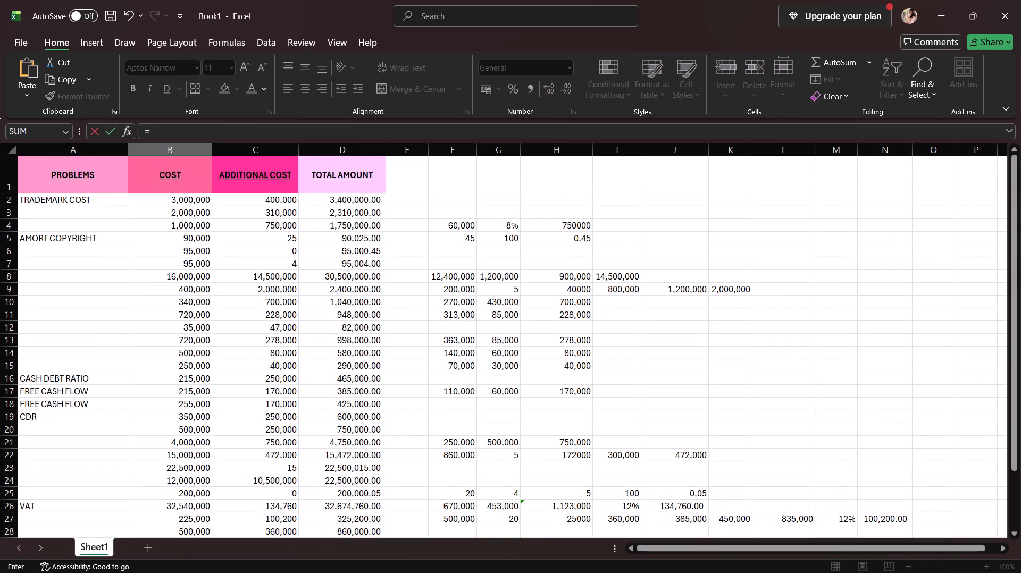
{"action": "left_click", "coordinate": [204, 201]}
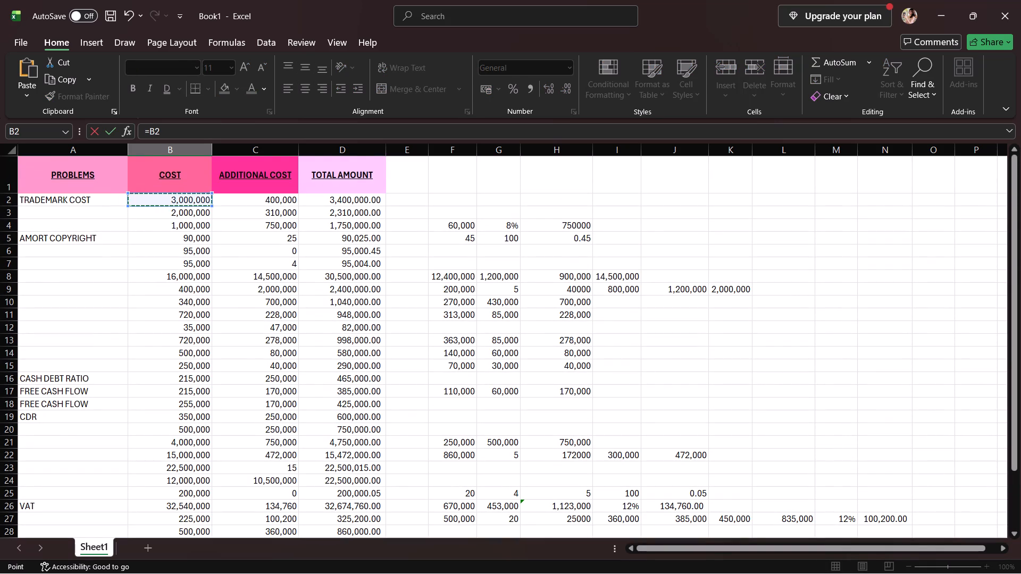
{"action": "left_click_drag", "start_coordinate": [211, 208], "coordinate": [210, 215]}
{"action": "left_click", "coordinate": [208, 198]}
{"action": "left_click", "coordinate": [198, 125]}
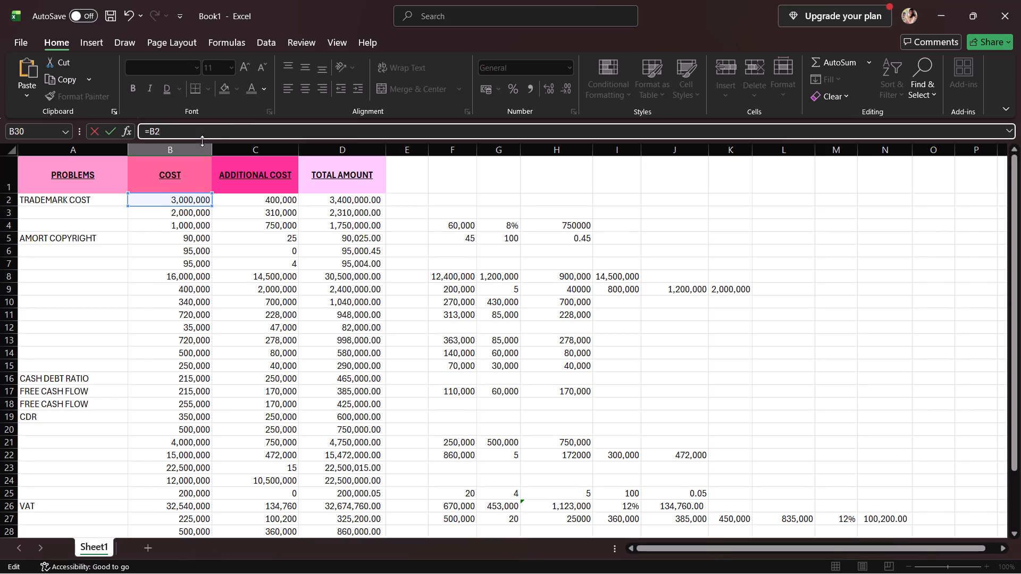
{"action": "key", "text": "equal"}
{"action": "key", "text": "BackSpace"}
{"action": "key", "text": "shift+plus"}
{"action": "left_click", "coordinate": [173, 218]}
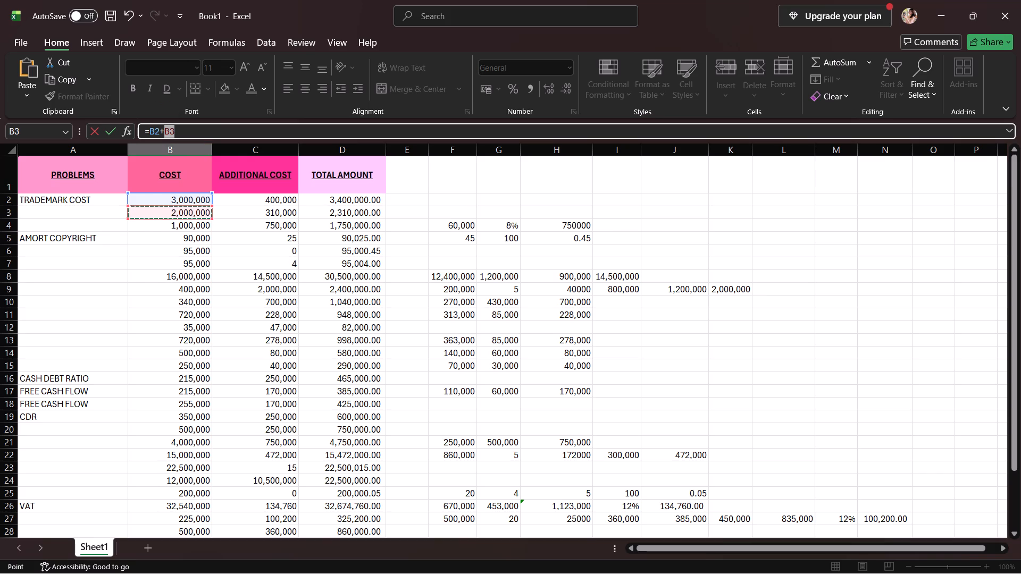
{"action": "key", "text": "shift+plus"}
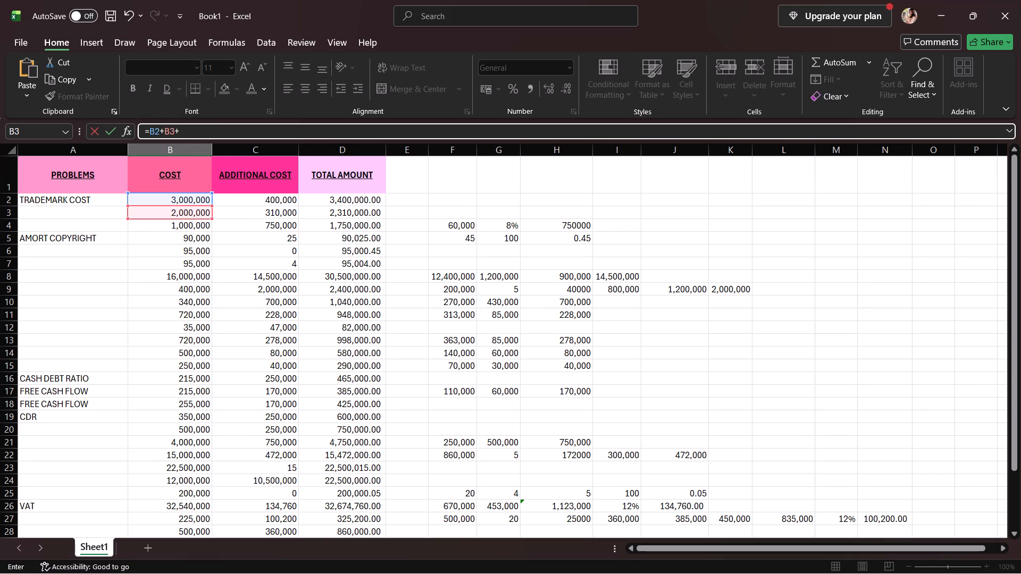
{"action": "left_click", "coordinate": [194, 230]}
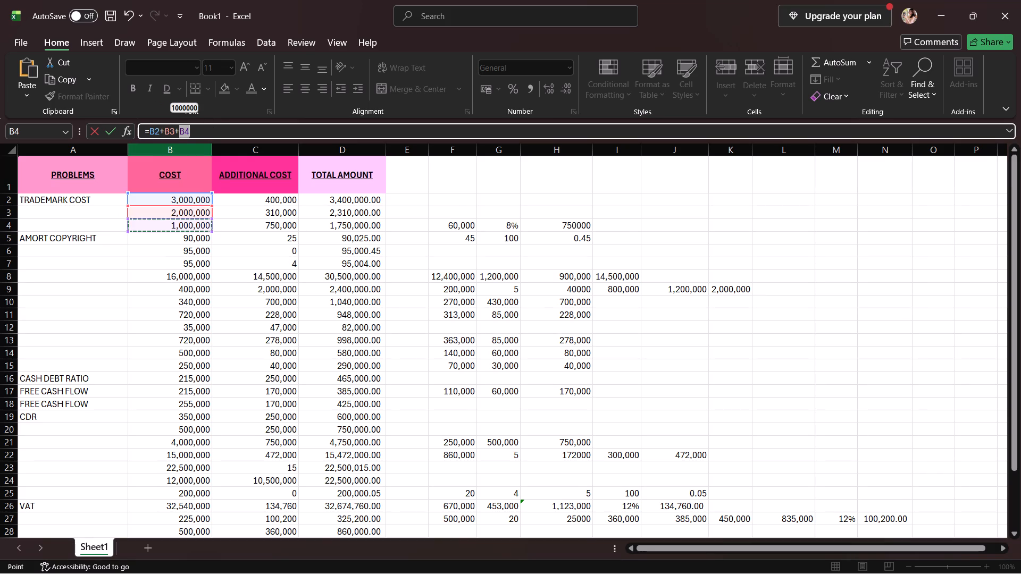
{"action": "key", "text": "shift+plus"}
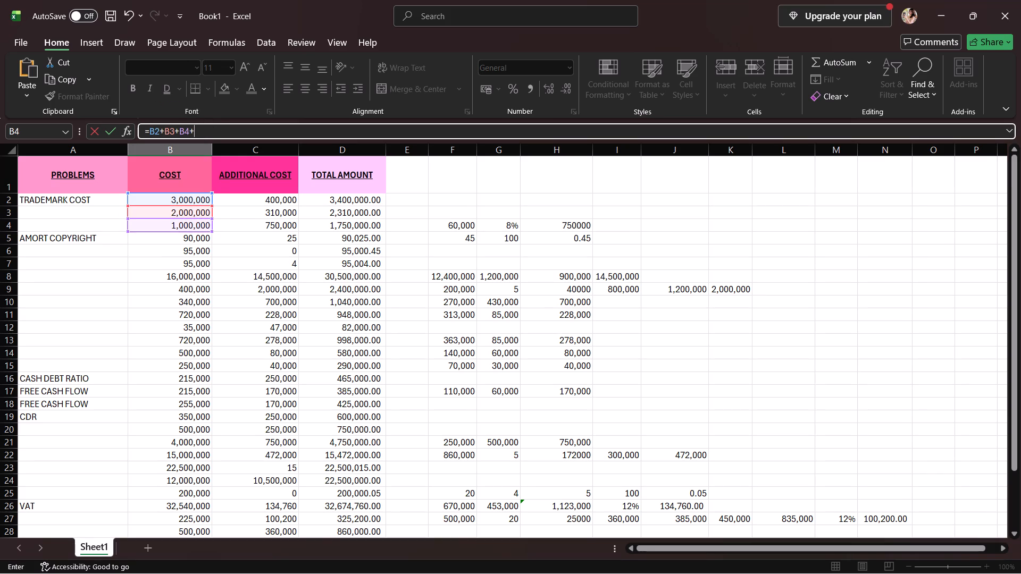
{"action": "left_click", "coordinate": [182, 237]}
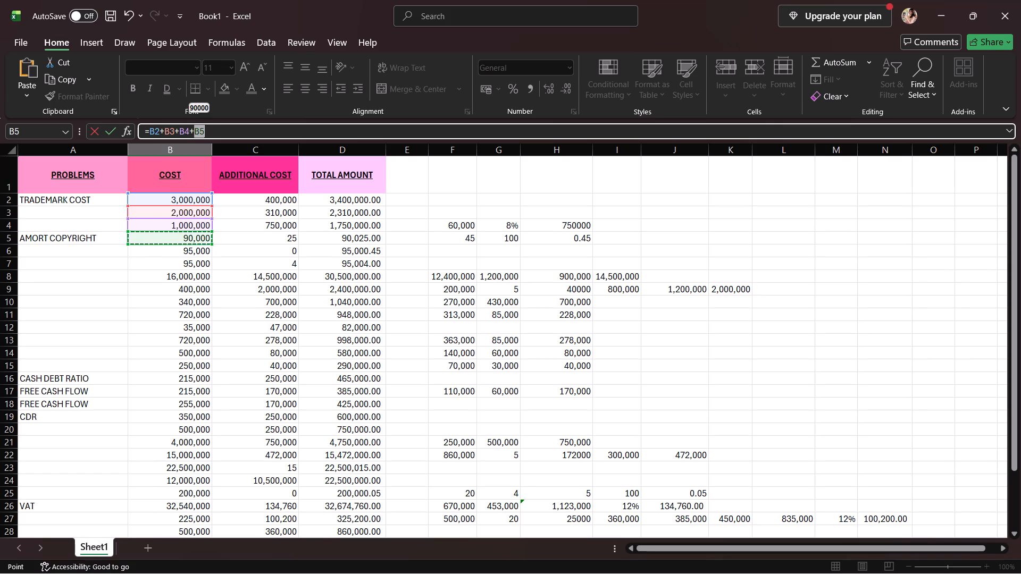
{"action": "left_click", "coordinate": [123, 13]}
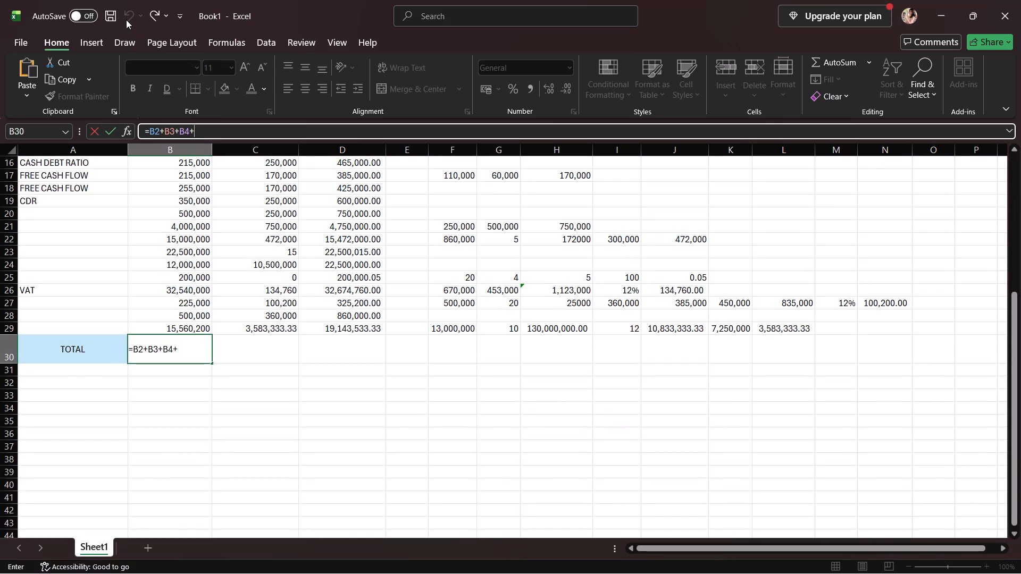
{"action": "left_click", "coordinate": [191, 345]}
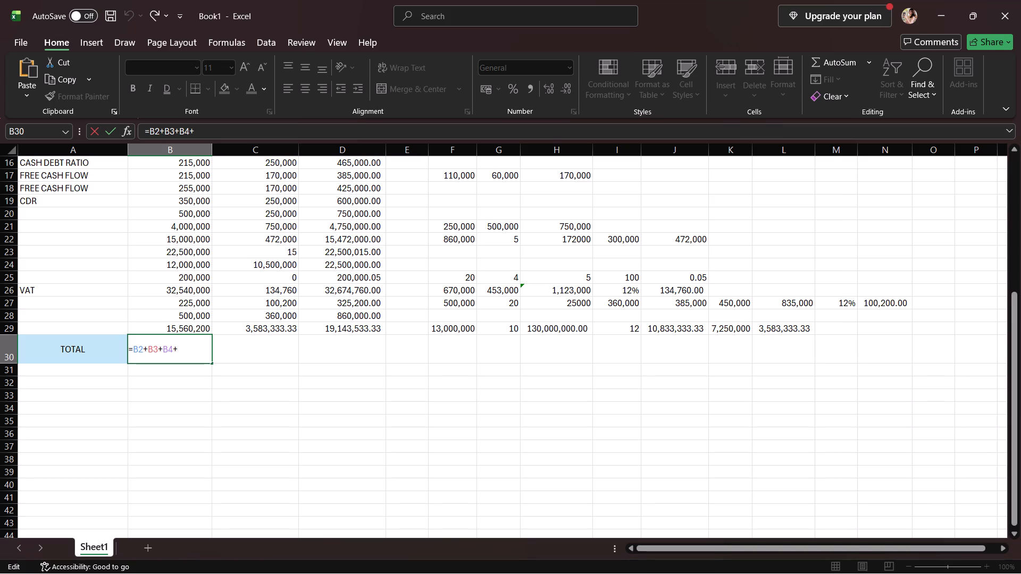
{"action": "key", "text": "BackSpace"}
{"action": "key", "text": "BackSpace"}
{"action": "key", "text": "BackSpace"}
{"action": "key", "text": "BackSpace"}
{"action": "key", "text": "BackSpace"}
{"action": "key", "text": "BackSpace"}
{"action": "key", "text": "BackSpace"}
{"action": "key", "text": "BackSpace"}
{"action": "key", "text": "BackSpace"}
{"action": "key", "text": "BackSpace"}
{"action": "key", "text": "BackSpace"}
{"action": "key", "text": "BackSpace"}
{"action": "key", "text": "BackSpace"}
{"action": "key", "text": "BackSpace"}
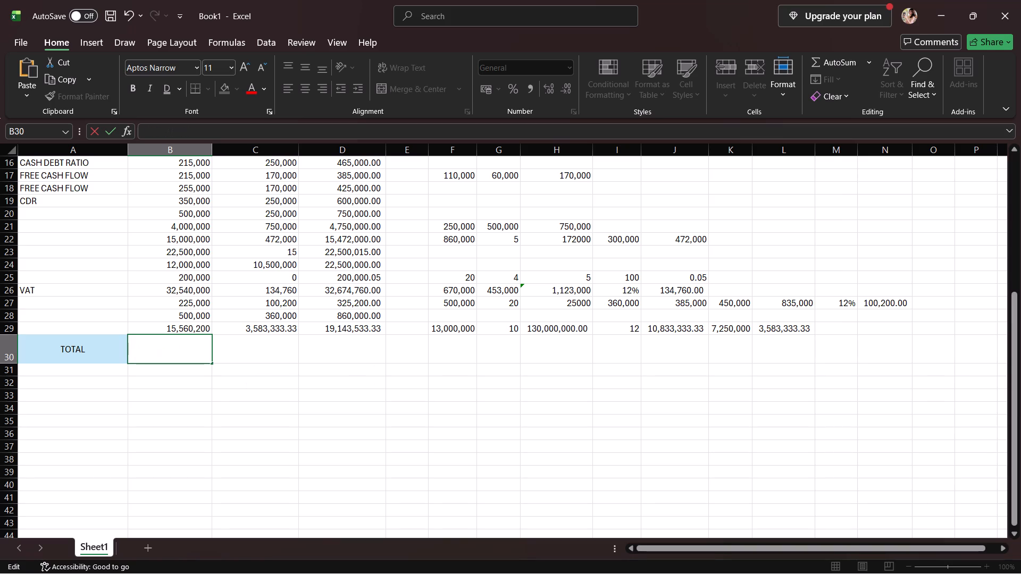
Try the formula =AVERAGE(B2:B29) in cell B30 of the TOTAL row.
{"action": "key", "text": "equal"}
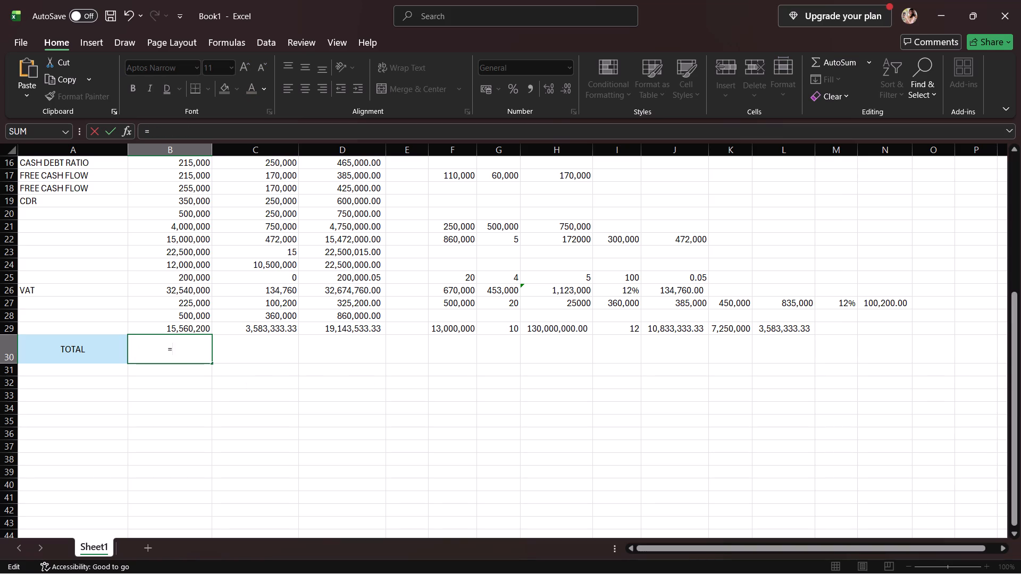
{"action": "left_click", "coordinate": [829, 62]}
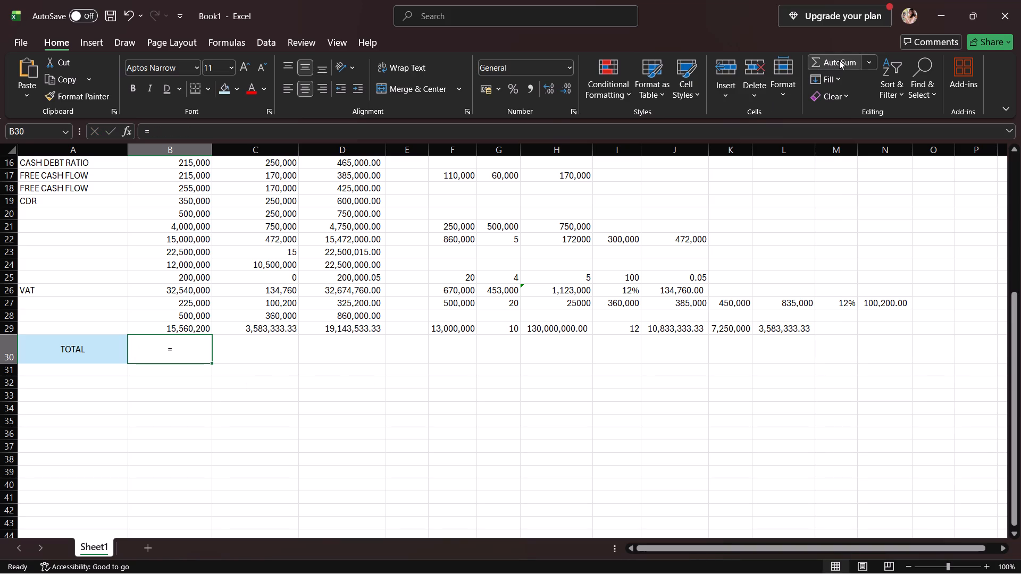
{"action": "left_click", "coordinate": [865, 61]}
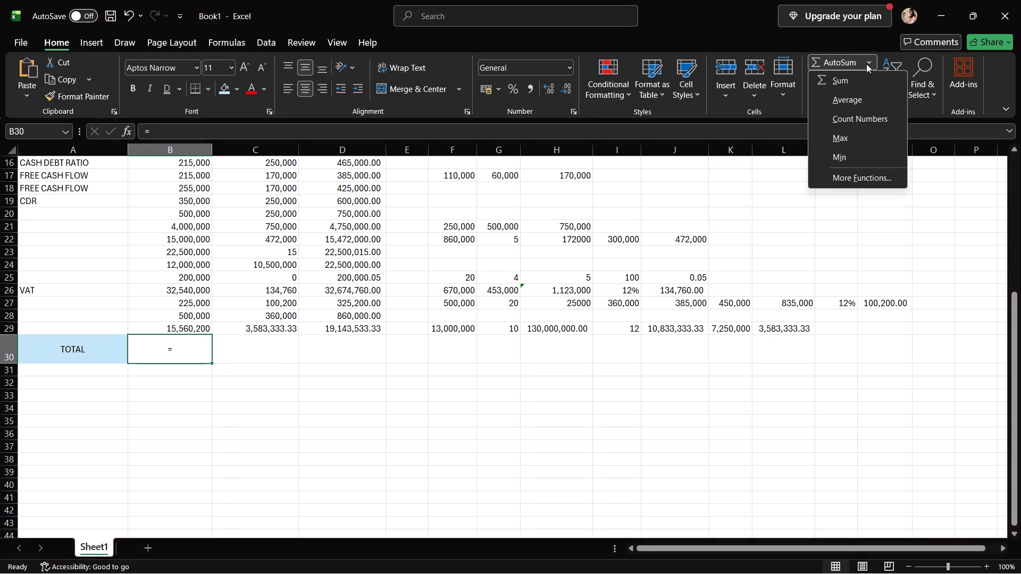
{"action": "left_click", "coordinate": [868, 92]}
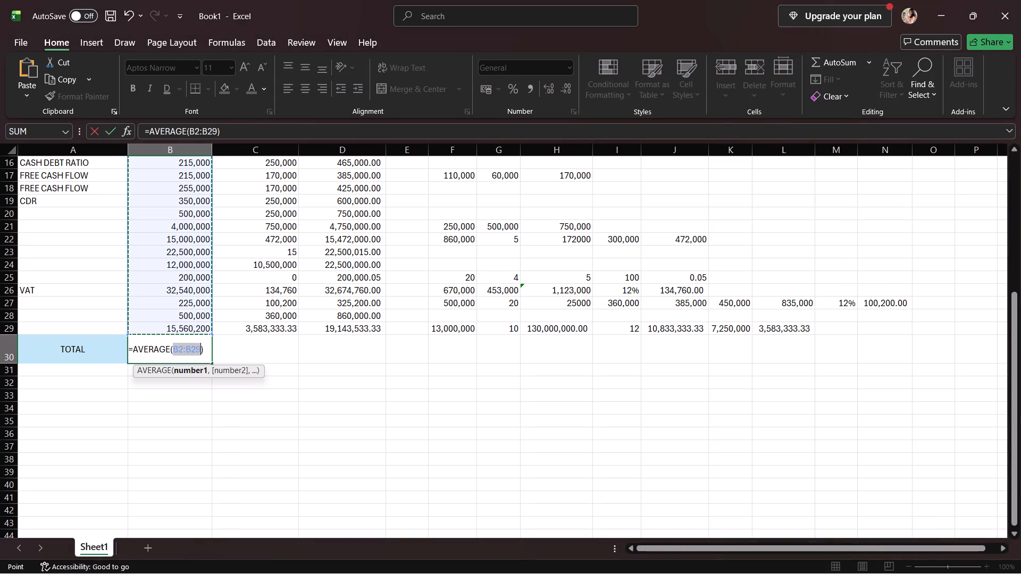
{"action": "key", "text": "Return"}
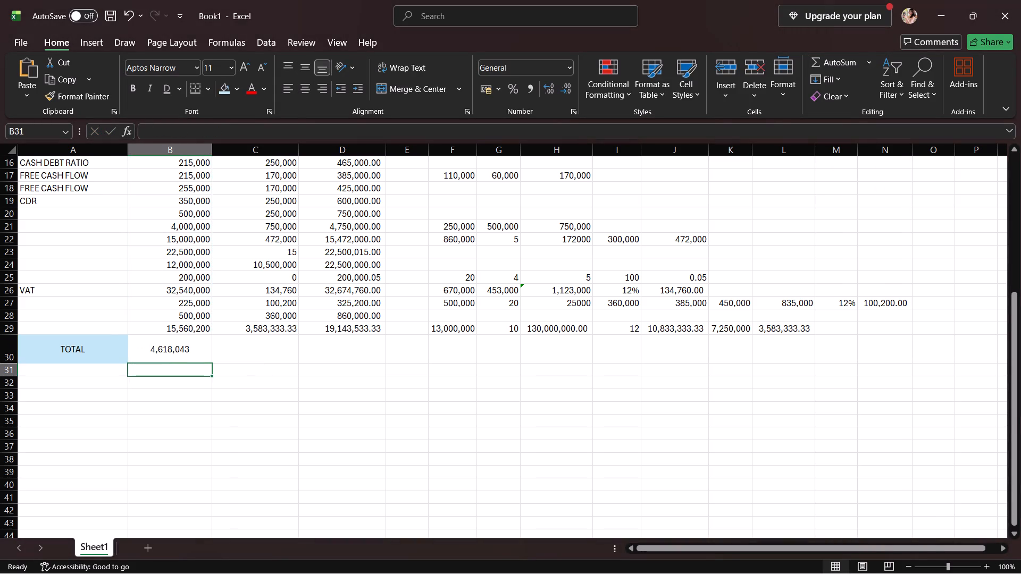
Format the amount in cell B30 of the TOTAL row as bold with a double underline.
{"action": "left_click", "coordinate": [185, 353]}
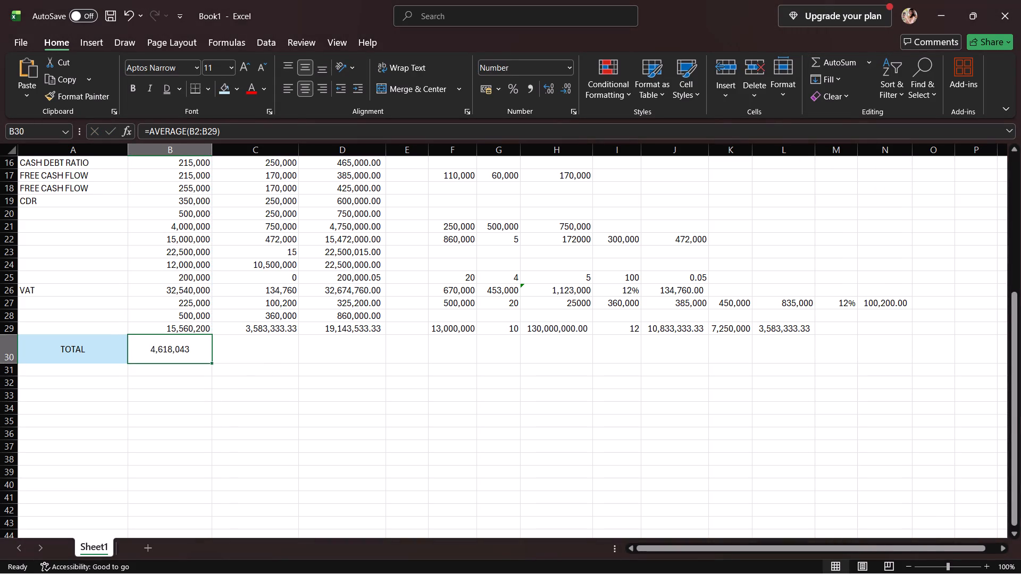
{"action": "left_click", "coordinate": [131, 87]}
{"action": "left_click", "coordinate": [169, 91]}
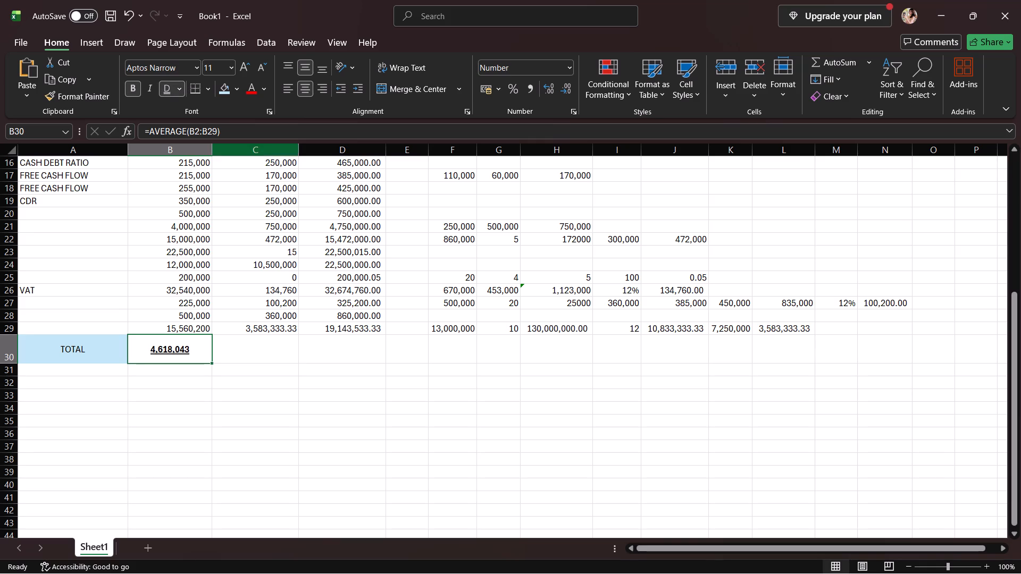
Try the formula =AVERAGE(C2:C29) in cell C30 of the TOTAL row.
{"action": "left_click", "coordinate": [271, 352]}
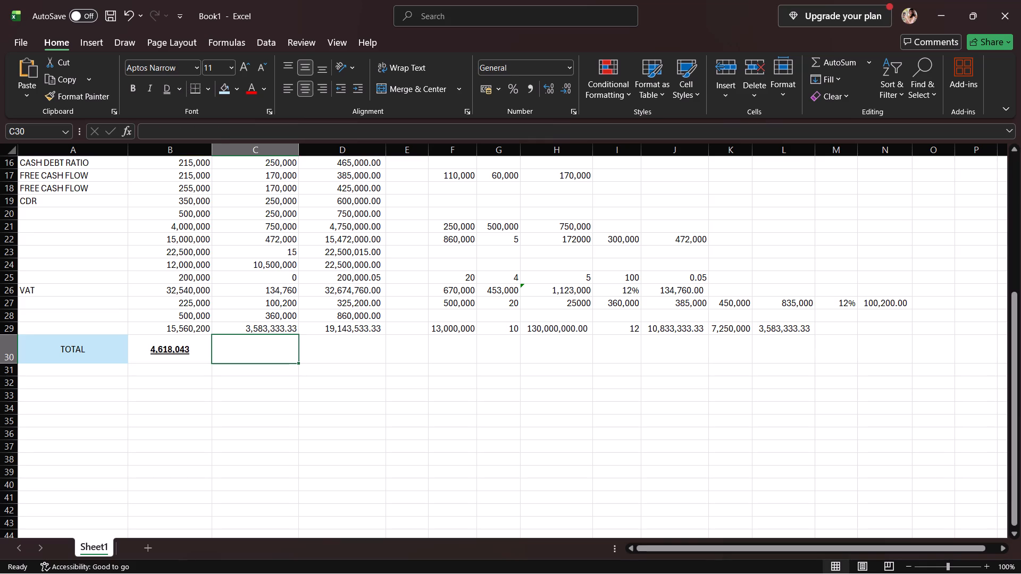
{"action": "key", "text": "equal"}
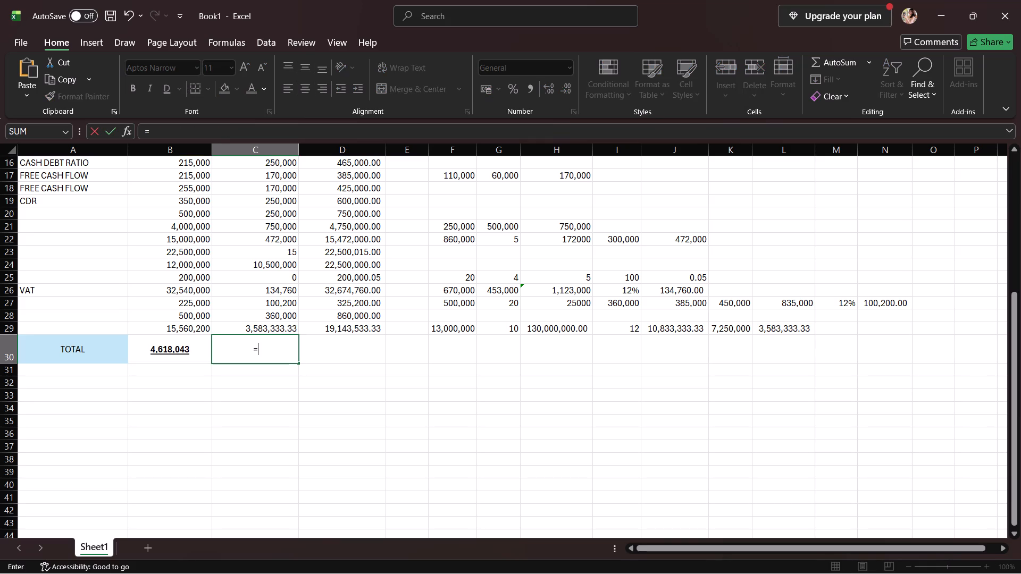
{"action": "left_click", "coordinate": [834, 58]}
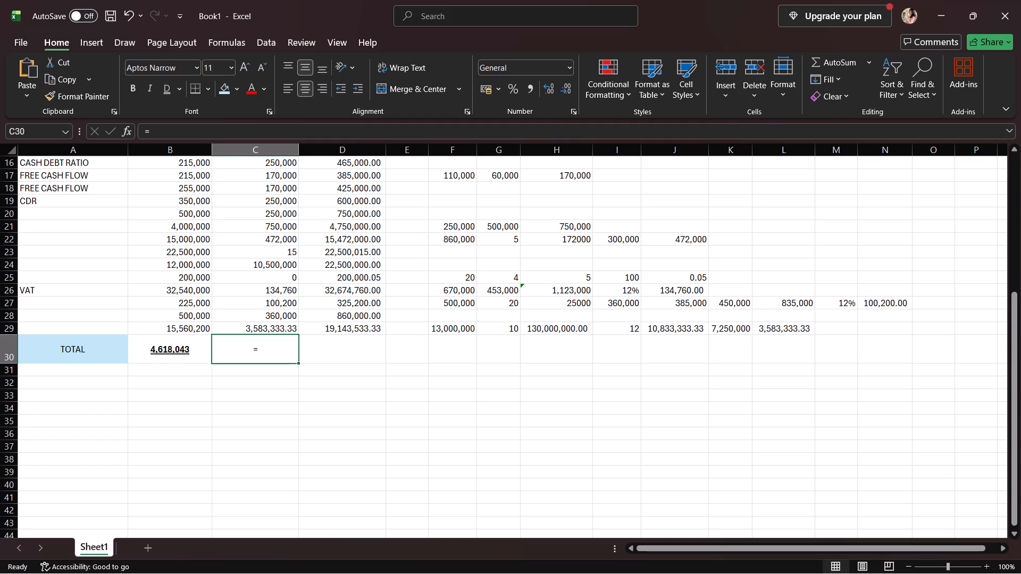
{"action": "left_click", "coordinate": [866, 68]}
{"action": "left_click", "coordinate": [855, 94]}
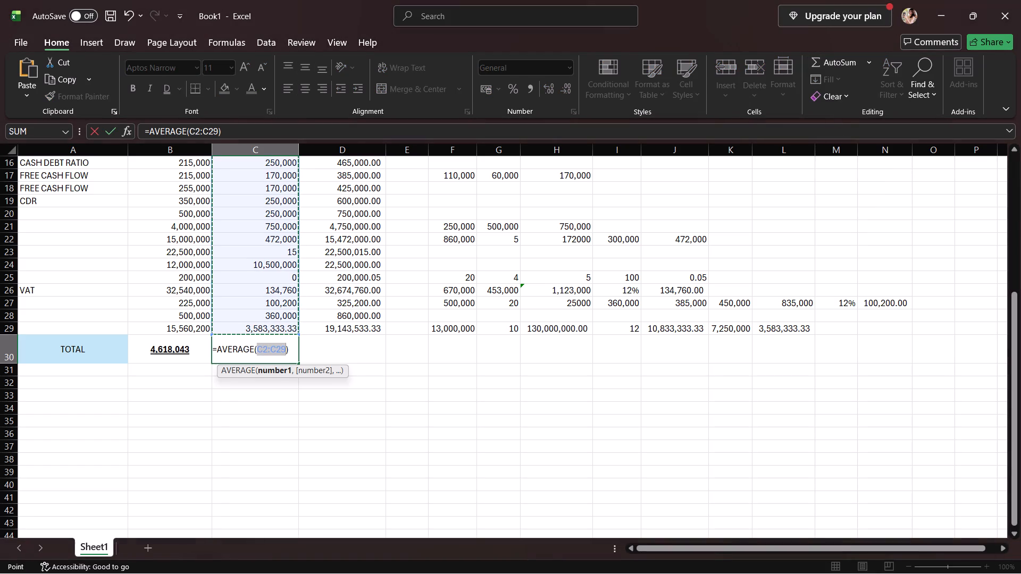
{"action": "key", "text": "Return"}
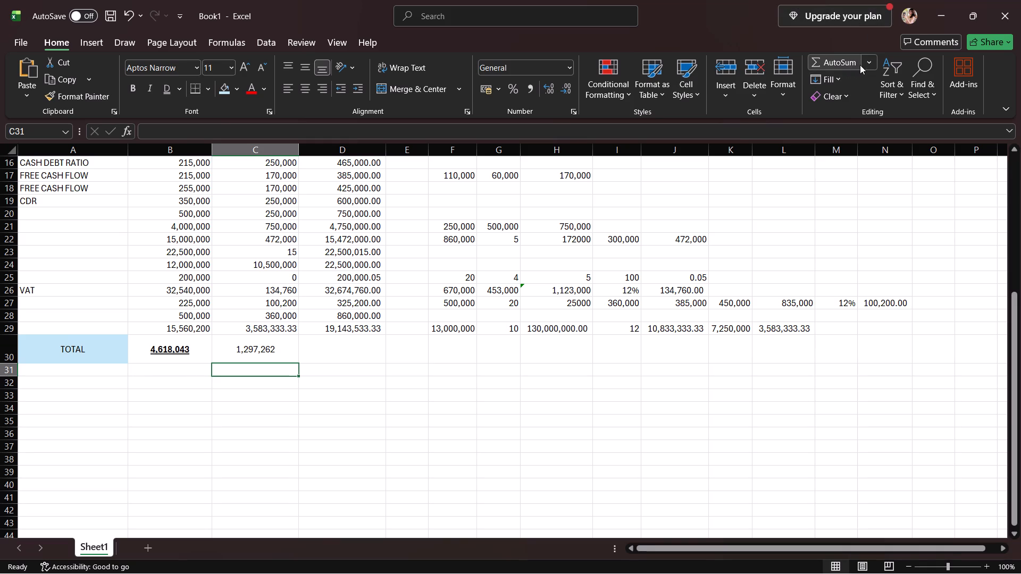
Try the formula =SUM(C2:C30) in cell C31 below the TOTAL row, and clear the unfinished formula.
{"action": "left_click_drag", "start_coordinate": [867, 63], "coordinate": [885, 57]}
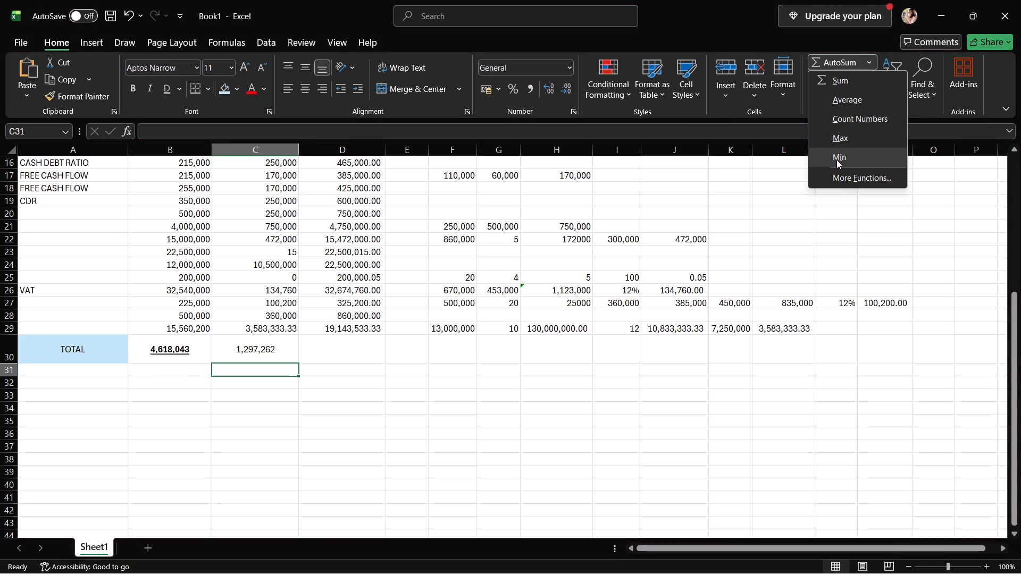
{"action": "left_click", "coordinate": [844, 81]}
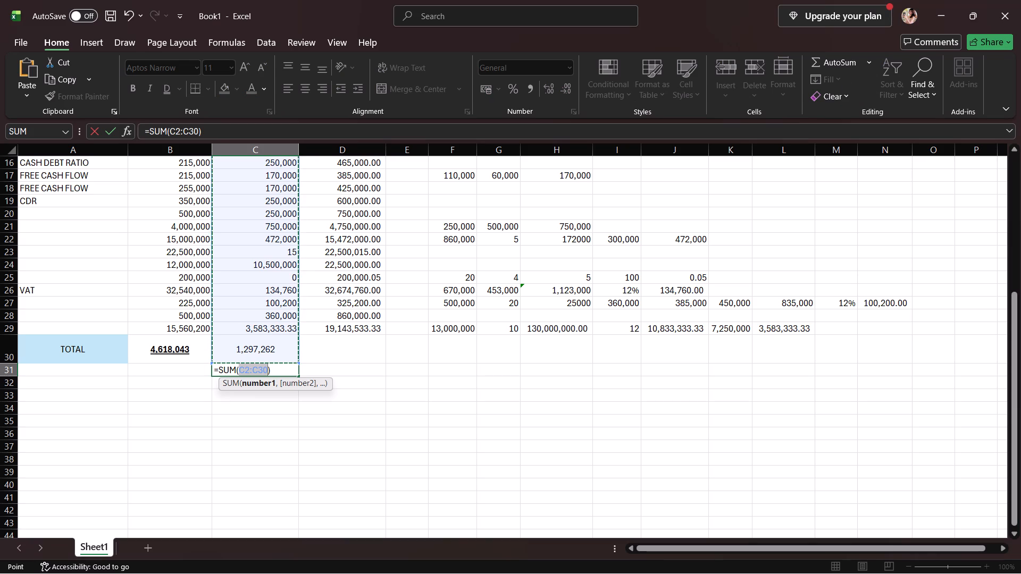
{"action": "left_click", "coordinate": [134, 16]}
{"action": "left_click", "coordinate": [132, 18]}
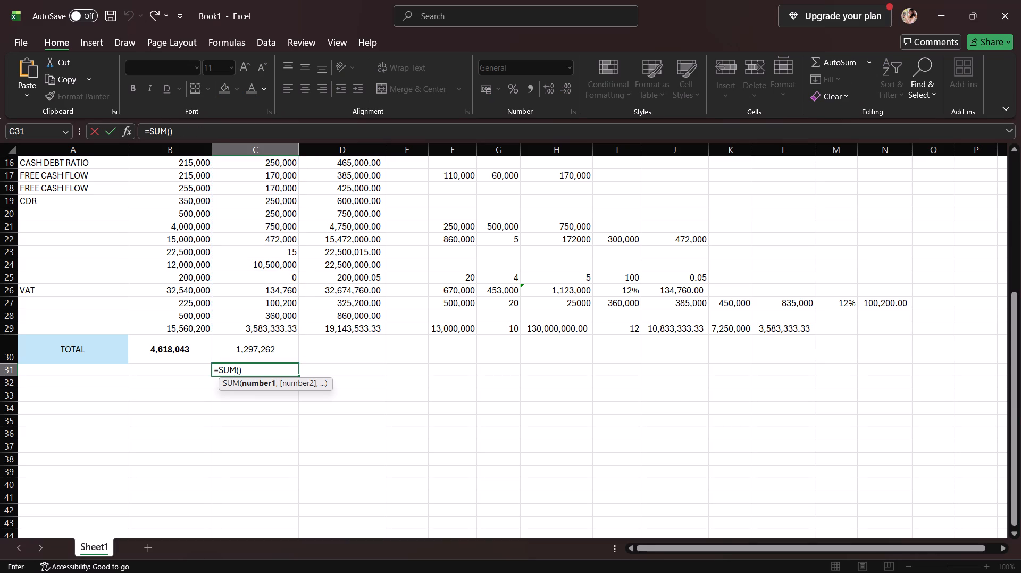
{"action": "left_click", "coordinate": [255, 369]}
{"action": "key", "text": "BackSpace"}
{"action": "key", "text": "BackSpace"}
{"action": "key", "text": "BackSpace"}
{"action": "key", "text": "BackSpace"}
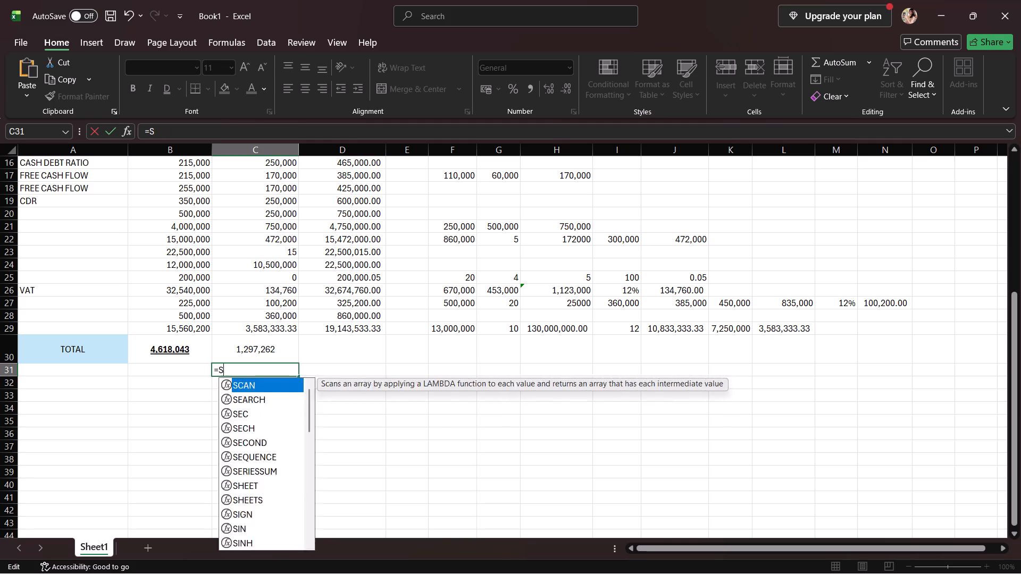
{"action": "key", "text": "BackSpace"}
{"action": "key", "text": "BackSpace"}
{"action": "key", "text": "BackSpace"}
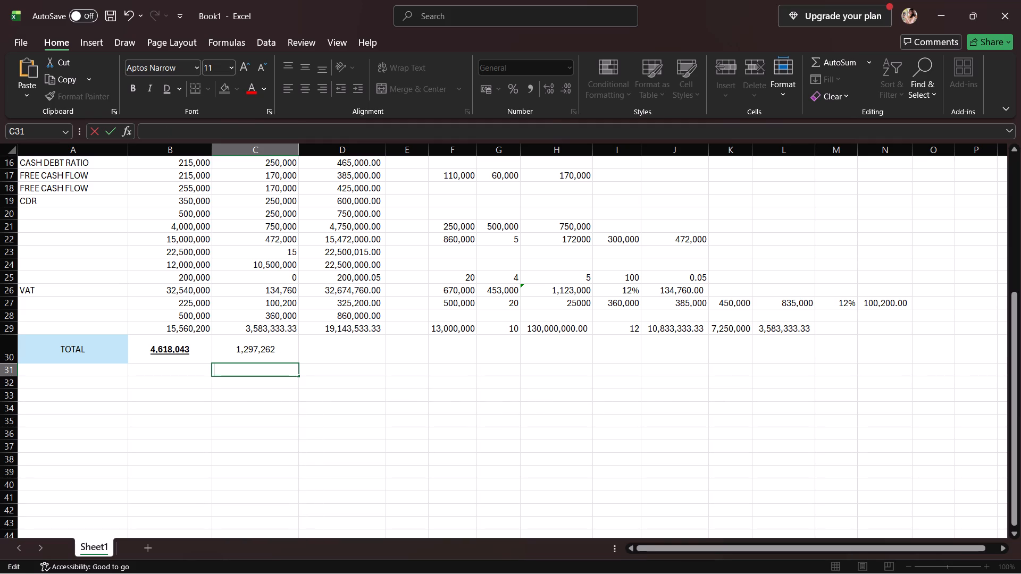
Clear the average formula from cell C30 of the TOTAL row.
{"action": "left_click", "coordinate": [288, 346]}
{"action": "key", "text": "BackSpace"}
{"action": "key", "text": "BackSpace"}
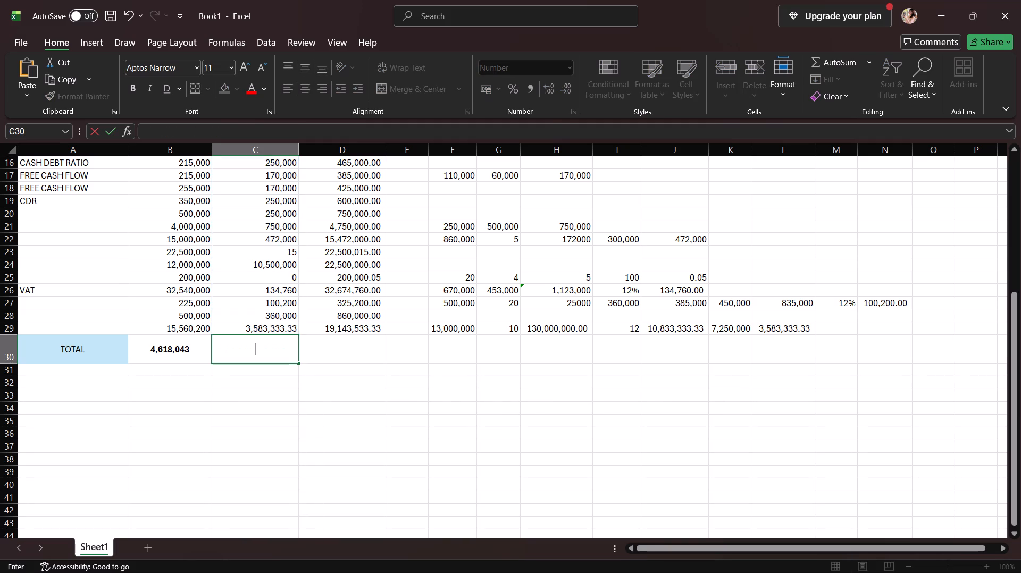
Replace the average in cell B30 of the TOTAL row with the formula =SUM(B2:B29).
{"action": "left_click", "coordinate": [197, 355]}
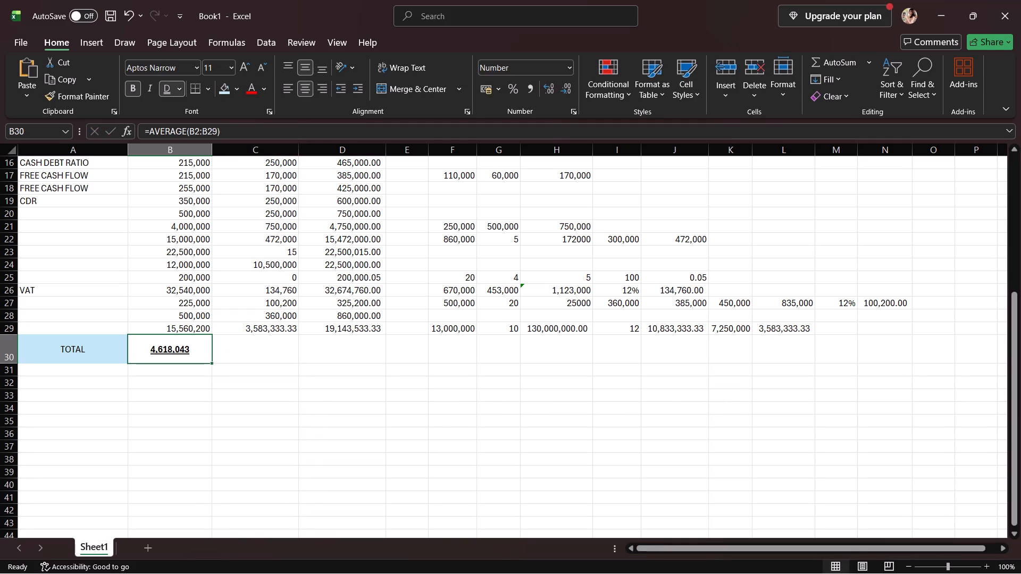
{"action": "key", "text": "BackSpace"}
{"action": "key", "text": "equal"}
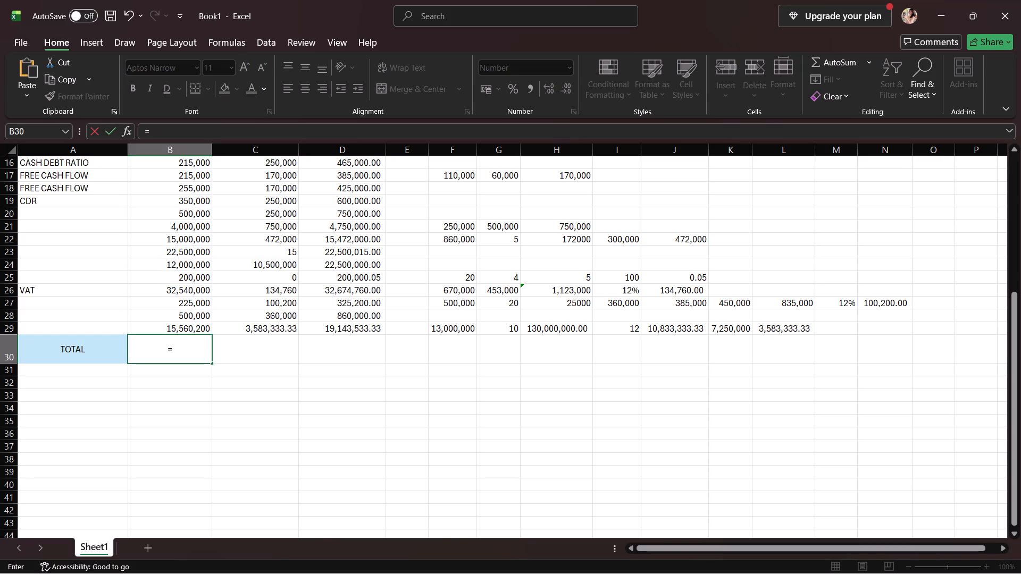
{"action": "left_click", "coordinate": [844, 63]}
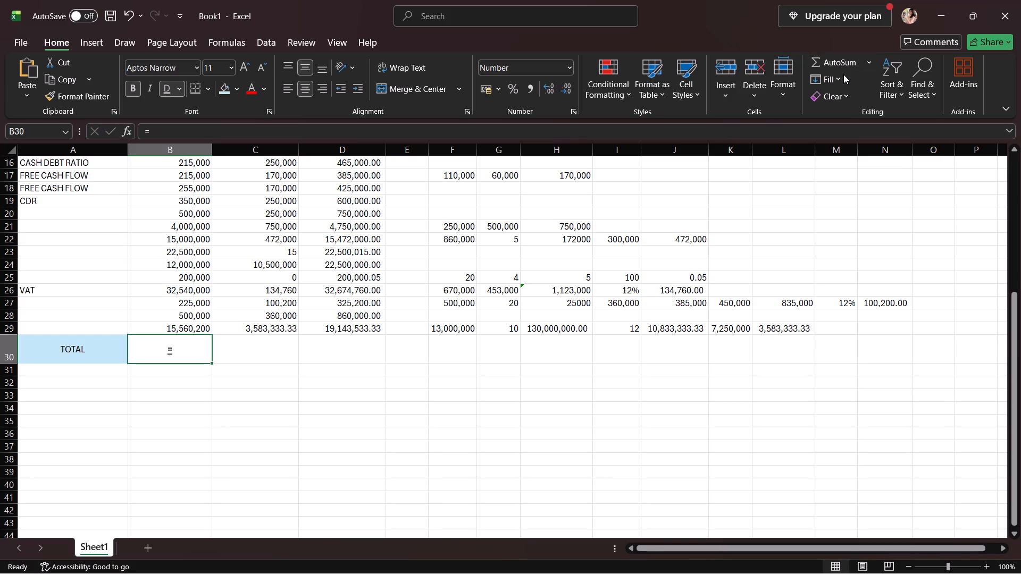
{"action": "left_click", "coordinate": [853, 63]}
{"action": "left_click", "coordinate": [864, 61]}
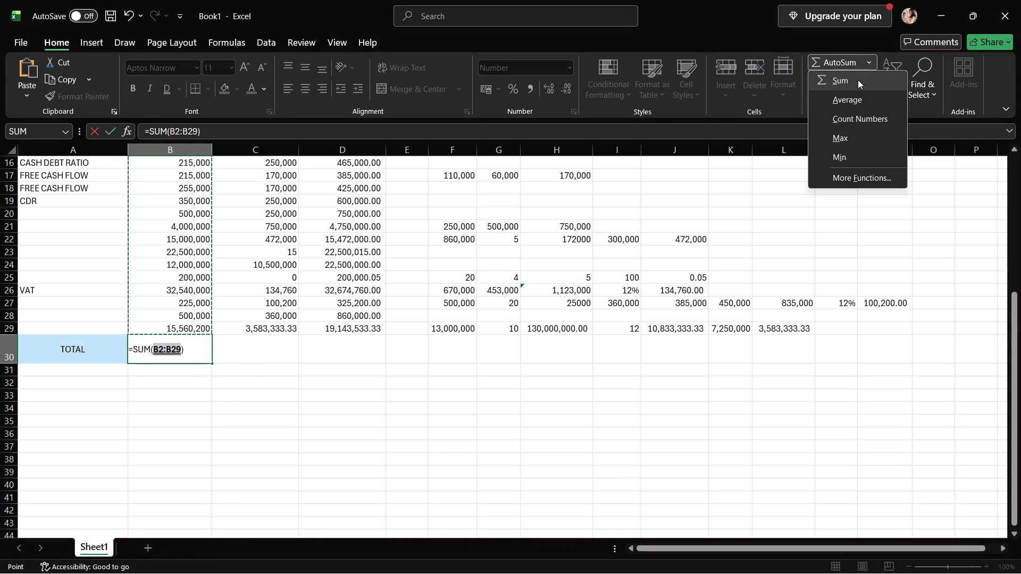
{"action": "left_click", "coordinate": [858, 80]}
Total column C in cell C30 of the TOTAL row with the formula =SUM(C2:C29).
{"action": "left_click", "coordinate": [231, 357]}
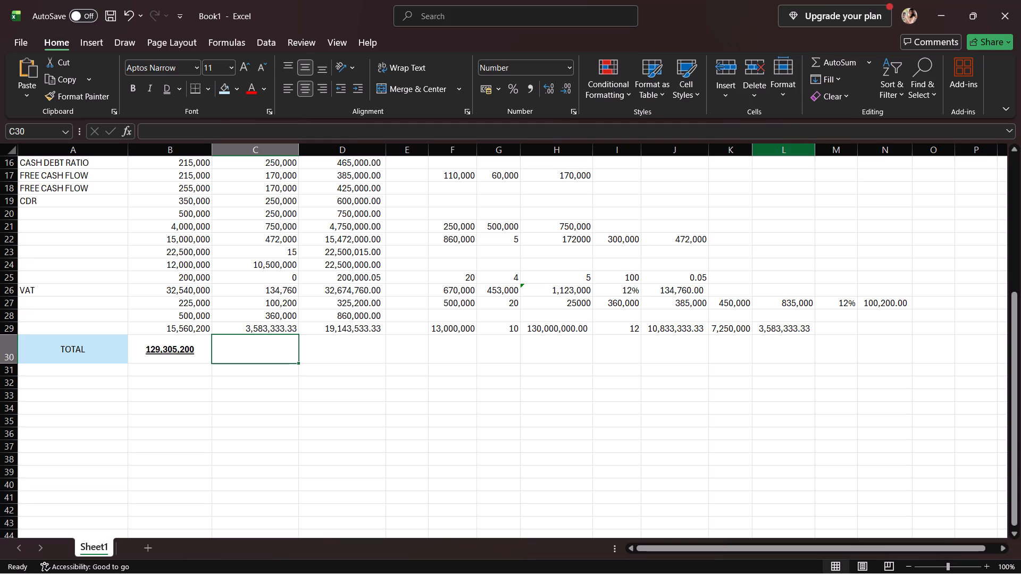
{"action": "key", "text": "equal"}
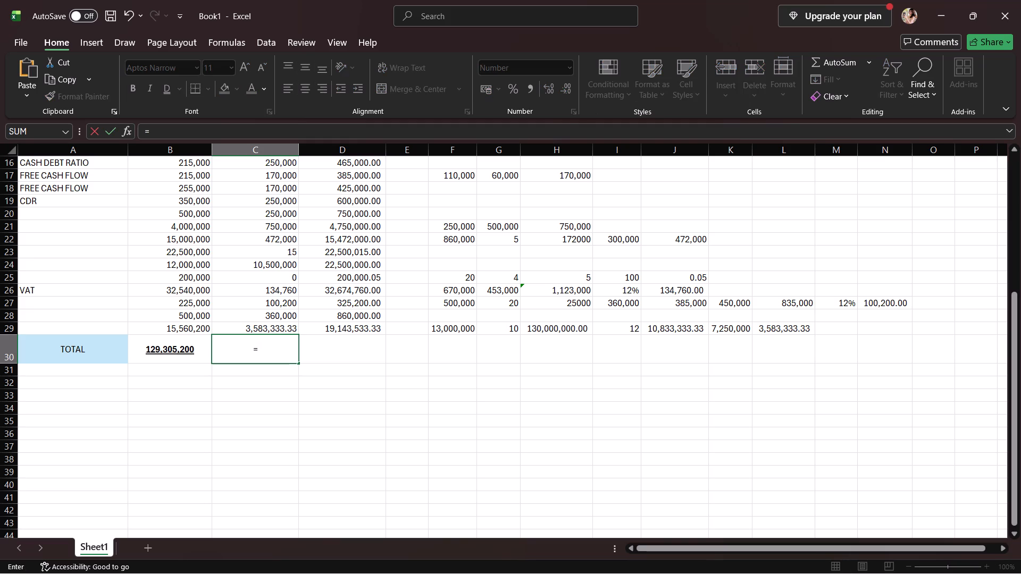
{"action": "left_click", "coordinate": [868, 55]}
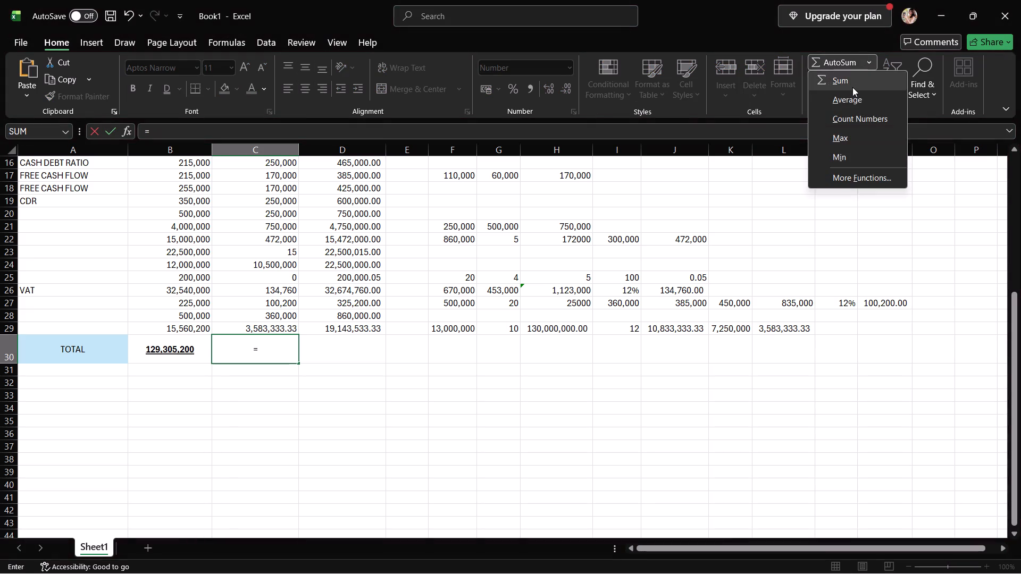
{"action": "left_click", "coordinate": [852, 87]}
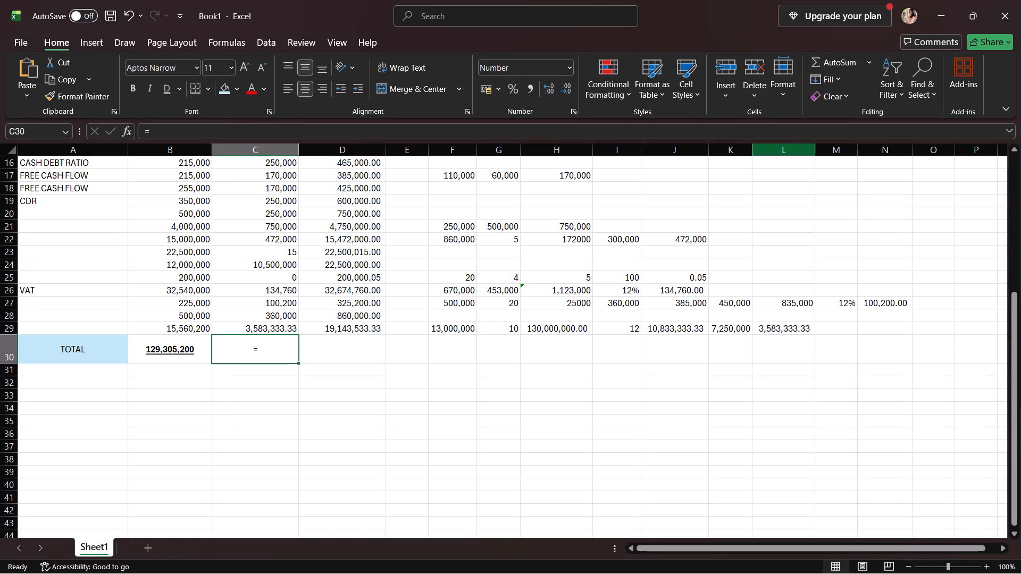
{"action": "left_click", "coordinate": [286, 350]}
{"action": "left_click", "coordinate": [869, 68]}
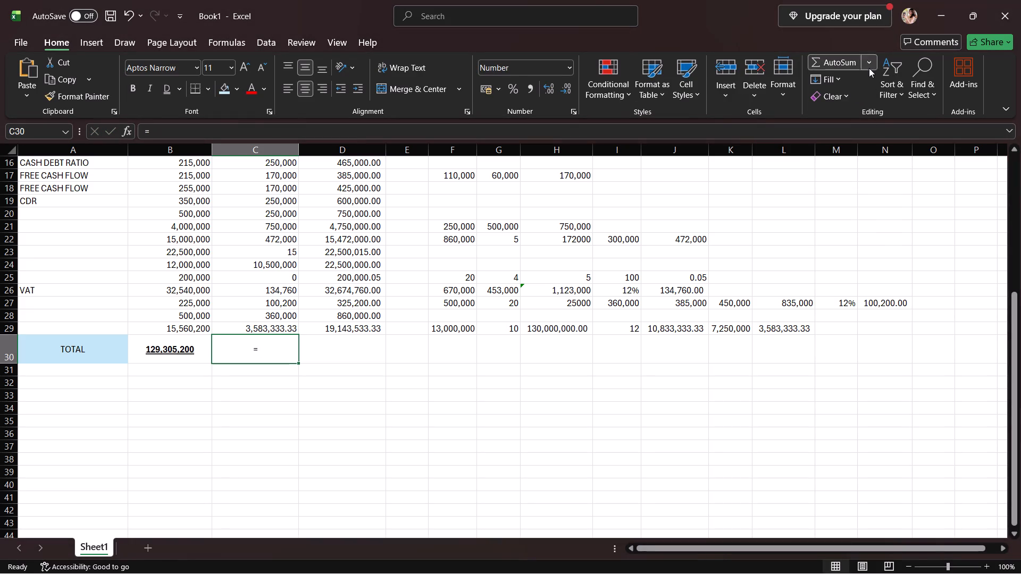
{"action": "left_click", "coordinate": [855, 83]}
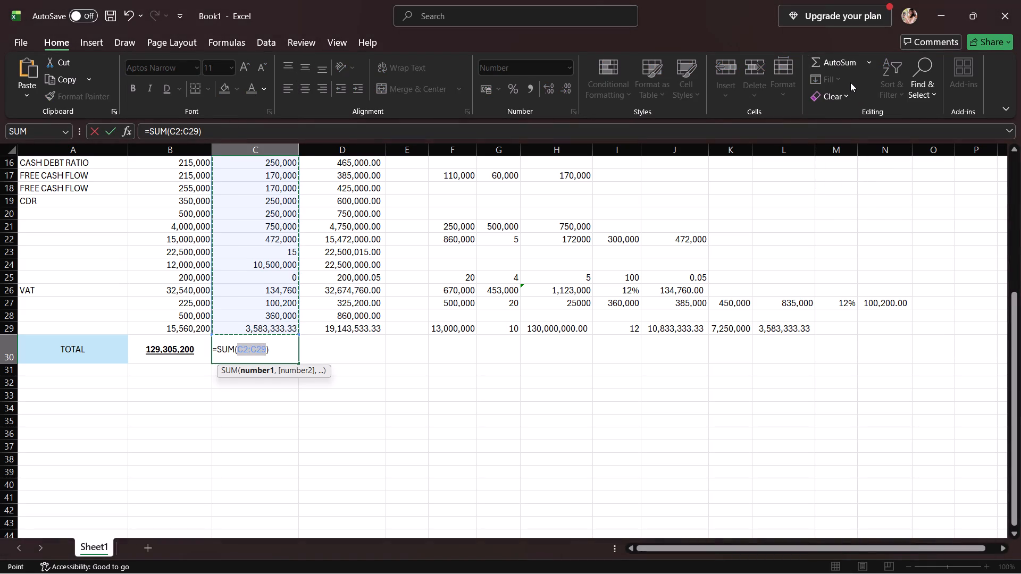
{"action": "key", "text": "Return"}
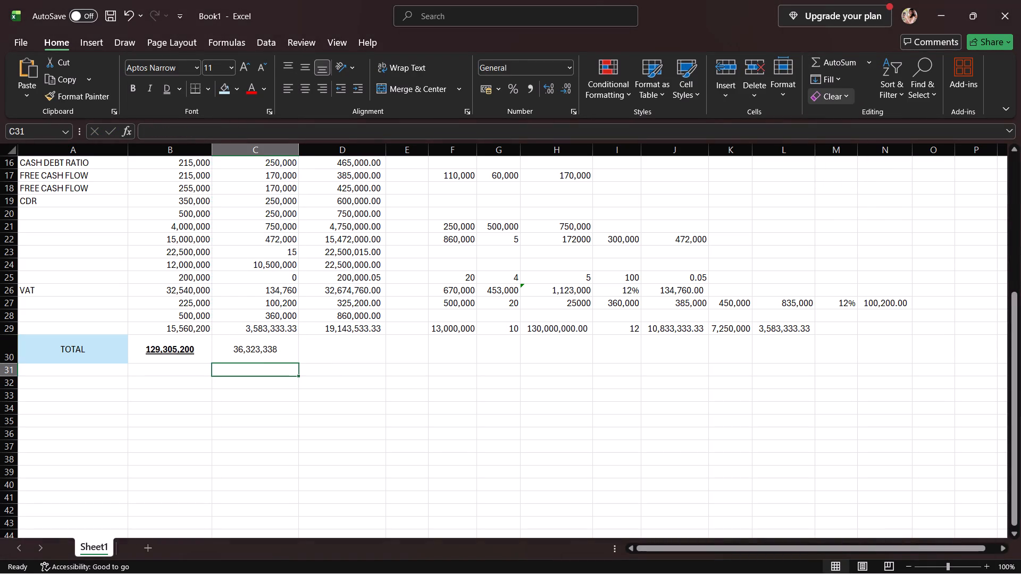
Total column D in cell D30 of the TOTAL row with the formula =SUM(D2:D29).
{"action": "left_click", "coordinate": [365, 345]}
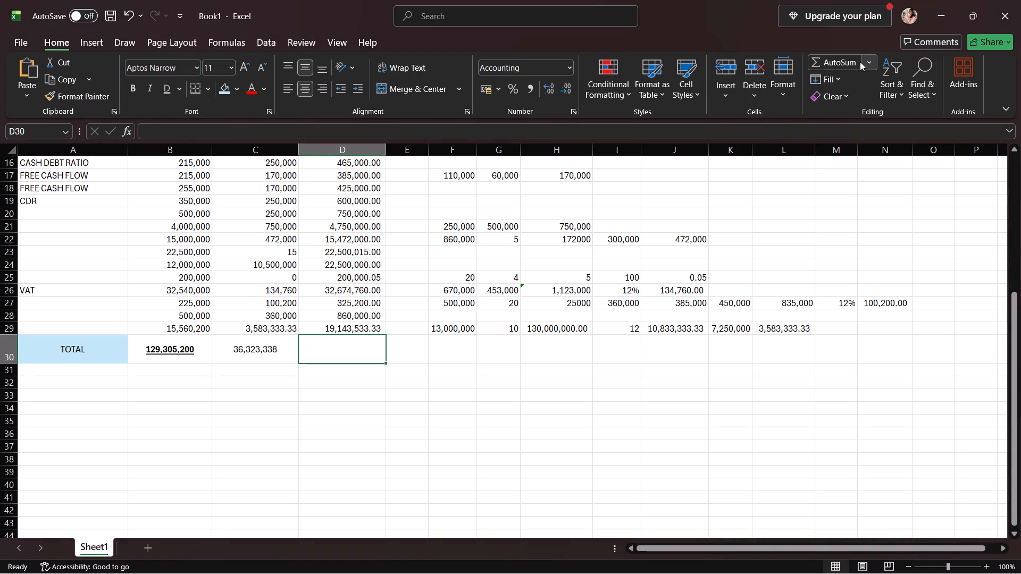
{"action": "key", "text": "equal"}
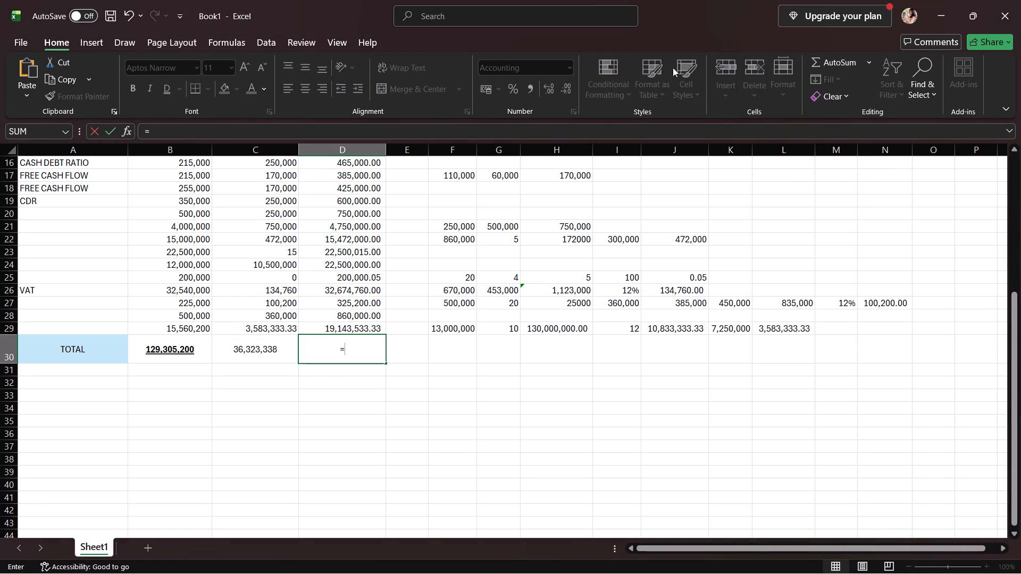
{"action": "left_click", "coordinate": [871, 55]}
{"action": "left_click", "coordinate": [869, 76]}
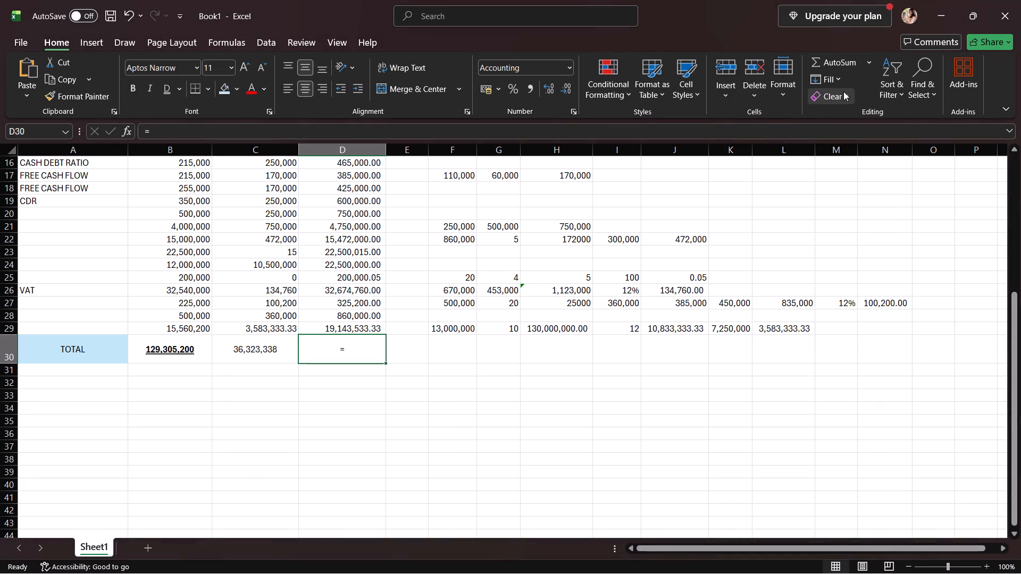
{"action": "left_click", "coordinate": [851, 58]}
{"action": "left_click", "coordinate": [860, 61]}
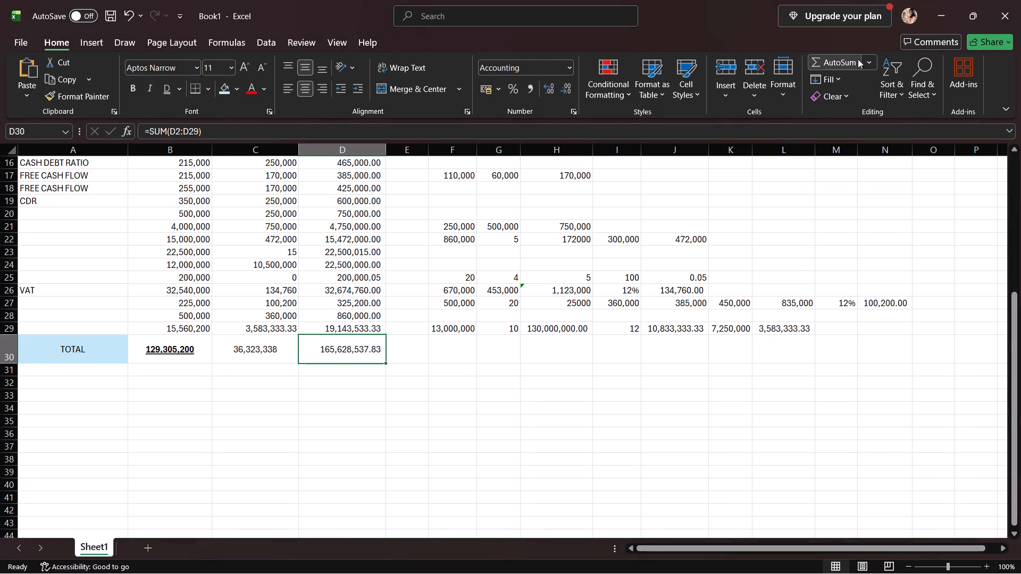
Format the total in cell C30 as bold with a double underline.
{"action": "left_click", "coordinate": [254, 349]}
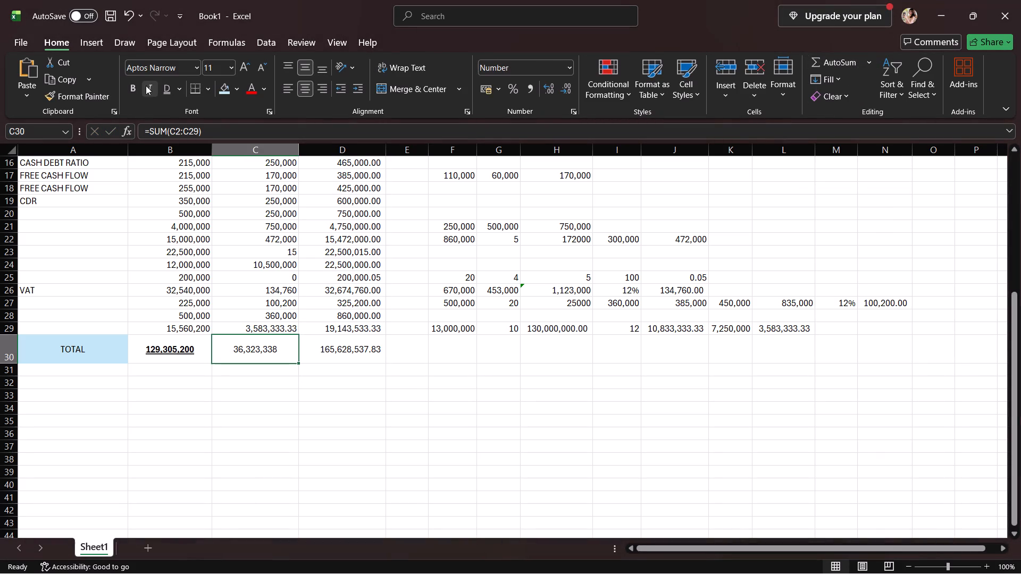
{"action": "left_click", "coordinate": [131, 85]}
{"action": "left_click", "coordinate": [172, 87]}
Format the total in cell D30 as bold with a double underline.
{"action": "left_click_drag", "start_coordinate": [357, 364], "coordinate": [357, 356]}
{"action": "left_click", "coordinate": [369, 343]}
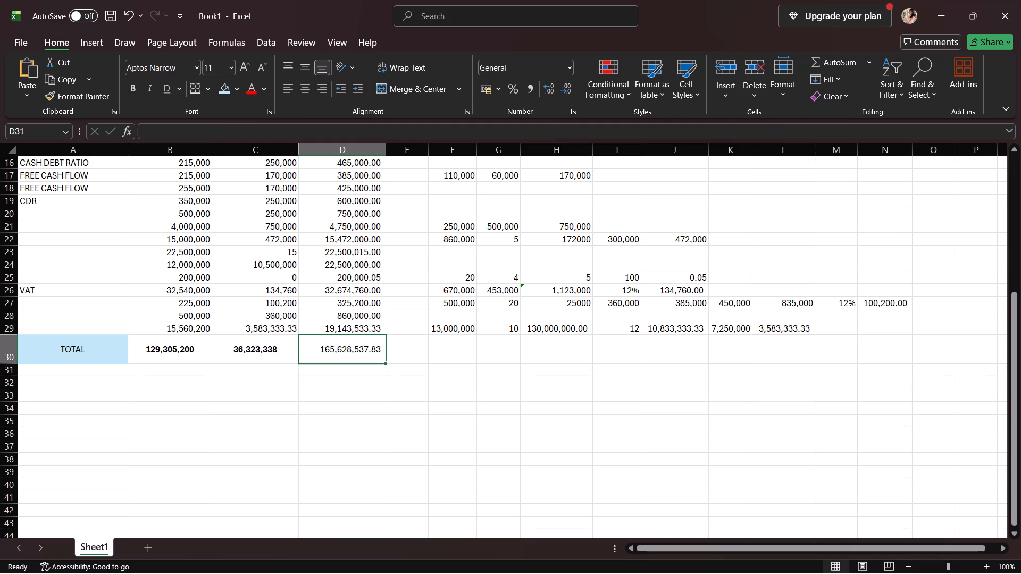
{"action": "left_click", "coordinate": [335, 358]}
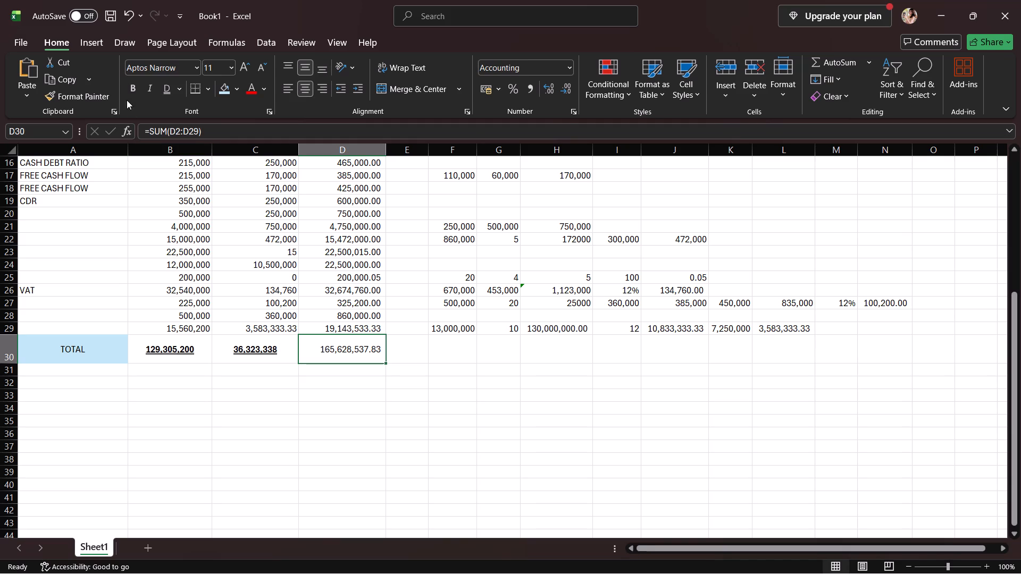
{"action": "left_click", "coordinate": [134, 82]}
{"action": "left_click", "coordinate": [162, 90]}
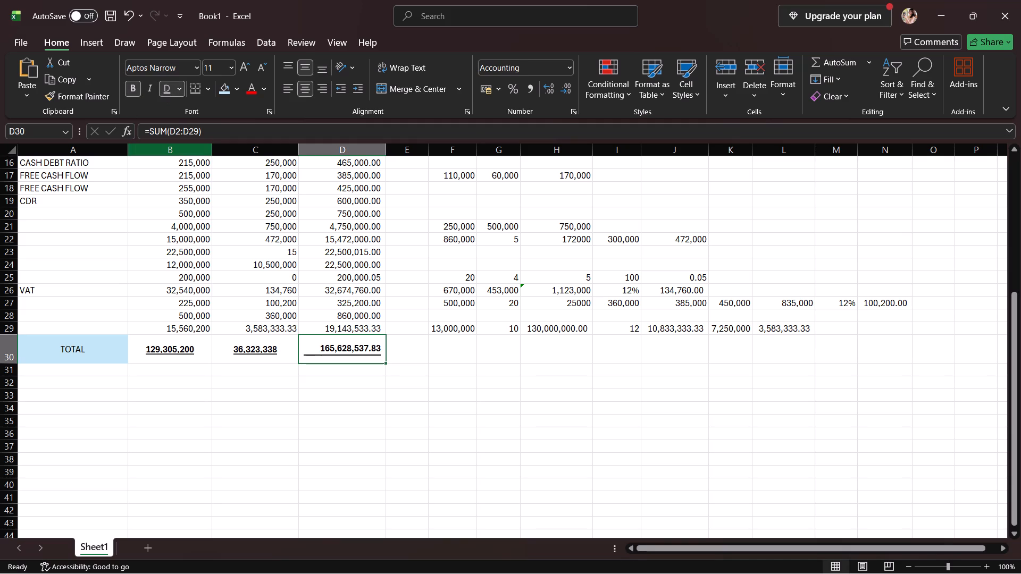
Check the rows above the TOTAL row against its formatted figures.
{"action": "left_click", "coordinate": [181, 356]}
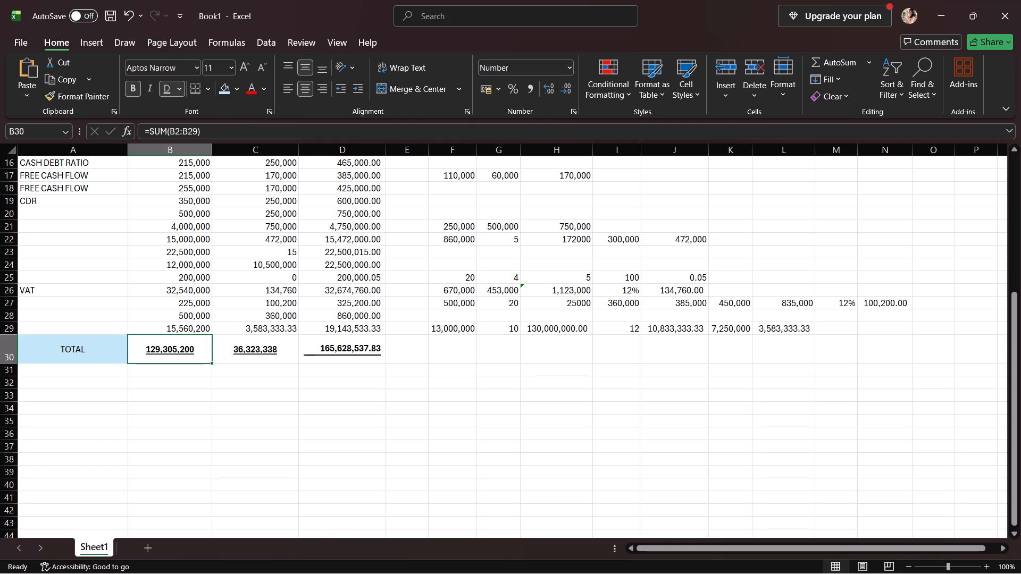
{"action": "scroll", "coordinate": [273, 304], "scroll_direction": "down", "scroll_amount": 2}
{"action": "scroll", "coordinate": [274, 304], "scroll_direction": "up", "scroll_amount": 6}
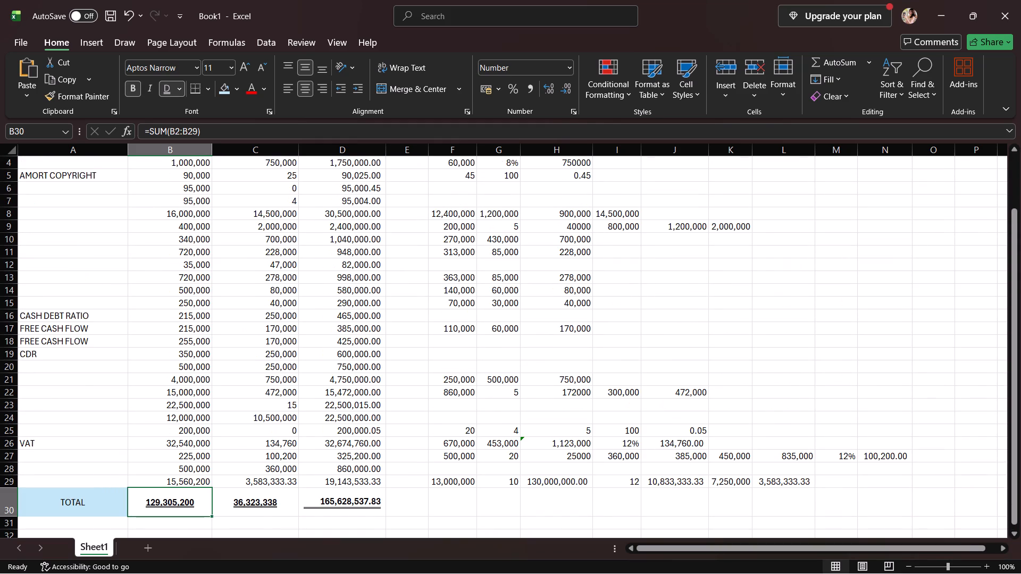
{"action": "scroll", "coordinate": [286, 290], "scroll_direction": "up", "scroll_amount": 5}
{"action": "scroll", "coordinate": [290, 316], "scroll_direction": "down", "scroll_amount": 3}
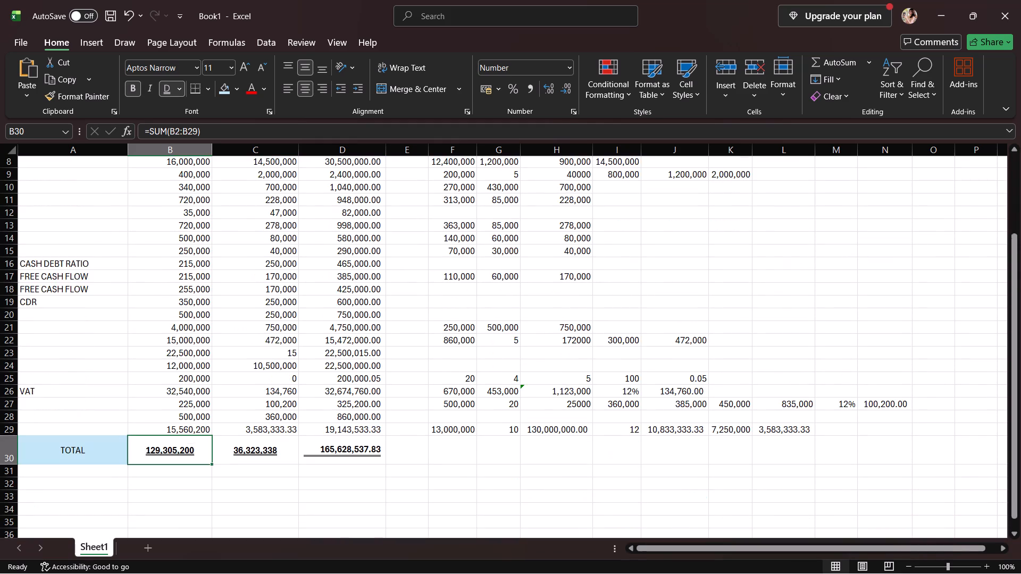
{"action": "scroll", "coordinate": [291, 320], "scroll_direction": "down", "scroll_amount": 2}
Apply a single underline to the last figures above the totals, in cells B29, C29 and D29.
{"action": "left_click", "coordinate": [201, 351]}
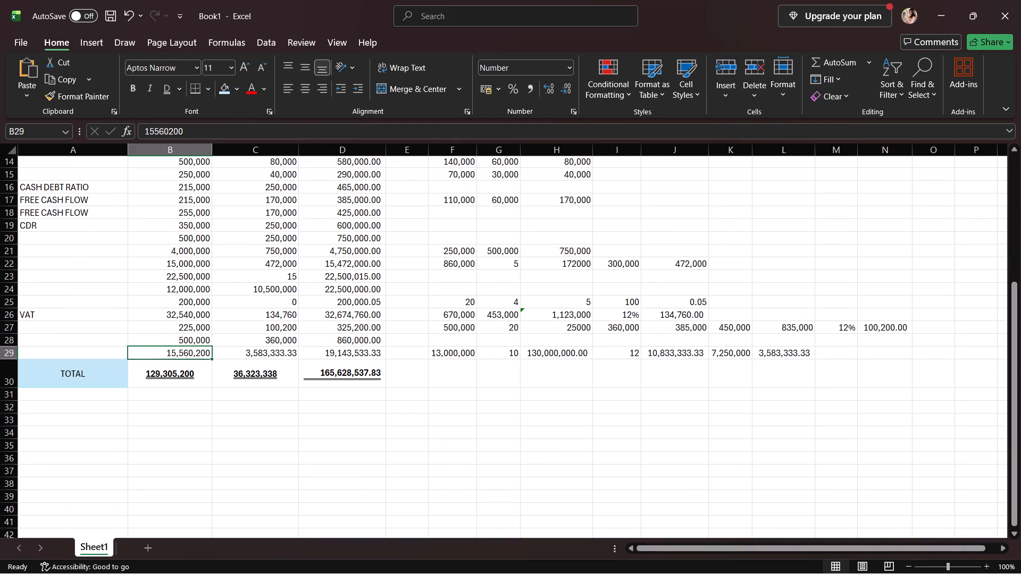
{"action": "left_click", "coordinate": [176, 90]}
{"action": "left_click", "coordinate": [179, 106]}
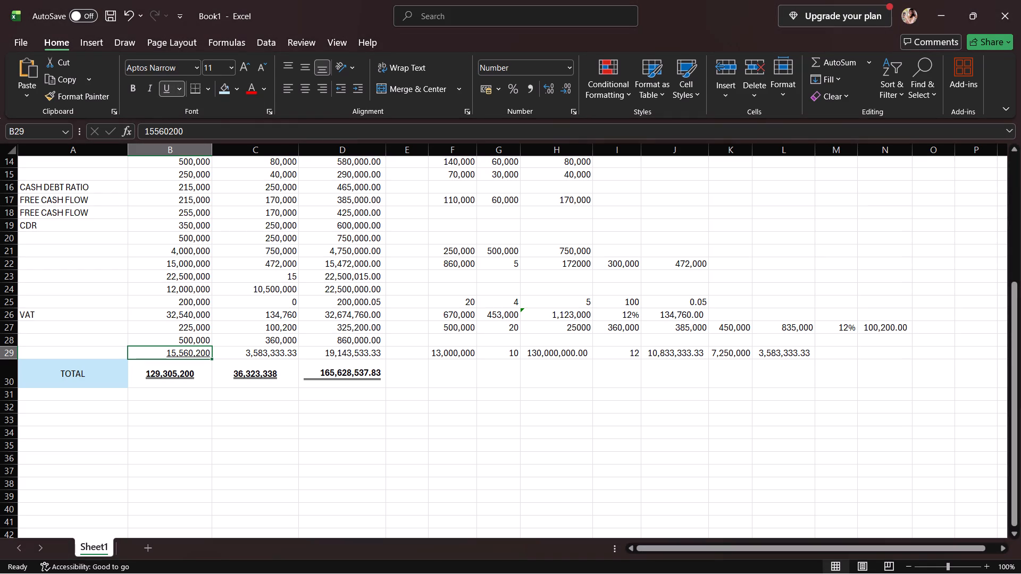
{"action": "left_click", "coordinate": [292, 351]}
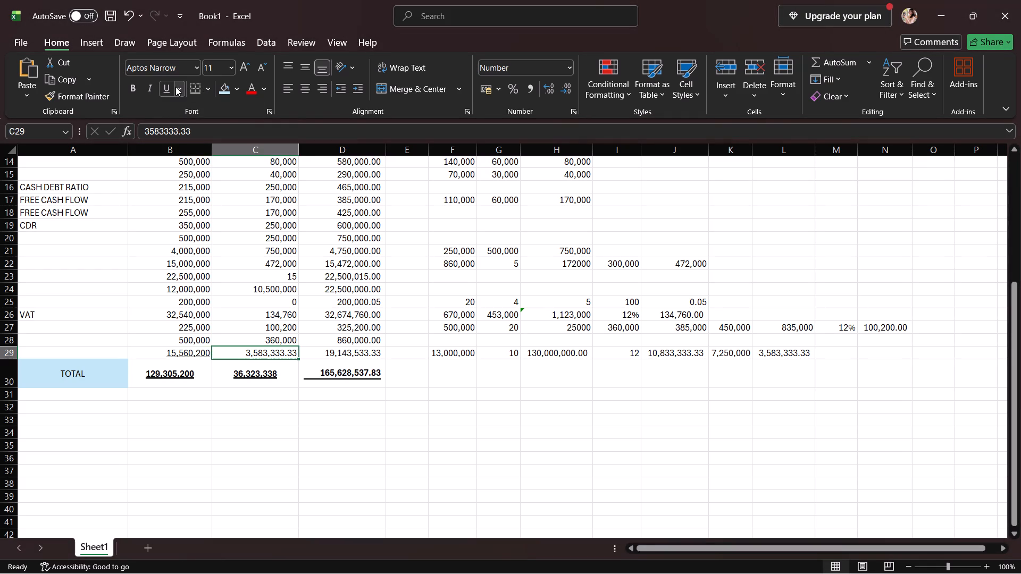
{"action": "left_click", "coordinate": [168, 87]}
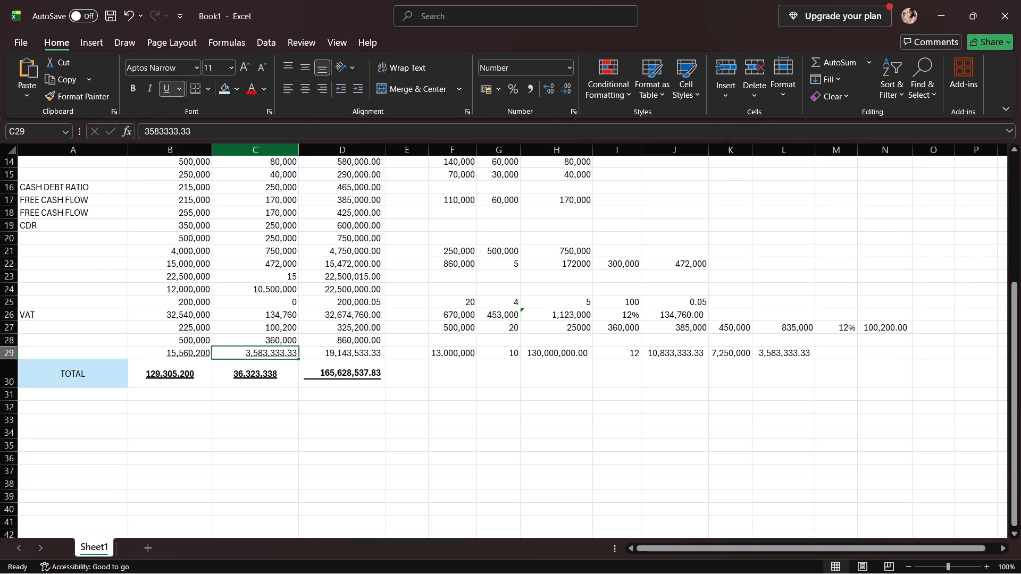
{"action": "left_click", "coordinate": [362, 354]}
{"action": "left_click", "coordinate": [163, 90]}
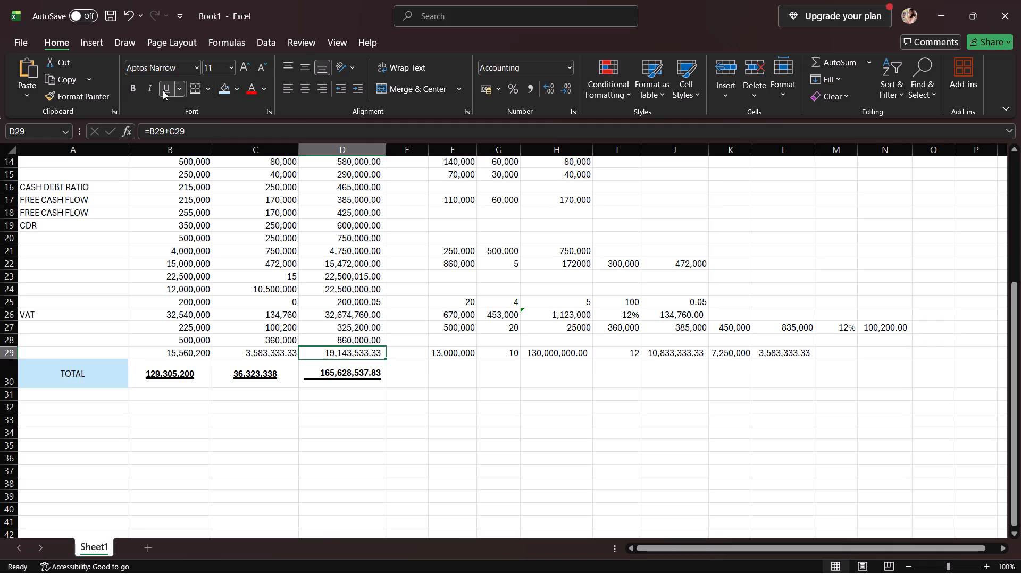
Review the whole sheet from the TOTAL row up to the header row.
{"action": "scroll", "coordinate": [381, 353], "scroll_direction": "down", "scroll_amount": 3}
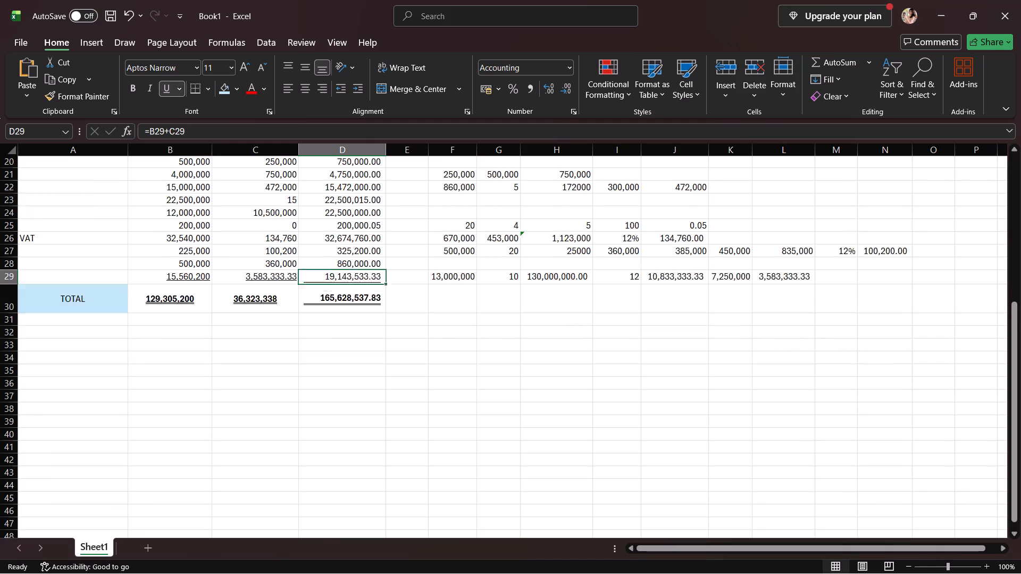
{"action": "scroll", "coordinate": [381, 353], "scroll_direction": "up", "scroll_amount": 11}
{"action": "scroll", "coordinate": [423, 349], "scroll_direction": "down", "scroll_amount": 3}
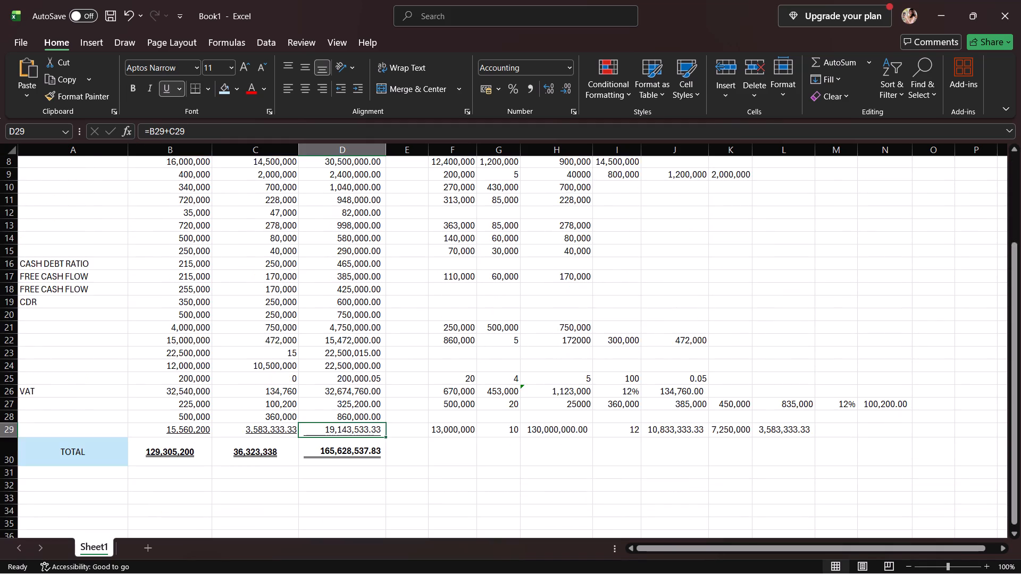
{"action": "scroll", "coordinate": [423, 349], "scroll_direction": "down", "scroll_amount": 3}
{"action": "scroll", "coordinate": [423, 349], "scroll_direction": "up", "scroll_amount": 9}
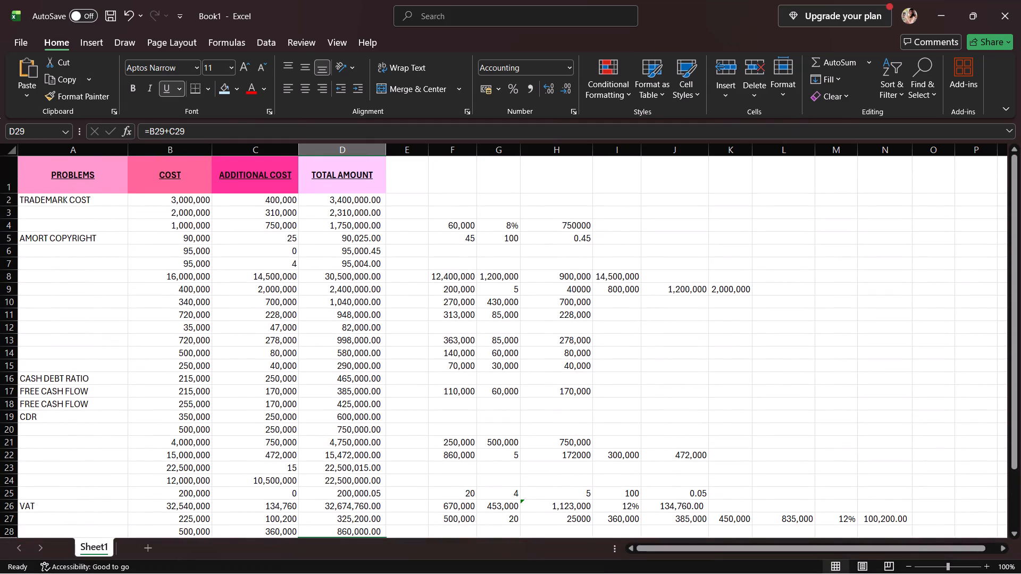
Save the workbook as COMPUTATION KEME in the OneDrive Documents folder.
{"action": "left_click", "coordinate": [108, 12]}
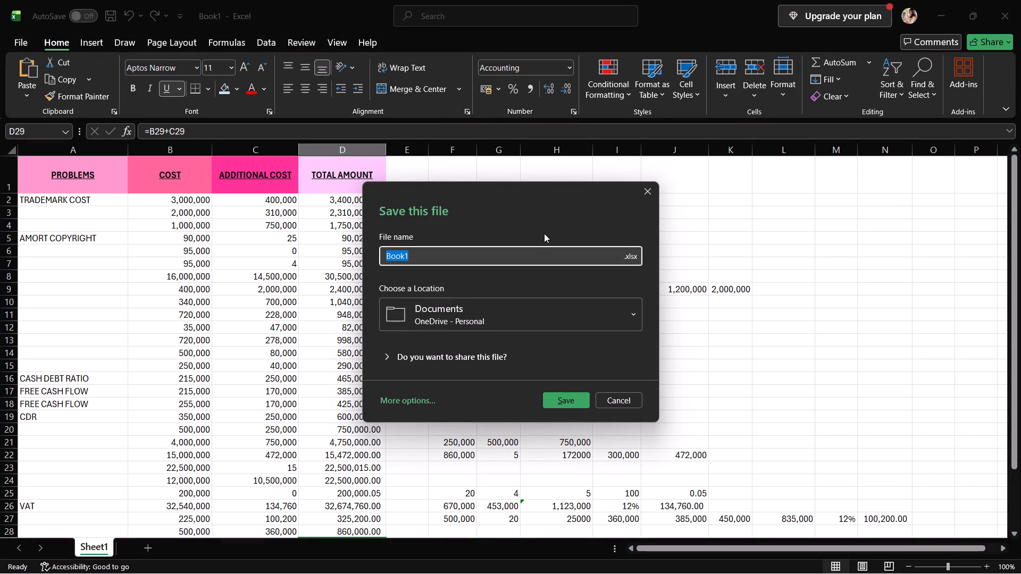
{"action": "left_click", "coordinate": [531, 249]}
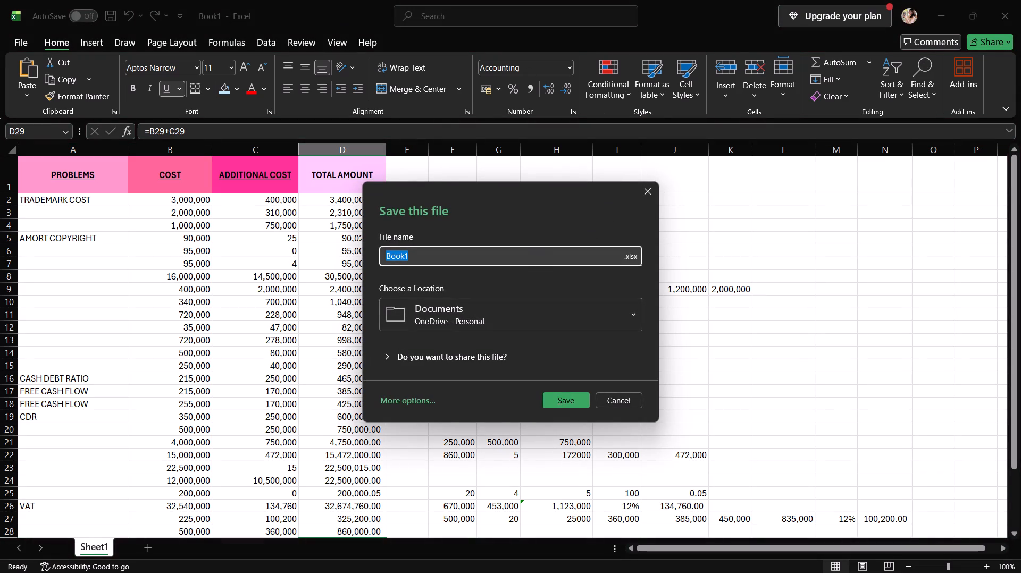
{"action": "left_click", "coordinate": [524, 253]}
{"action": "key", "text": "BackSpace"}
{"action": "key", "text": "BackSpace"}
{"action": "key", "text": "BackSpace"}
{"action": "key", "text": "BackSpace"}
{"action": "key", "text": "BackSpace"}
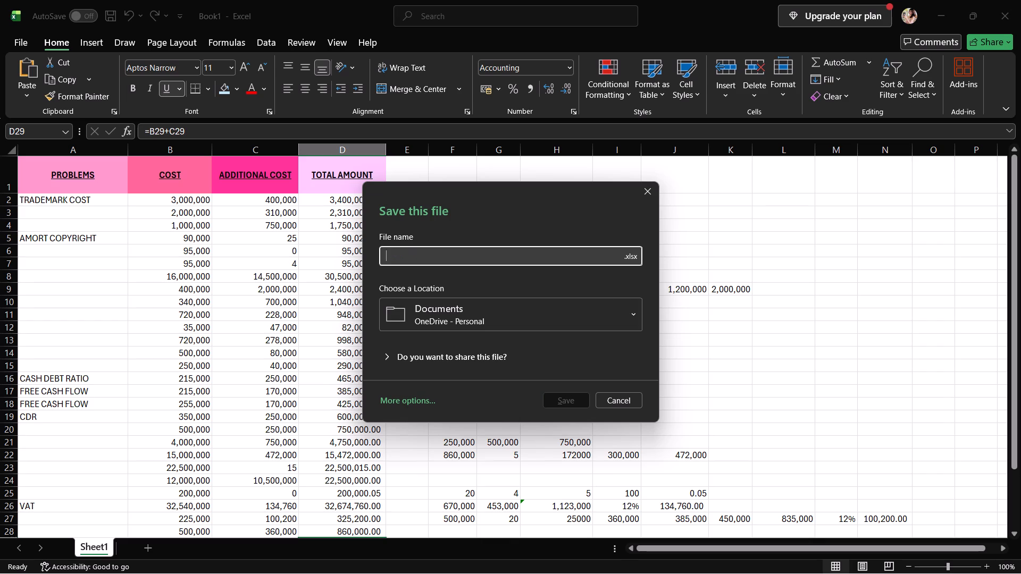
{"action": "key", "text": "c"}
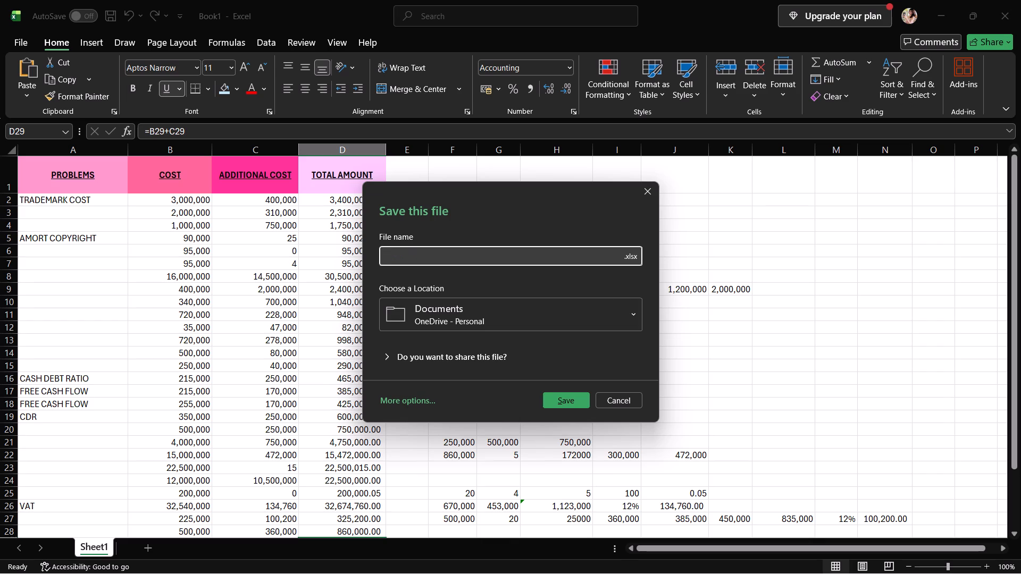
{"action": "key", "text": "o"}
{"action": "key", "text": "m"}
{"action": "type", "text": "PUTATION"}
{"action": "key", "text": "space"}
{"action": "type", "text": "KEME"}
{"action": "key", "text": "Return"}
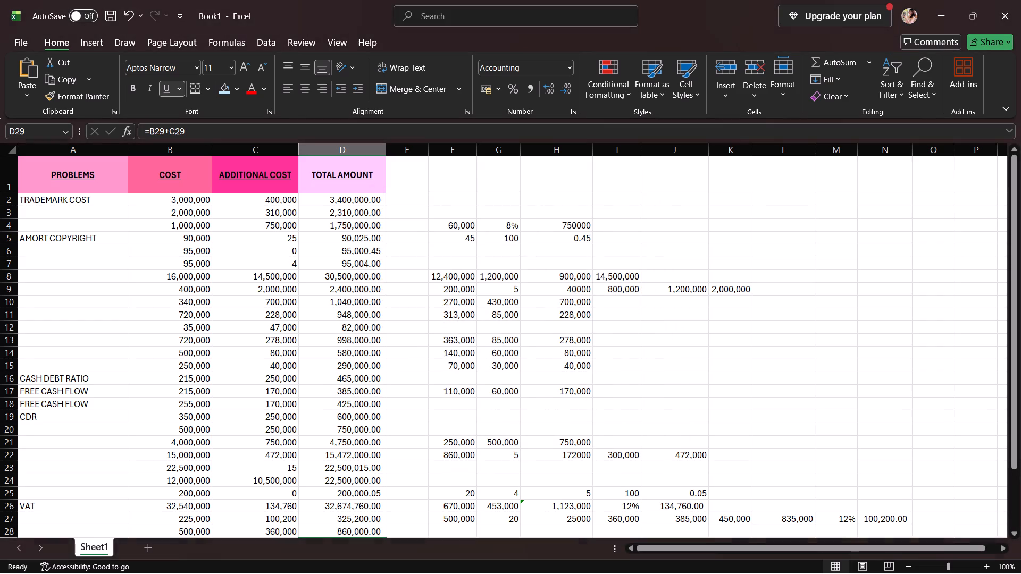
Close the workbook, the Edge window and the Downloads folder window to return to the desktop.
{"action": "left_click", "coordinate": [1000, 4]}
{"action": "left_click", "coordinate": [1000, 3]}
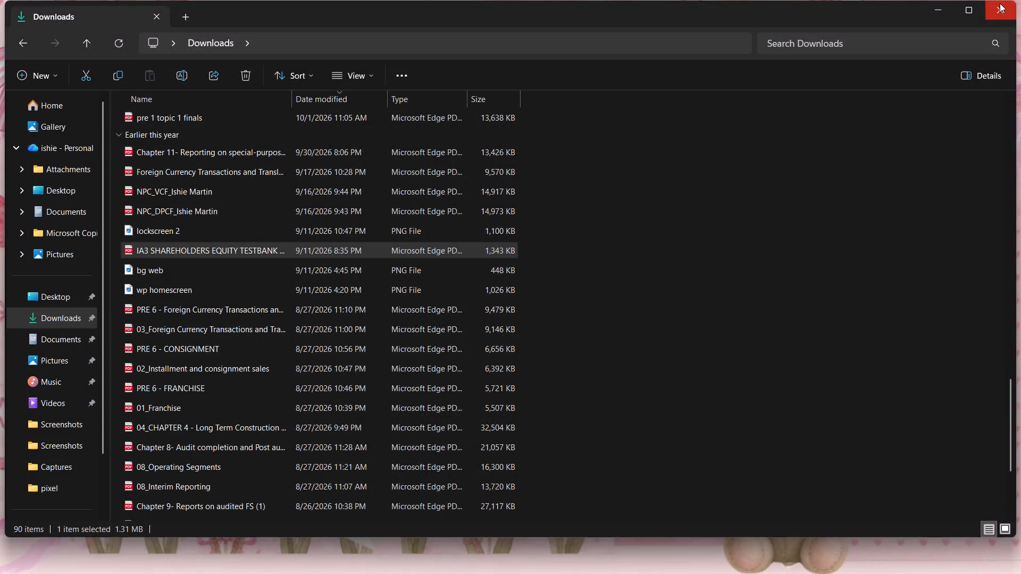
{"action": "left_click", "coordinate": [1000, 3]}
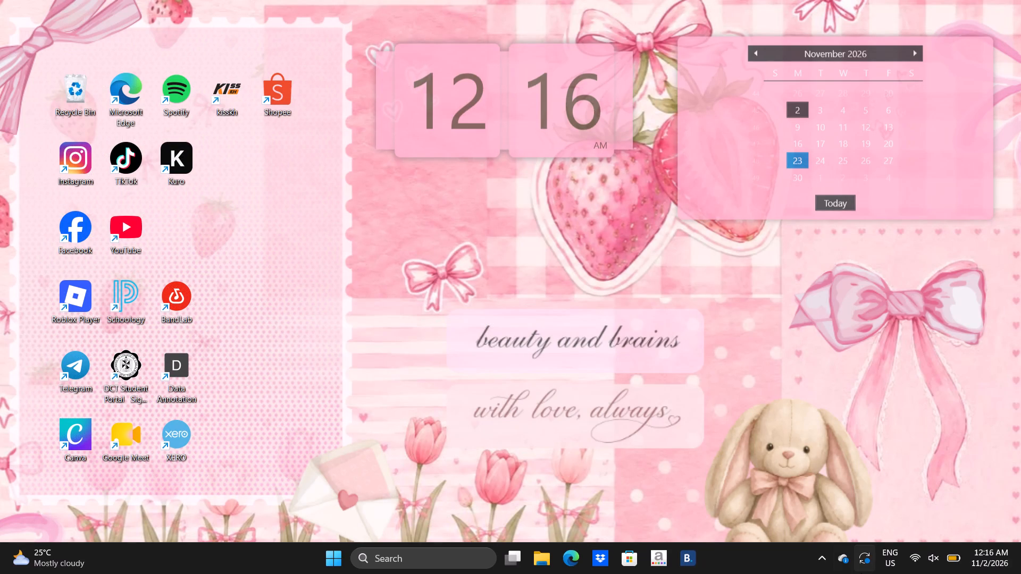
Show the hidden system tray icons.
{"action": "left_click", "coordinate": [825, 573]}
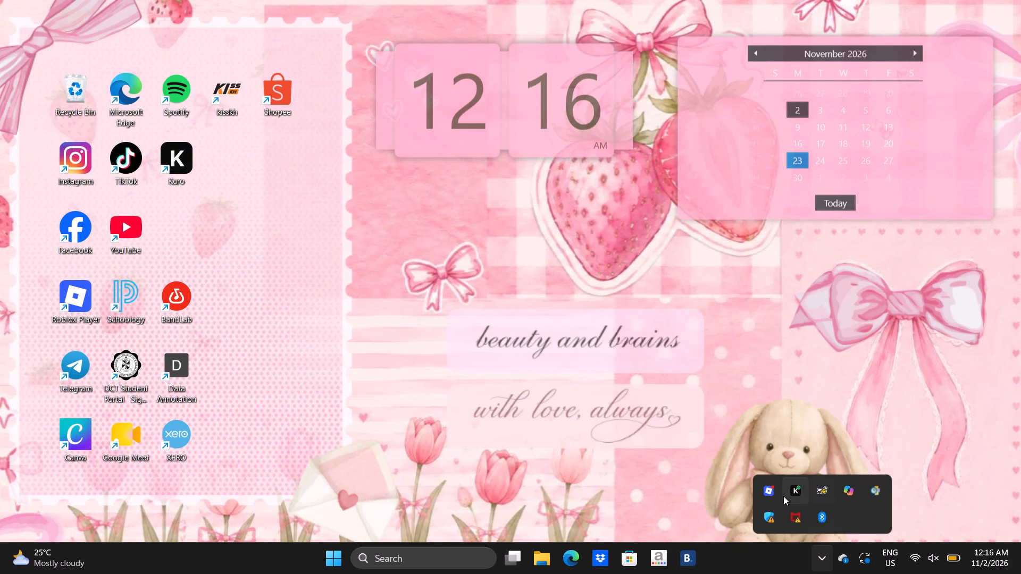